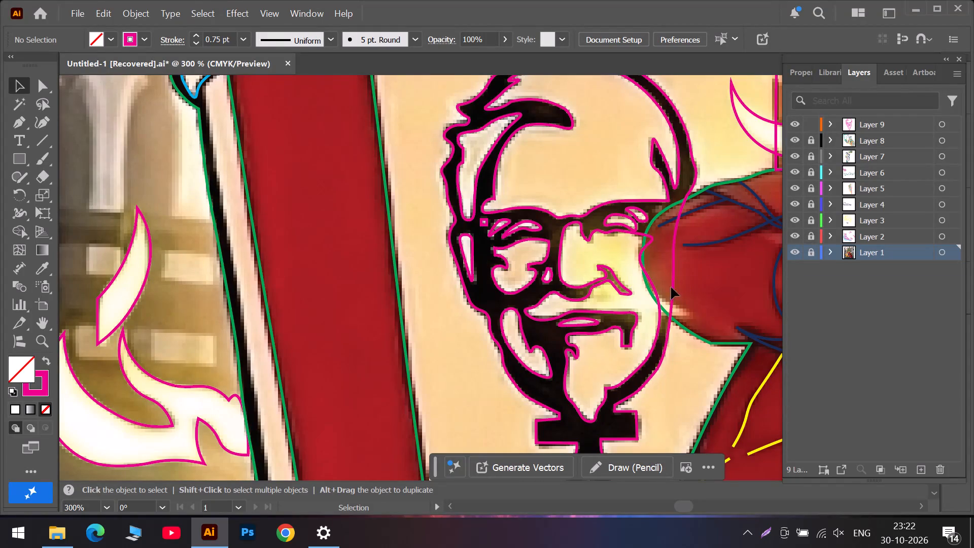
On Layer 9, start a Curvature path just under the bucket's rim and trace down the upper inner edge of its left black outline.
scroll(623, 291, "up", 5)
scroll(623, 291, "down", 9)
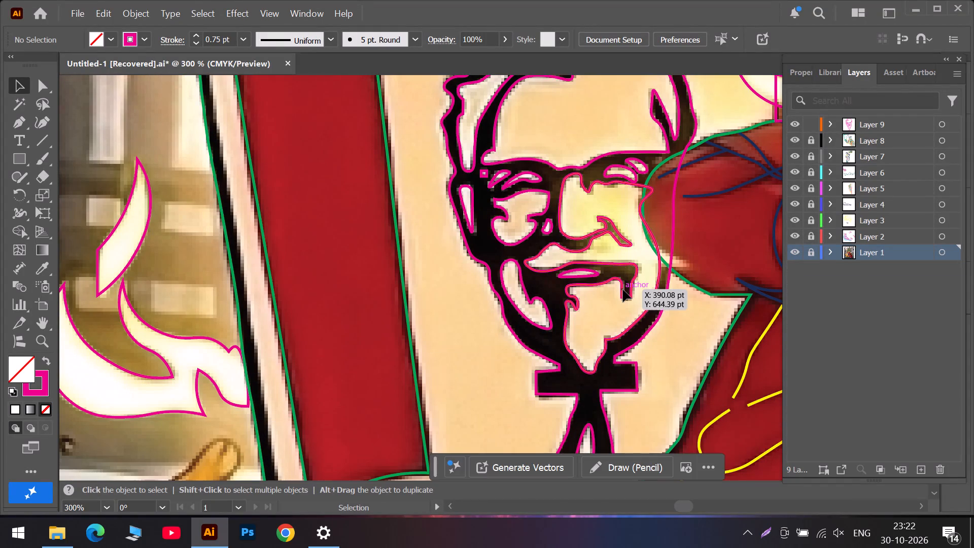
scroll(623, 288, "down", 15)
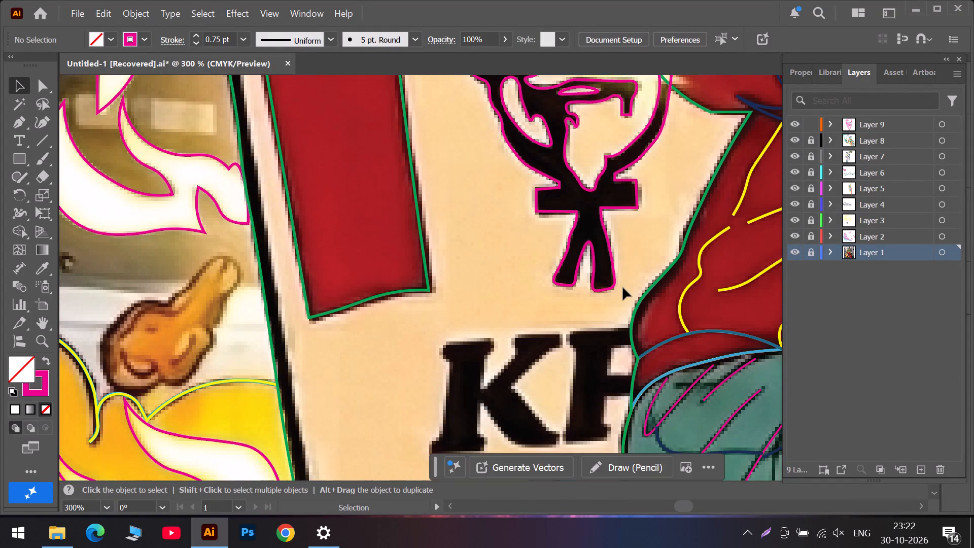
scroll(623, 288, "down", 11)
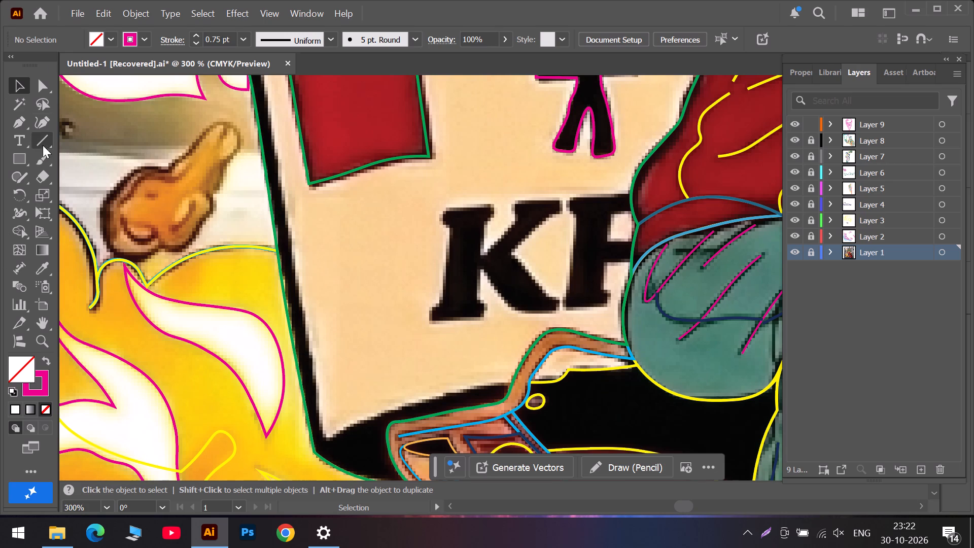
left_click(43, 123)
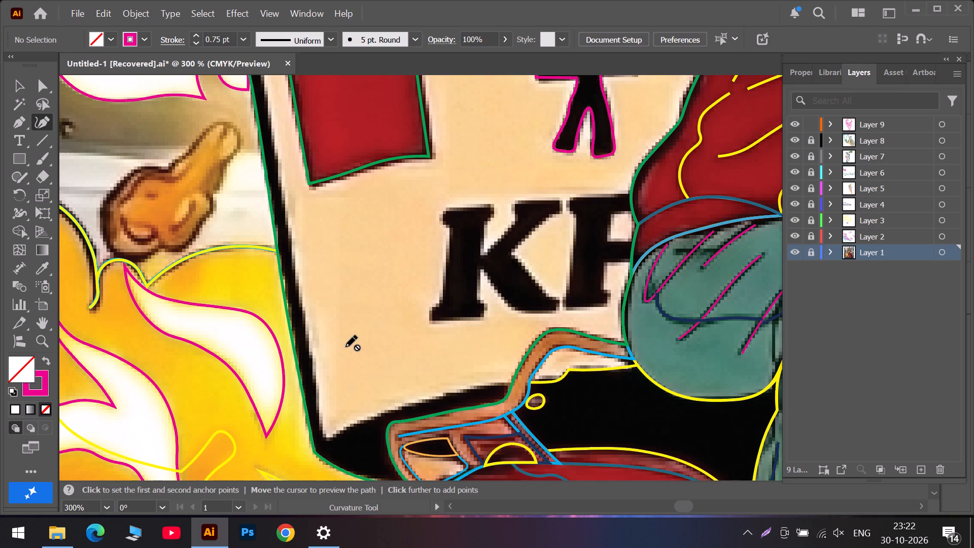
left_click(895, 126)
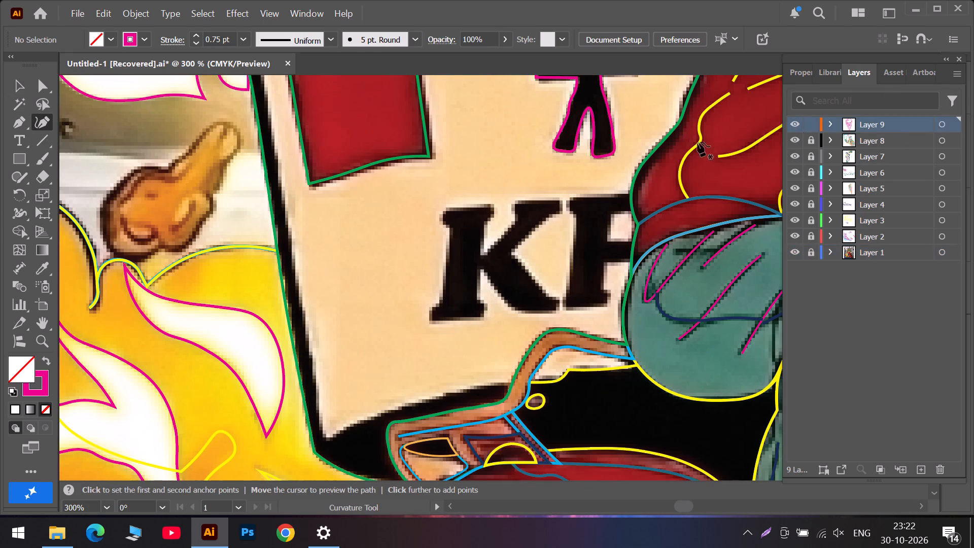
scroll(381, 224, "up", 18)
scroll(372, 226, "up", 3)
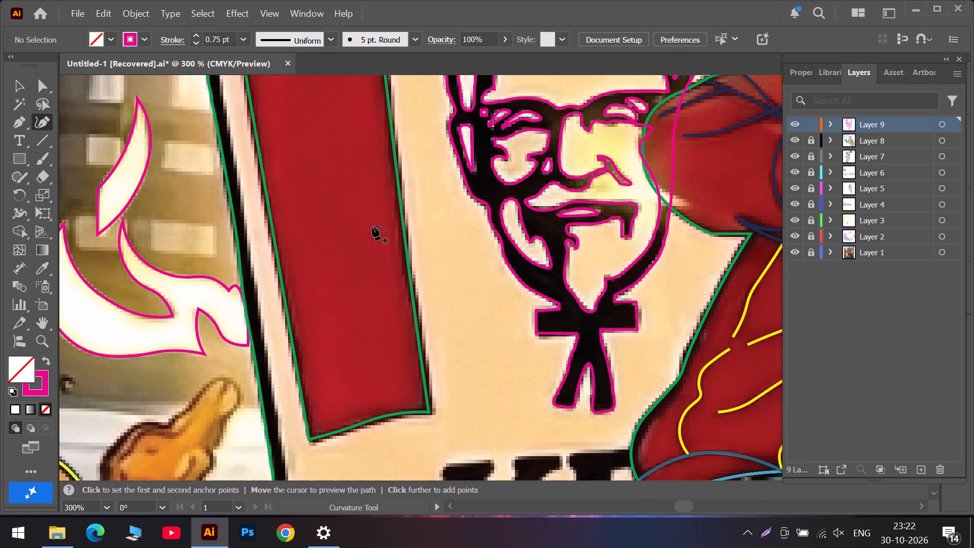
scroll(372, 226, "up", 13)
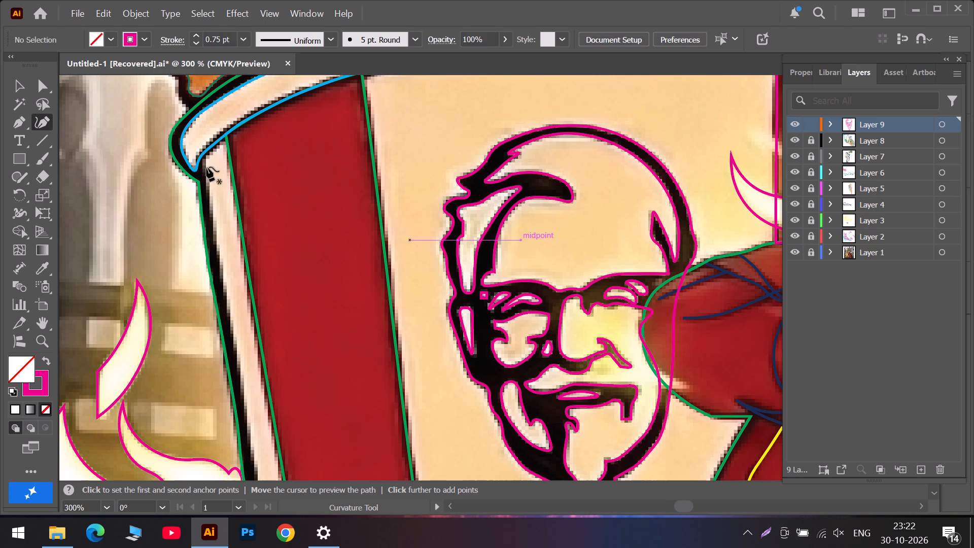
scroll(203, 168, "up", 2, "alt")
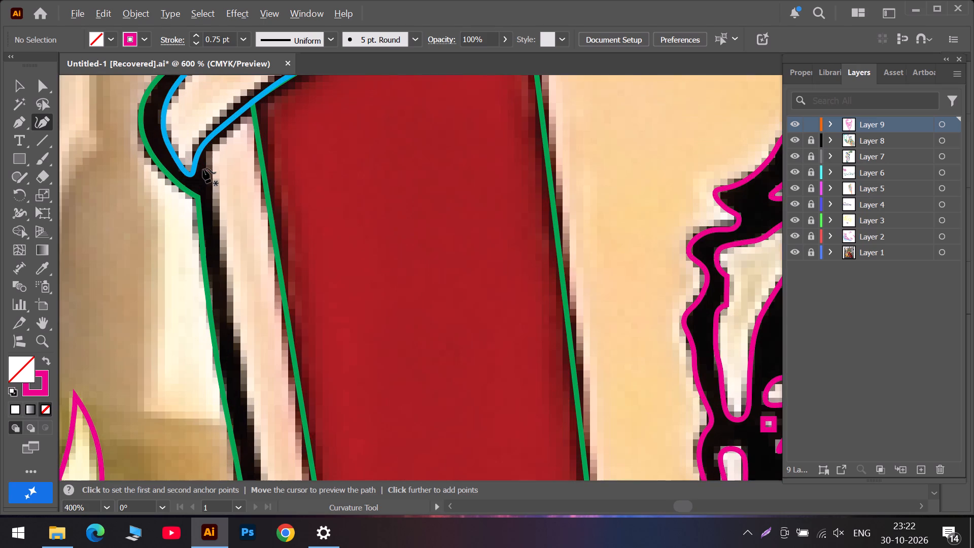
left_click(205, 163)
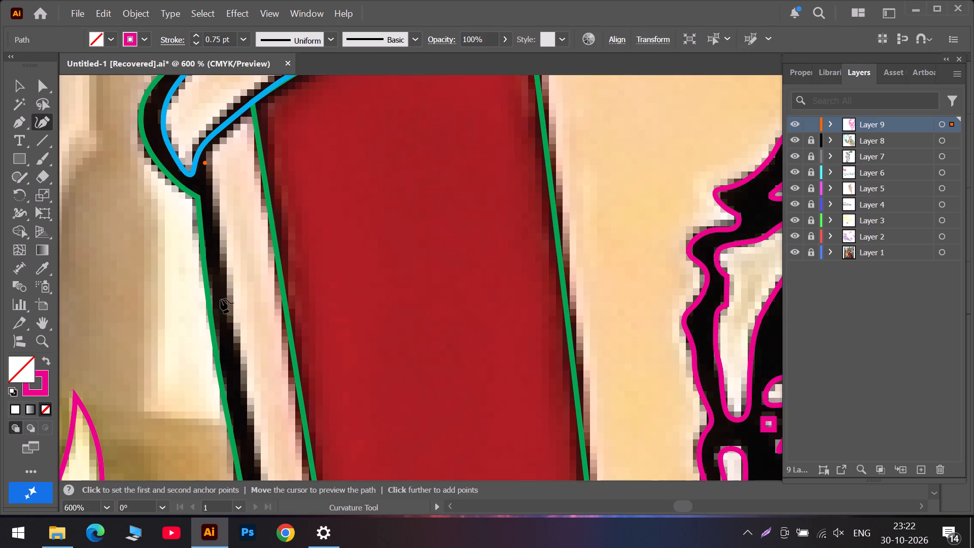
left_click(232, 318)
scroll(232, 318, "down", 6)
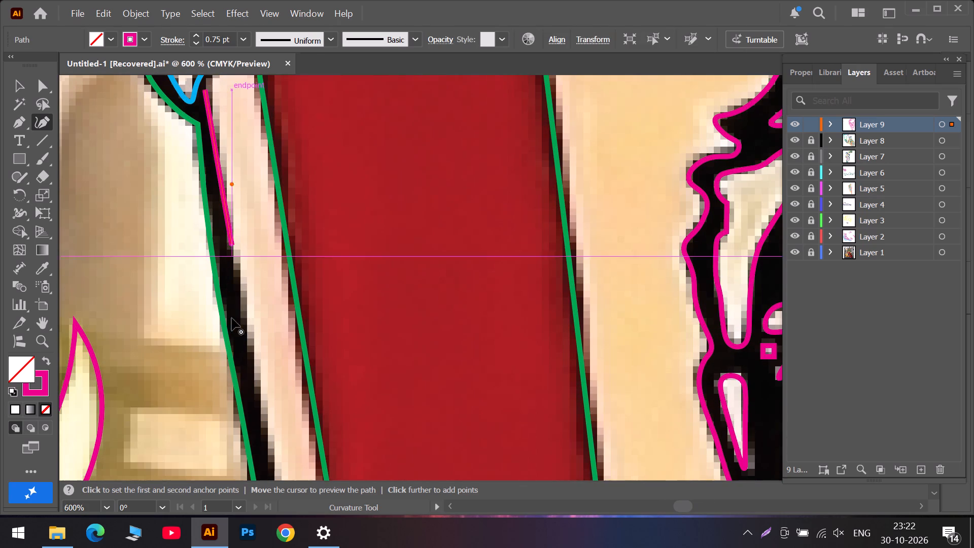
left_click(267, 448)
scroll(267, 448, "down", 14)
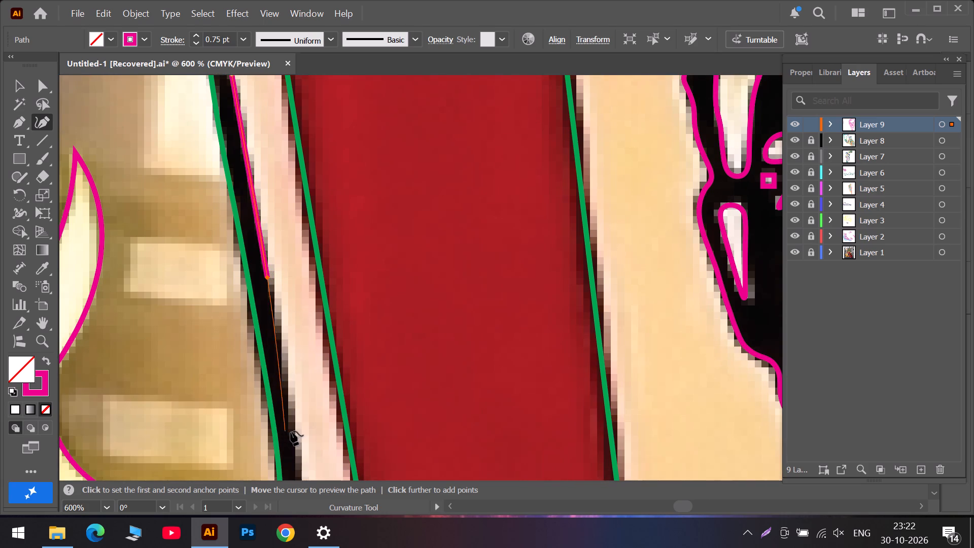
left_click(299, 460)
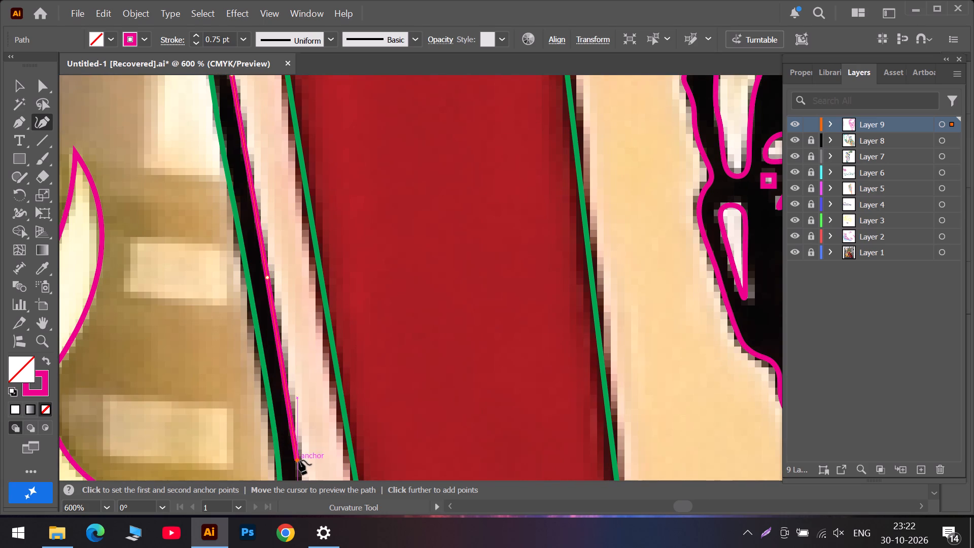
scroll(299, 460, "down", 20)
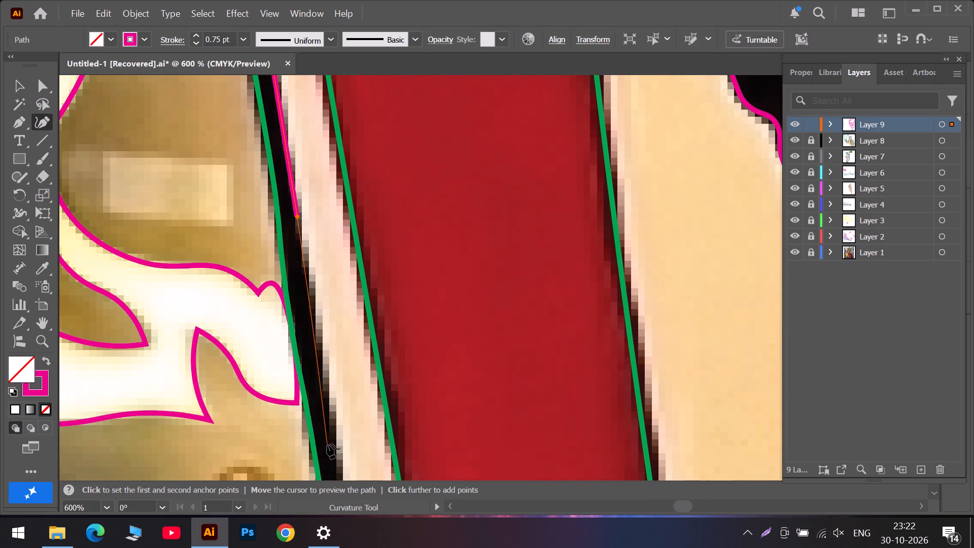
left_click(339, 451)
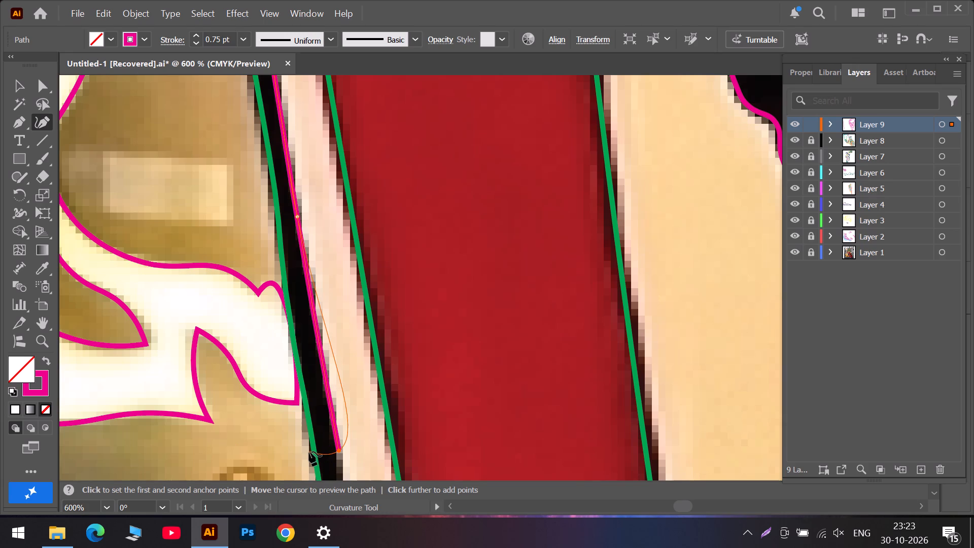
Continue the path down the inner edge of the black outline, past the chicken drumstick, to the bucket's bottom-left inner corner.
scroll(367, 538, "down", 8)
scroll(346, 434, "down", 3)
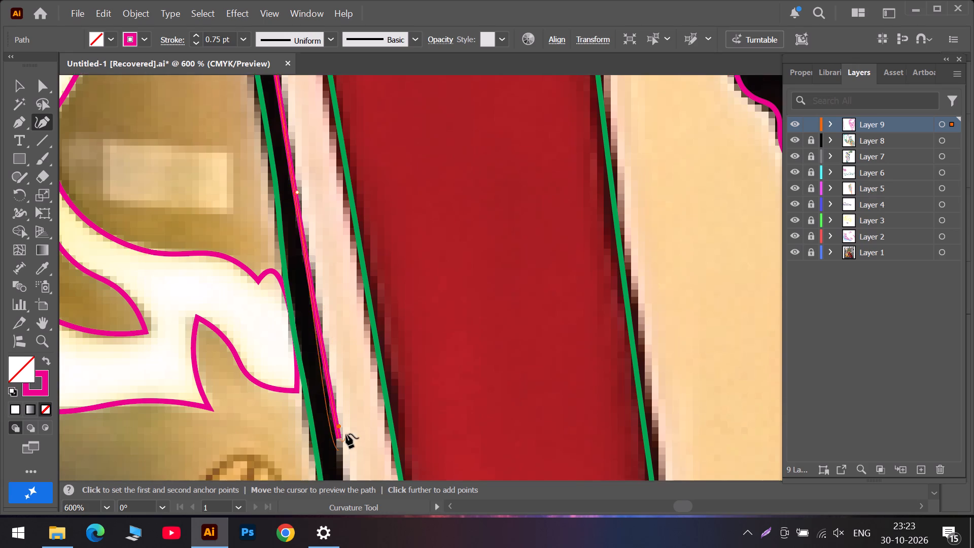
scroll(346, 434, "down", 3)
scroll(343, 387, "down", 16)
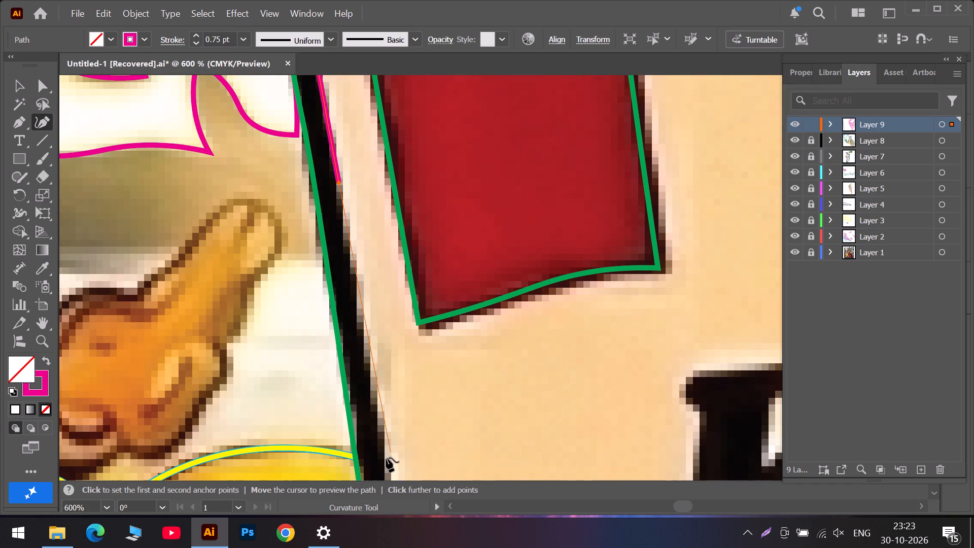
left_click(385, 461)
scroll(385, 461, "down", 14)
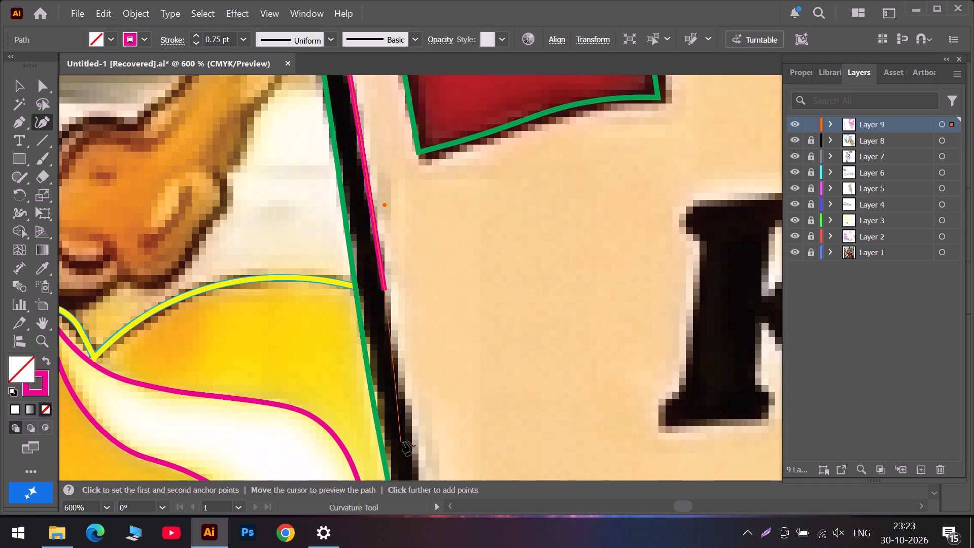
scroll(403, 441, "down", 11)
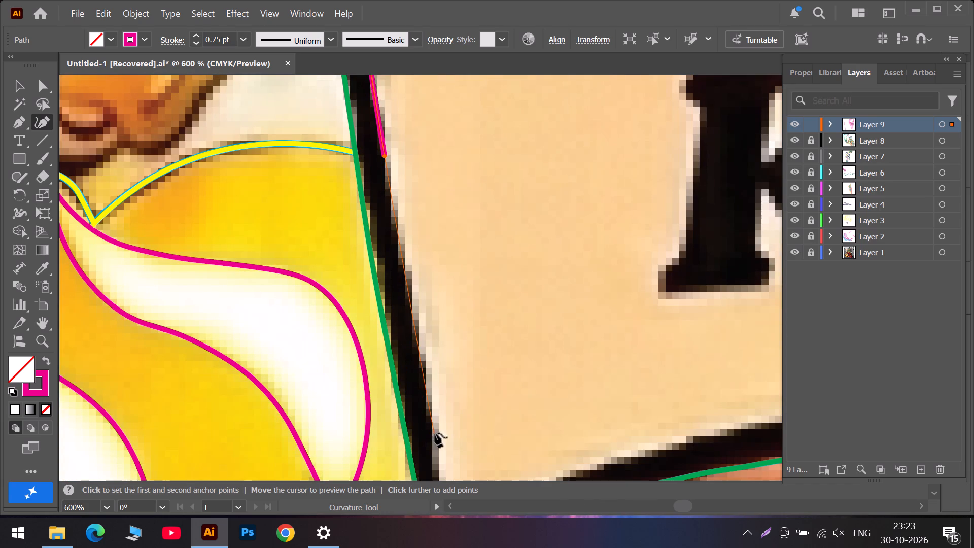
left_click(430, 433)
scroll(430, 433, "down", 7)
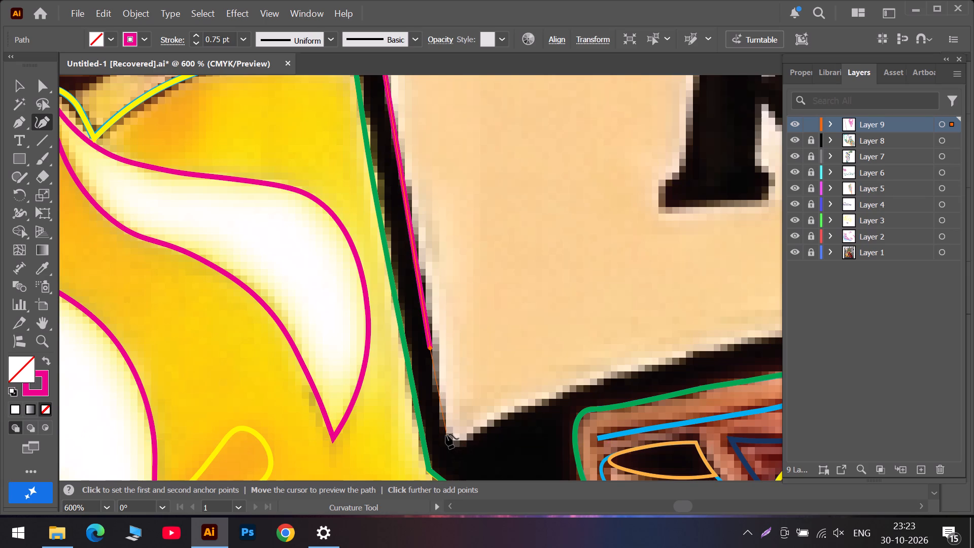
left_click(446, 434)
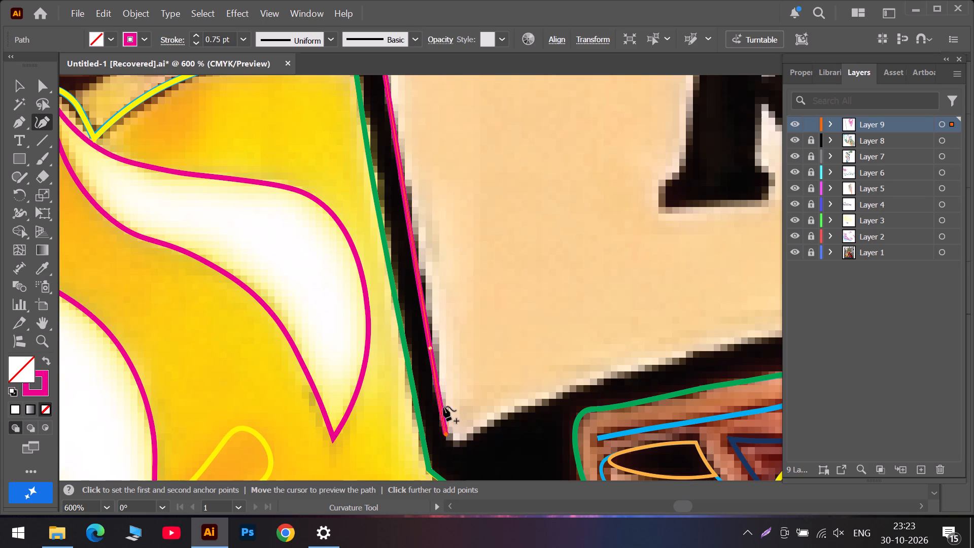
Add an anchor just above the corner, round the corner, and extend the path along the bucket's bottom inner edge.
left_click(441, 407)
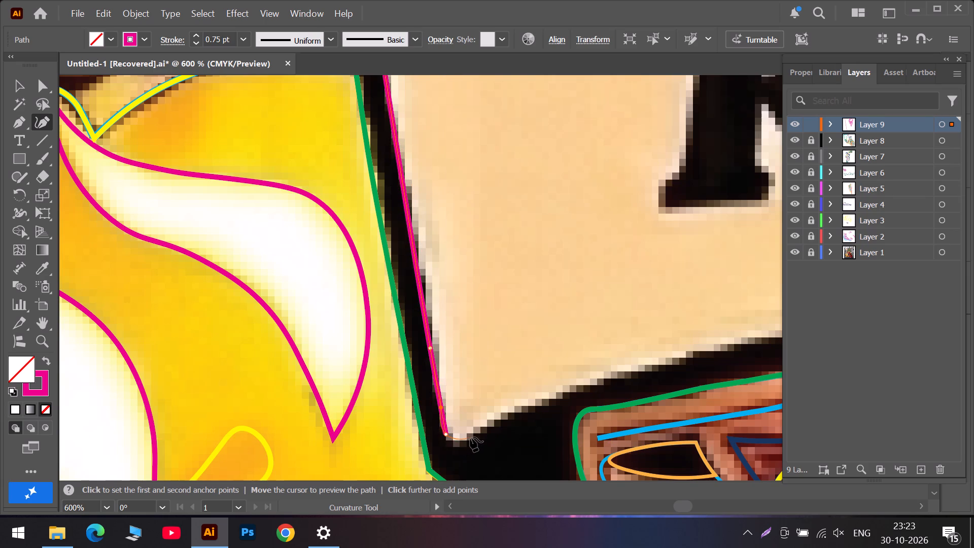
left_click(471, 433)
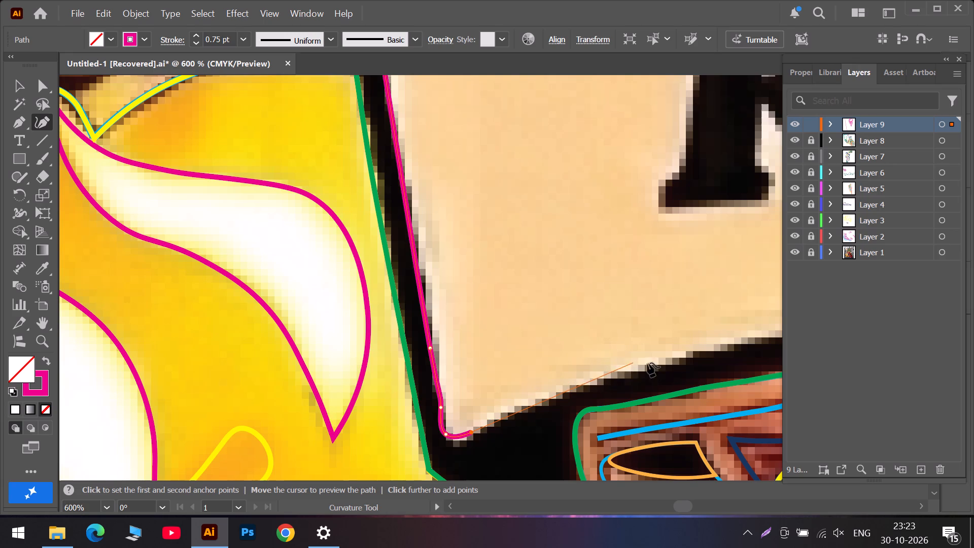
left_click(677, 352)
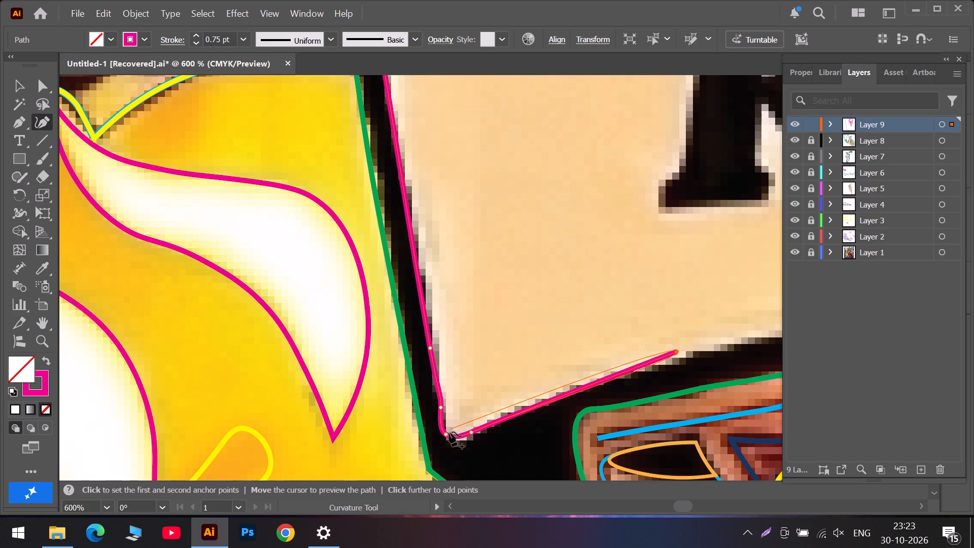
Reposition the corner, neighbouring and end anchors, and add an anchor midway along the bottom stretch to fit the cream area's border.
left_click_drag(446, 435, 454, 440)
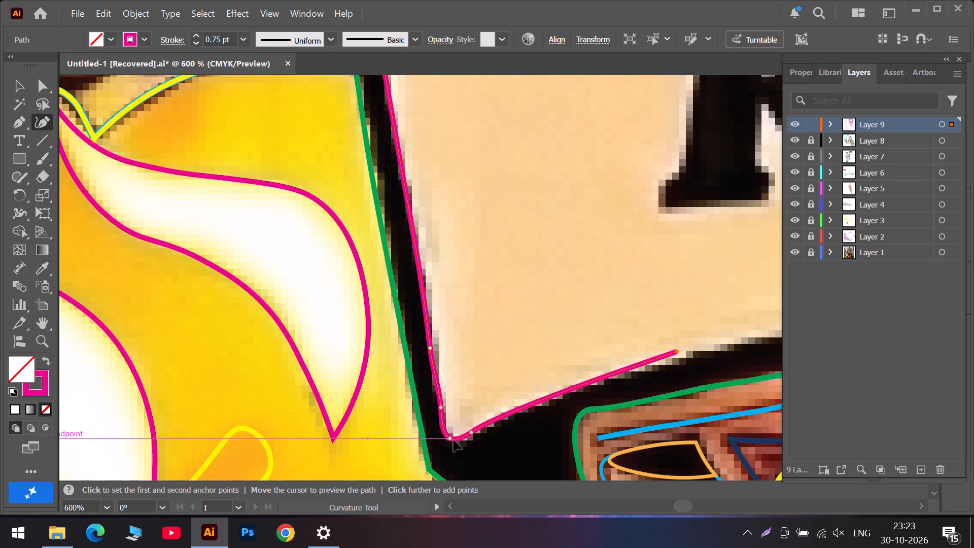
left_click_drag(454, 440, 453, 442)
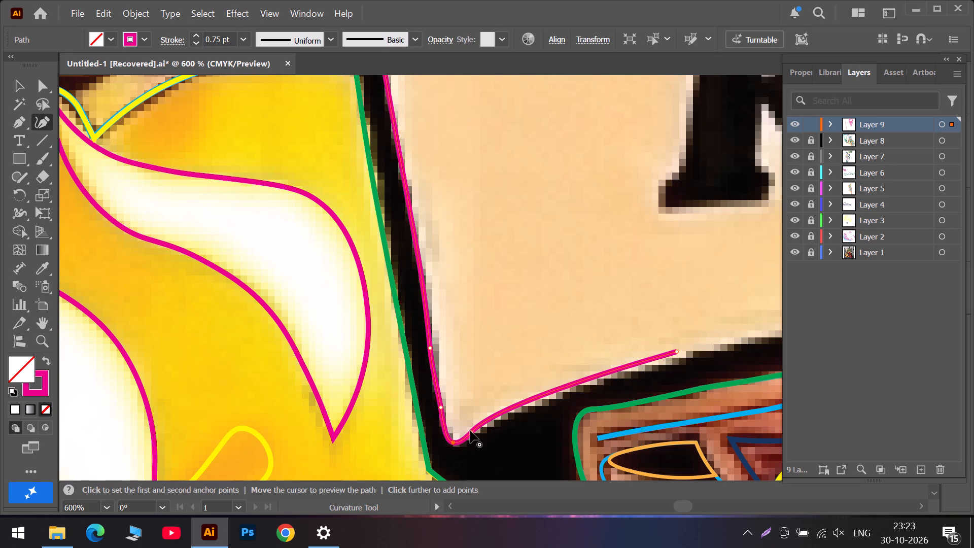
left_click_drag(470, 431, 491, 426)
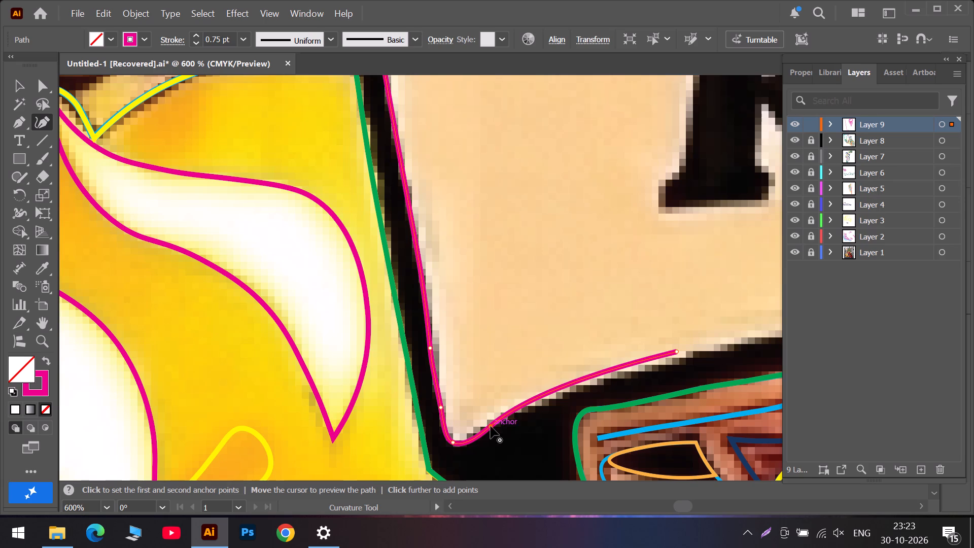
left_click_drag(548, 390, 568, 390)
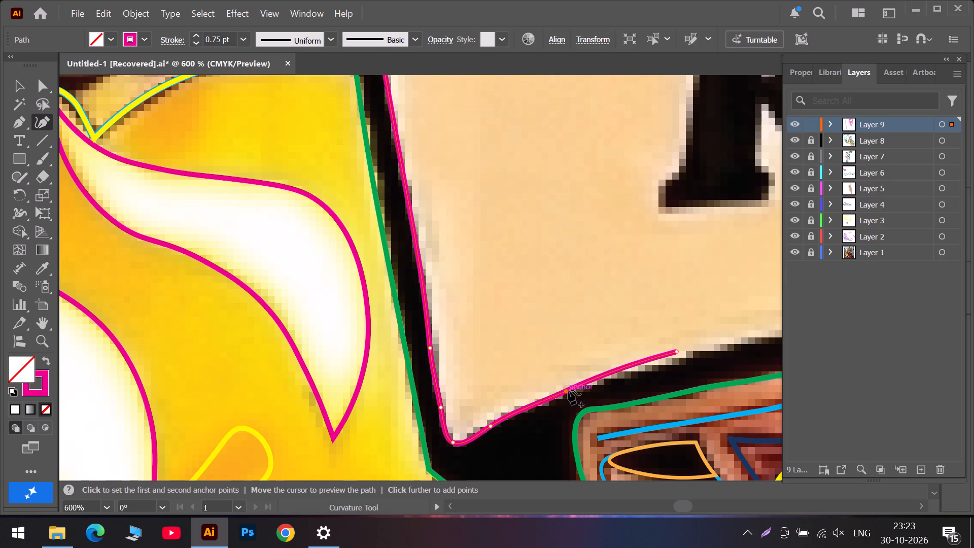
left_click_drag(568, 390, 587, 383)
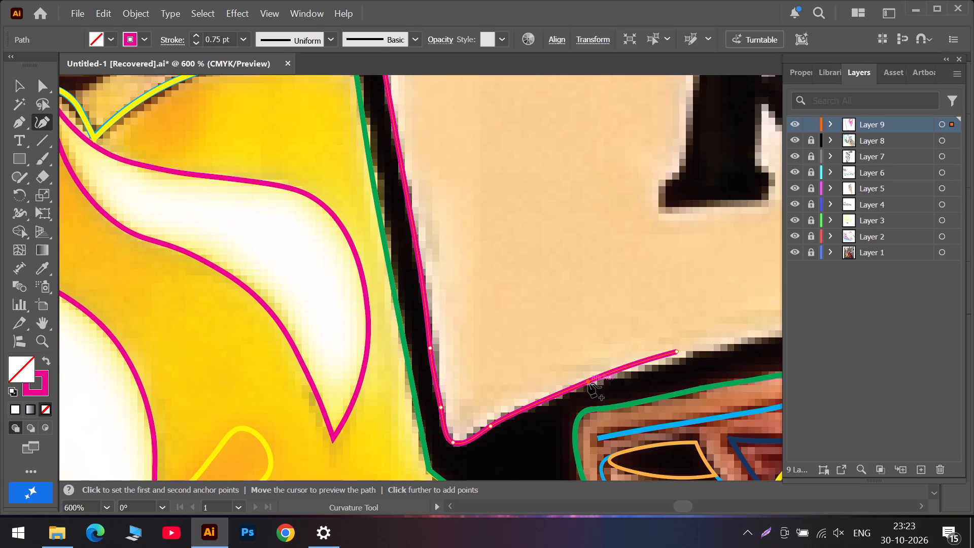
left_click_drag(676, 351, 679, 359)
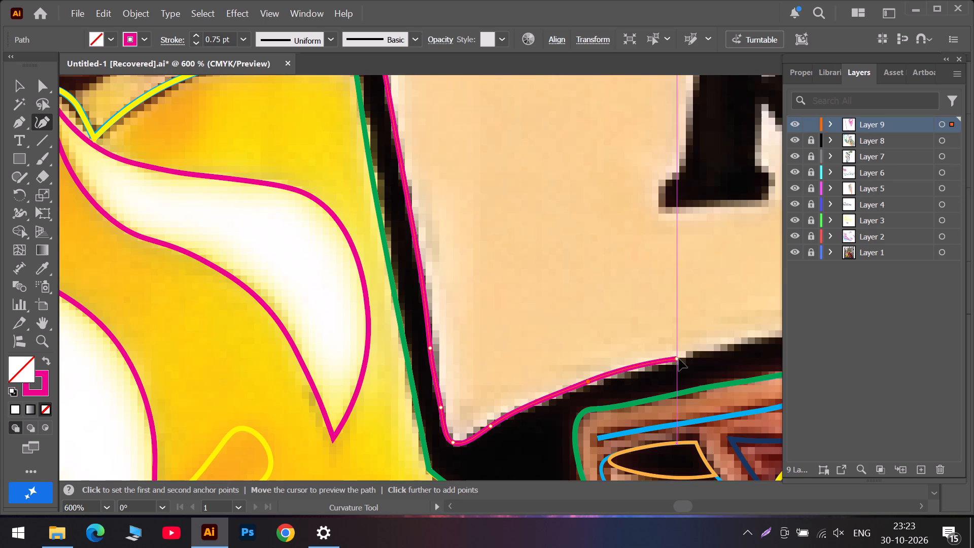
left_click_drag(679, 359, 681, 359)
Refine the curve beside the corner by shifting its anchors and adding another anchor along the bottom edge to follow the black outline.
left_click_drag(492, 425, 493, 423)
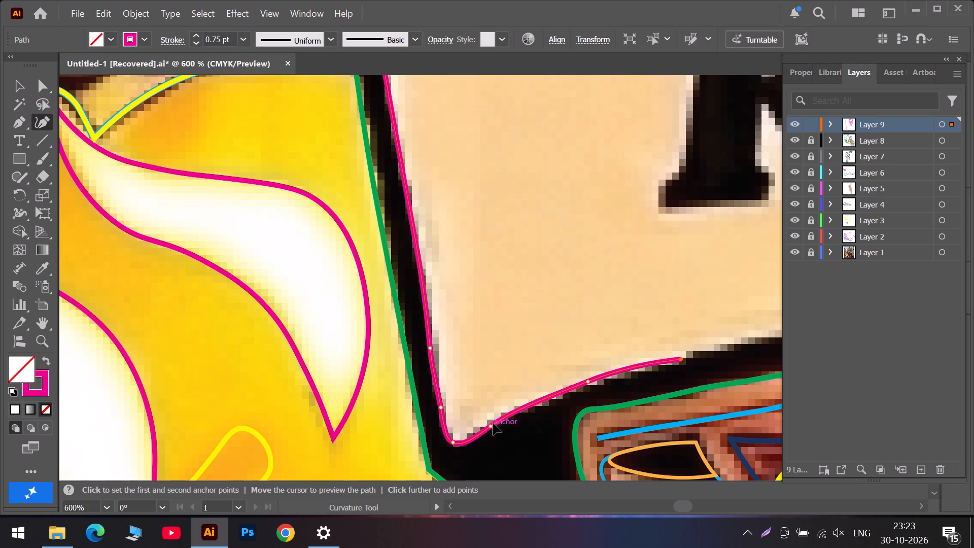
left_click_drag(493, 423, 496, 420)
left_click(453, 440)
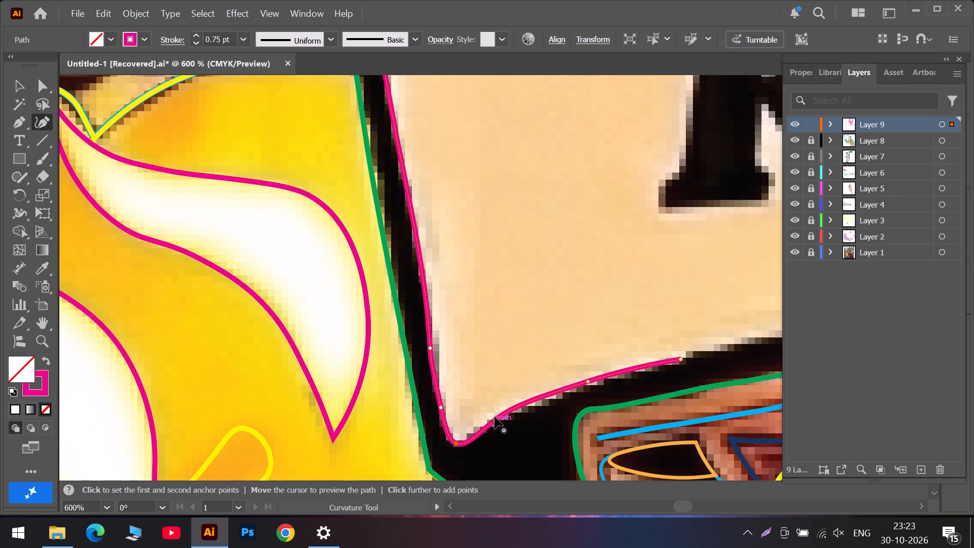
left_click_drag(495, 417, 499, 417)
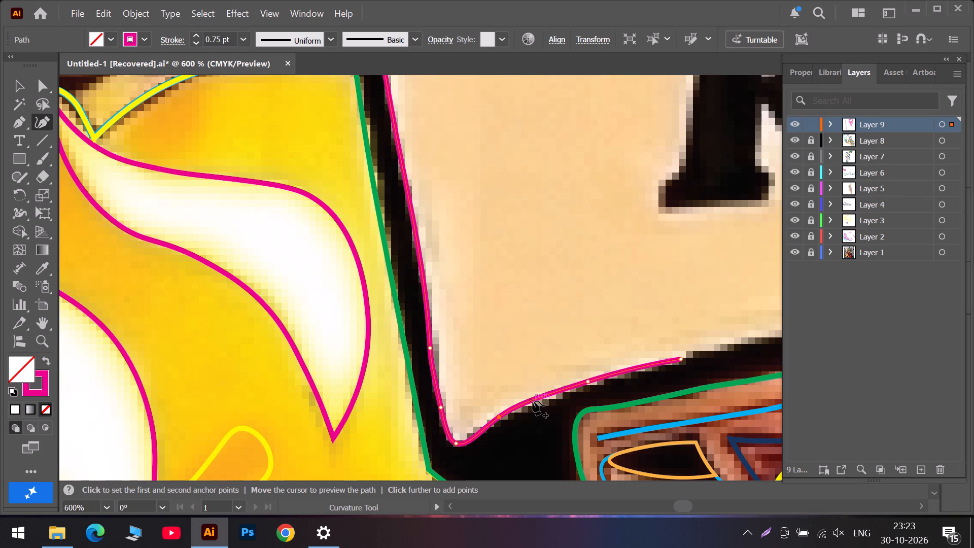
left_click_drag(526, 402, 533, 403)
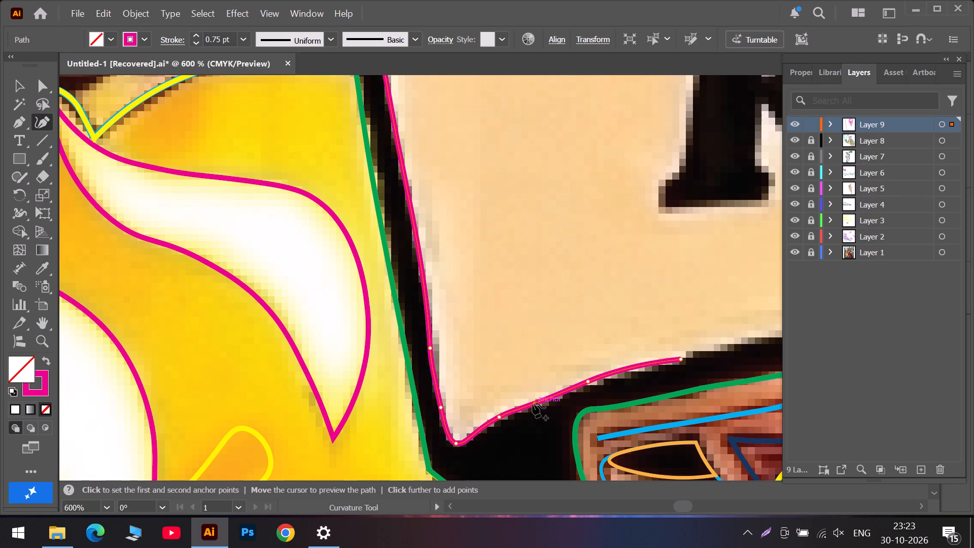
left_click_drag(533, 403, 546, 397)
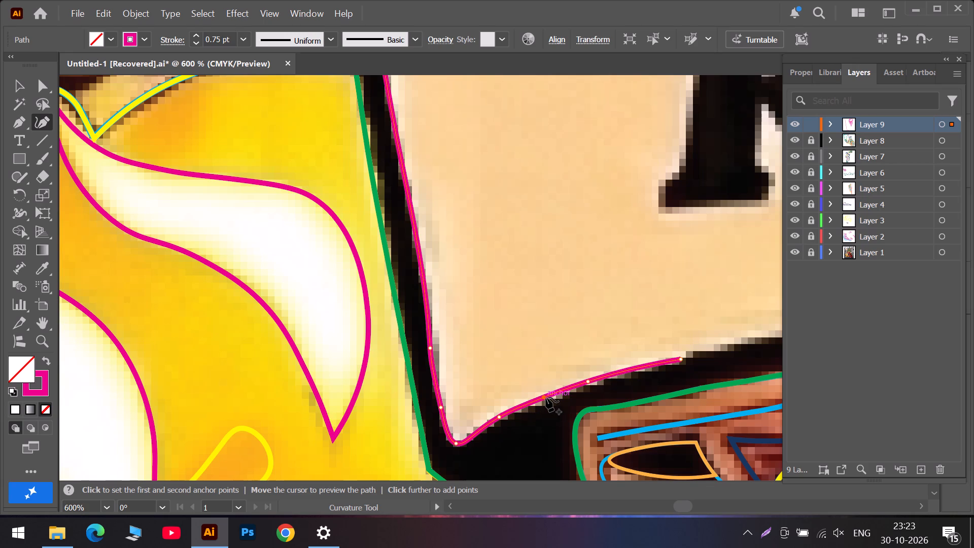
left_click_drag(546, 397, 546, 397)
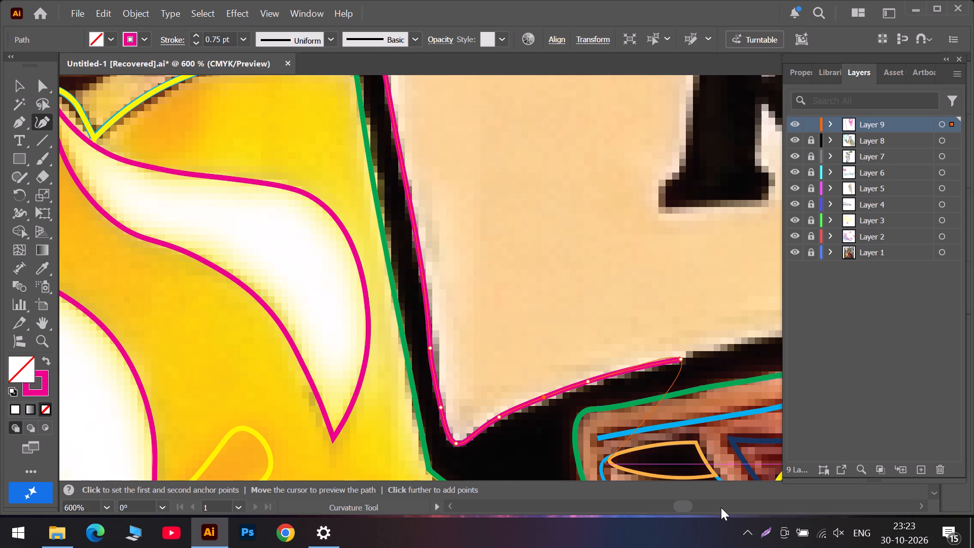
Extend the path along the cream panel's bottom edge to the brown strip, and shift the bottom anchors onto the black outline's border.
left_click(721, 507)
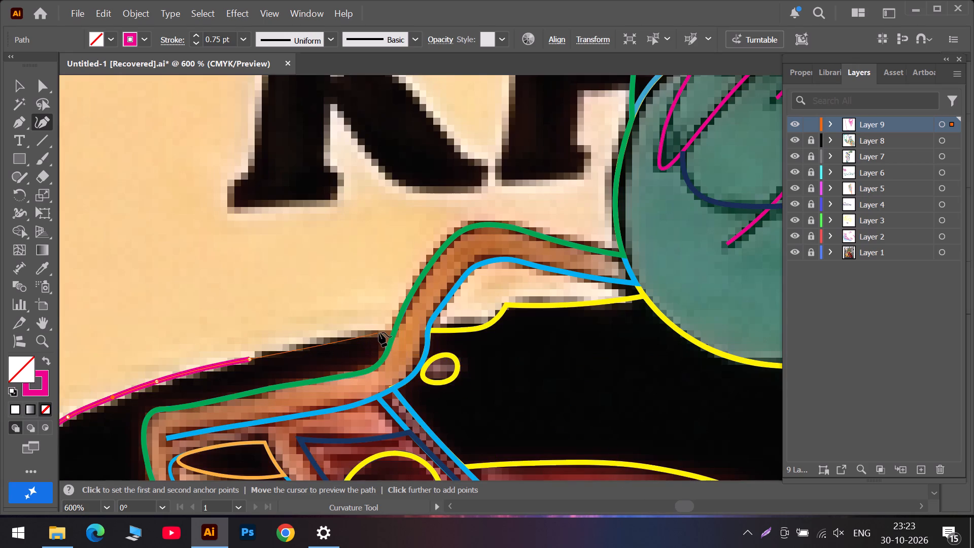
triple_click(379, 332)
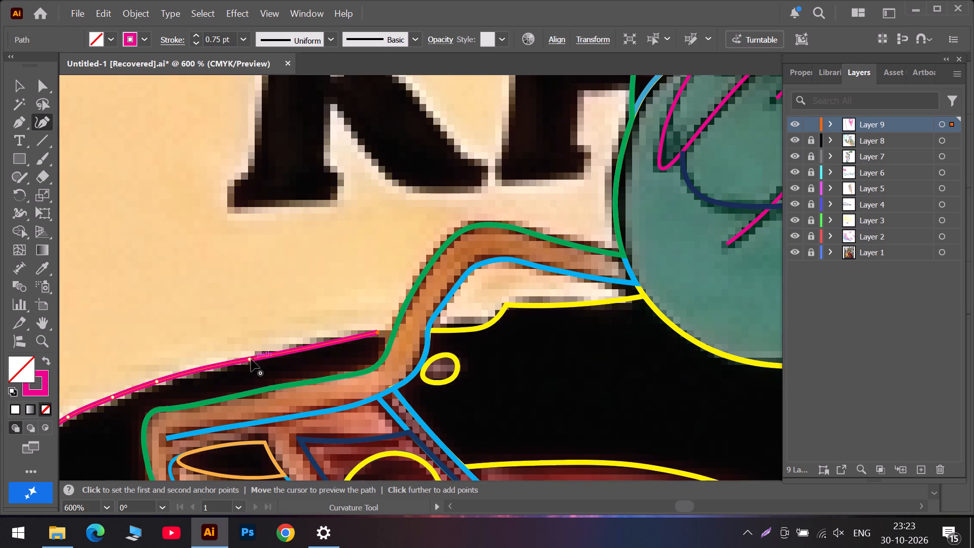
left_click_drag(251, 359, 259, 356)
left_click_drag(259, 356, 259, 356)
left_click_drag(155, 380, 156, 380)
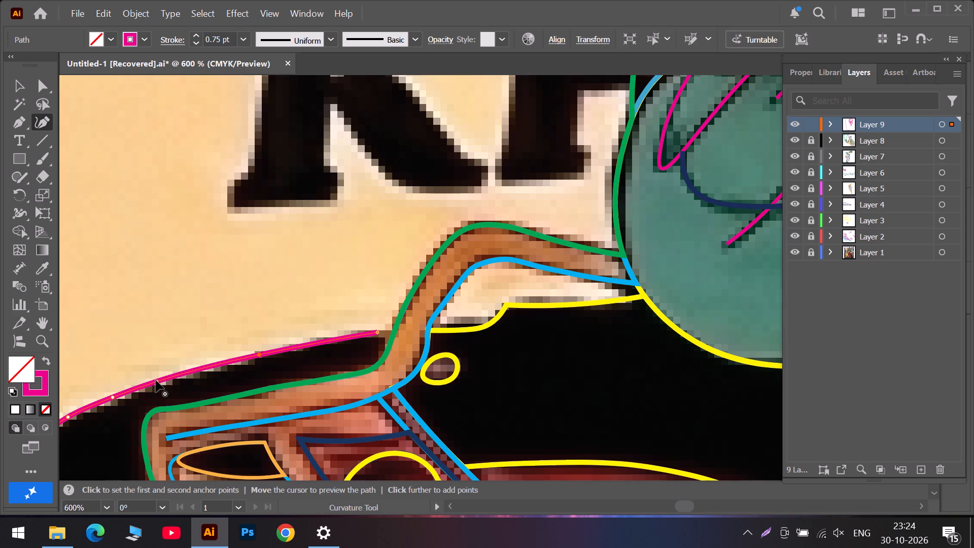
left_click_drag(156, 380, 168, 381)
left_click(168, 381)
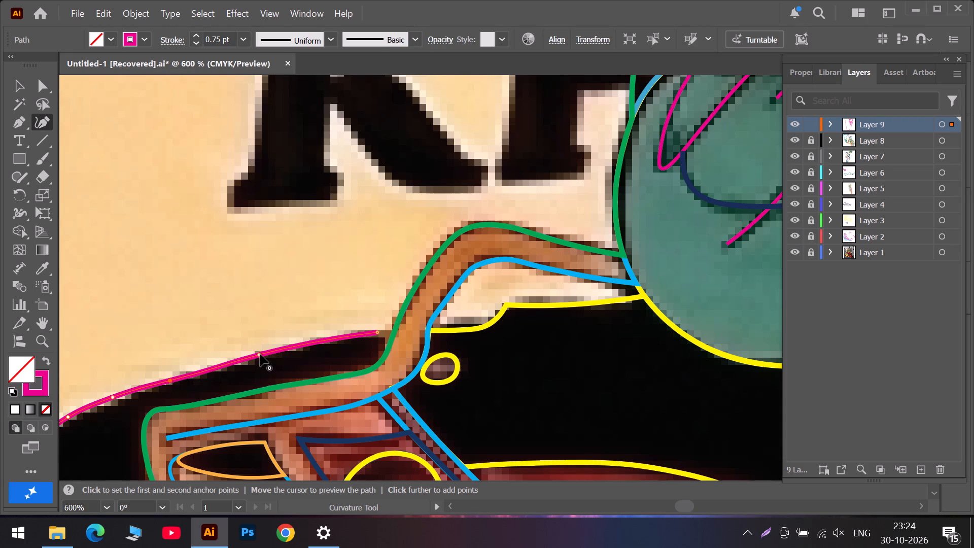
left_click_drag(260, 354, 268, 356)
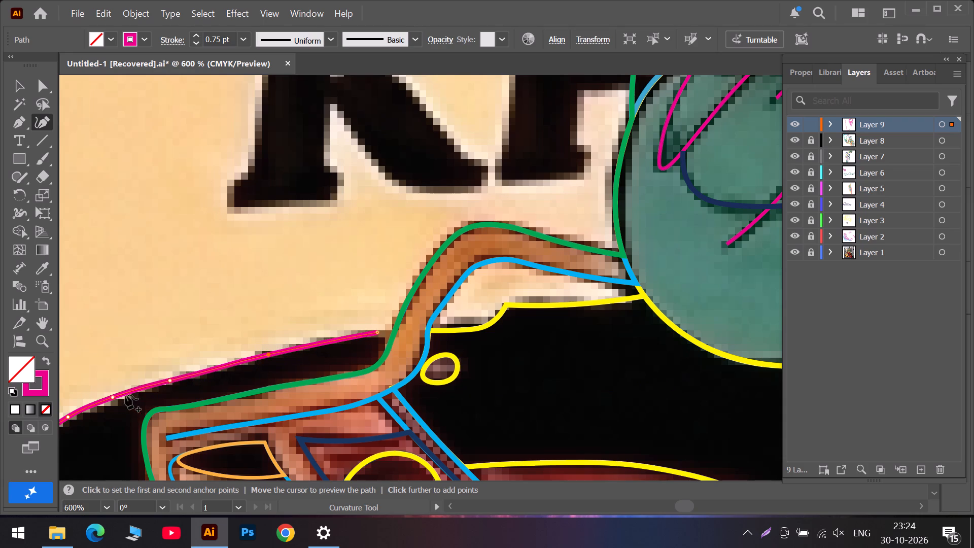
left_click(114, 397)
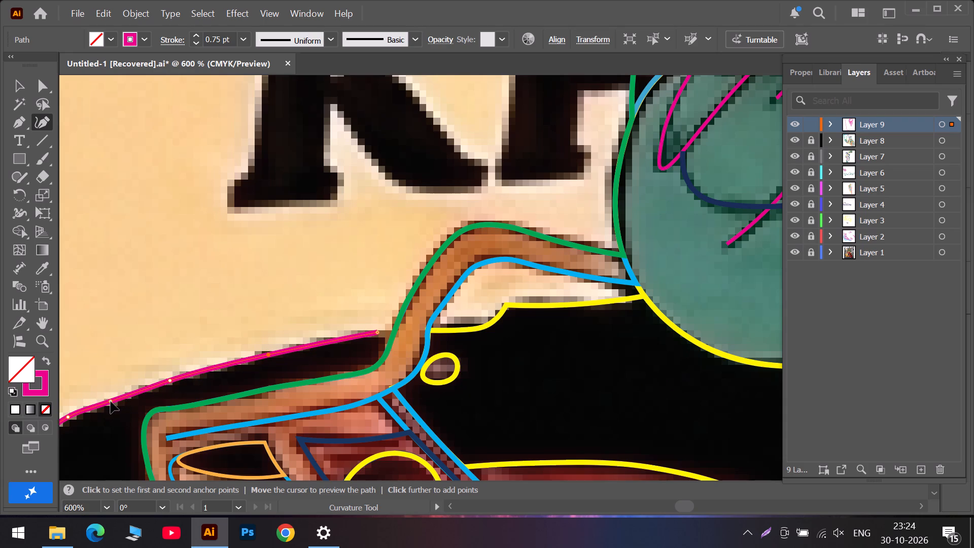
Adjust the anchor just past the bottom-left inner corner and one on the panel's left side to follow the black outline.
left_click(648, 506)
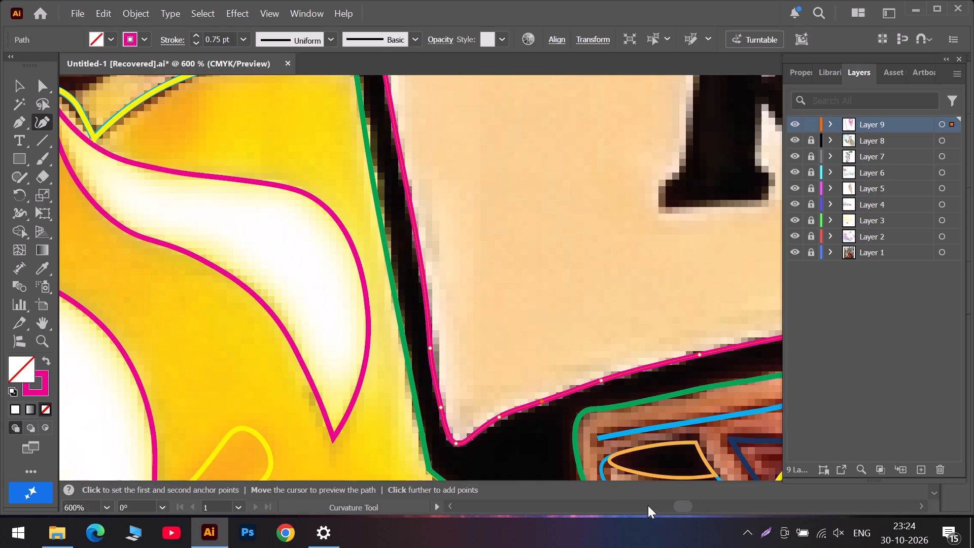
left_click_drag(496, 417, 494, 423)
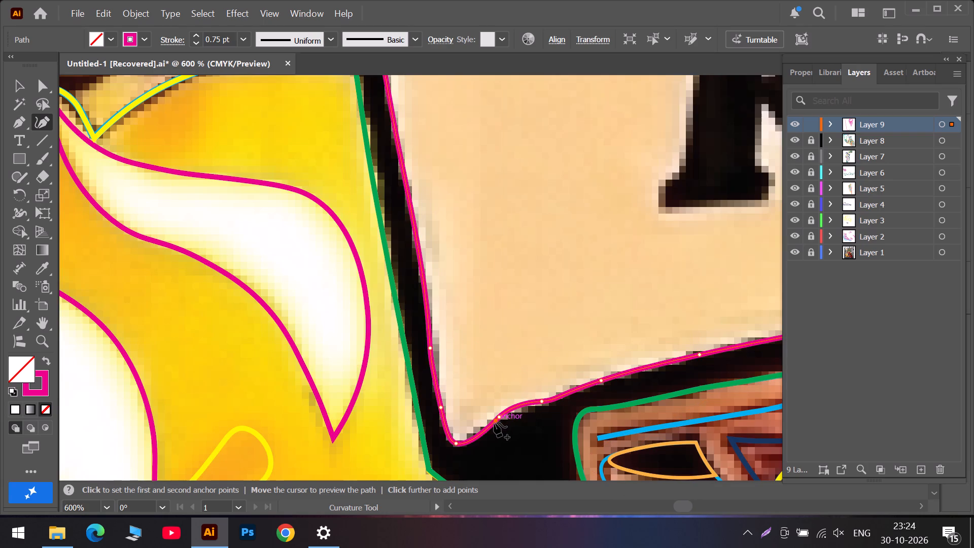
key("ctrl+z")
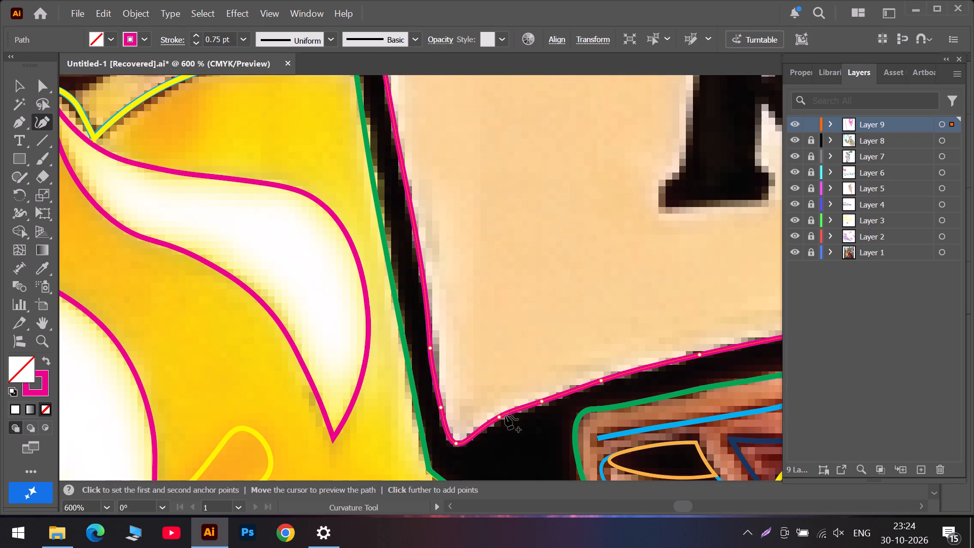
left_click(498, 418)
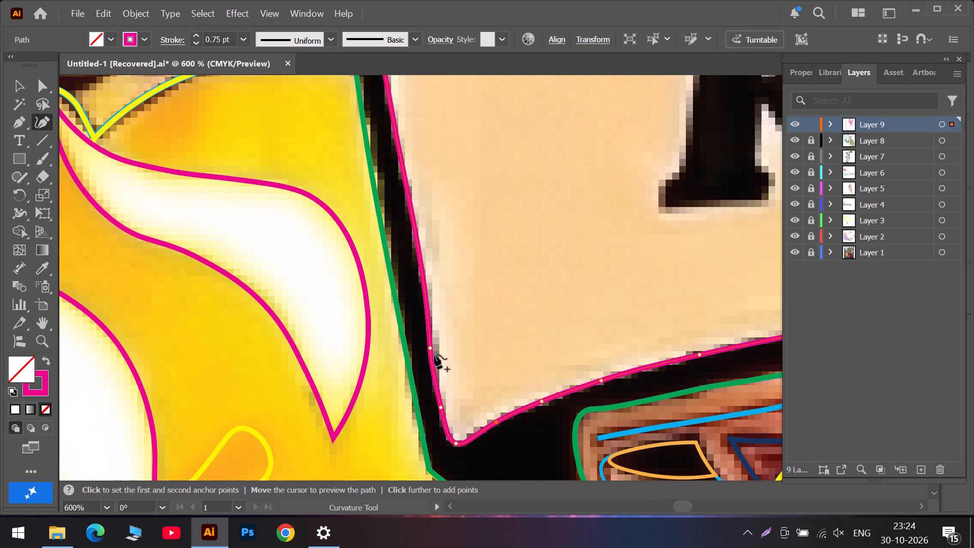
left_click(417, 260)
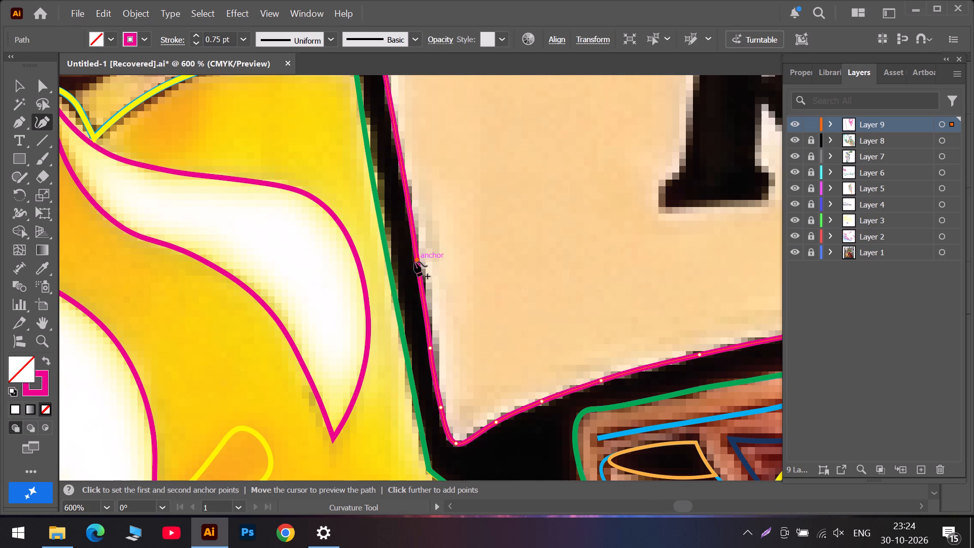
scroll(421, 351, "up", 6)
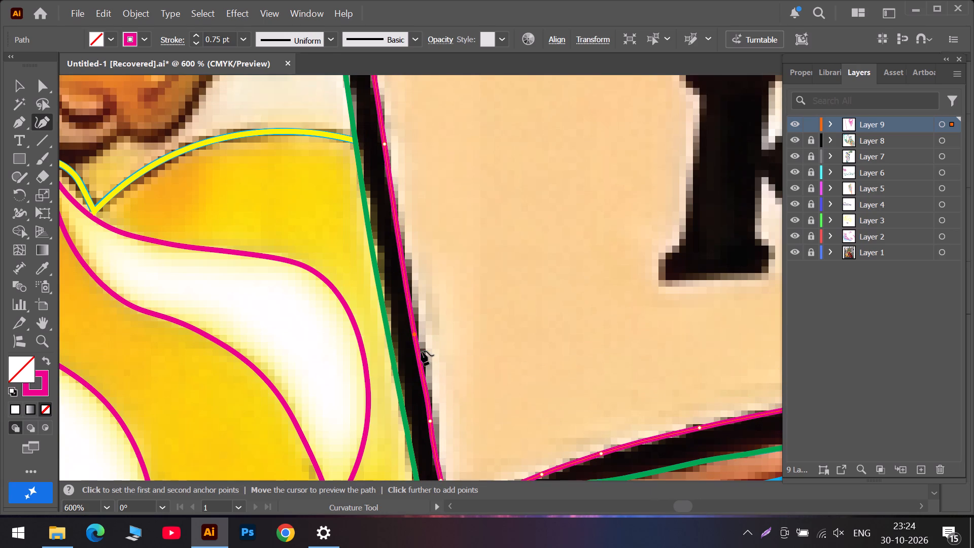
scroll(607, 454, "down", 5)
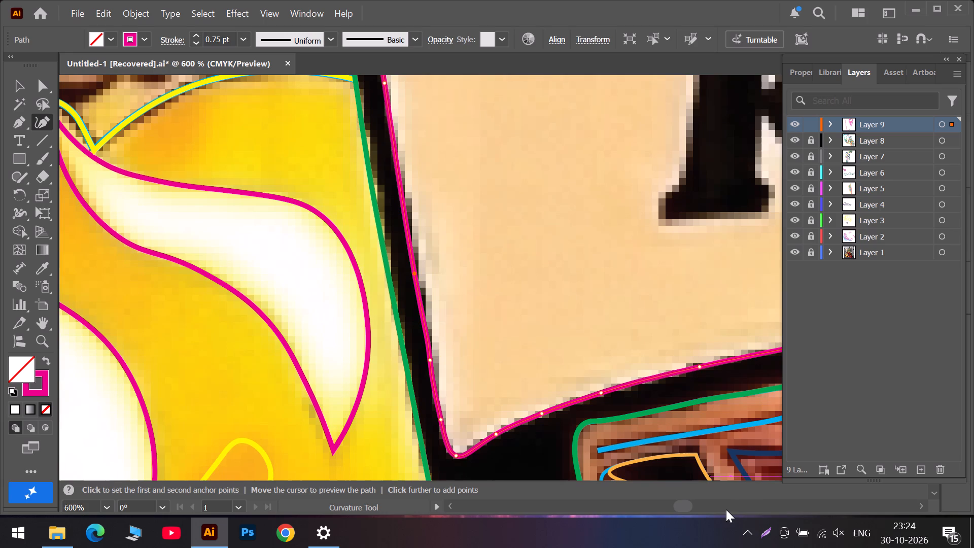
Turn a sharp corner at the brown strip and trace back along its upper edge to round its far end.
left_click(723, 509)
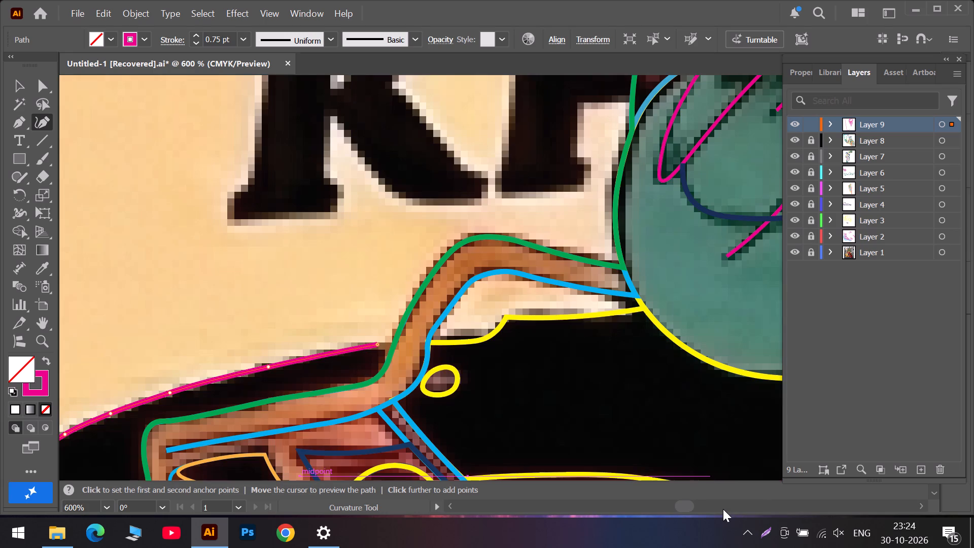
double_click(388, 342)
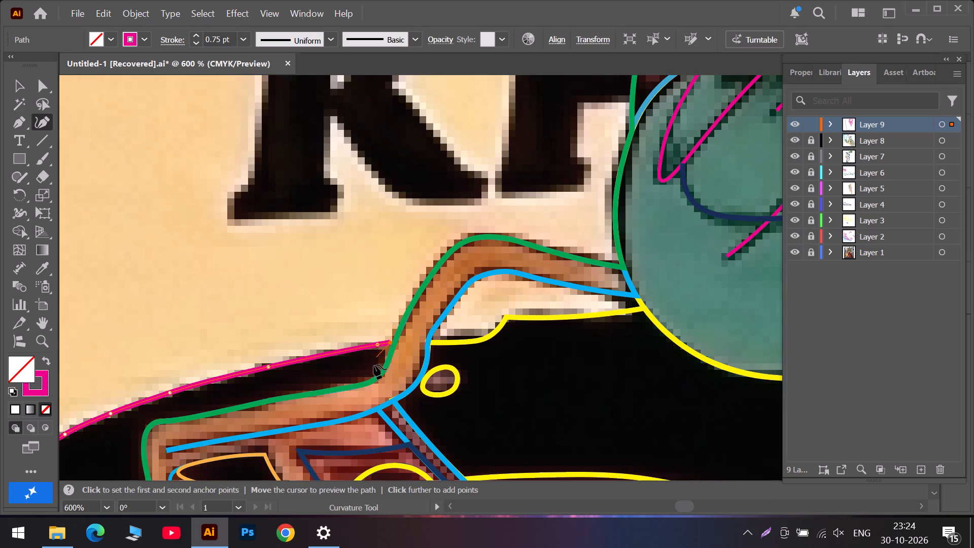
left_click(376, 369)
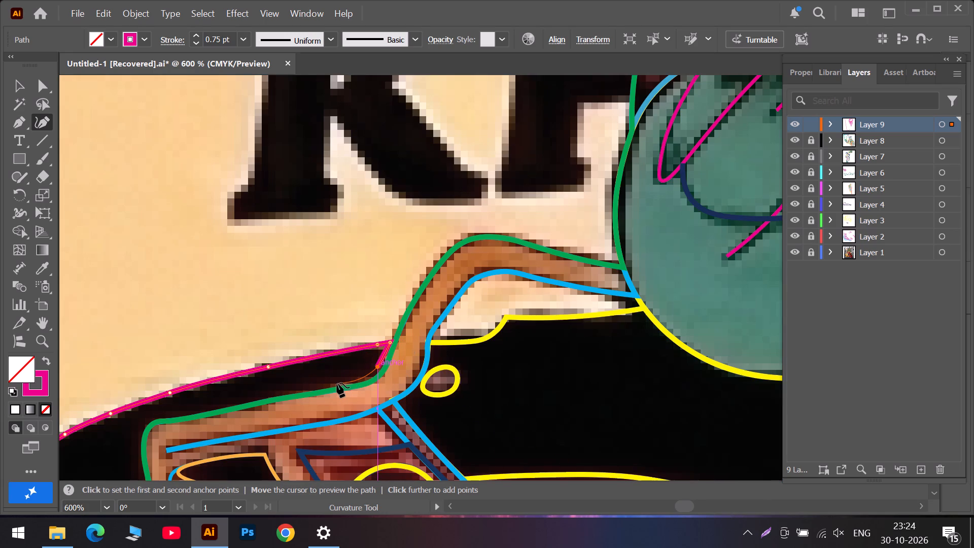
left_click(334, 384)
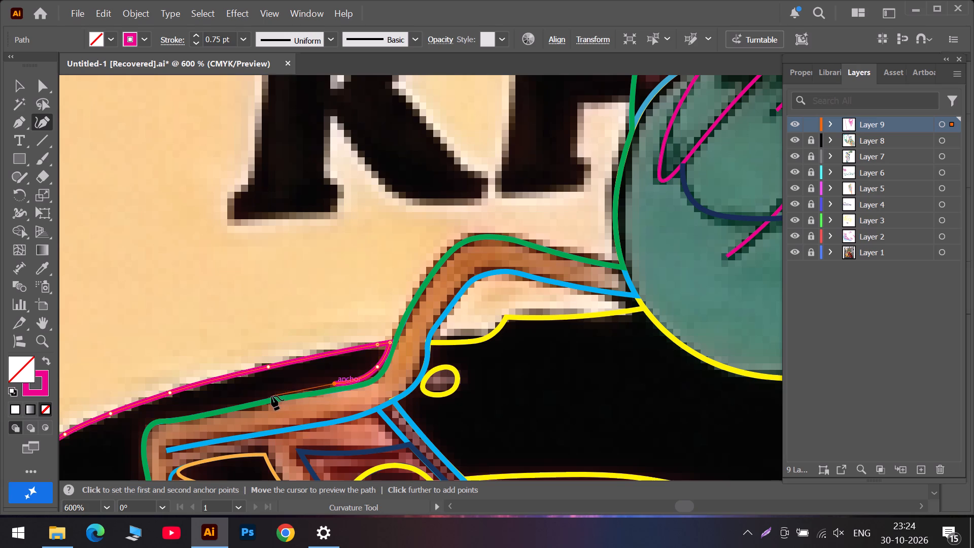
left_click(271, 396)
left_click(202, 411)
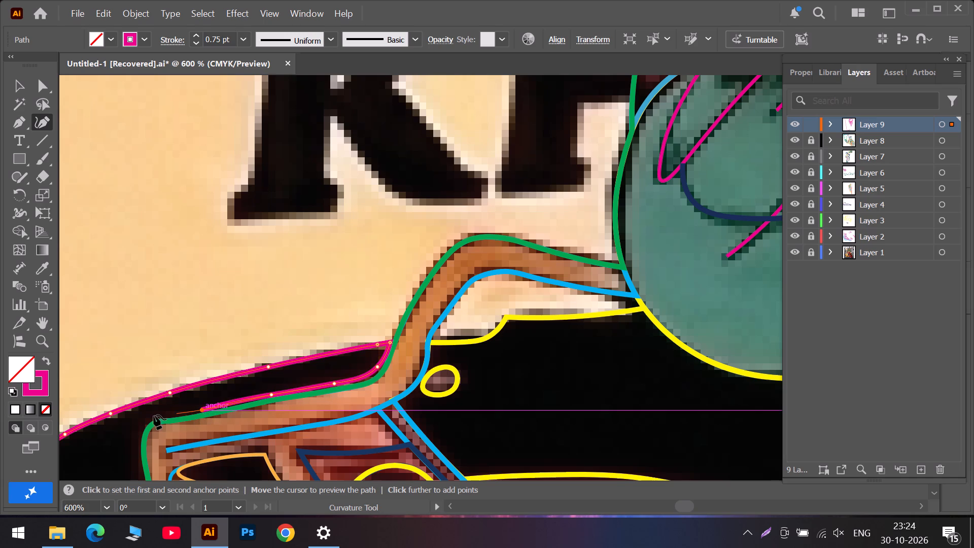
left_click(159, 416)
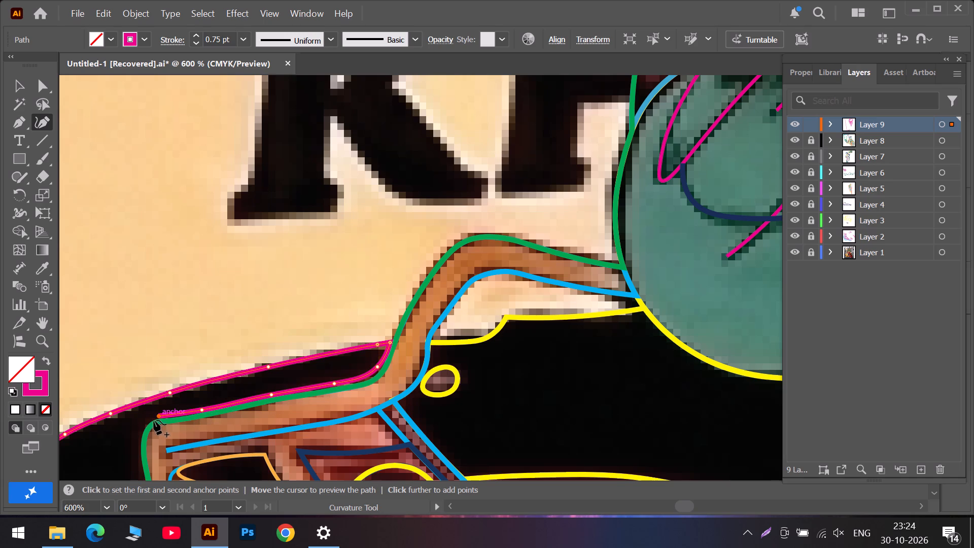
left_click(144, 428)
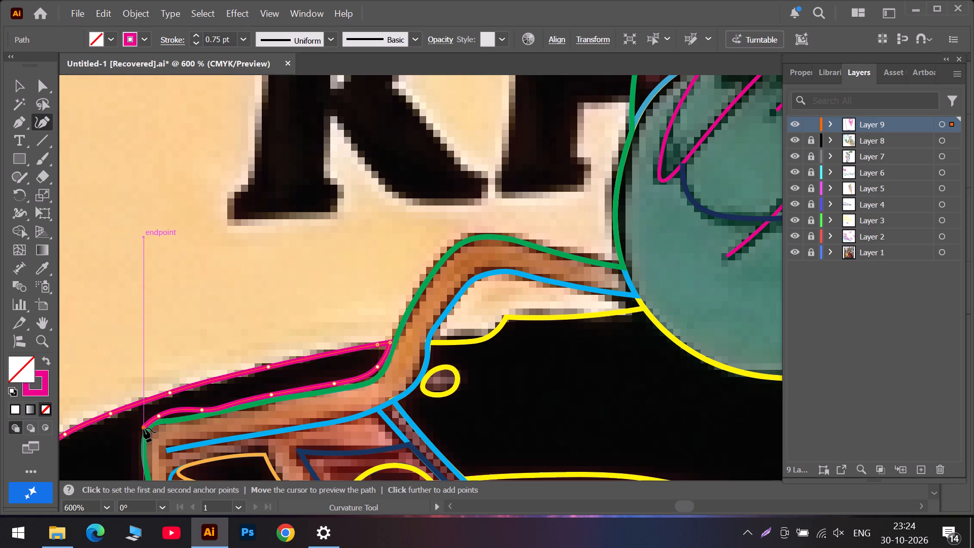
Continue the path down the brown shape's side and set a corner point at the black area's bottom tip.
scroll(144, 428, "down", 5)
left_click(143, 434)
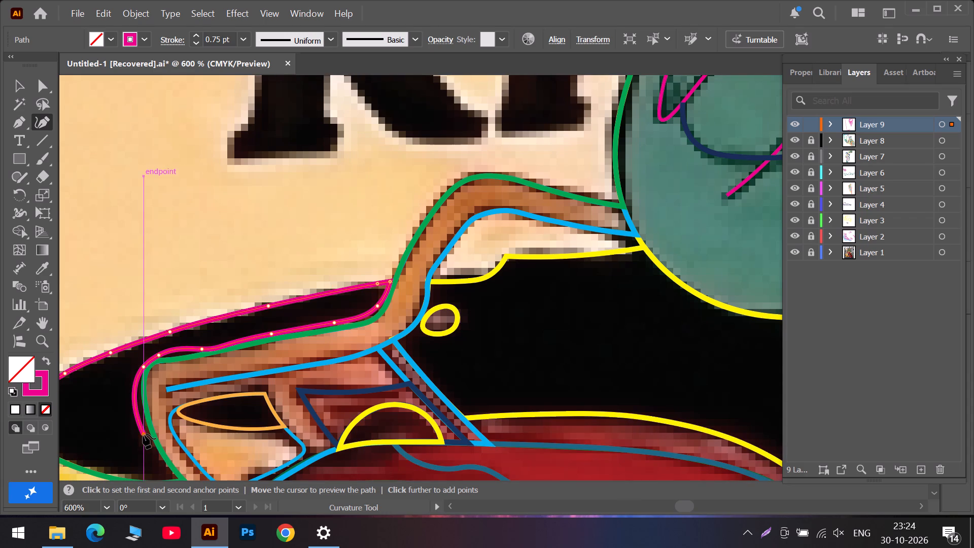
scroll(143, 434, "down", 5)
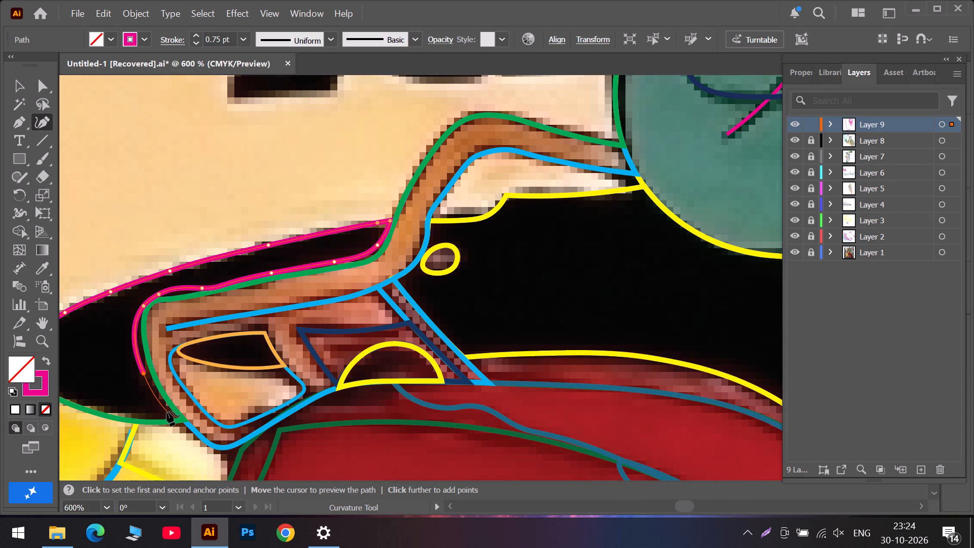
double_click(167, 412)
Trace the black area's lower edge to the bucket's bottom-left outer corner and make that anchor a corner point.
left_click(123, 412)
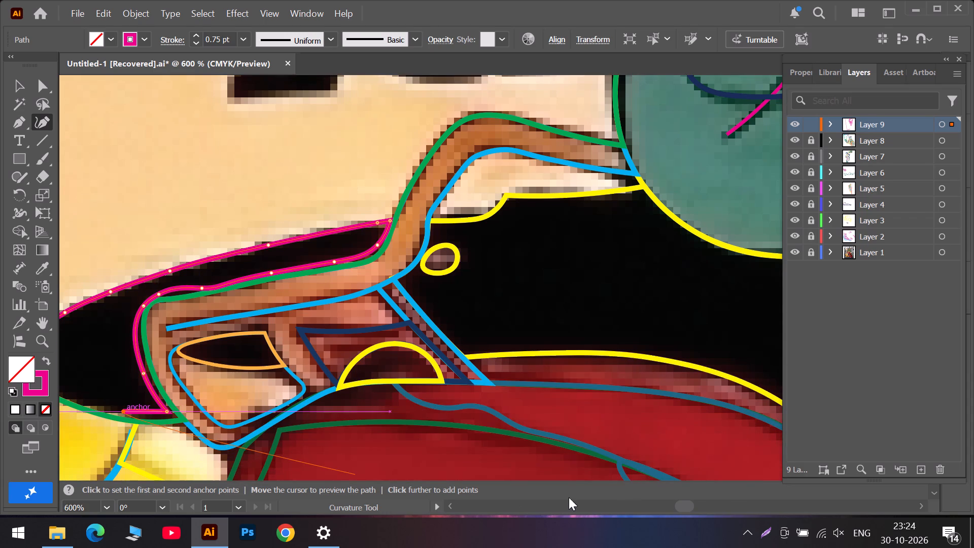
left_click(643, 505)
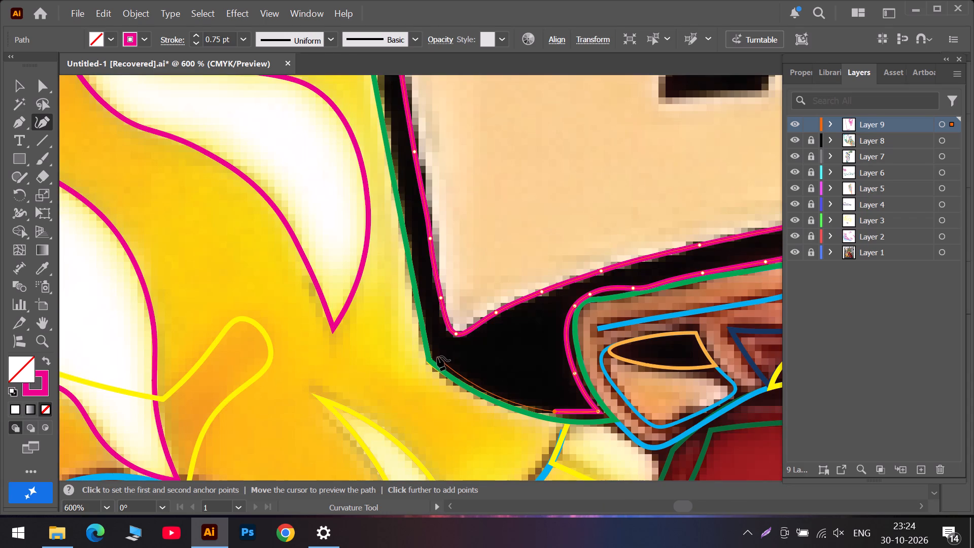
left_click(437, 356)
scroll(418, 331, "up", 6)
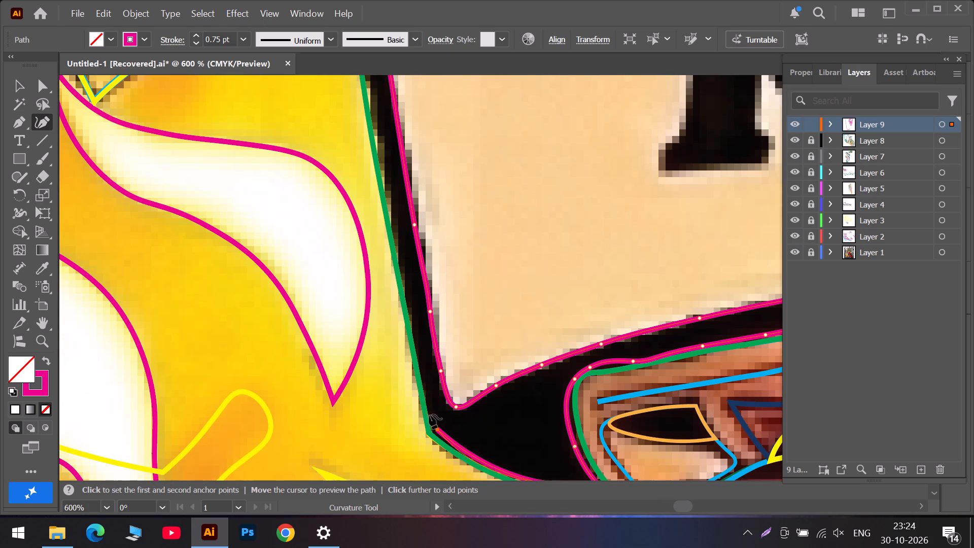
double_click(436, 427)
Trace up the outer edge of the black outline on the bucket's left side to below the rim, and fit the end anchor.
left_click(427, 384)
scroll(423, 363, "up", 7)
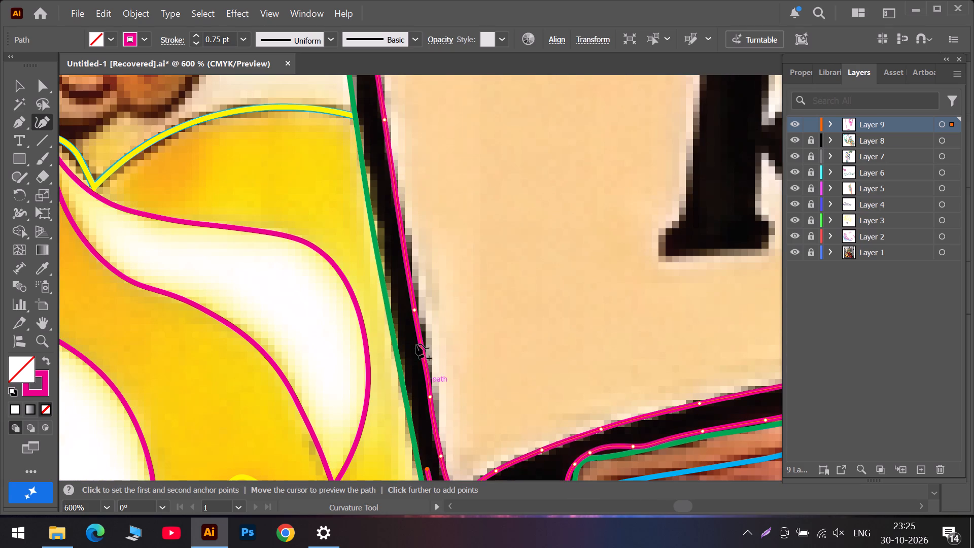
left_click(390, 280)
scroll(390, 278, "up", 12)
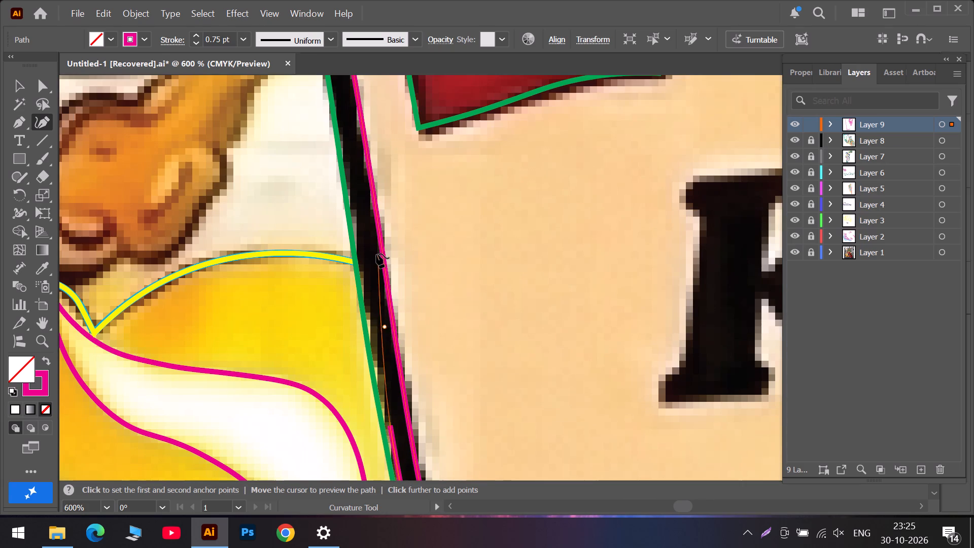
left_click(359, 244)
scroll(359, 244, "up", 13)
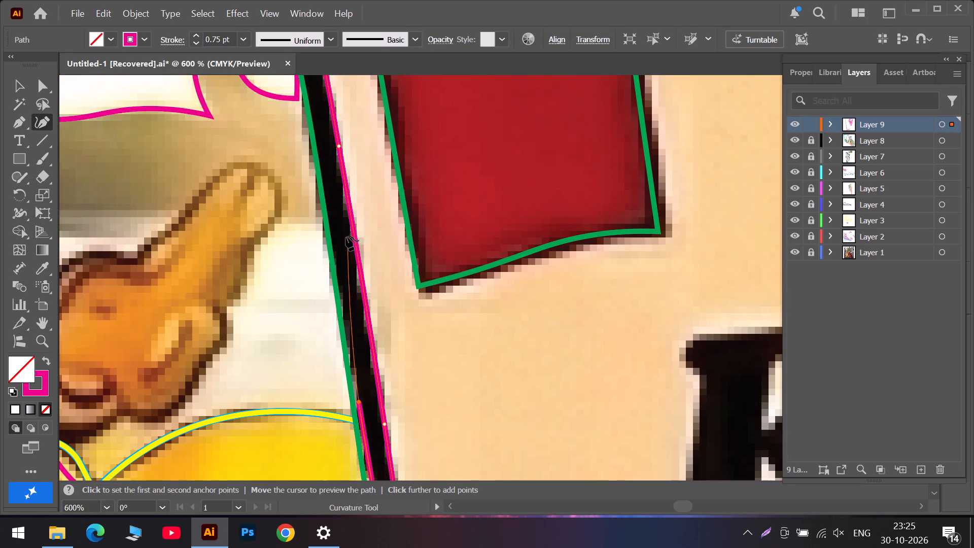
scroll(342, 231, "up", 13)
scroll(285, 186, "up", 13)
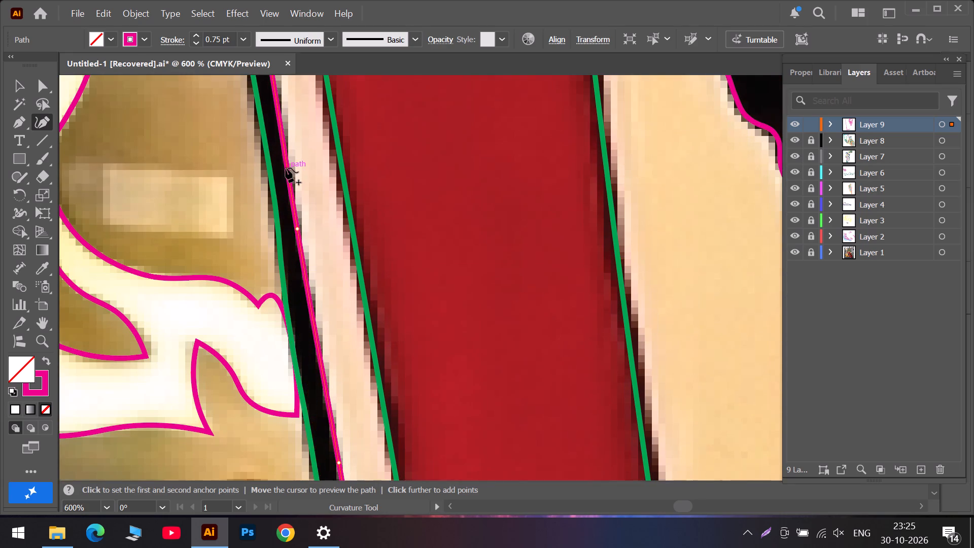
scroll(286, 166, "up", 12)
scroll(242, 125, "up", 9)
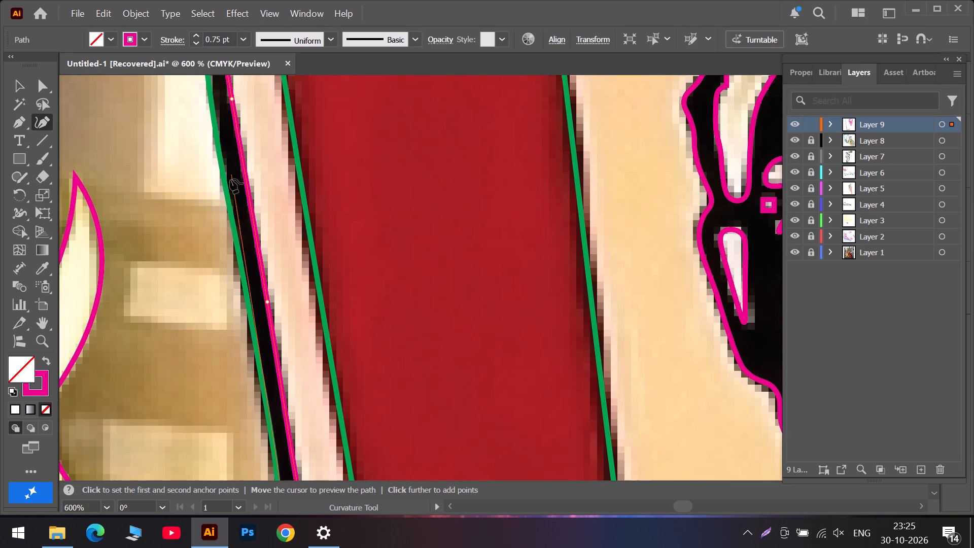
left_click(238, 227)
scroll(235, 179, "up", 12)
scroll(214, 124, "up", 3)
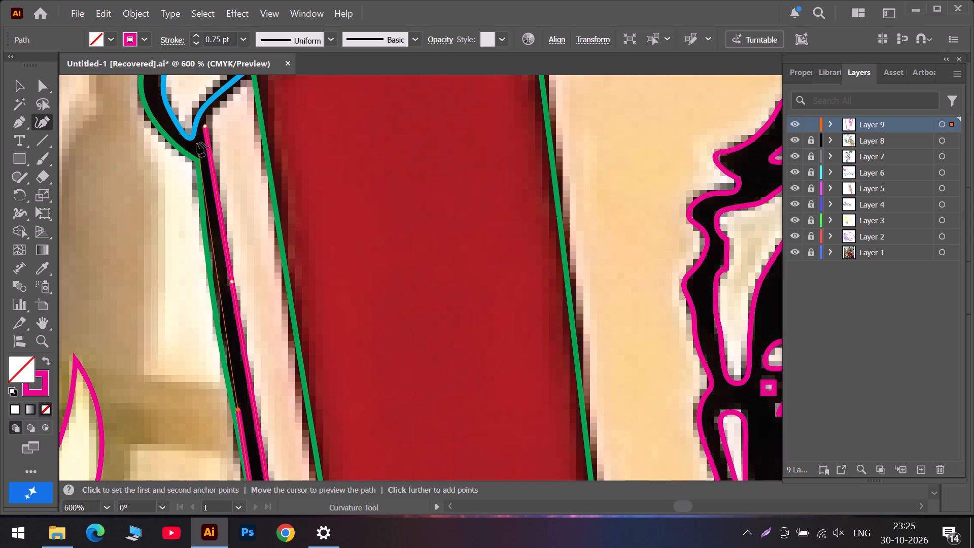
left_click(197, 143)
scroll(197, 143, "up", 10)
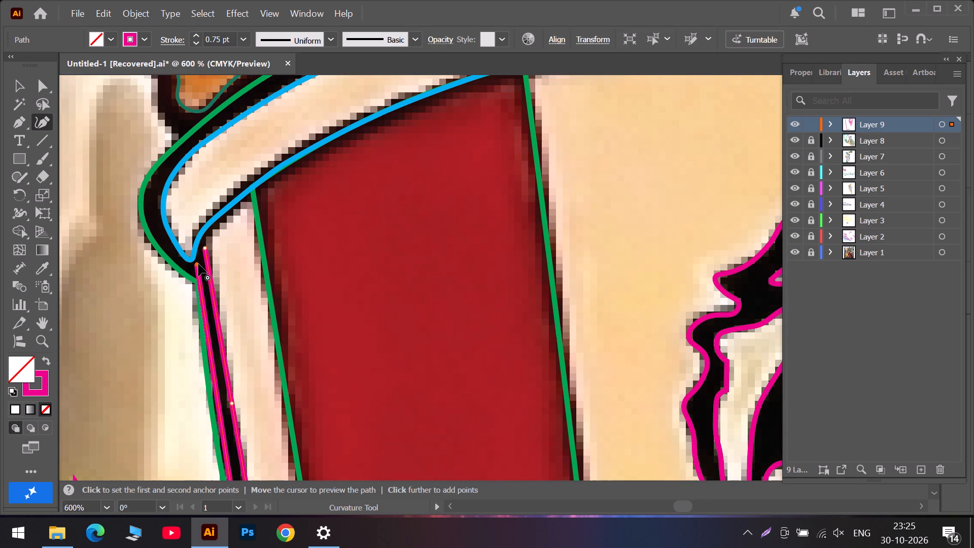
left_click_drag(198, 264, 201, 285)
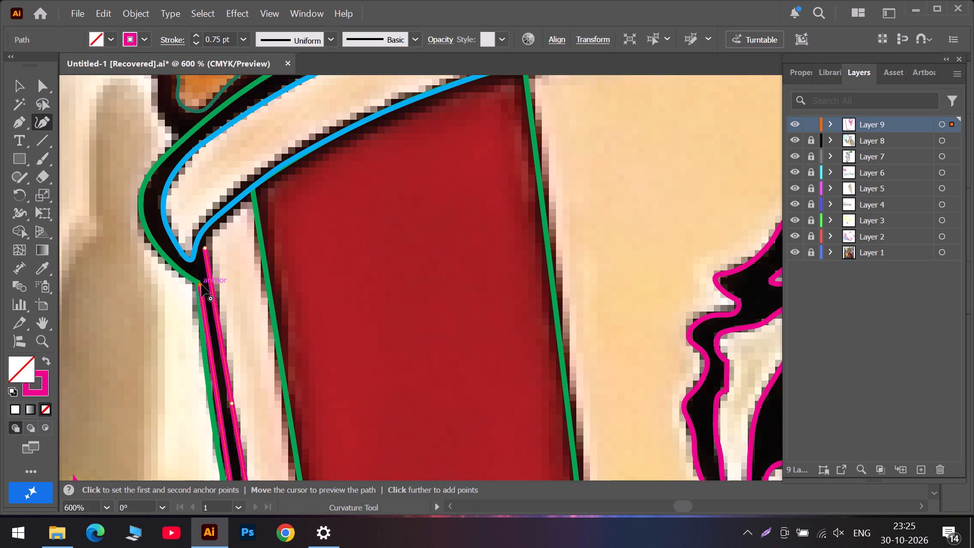
Make the end anchor below the rim a corner point and trace the outline's outer edge around the rim's rounded left end.
left_click(201, 285)
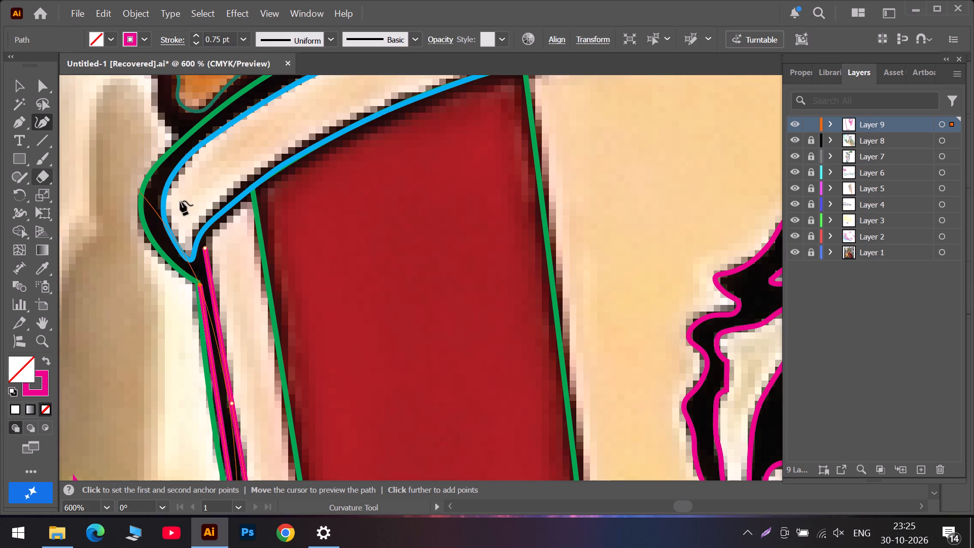
double_click(201, 286)
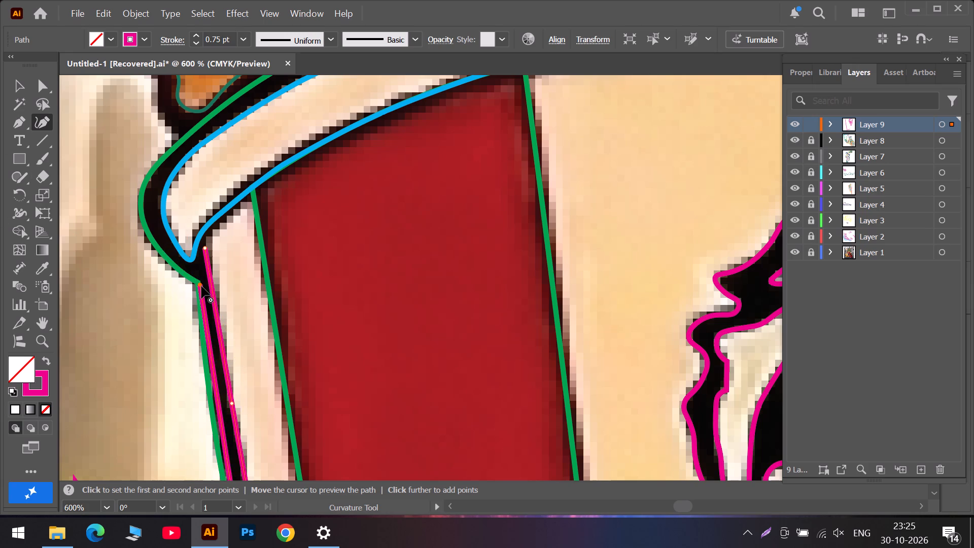
left_click(175, 261)
scroll(138, 219, "up", 4)
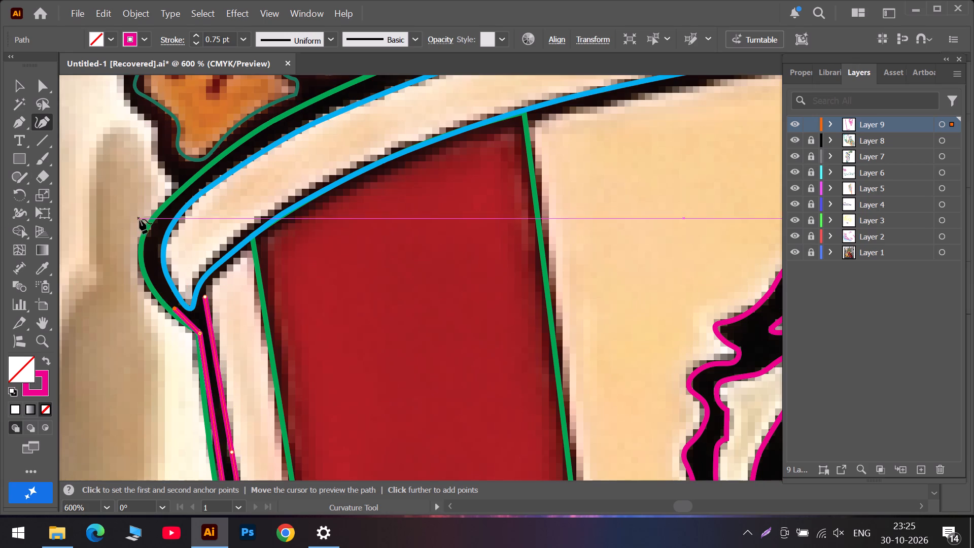
left_click(148, 248)
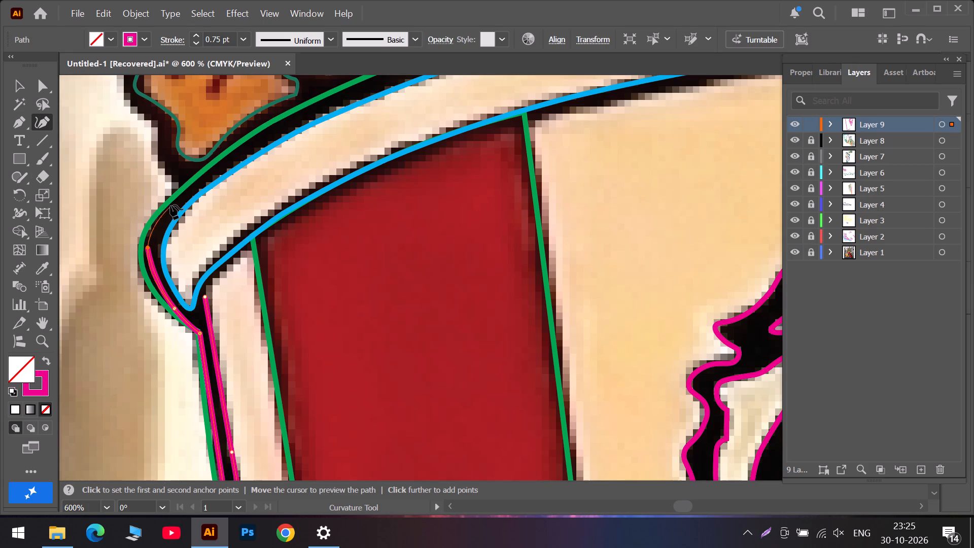
left_click(178, 202)
Continue the path up along the black band between the green and blue outlines above the rim, to below the dark gap between chicken pieces.
scroll(243, 154, "up", 5)
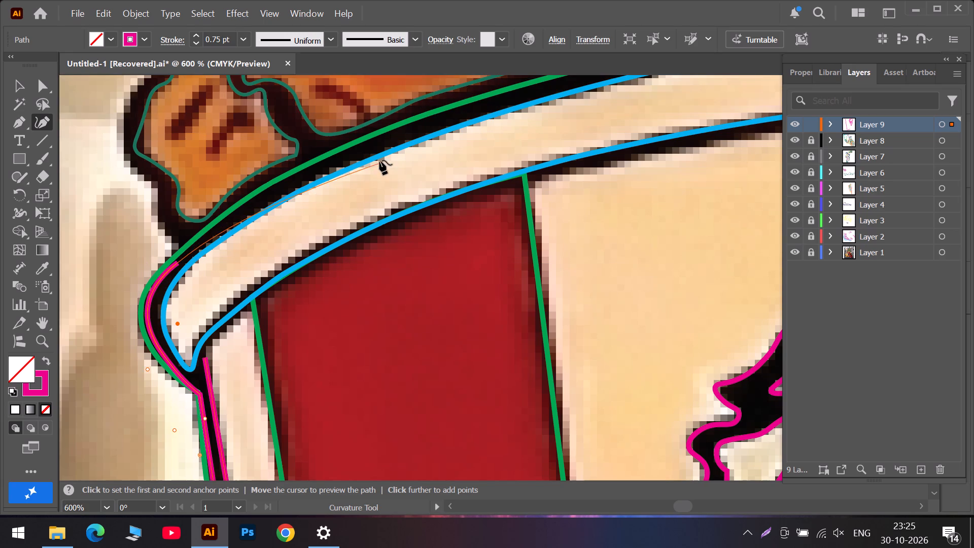
left_click(381, 144)
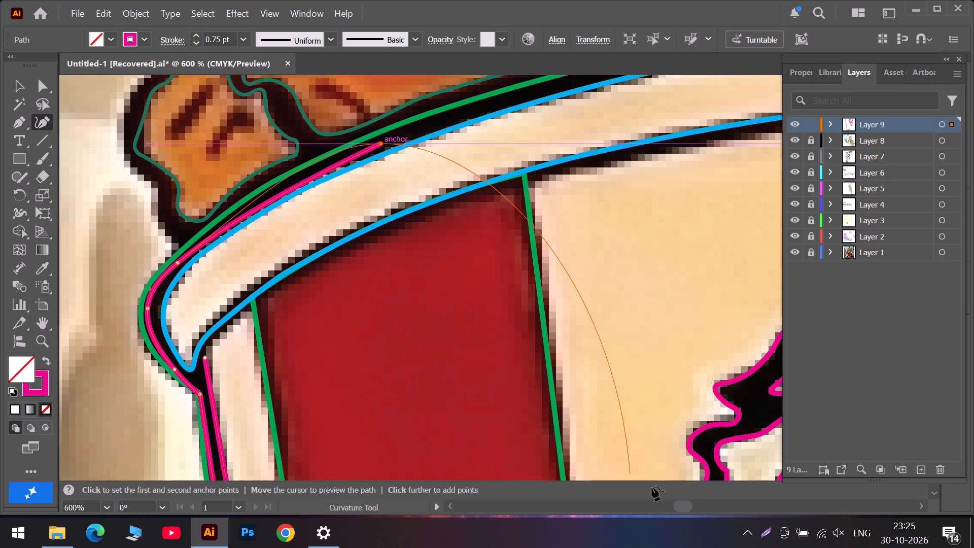
left_click(699, 502)
scroll(256, 174, "up", 5)
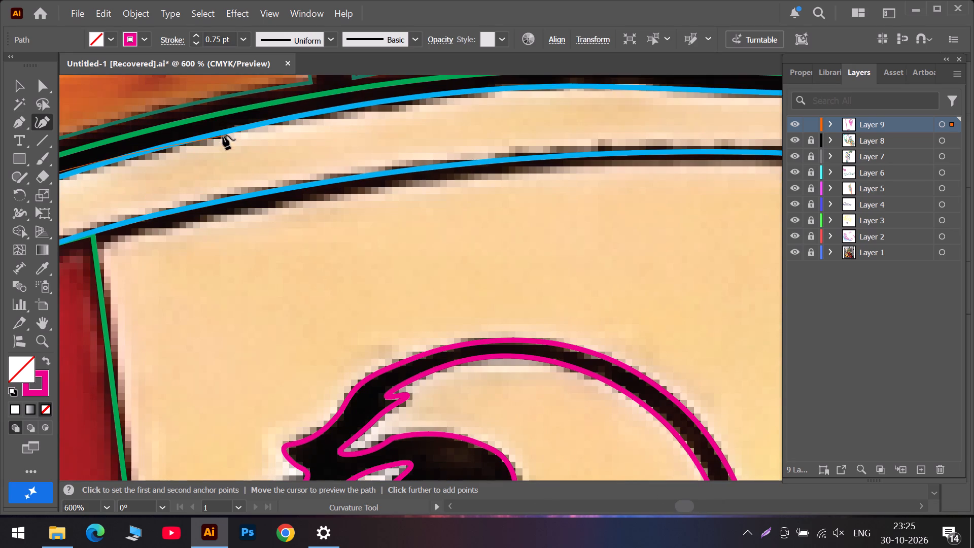
left_click(670, 512)
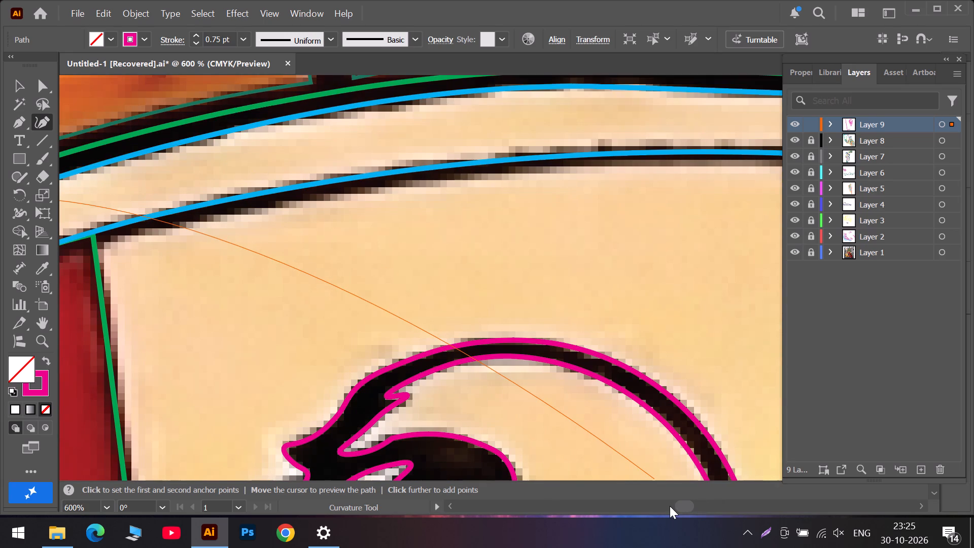
left_click(669, 505)
scroll(575, 228, "up", 6)
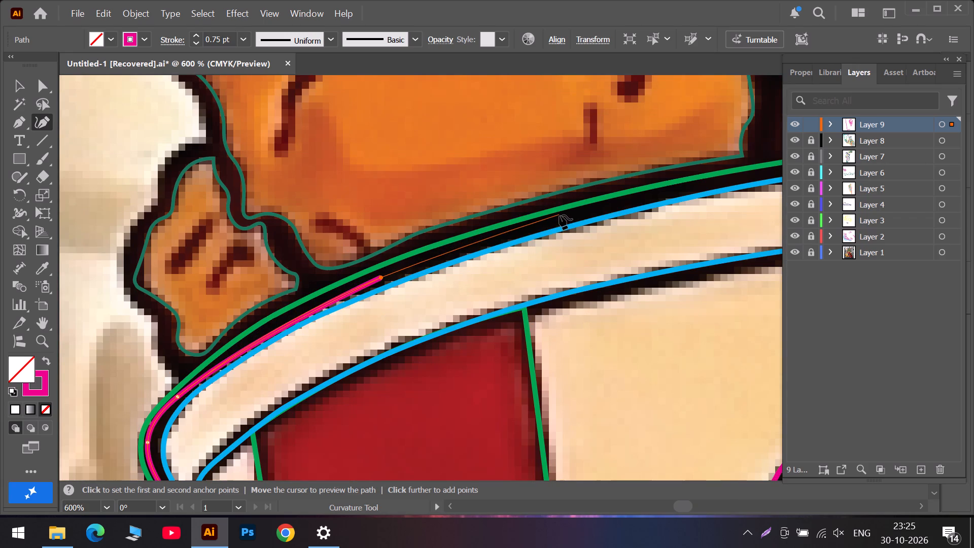
left_click(564, 216)
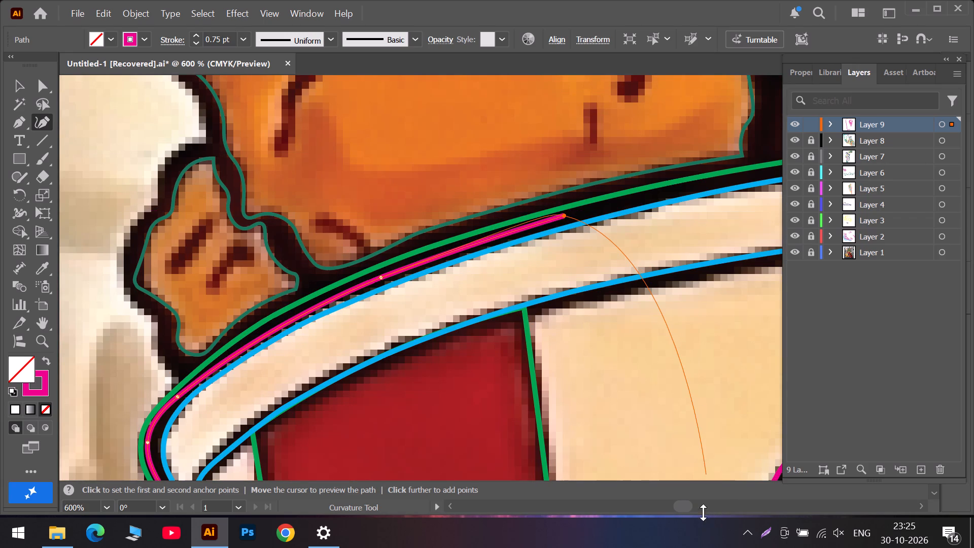
left_click(698, 508)
scroll(301, 209, "up", 5)
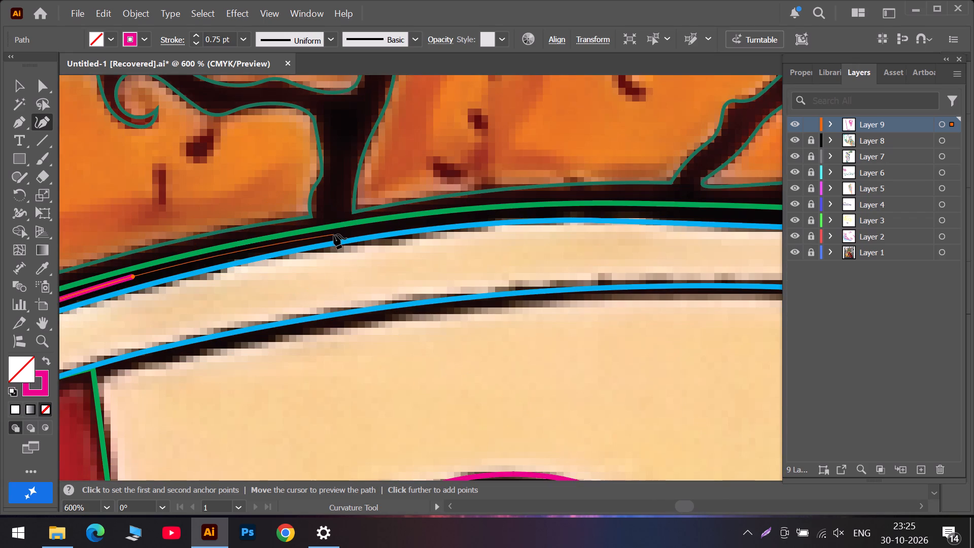
left_click(334, 234)
Trace the band over the rim's crest to its narrow right end by the white splash, and turn back there with two corner points.
left_click(705, 510)
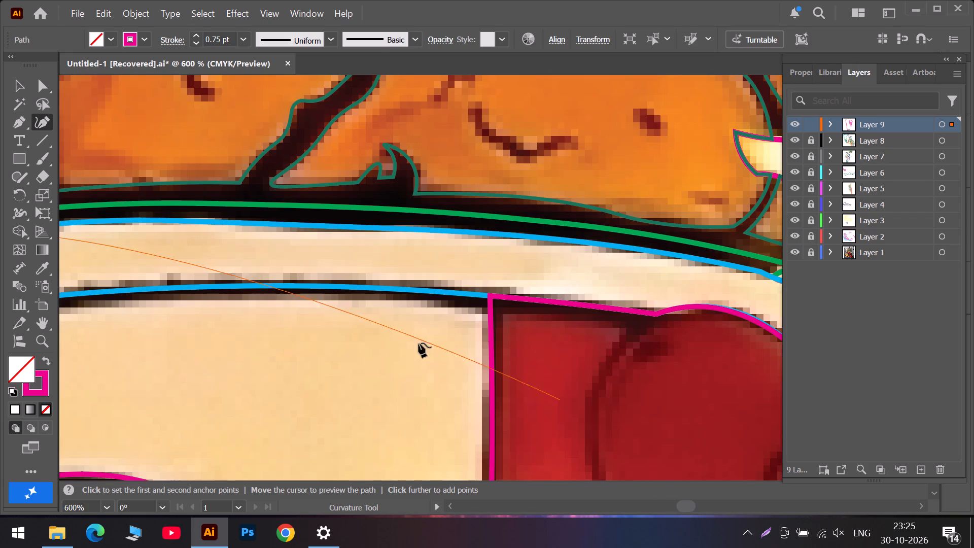
left_click(184, 212)
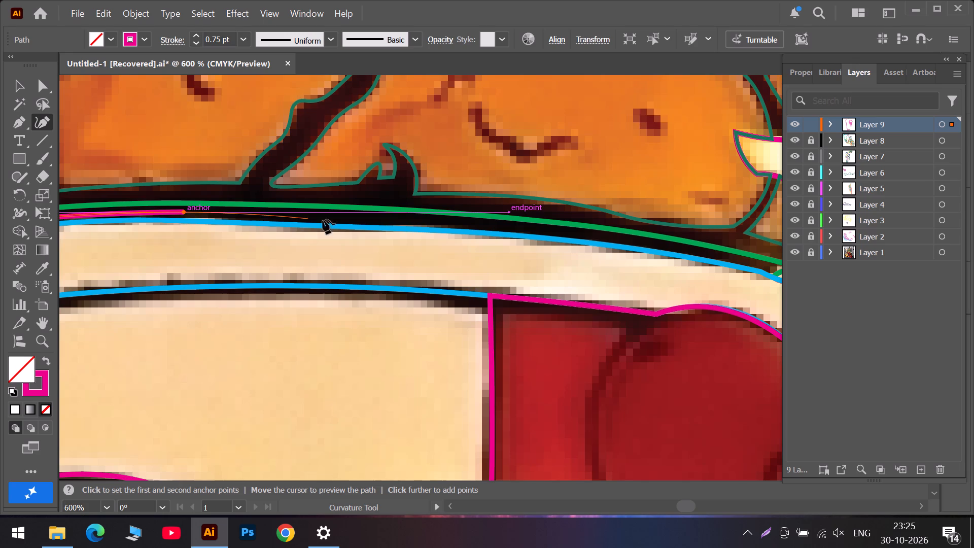
left_click(424, 218)
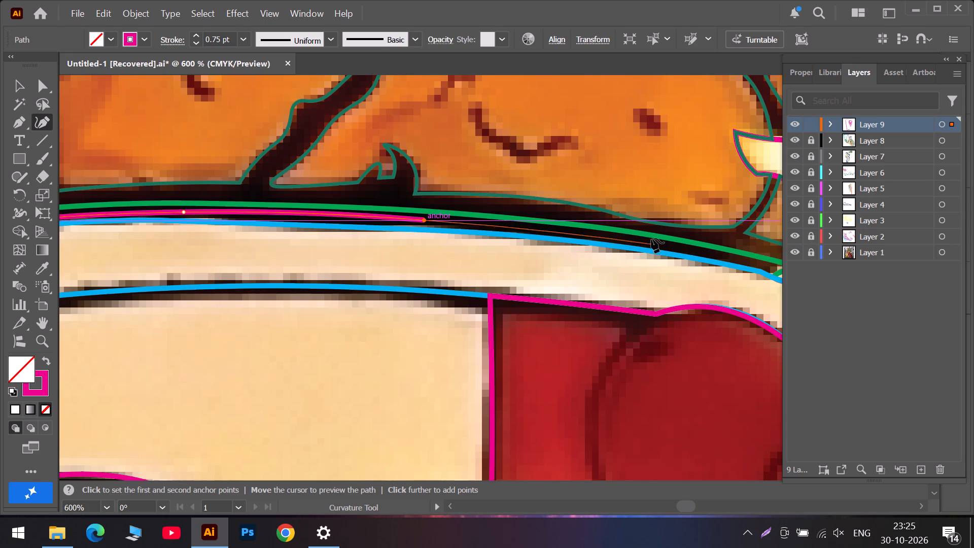
left_click(658, 244)
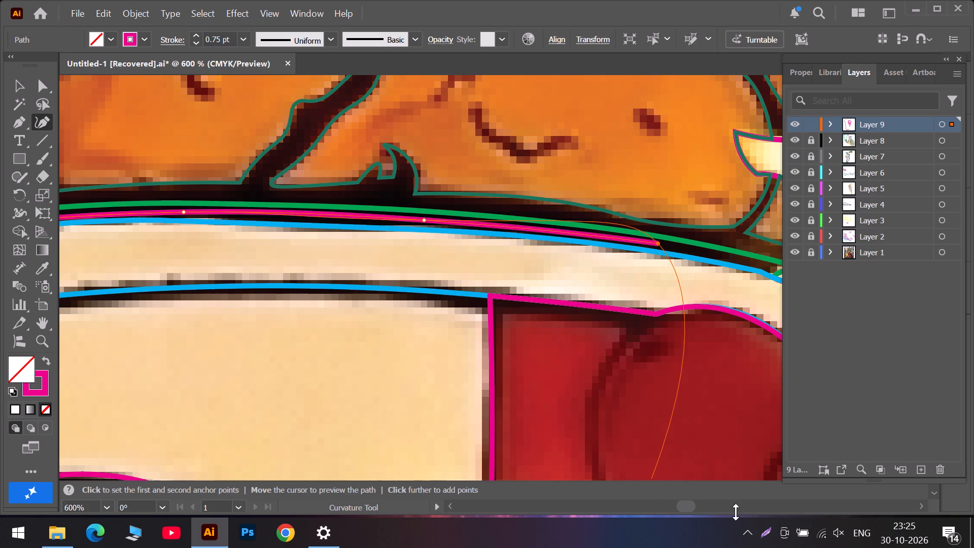
left_click(701, 506)
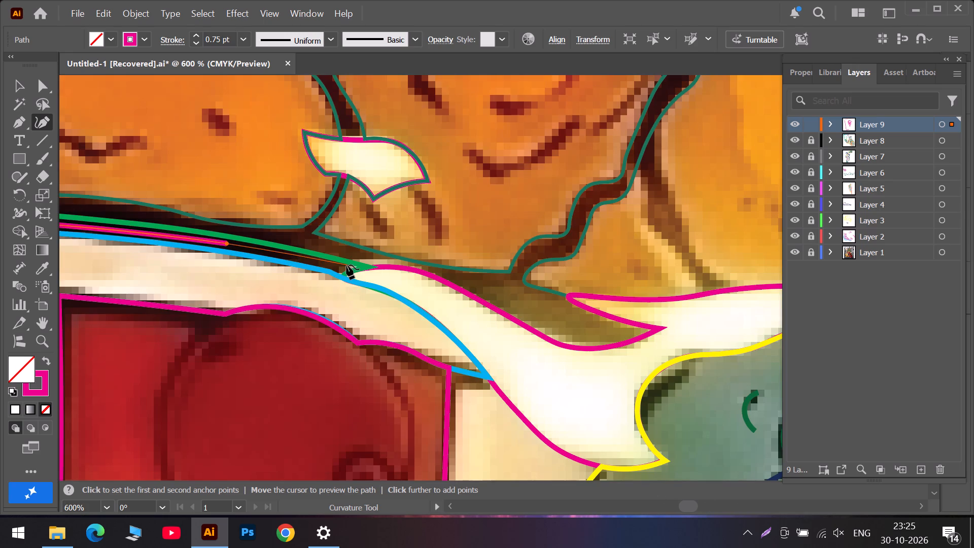
triple_click(346, 265)
double_click(342, 270)
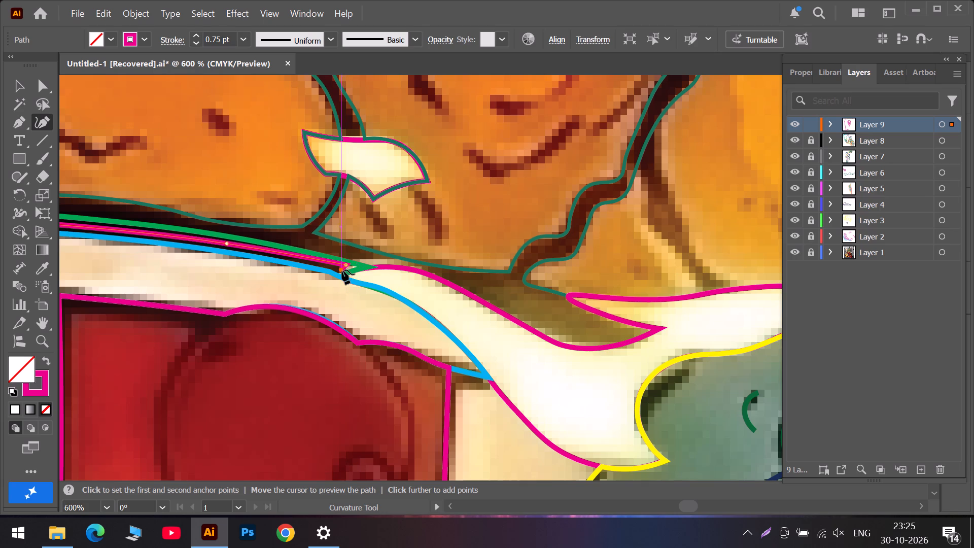
Trace back along the band's lower edge, following the cream rim's blue outline from the narrow right end past the crest.
left_click(280, 258)
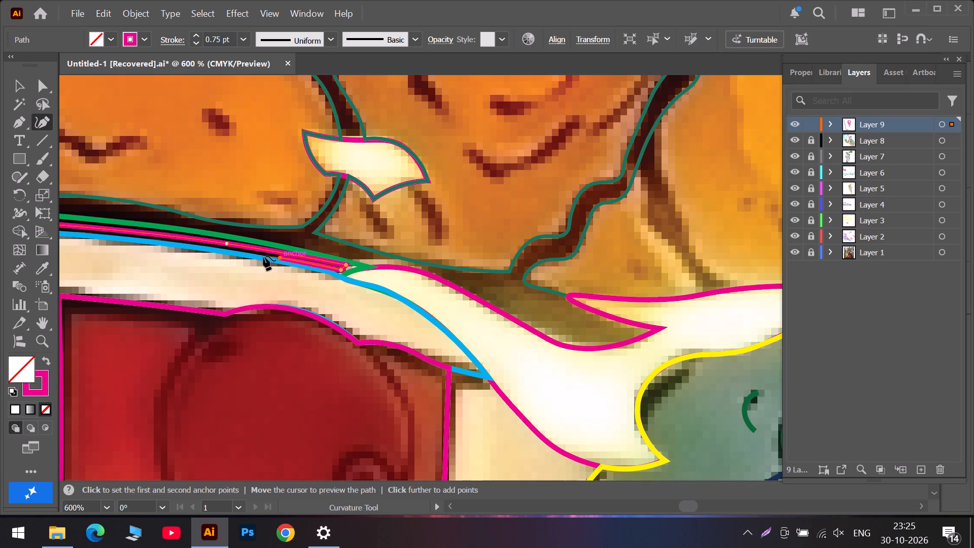
left_click(217, 250)
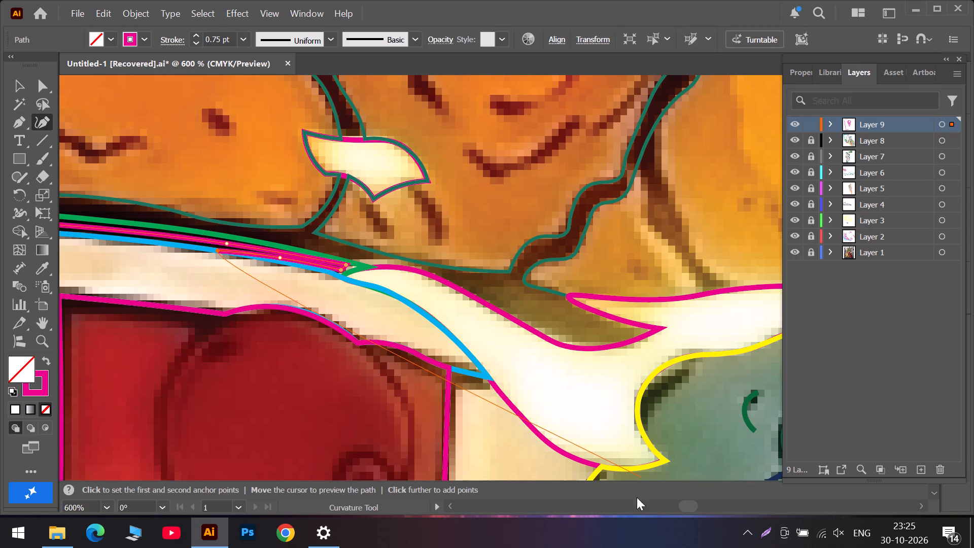
left_click(656, 509)
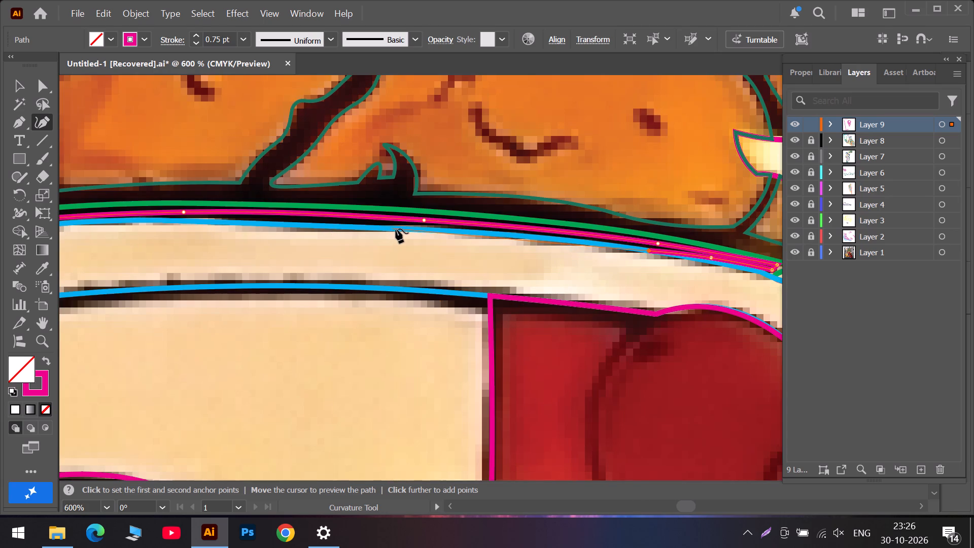
left_click(416, 226)
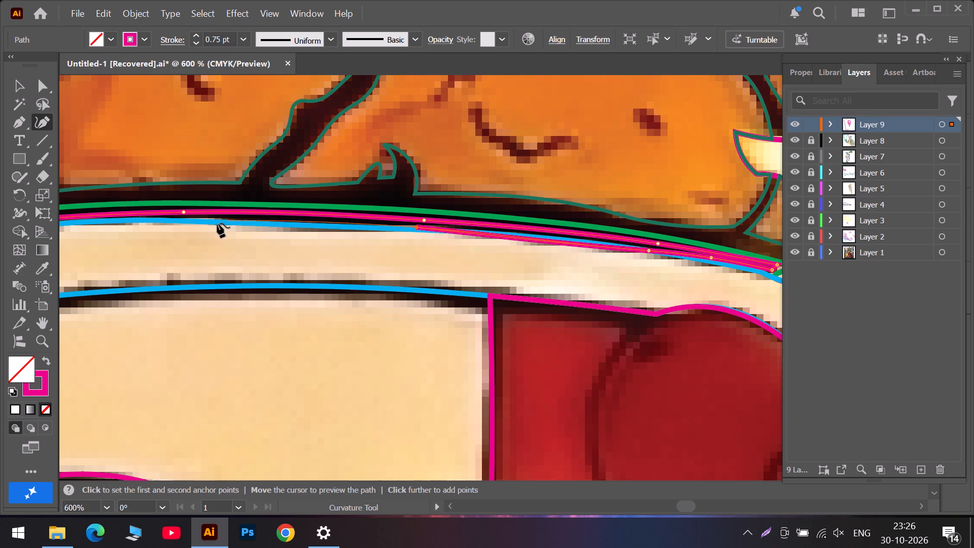
left_click(212, 223)
left_click(664, 504)
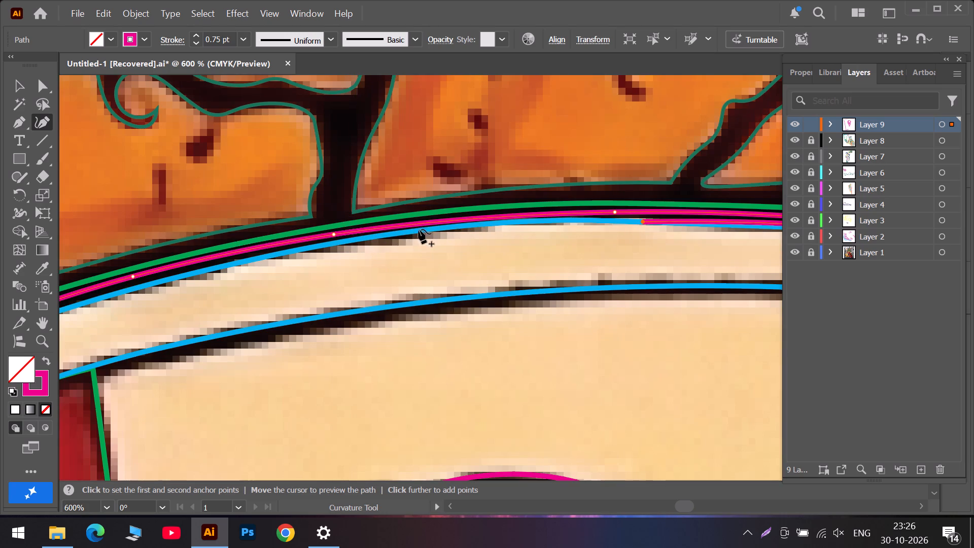
left_click(438, 228)
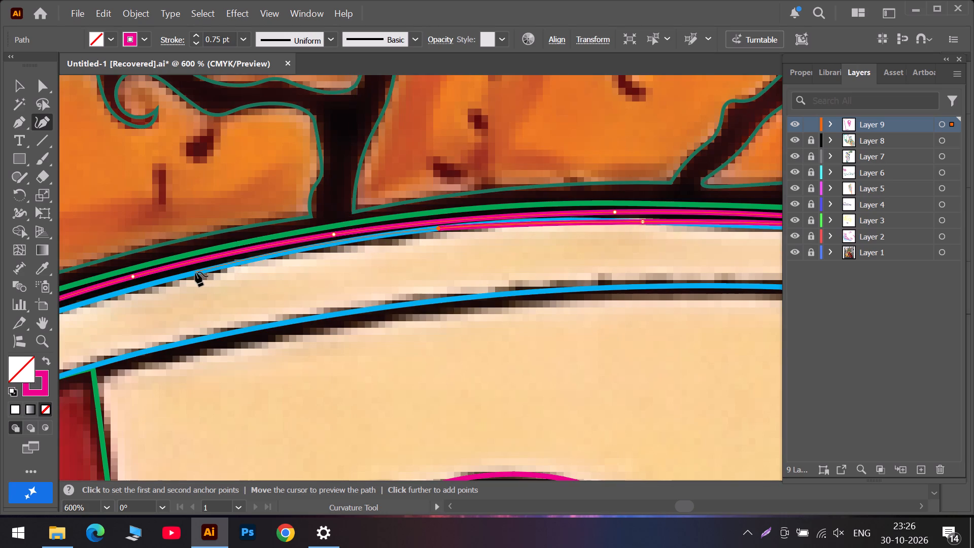
left_click(195, 272)
Continue the path down the cream rim's upper edge to the start of its rounded left end.
left_click(662, 508)
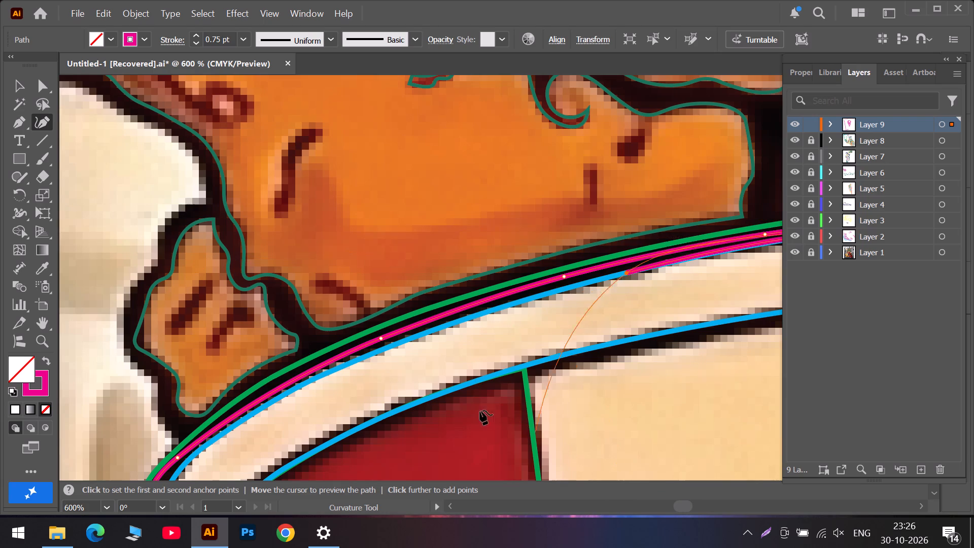
left_click(354, 363)
scroll(354, 363, "down", 6)
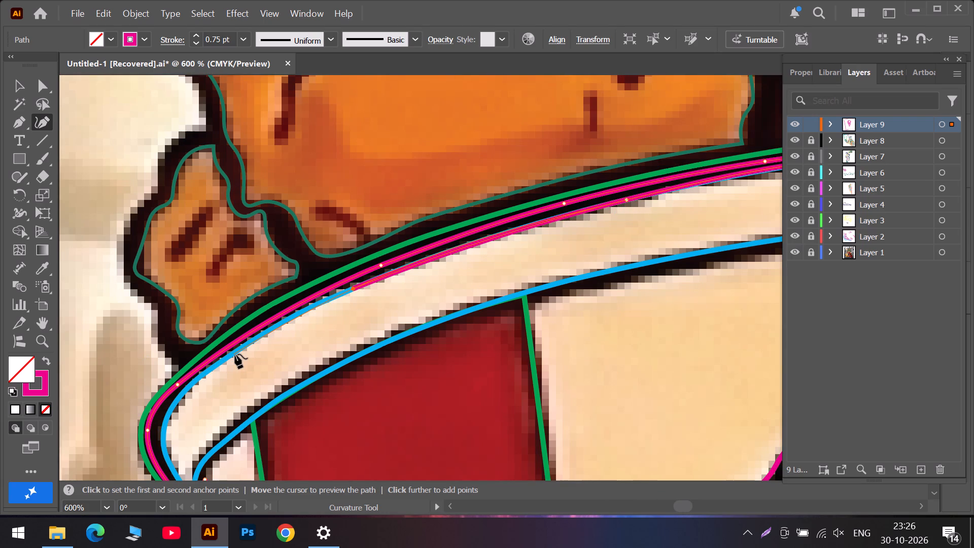
left_click(233, 352)
scroll(207, 370, "down", 5)
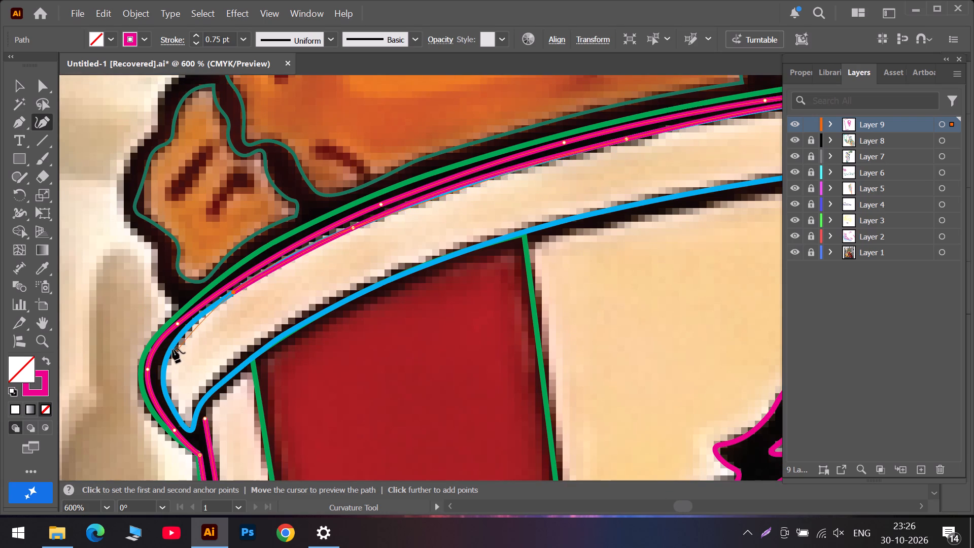
left_click(183, 332)
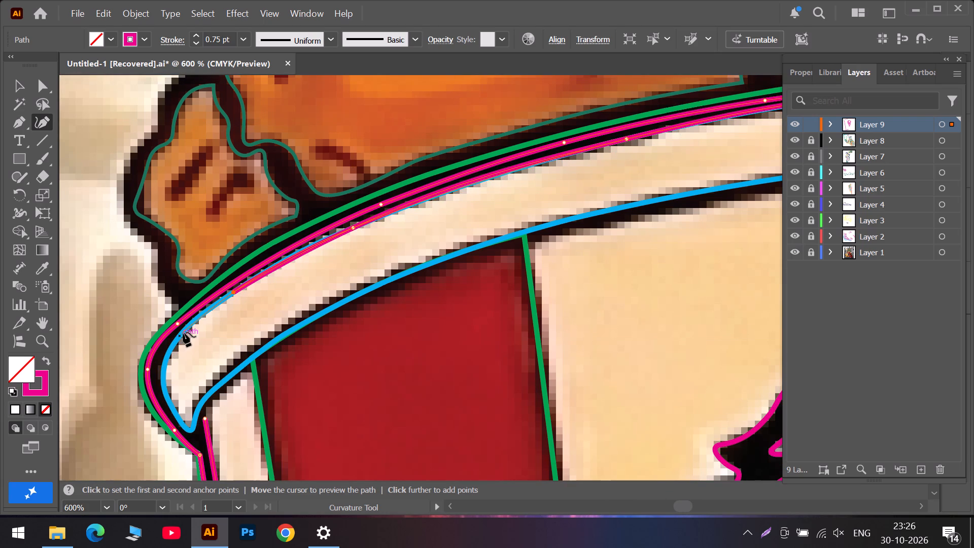
Trace around the inside of the rim's rounded left end, past its bottom tip and up to the notch beside it.
scroll(175, 345, "down", 5)
left_click(165, 306)
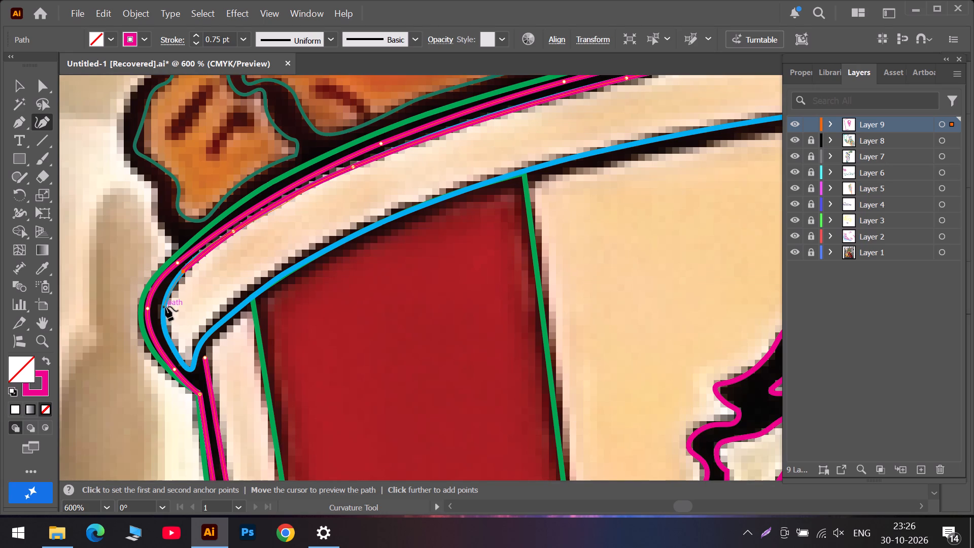
left_click(173, 349)
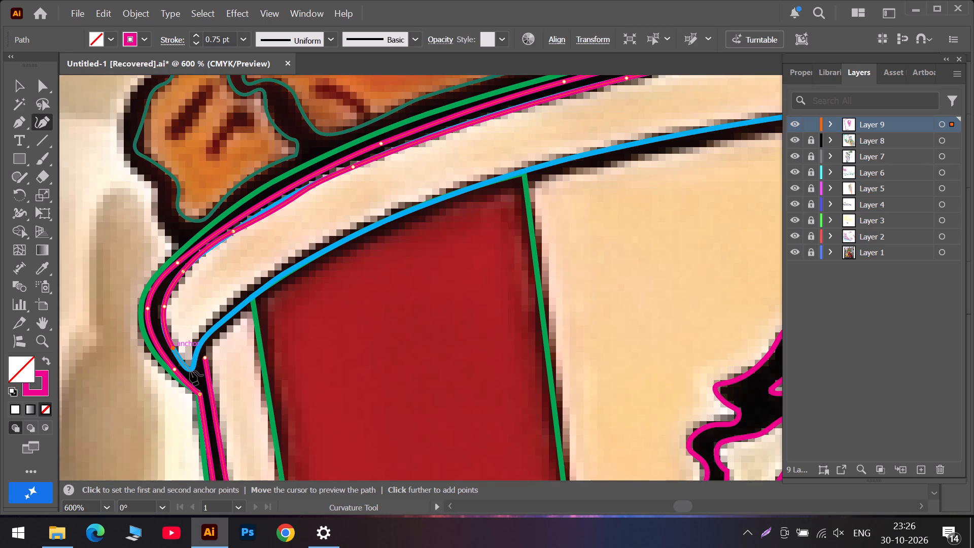
left_click(190, 371)
left_click(199, 348)
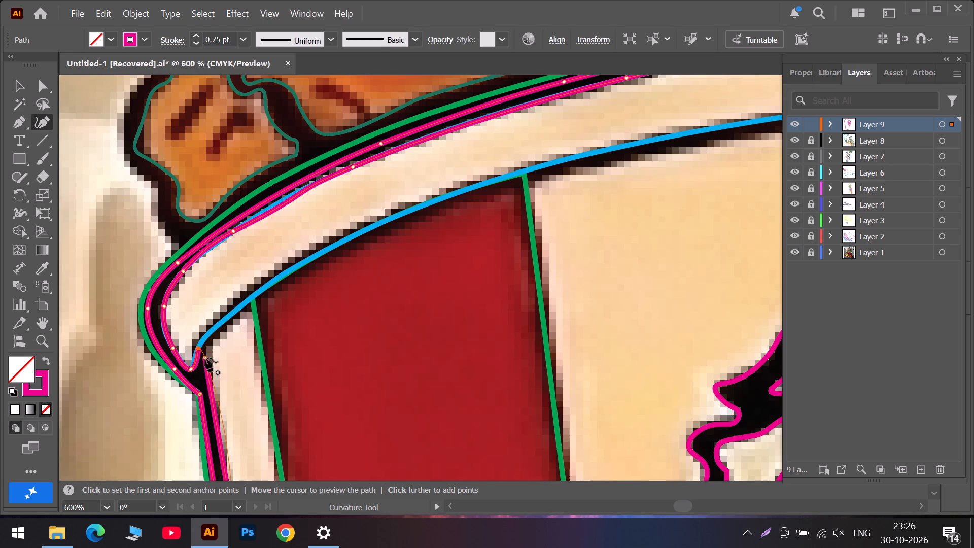
Close the path at its starting anchor and reshape the notch beside the rim's tip into a sharp corner fitting the black outline.
left_click(205, 358)
double_click(198, 349)
left_click_drag(198, 349, 199, 347)
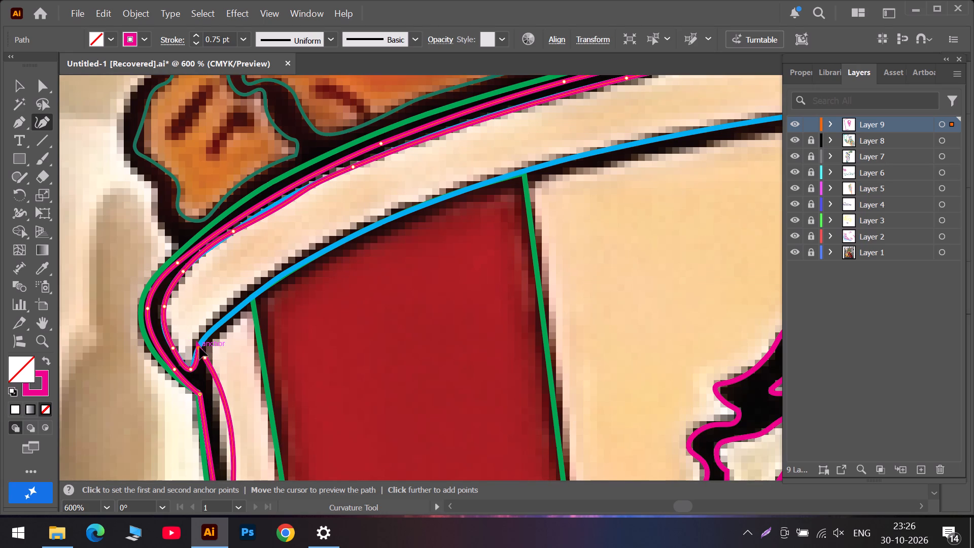
left_click_drag(199, 347, 203, 351)
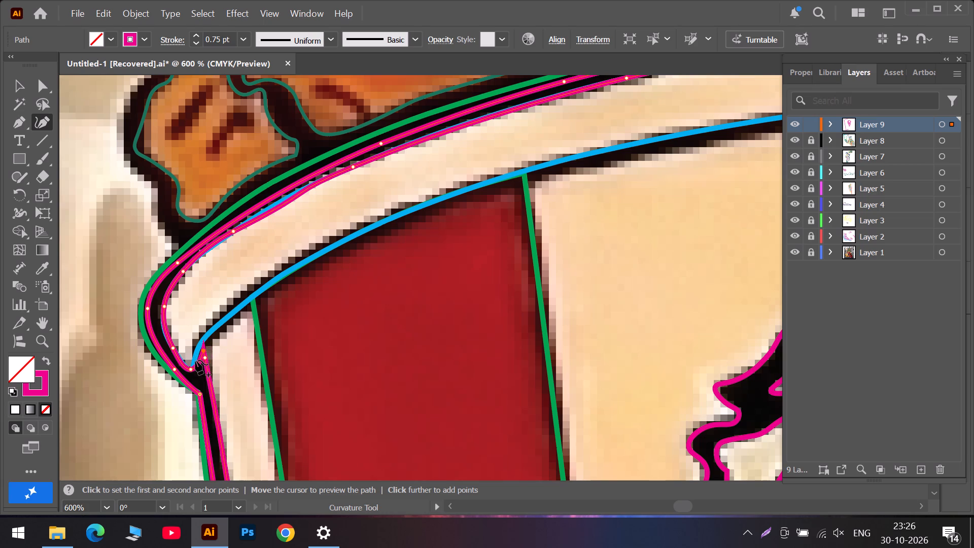
left_click_drag(198, 359, 197, 351)
left_click_drag(197, 351, 200, 349)
left_click_drag(204, 351, 204, 344)
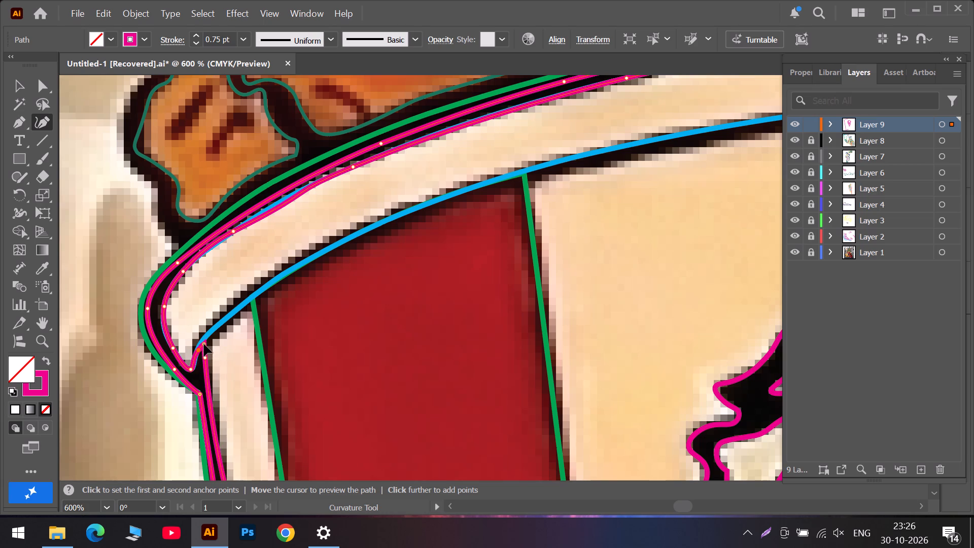
left_click_drag(204, 344, 203, 342)
left_click(199, 349)
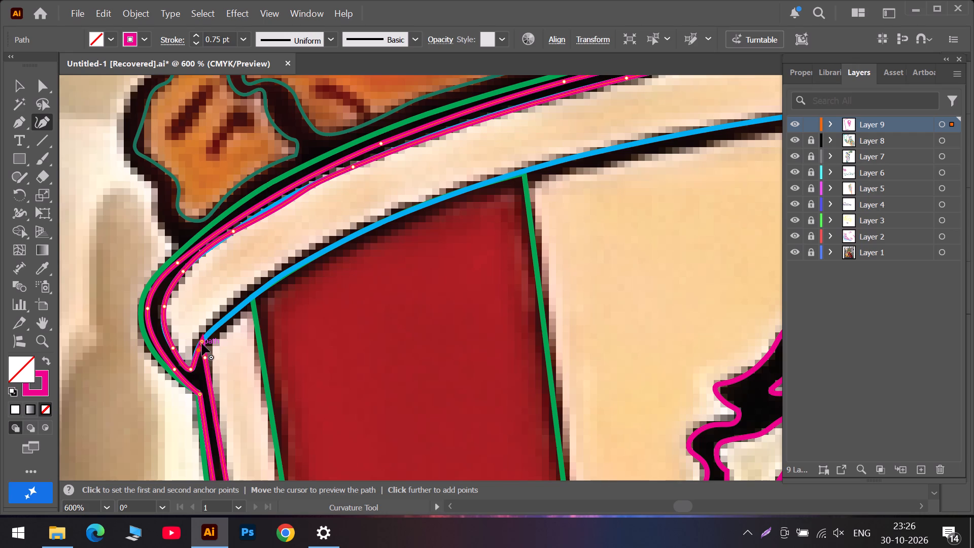
Reposition the peak anchor of the notch beside the rim's tip and add an anchor on its left slope, pulled toward the blue outline.
left_click_drag(202, 341, 203, 346)
left_click_drag(194, 360, 196, 360)
left_click_drag(196, 360, 198, 360)
left_click(202, 346)
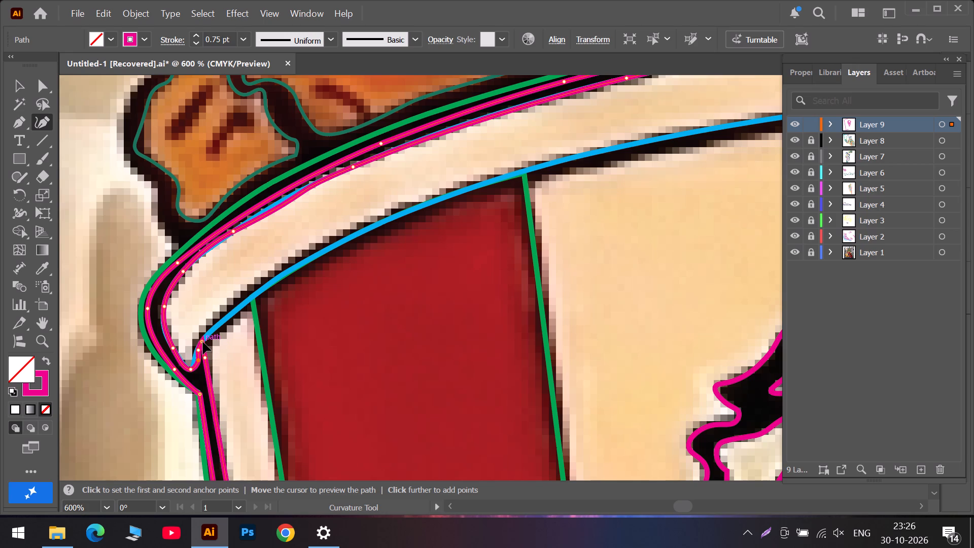
left_click(197, 357)
key("ctrl+z")
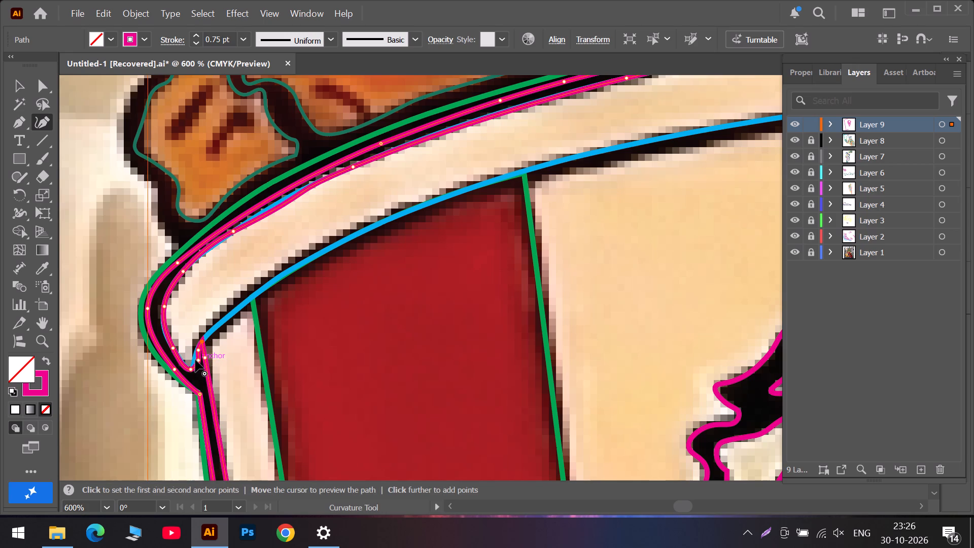
scroll(195, 360, "up", 1, "alt")
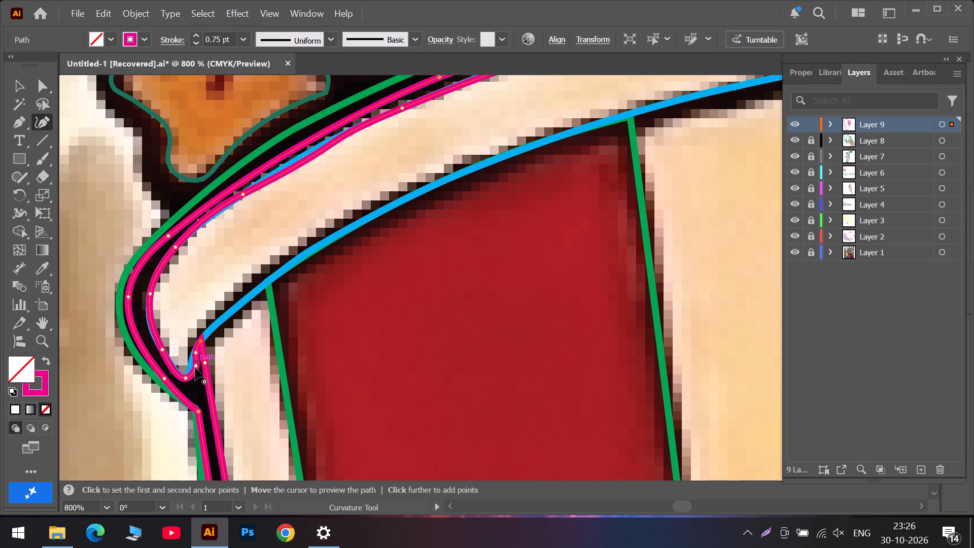
left_click_drag(197, 365, 191, 368)
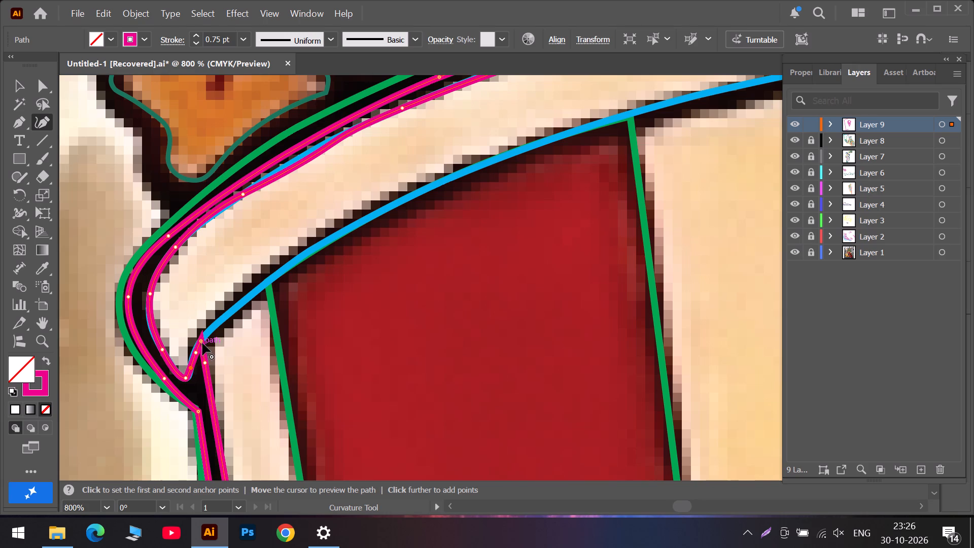
Refine the notch's peak anchor into a sharp corner and adjust the anchors leading down to the rim's bottom tip.
double_click(201, 342)
double_click(201, 342)
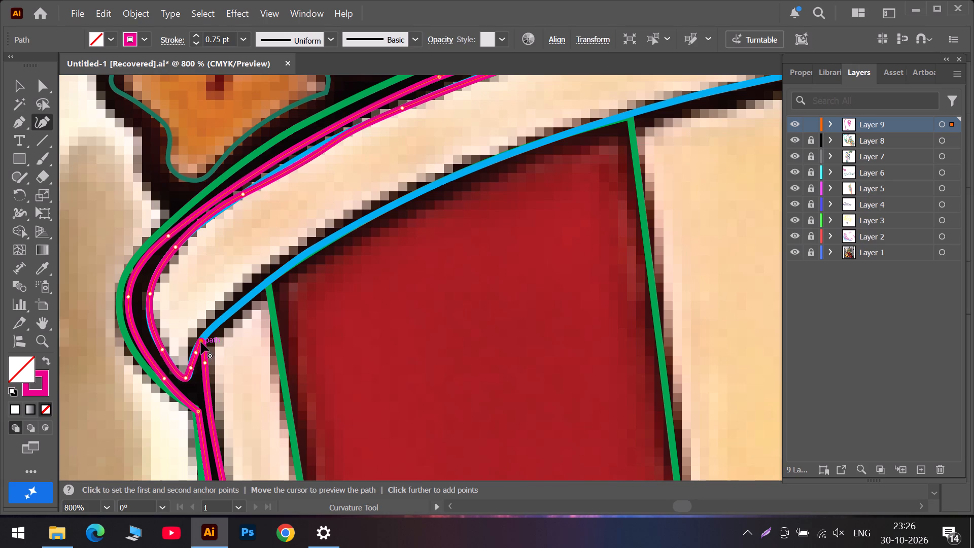
left_click(201, 342)
double_click(201, 342)
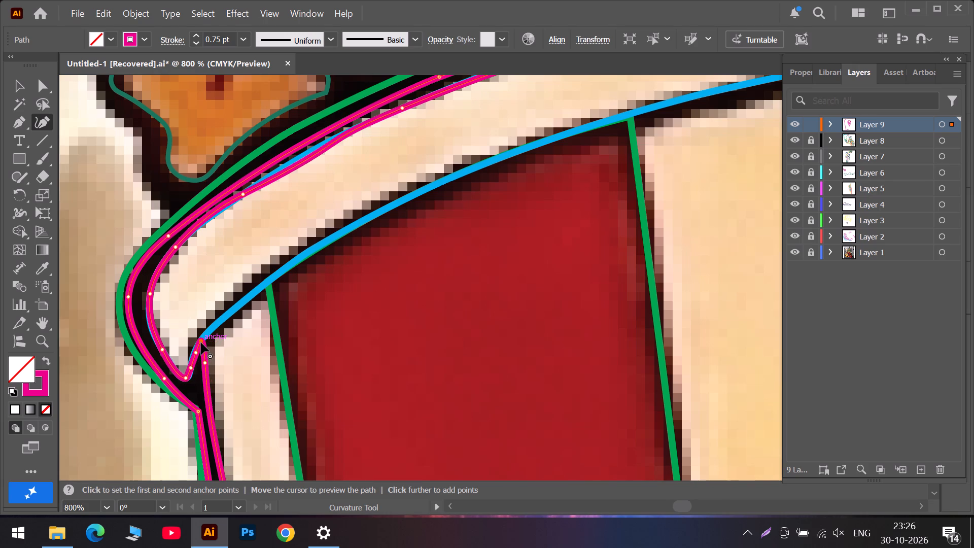
left_click(201, 342)
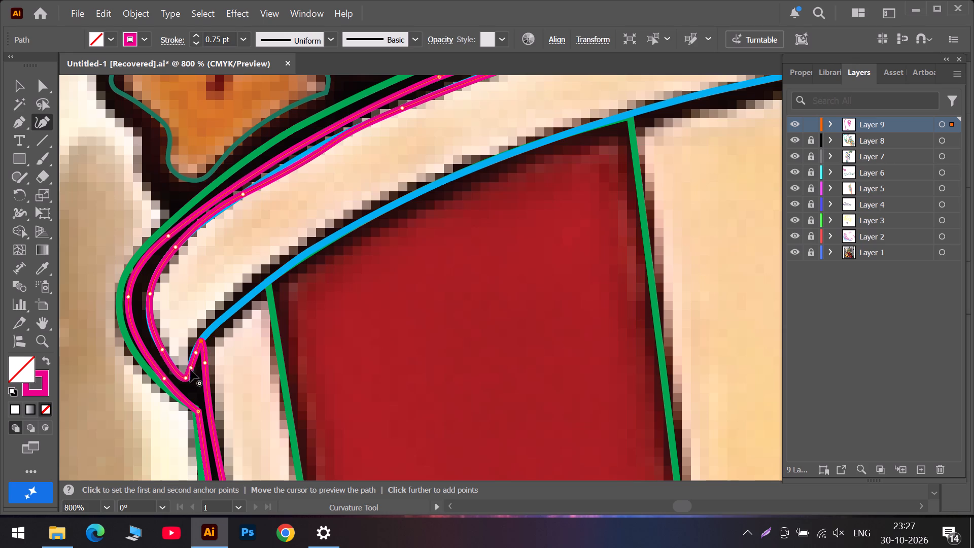
left_click(186, 378)
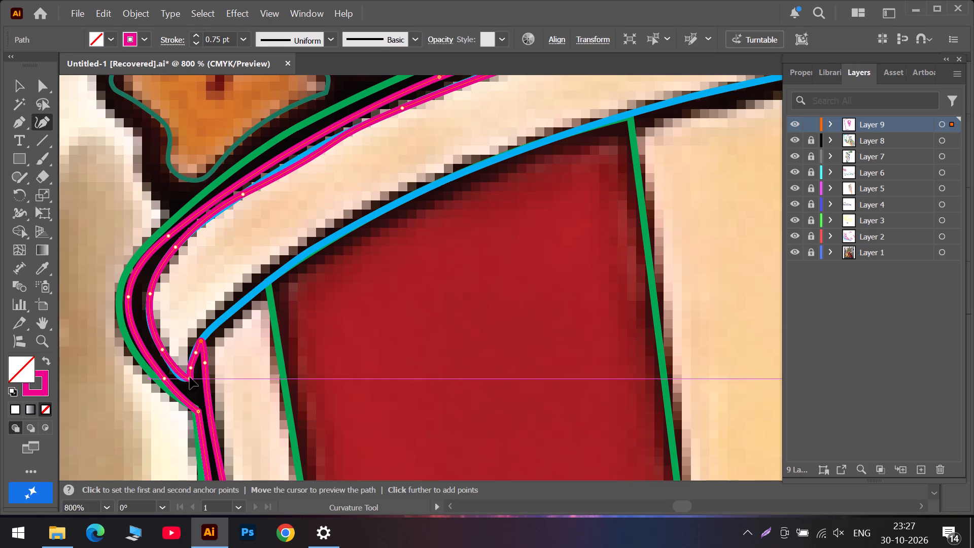
left_click(189, 370)
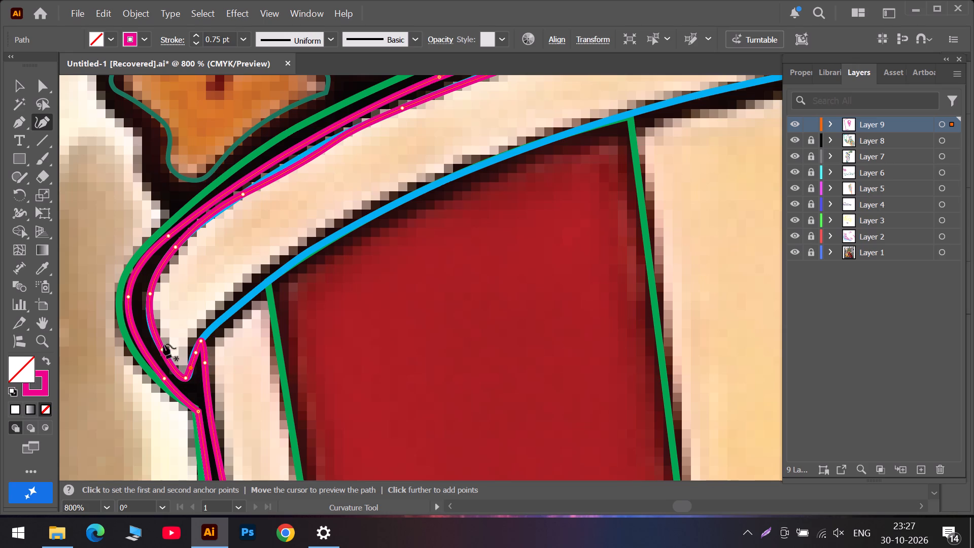
Add anchors on the inner outline at the rim's rounded left end and just above it, fitting the path to the cream edge.
left_click_drag(152, 323, 151, 329)
scroll(217, 209, "up", 3)
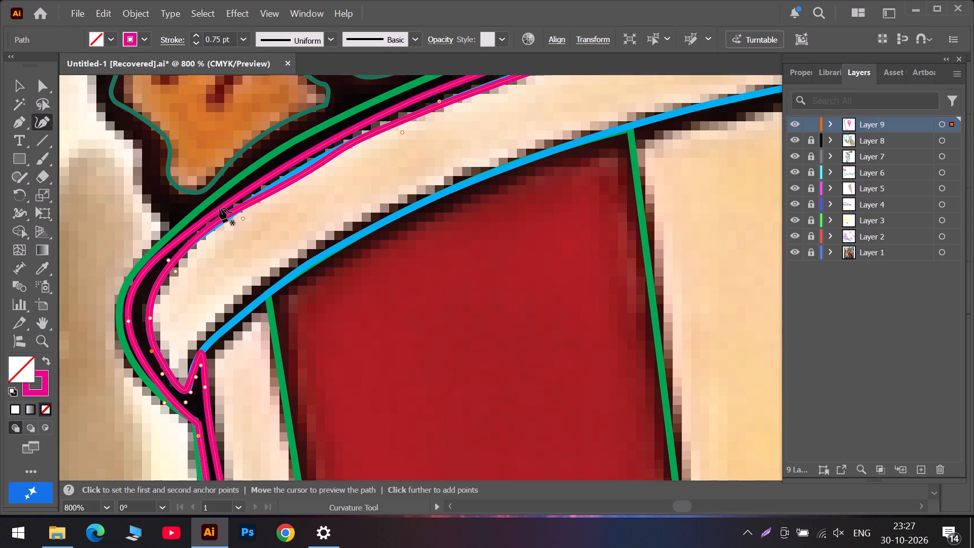
scroll(220, 208, "up", 2)
left_click_drag(293, 225, 288, 225)
Add anchors along the cream rim's upper edge up to the crest, pulling the black outline's lower line onto the blue outline.
left_click(734, 504)
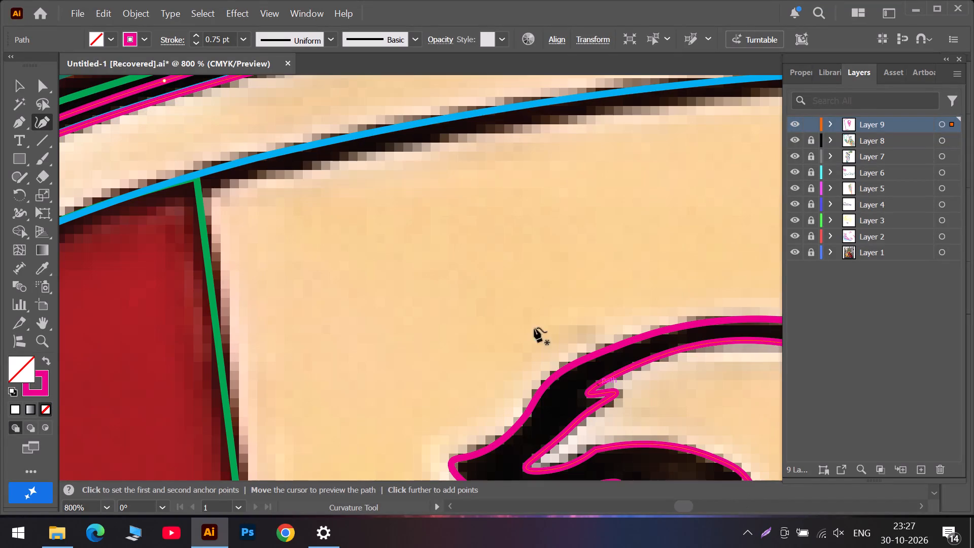
scroll(401, 194, "up", 5)
scroll(282, 161, "up", 5)
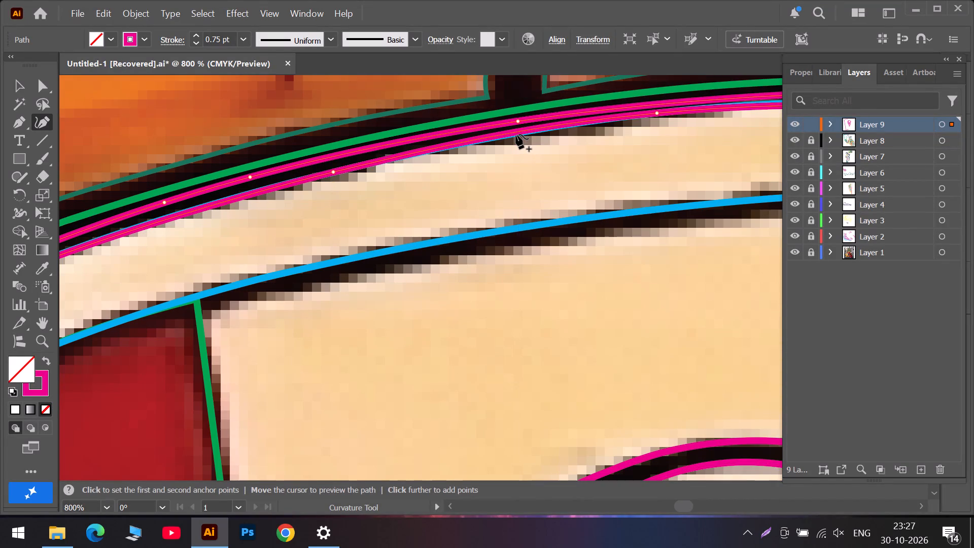
left_click_drag(516, 131, 512, 134)
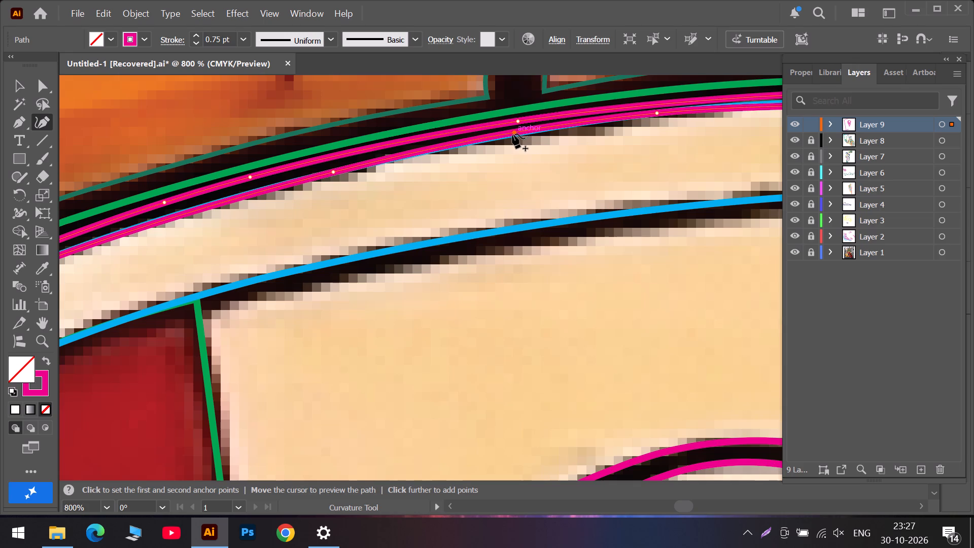
left_click_drag(512, 134, 509, 135)
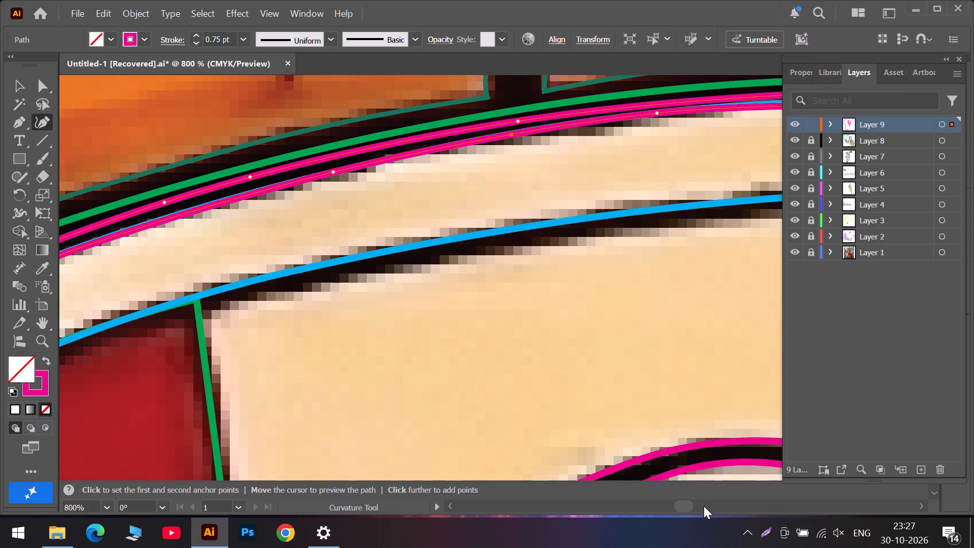
left_click(704, 506)
scroll(330, 130, "up", 3)
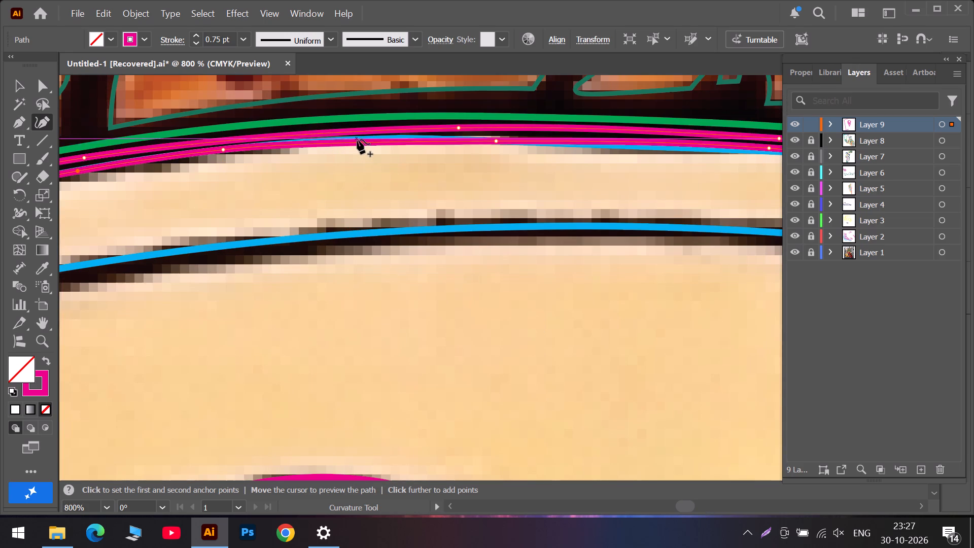
left_click_drag(357, 142, 366, 139)
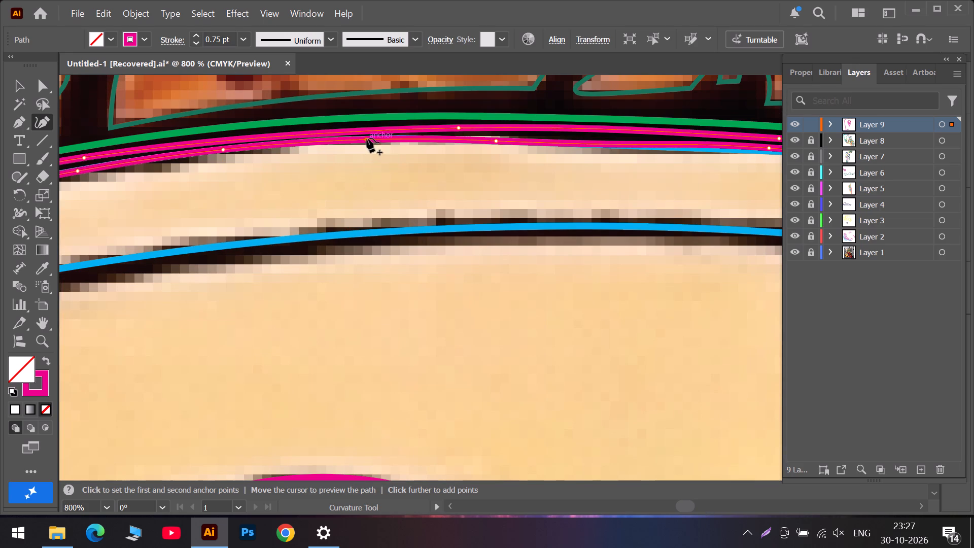
Fit the outline's lower line to the rim's blue edge past the crest by moving existing anchors and adding new ones.
left_click(719, 507)
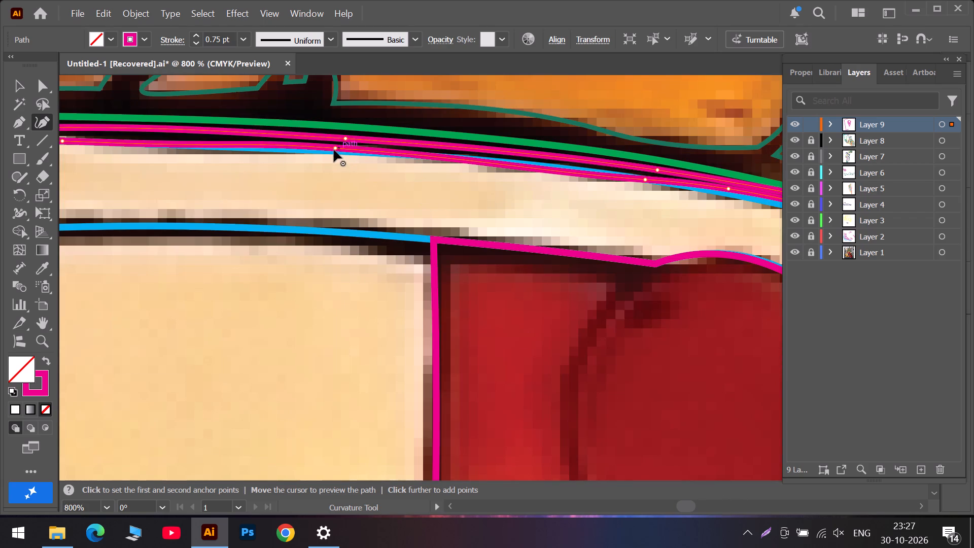
left_click_drag(335, 149, 305, 152)
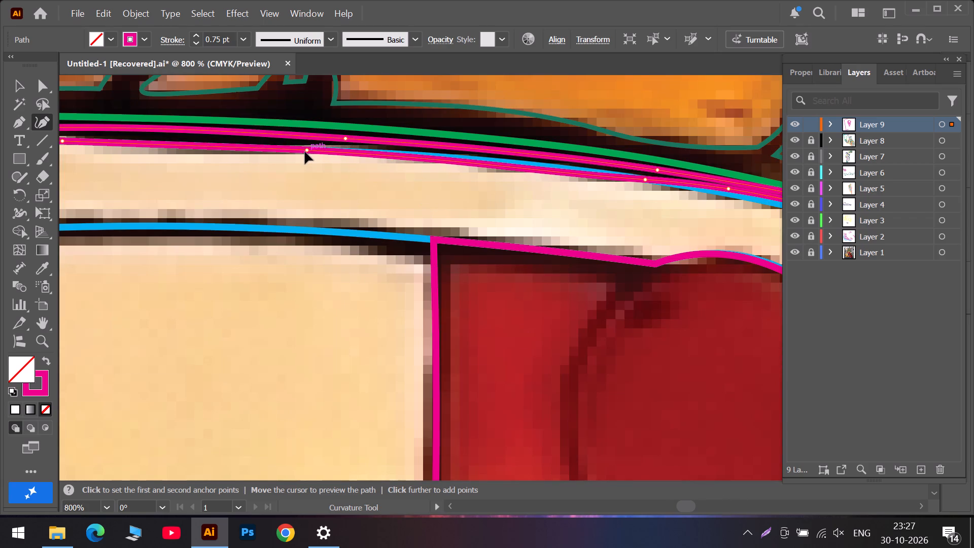
left_click_drag(305, 152, 304, 152)
left_click_drag(486, 165, 488, 164)
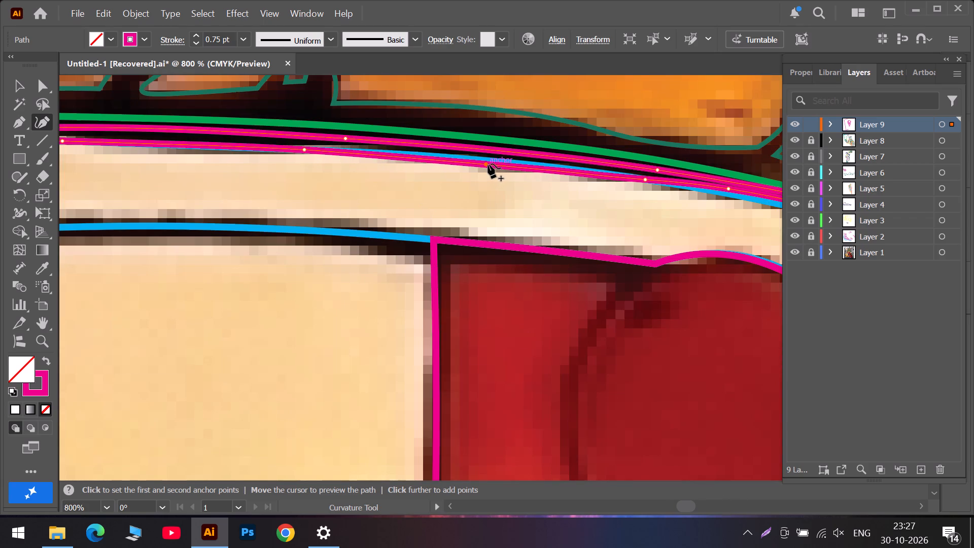
left_click_drag(488, 164, 495, 161)
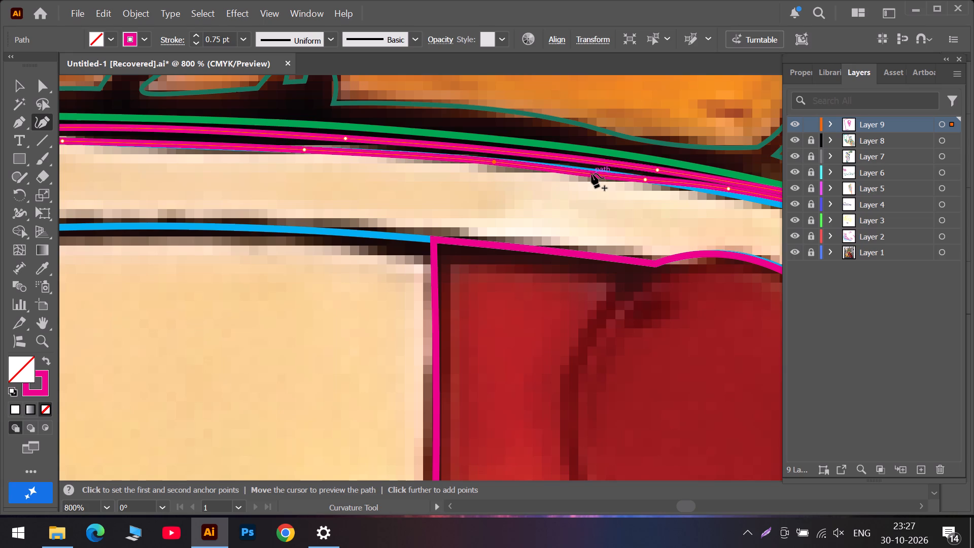
left_click(592, 174)
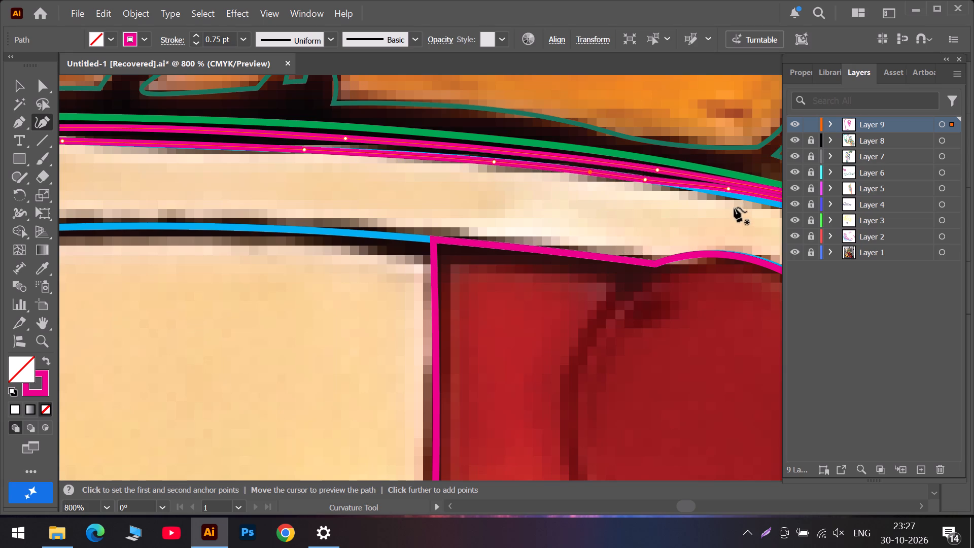
left_click_drag(728, 188, 736, 194)
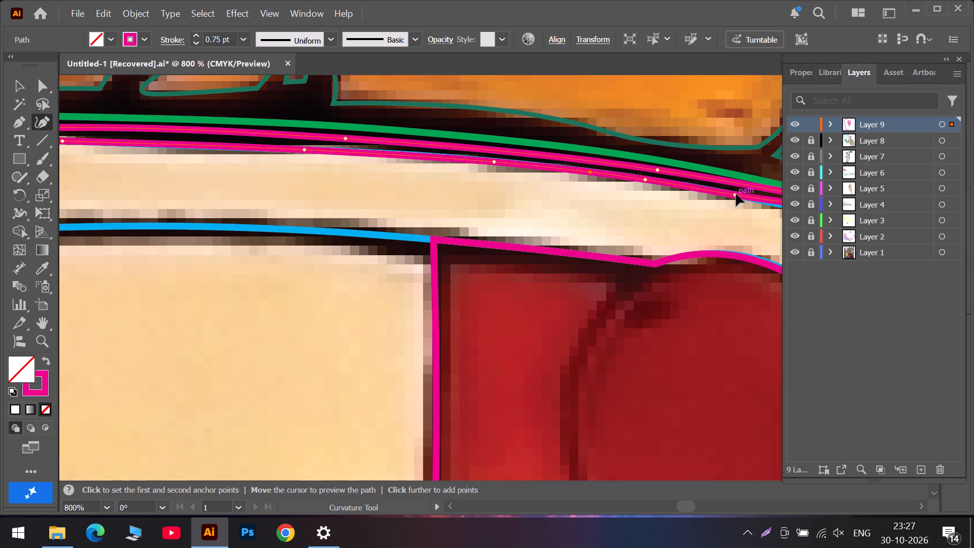
left_click_drag(736, 194, 737, 195)
Move the lower corner of the outline's narrow right end onto the blue outline's start and add an anchor just before it.
left_click(712, 504)
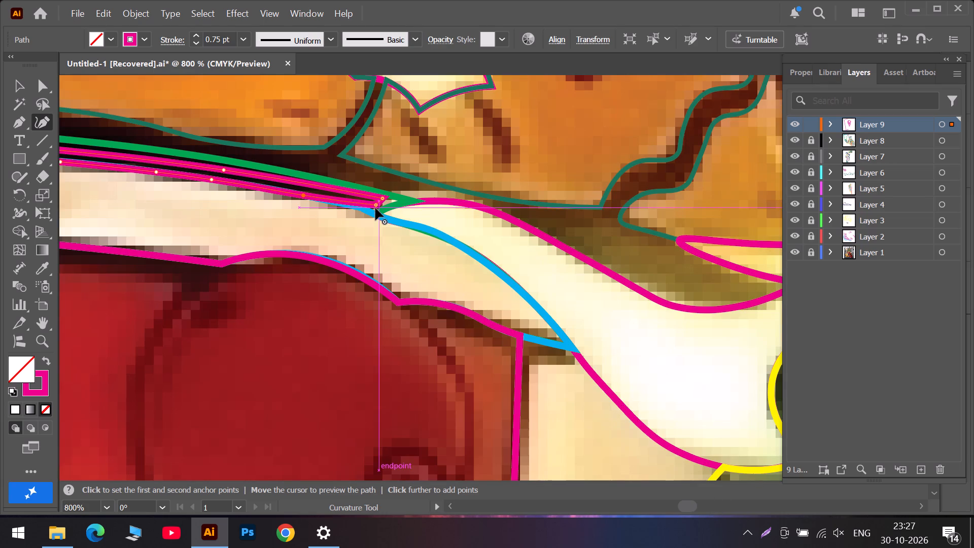
left_click_drag(376, 208, 362, 209)
left_click_drag(362, 209, 376, 215)
left_click_drag(357, 209, 353, 207)
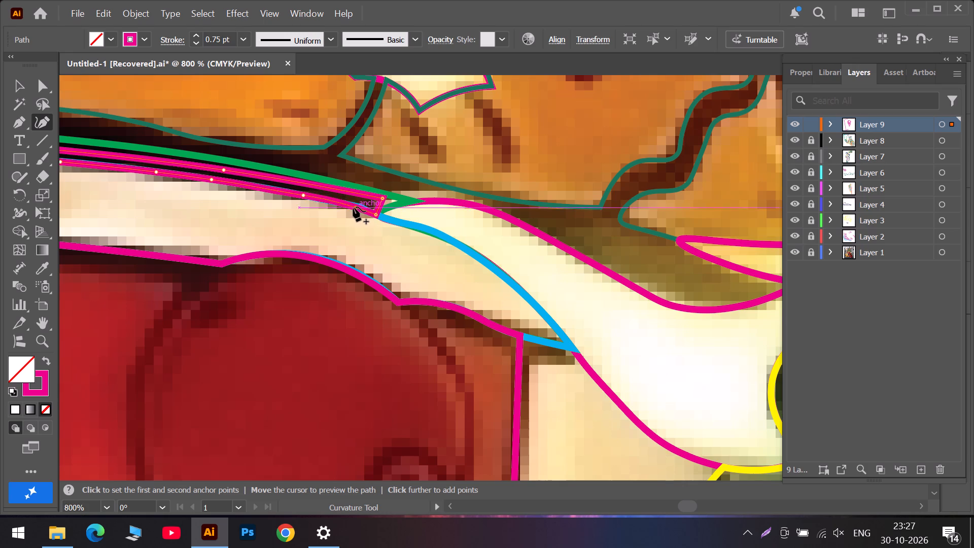
left_click_drag(353, 207, 352, 207)
Extend the upper corner of the narrow right end to a sharp tip and fit the upper line to the green outline.
double_click(382, 198)
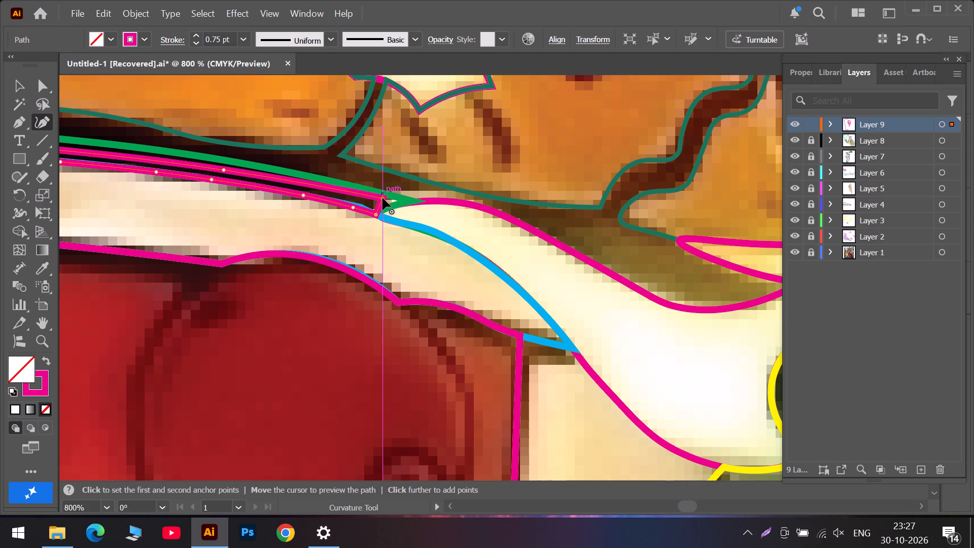
left_click_drag(382, 198, 411, 202)
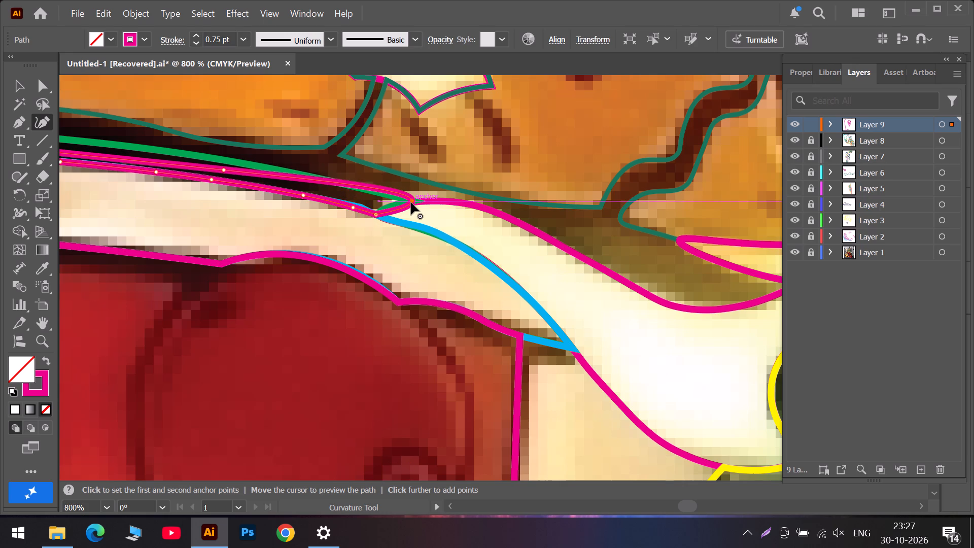
double_click(411, 202)
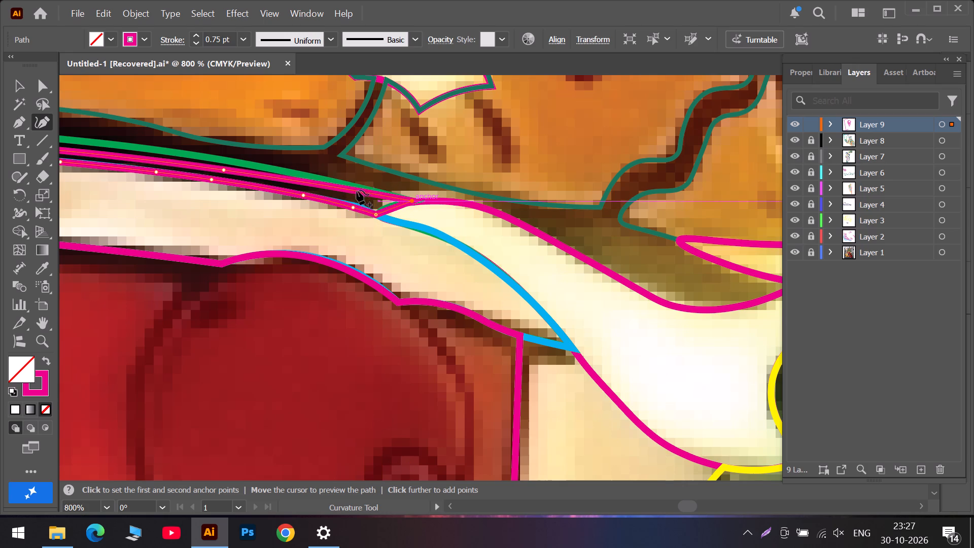
left_click_drag(351, 190, 338, 185)
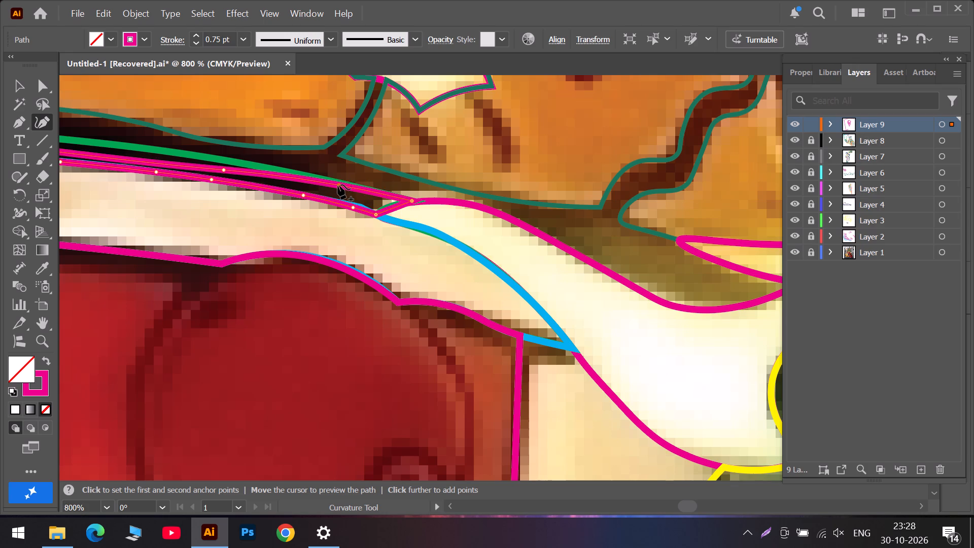
left_click_drag(338, 185, 341, 183)
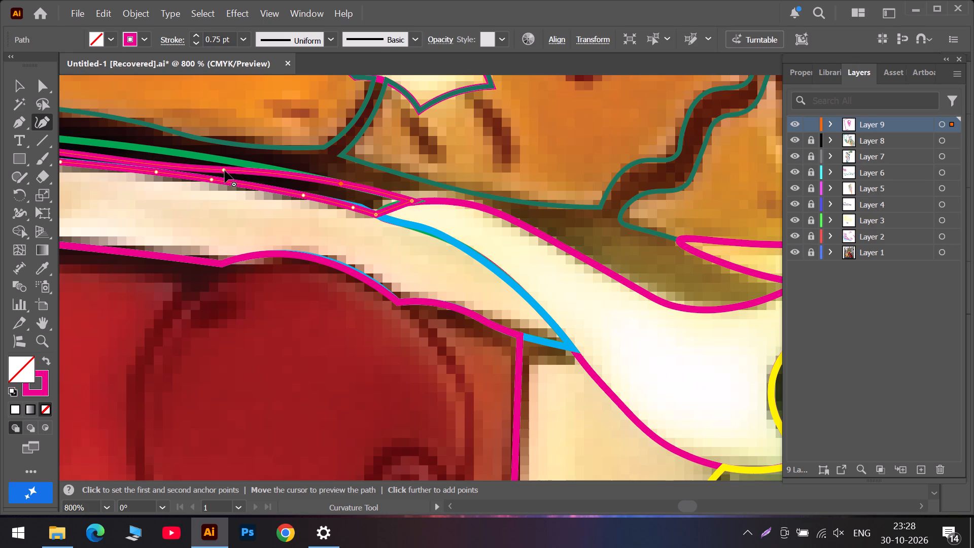
left_click_drag(225, 170, 223, 161)
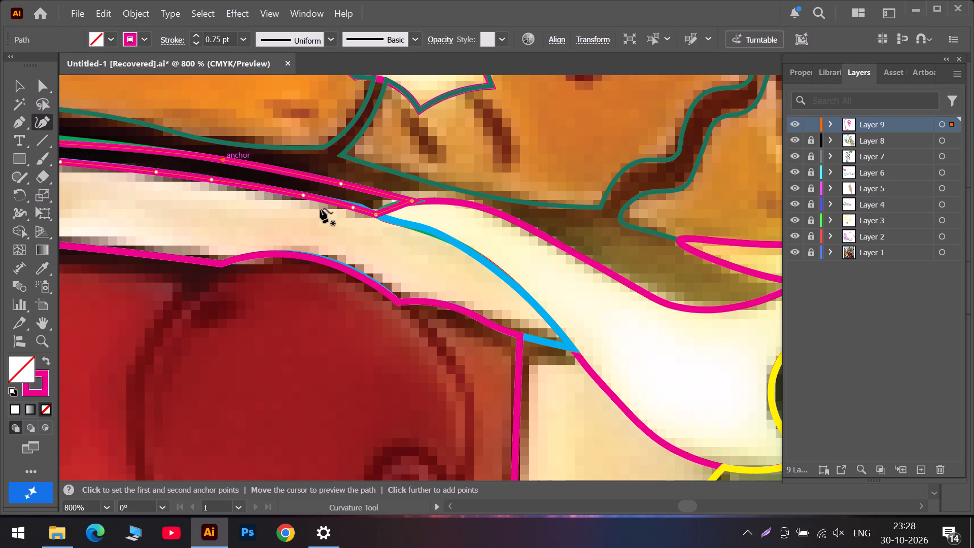
left_click(352, 207)
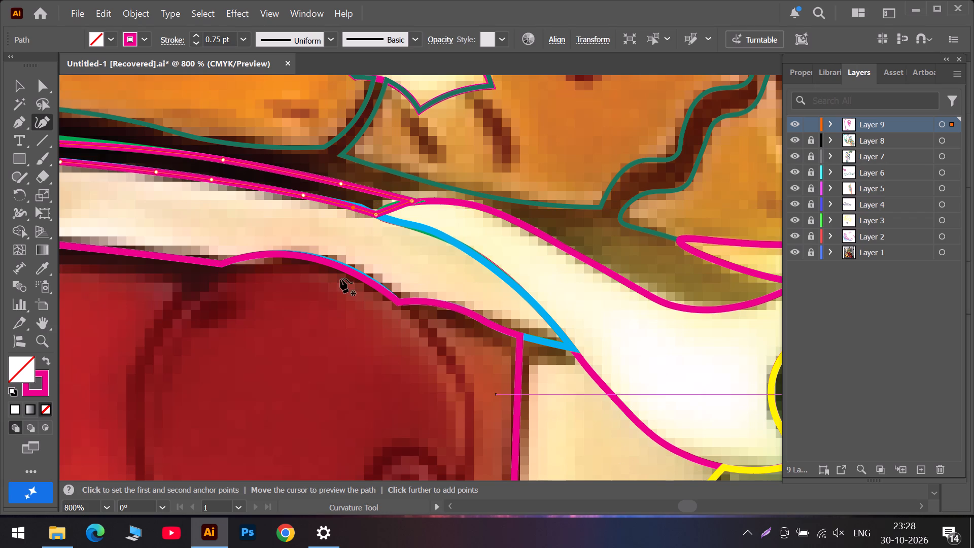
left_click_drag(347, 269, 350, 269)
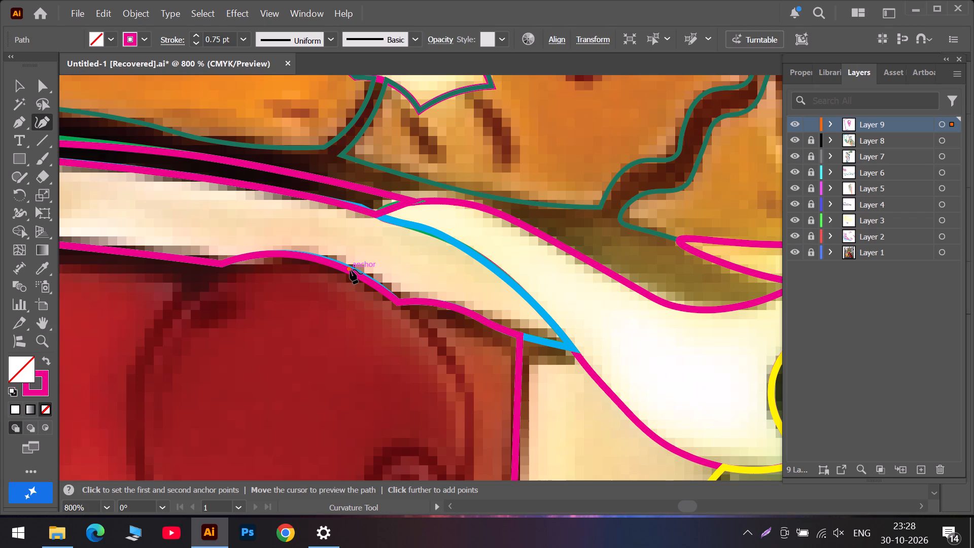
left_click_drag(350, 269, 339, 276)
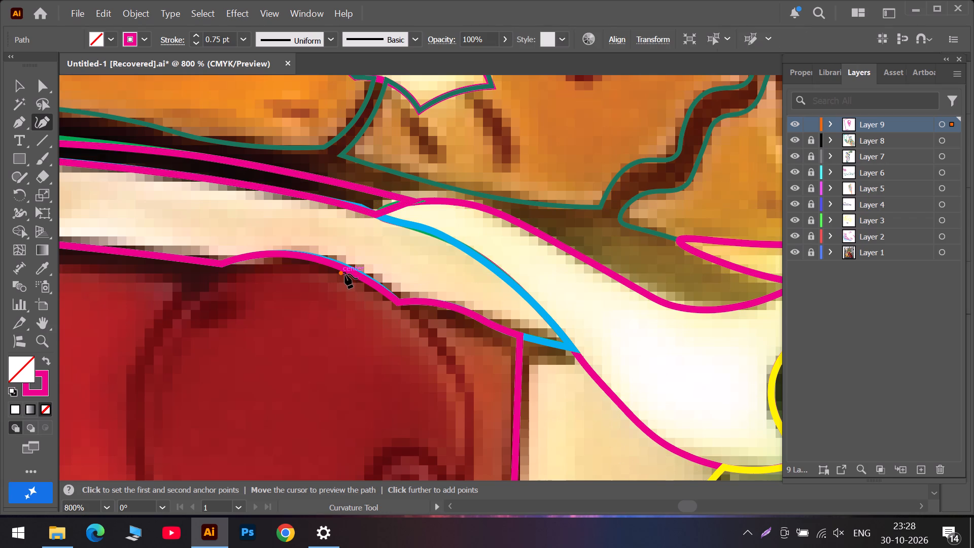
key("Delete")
Move the anchors of the black outline's upper line onto the green outline along the rim's stretch just right of the crest.
scroll(217, 197, "up", 5)
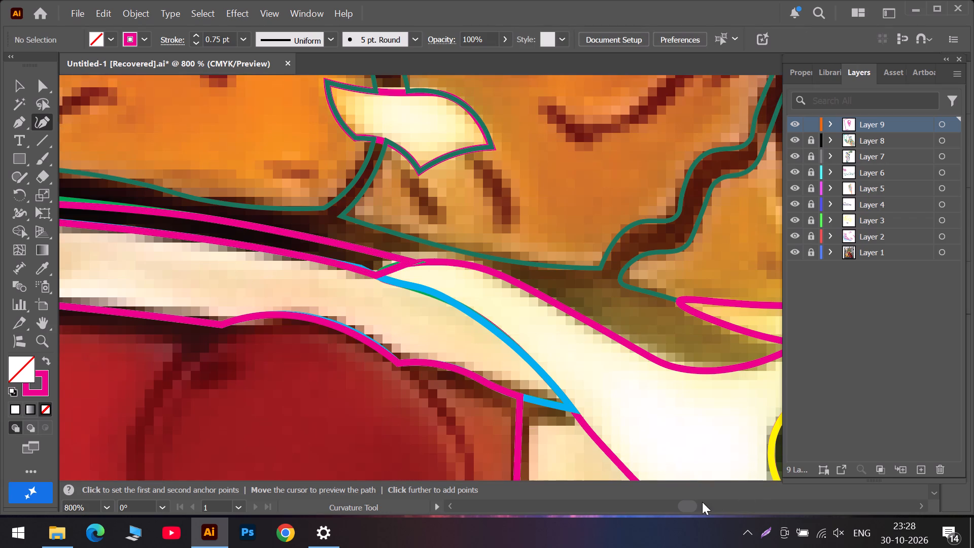
left_click(664, 506)
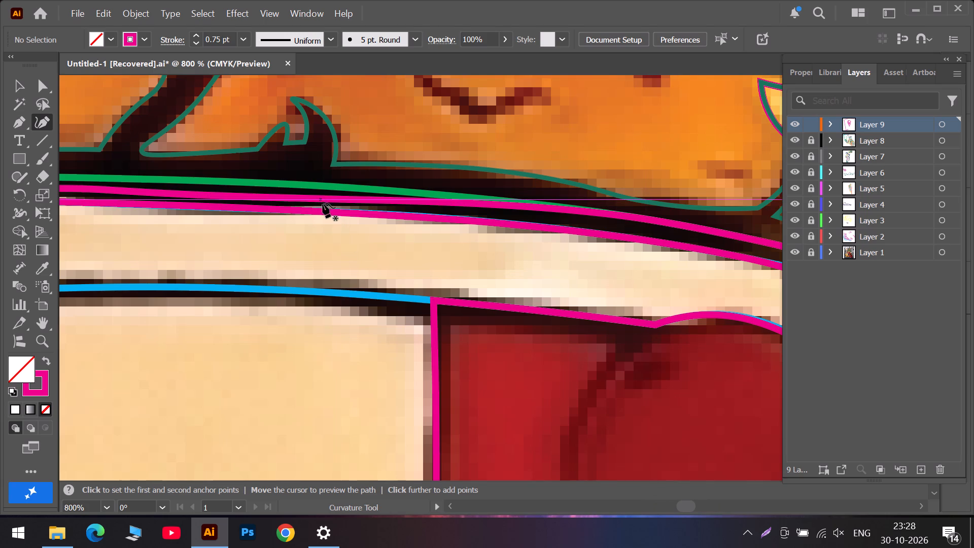
left_click_drag(361, 199, 380, 191)
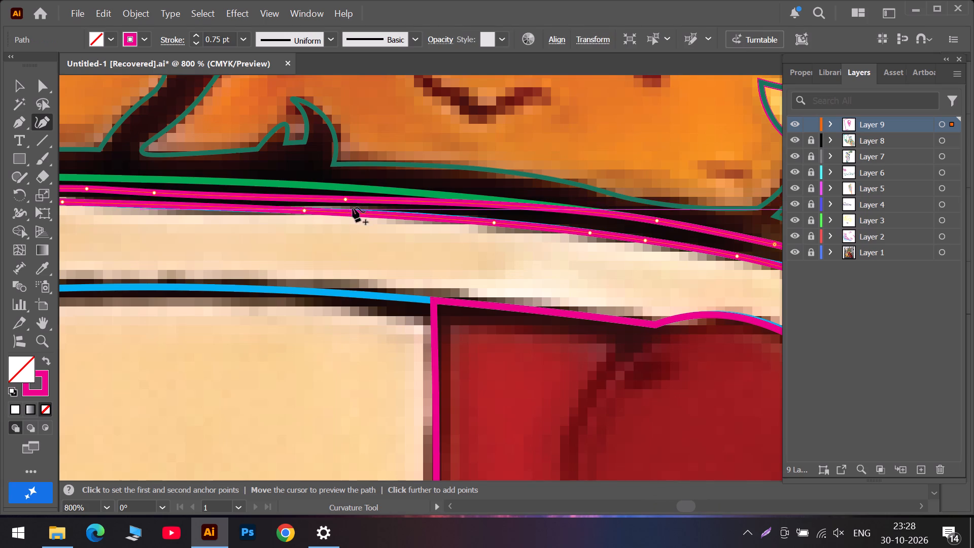
left_click_drag(346, 198, 369, 192)
left_click_drag(152, 193, 164, 186)
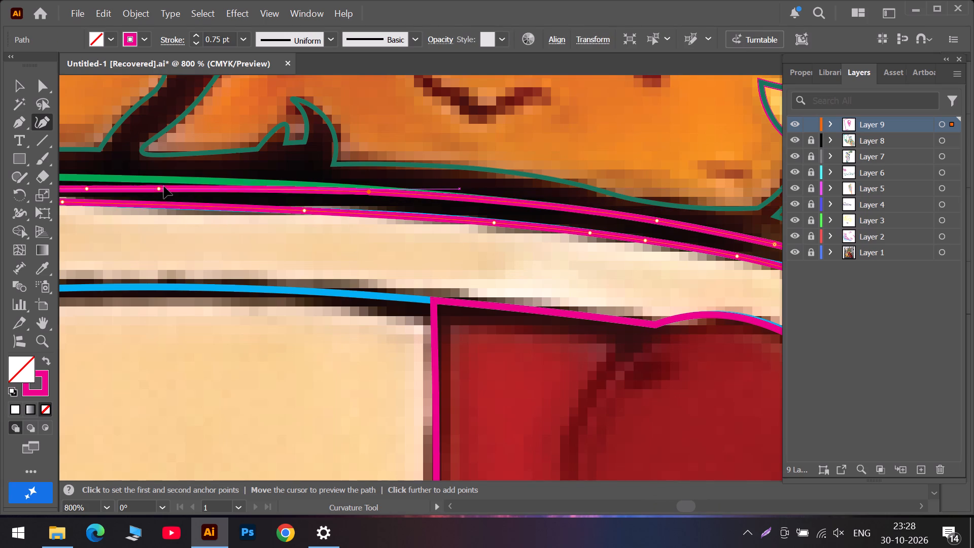
left_click_drag(164, 186, 234, 188)
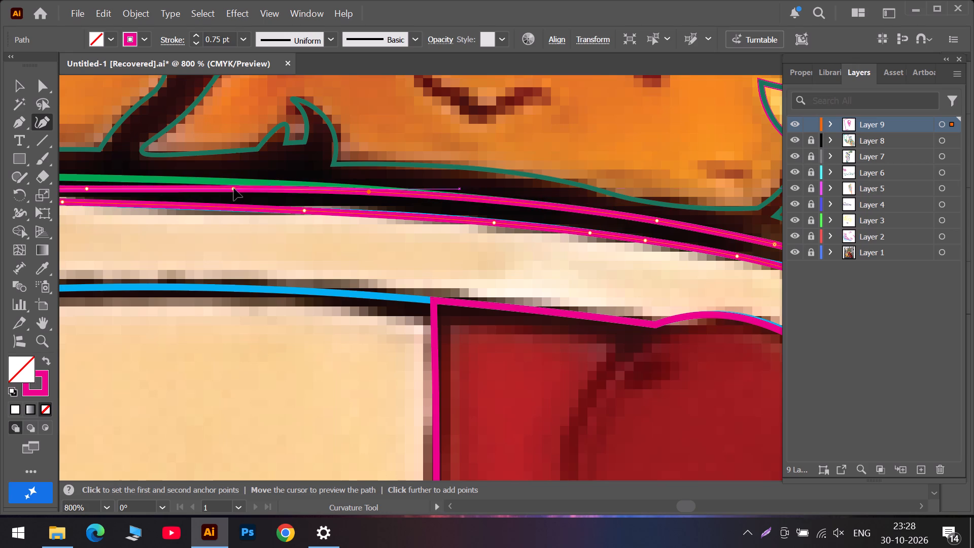
left_click_drag(234, 188, 243, 183)
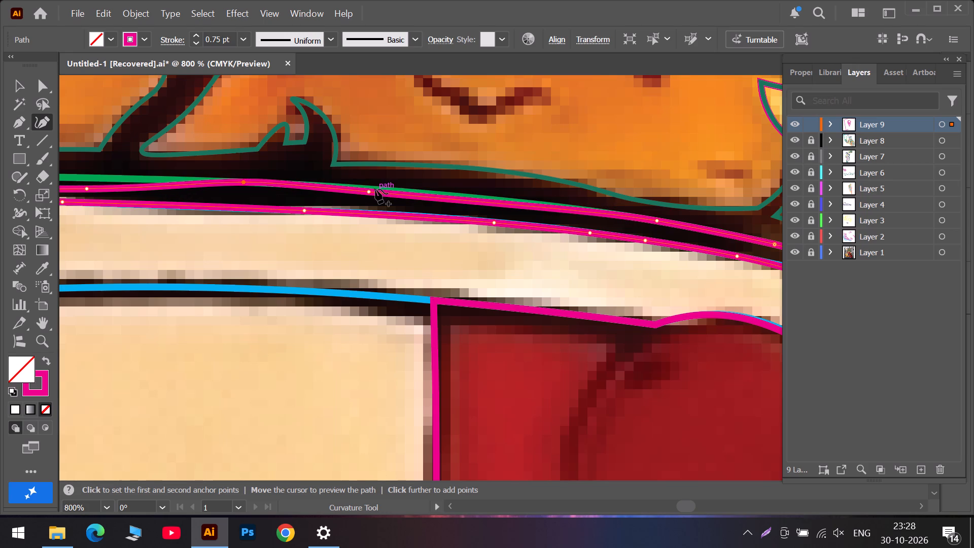
left_click_drag(369, 193, 391, 192)
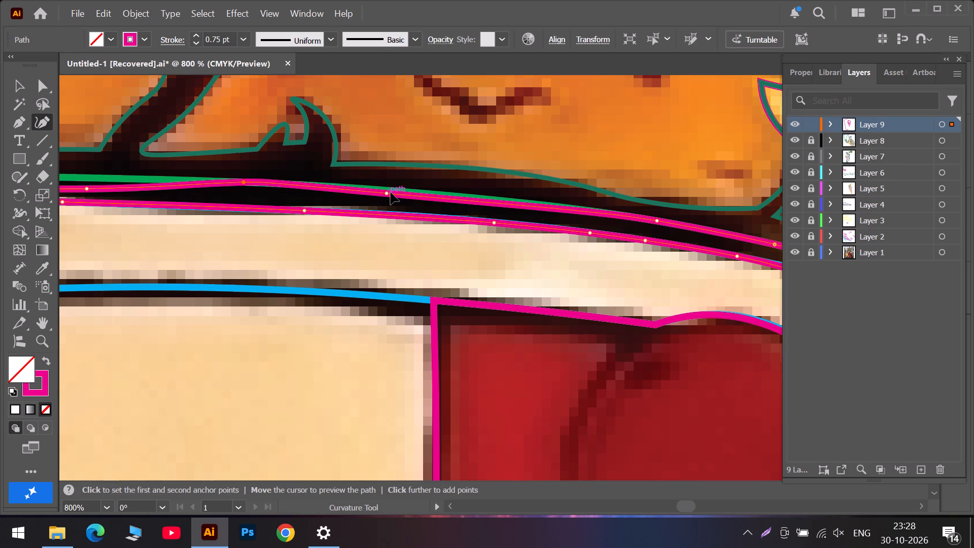
left_click_drag(391, 192, 398, 192)
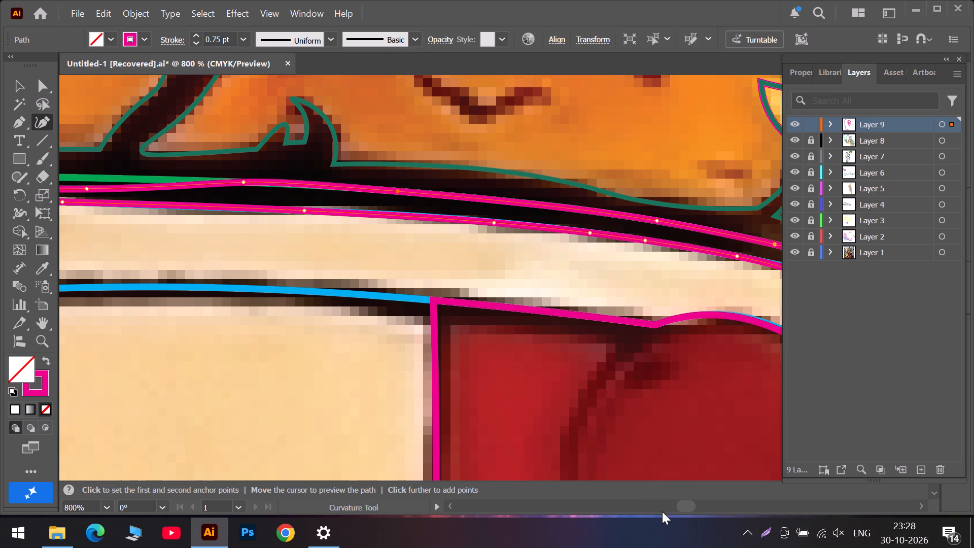
Fit the outline's upper line to the green outline over the crest by deleting one anchor, raising another and repositioning the line farther left.
left_click(662, 511)
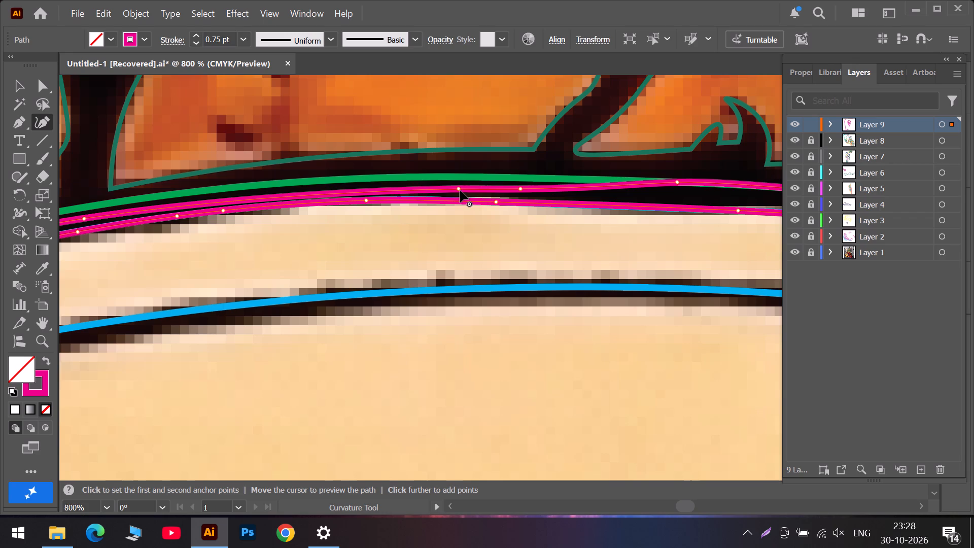
left_click(460, 190)
key("Delete")
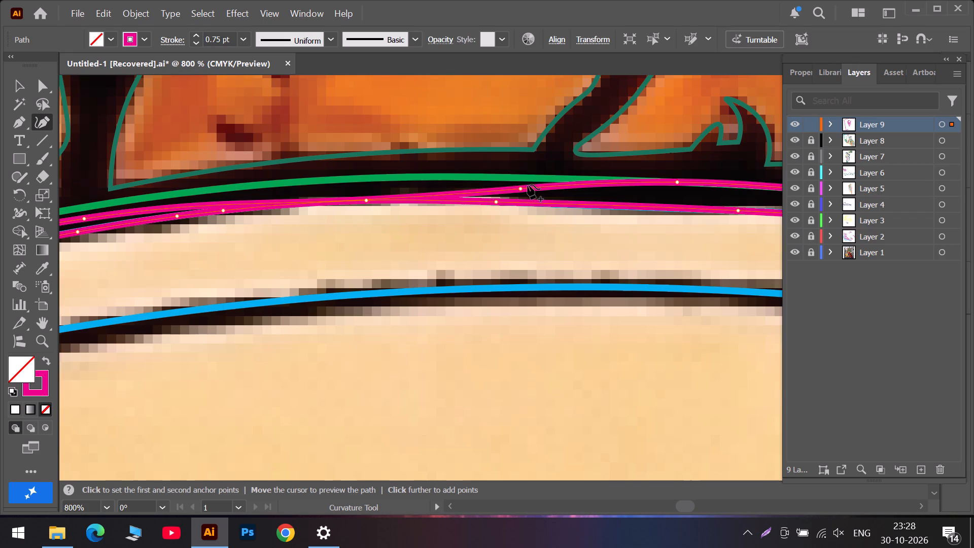
left_click_drag(519, 191, 498, 188)
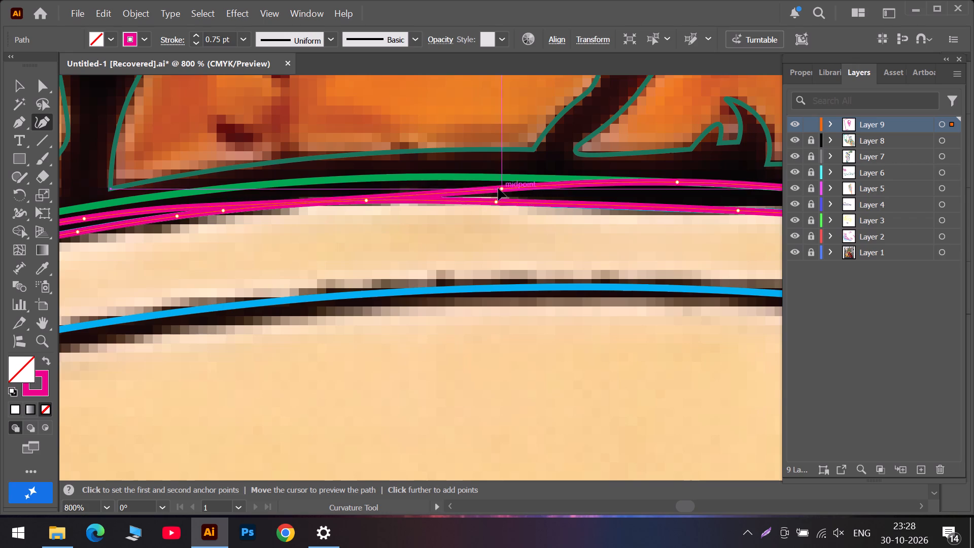
left_click_drag(498, 188, 499, 179)
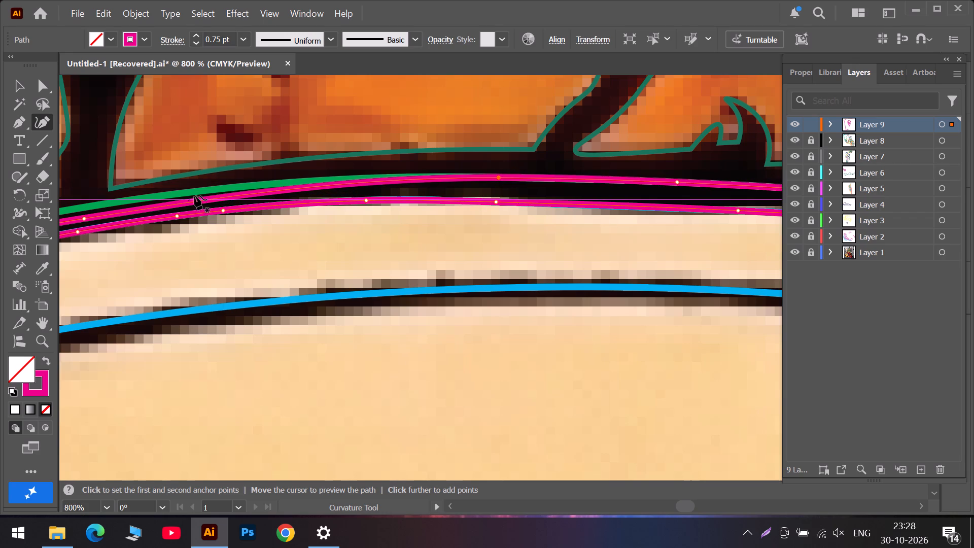
left_click_drag(198, 199, 219, 189)
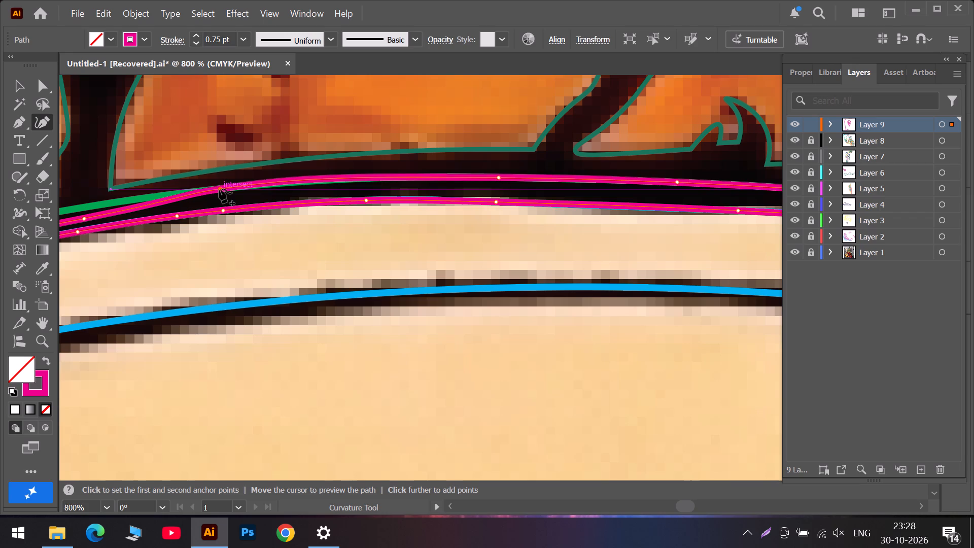
left_click_drag(219, 189, 272, 186)
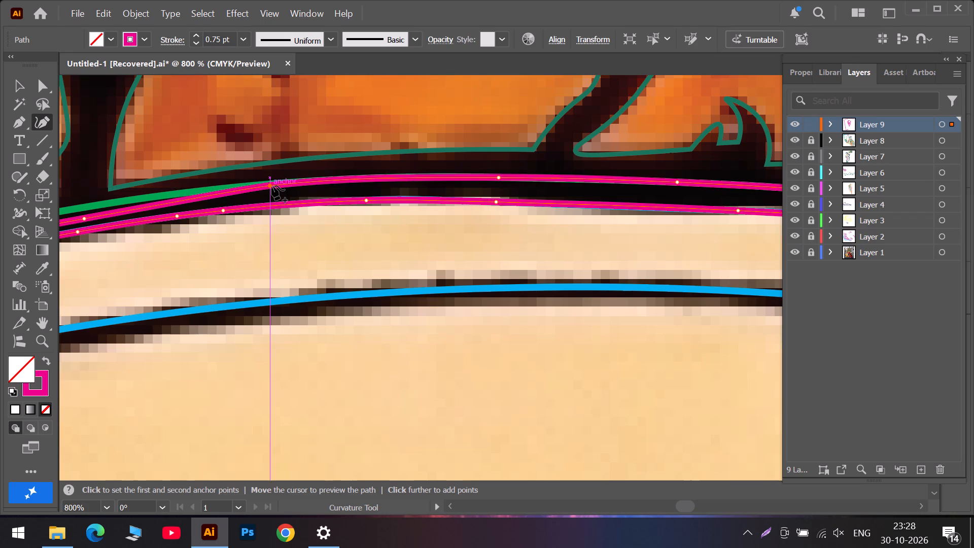
left_click_drag(272, 186, 272, 186)
Move the upper line's anchors onto the green outline below the dark gap between the two large chicken pieces.
left_click(660, 504)
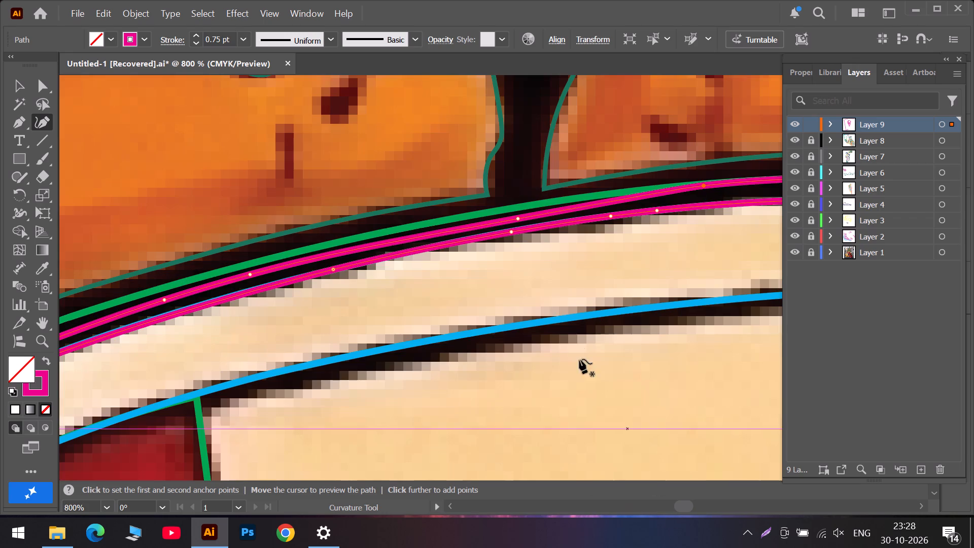
left_click_drag(517, 218, 505, 216)
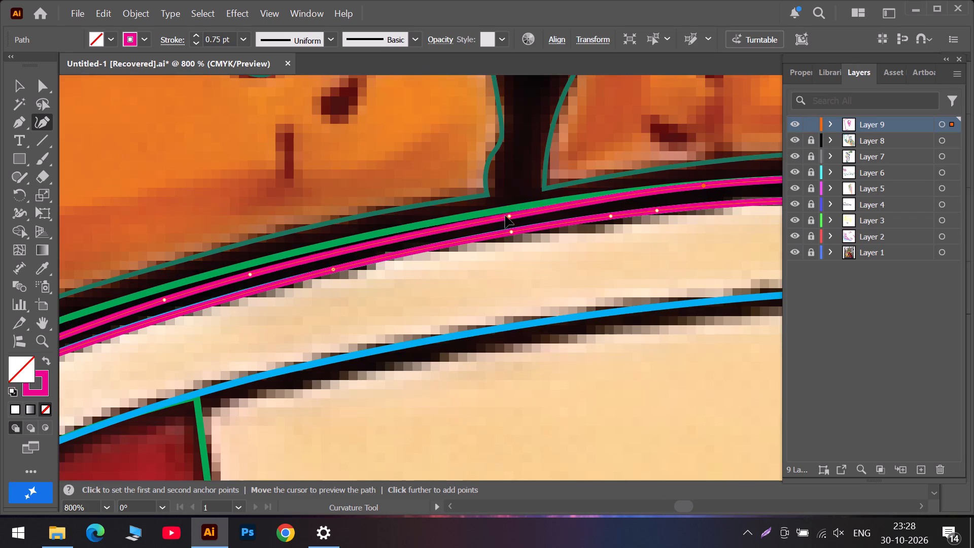
left_click_drag(505, 216, 490, 213)
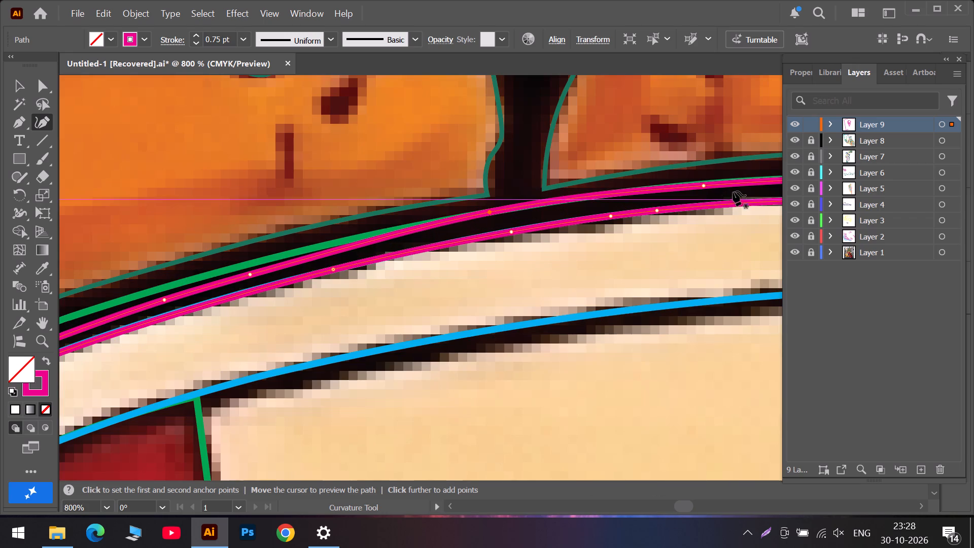
left_click_drag(705, 186, 716, 185)
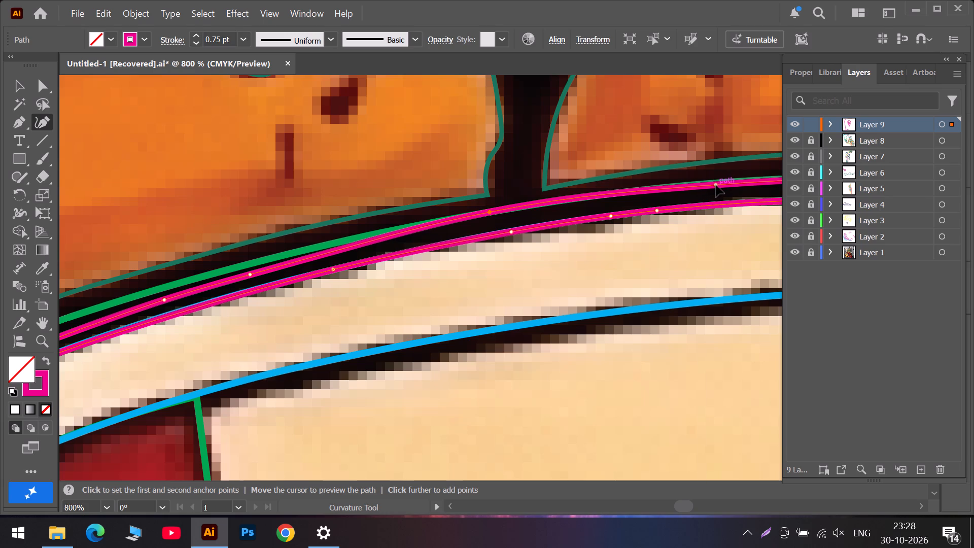
left_click_drag(716, 185, 722, 183)
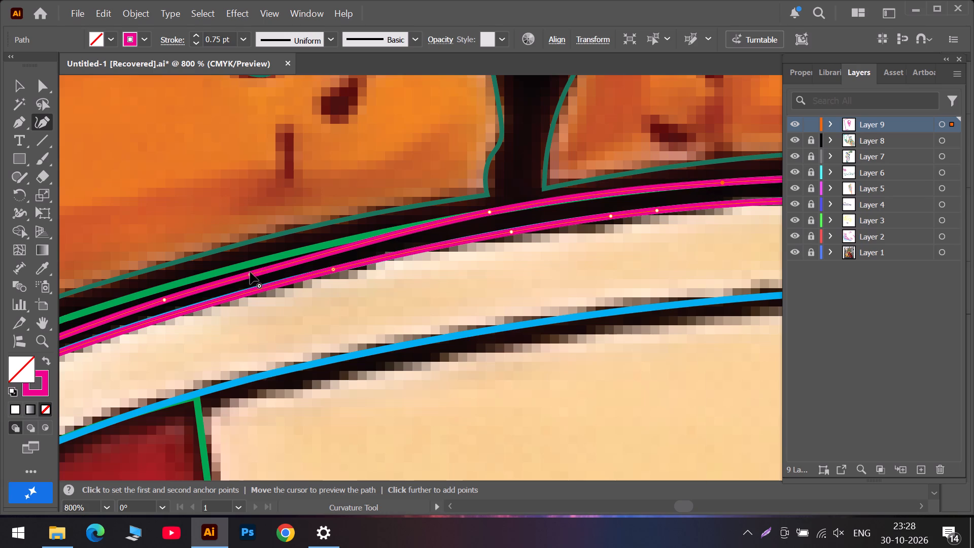
left_click_drag(249, 272, 351, 241)
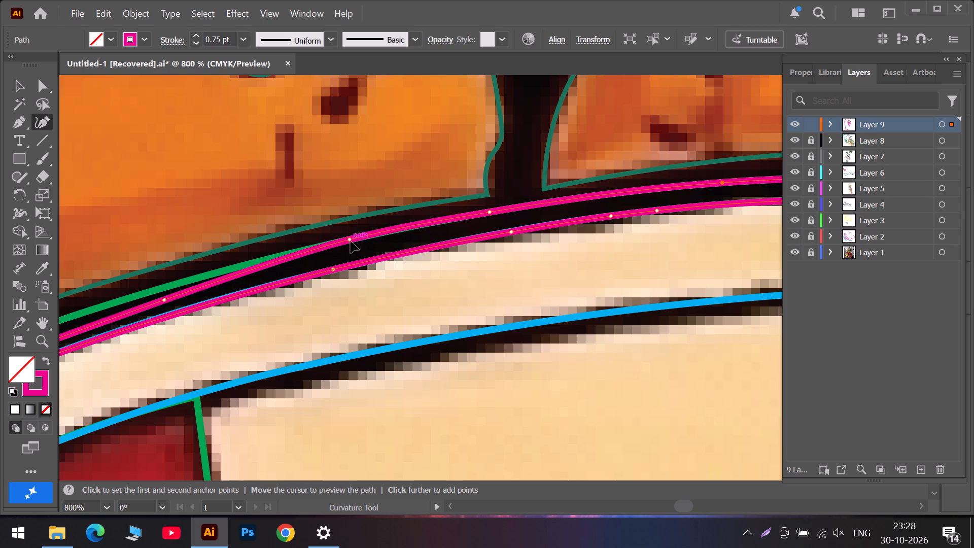
left_click_drag(351, 241, 370, 235)
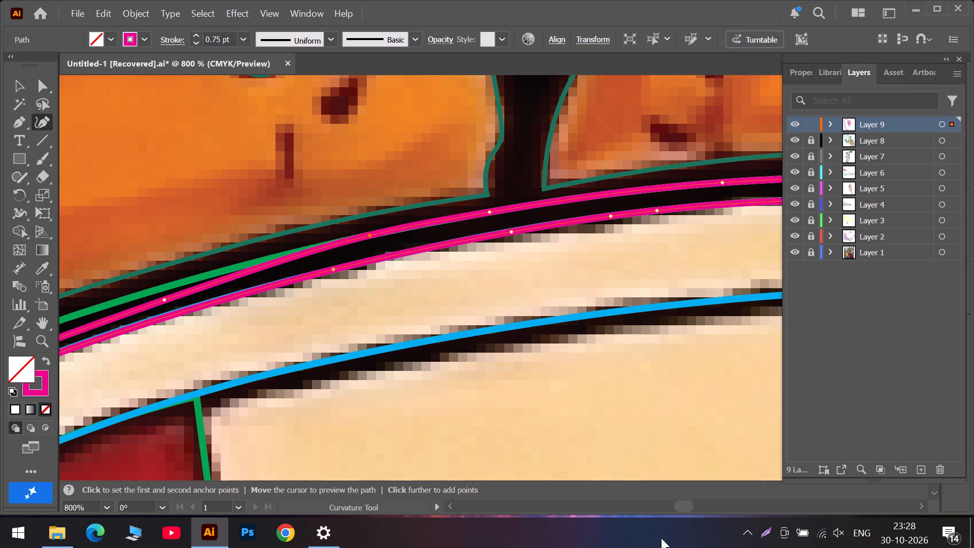
Fit the upper line to the green outline below the large left chicken piece by adding an anchor and moving existing ones.
left_click(665, 504)
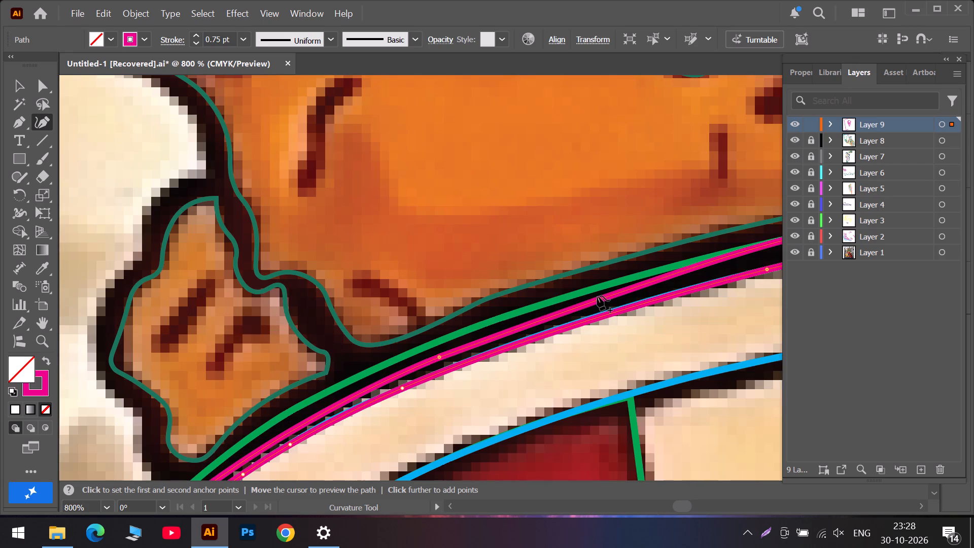
left_click_drag(598, 299, 605, 288)
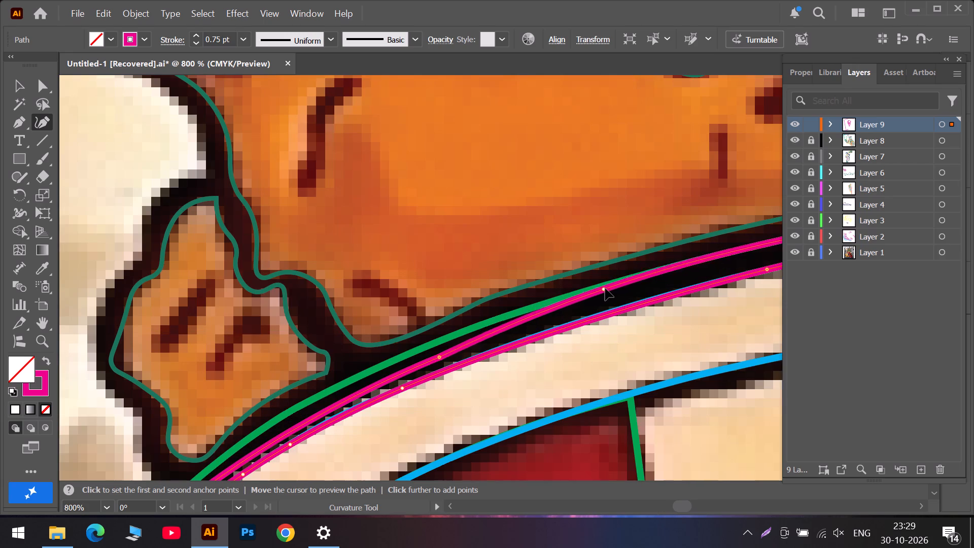
left_click_drag(605, 288, 679, 265)
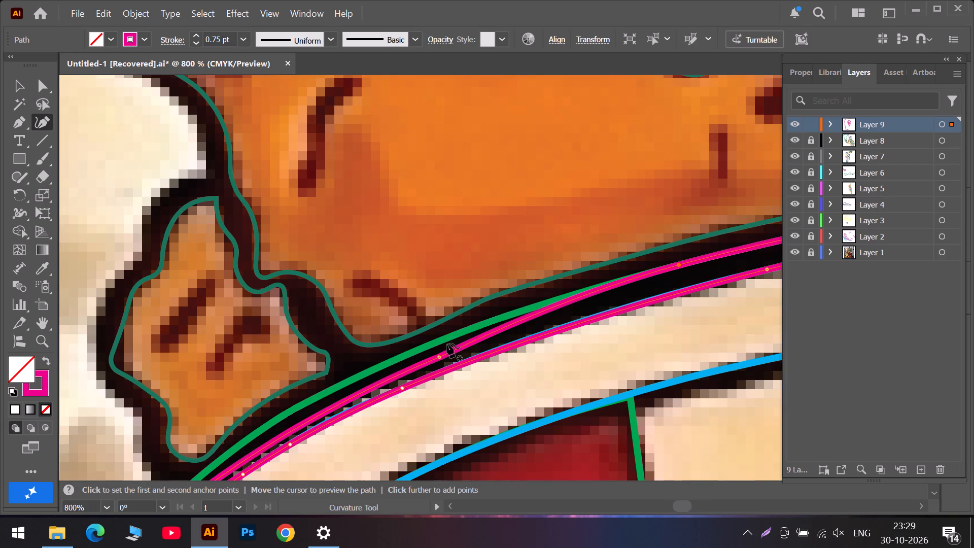
left_click_drag(441, 358, 468, 334)
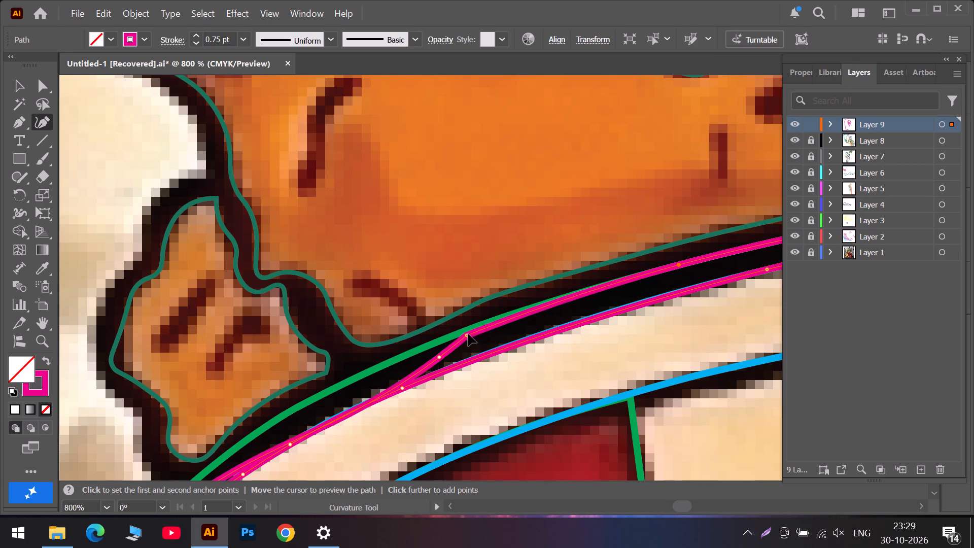
left_click_drag(468, 334, 510, 316)
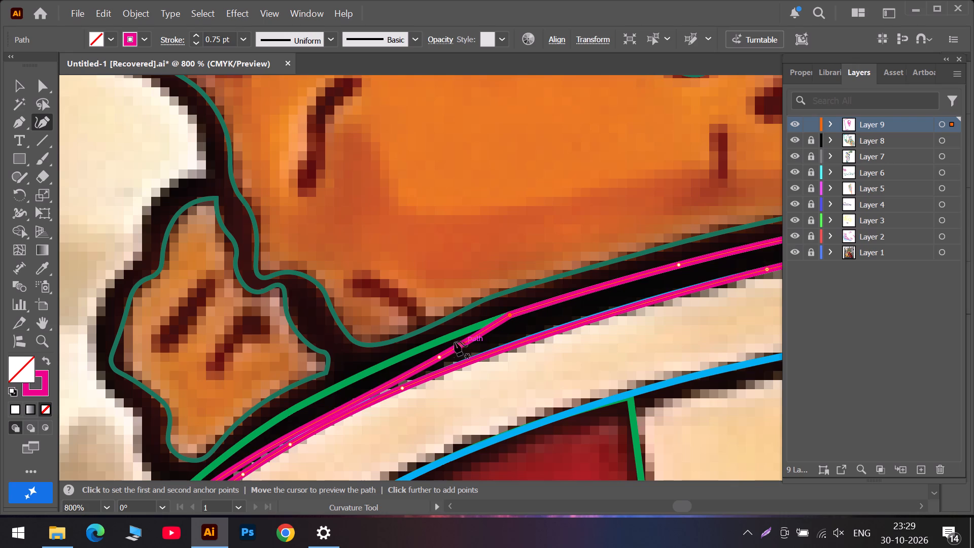
left_click_drag(440, 357, 415, 352)
Fit the black outline's upper line to the green outline below the small chicken piece by moving and adding anchors.
scroll(416, 358, "down", 4)
scroll(239, 410, "down", 4)
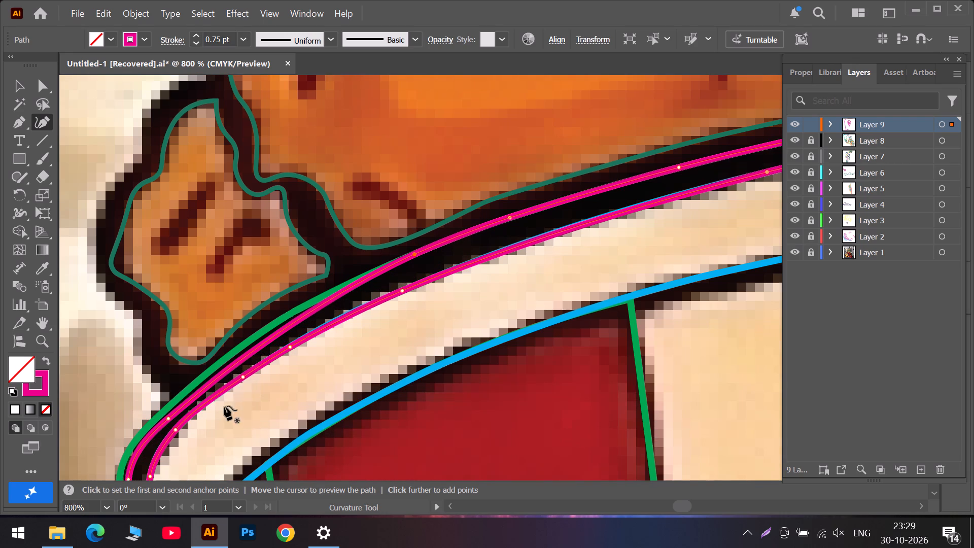
left_click_drag(168, 417, 212, 366)
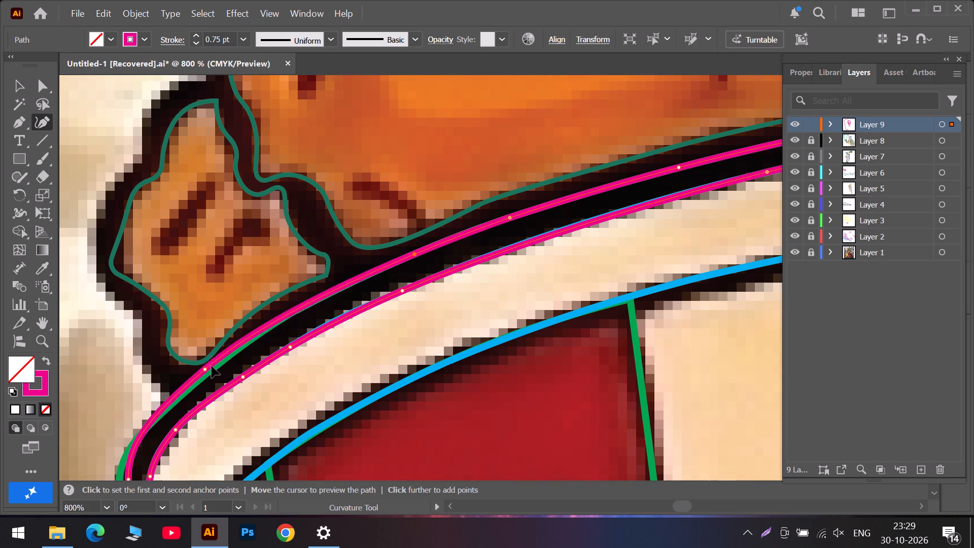
left_click_drag(212, 366, 303, 306)
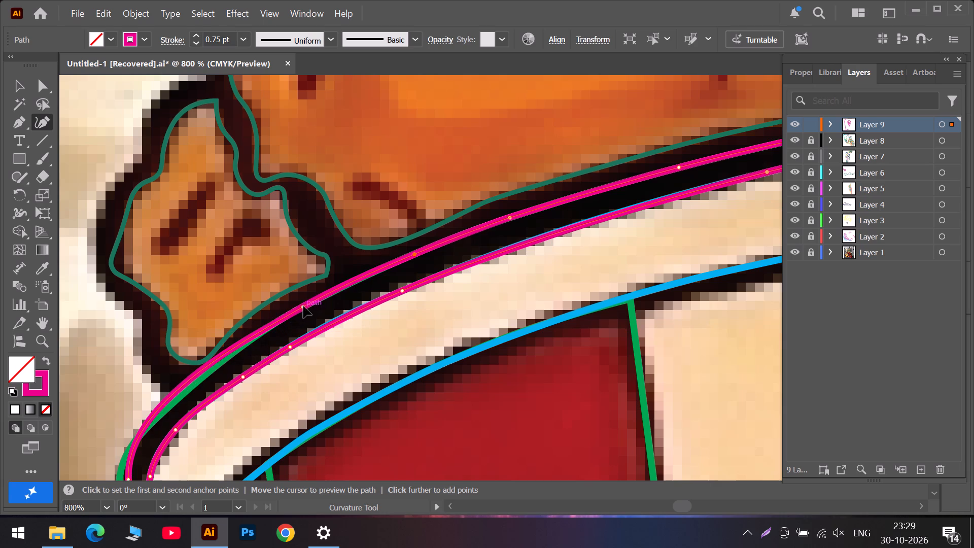
left_click_drag(303, 306, 319, 299)
scroll(259, 333, "down", 4)
left_click_drag(238, 295, 231, 300)
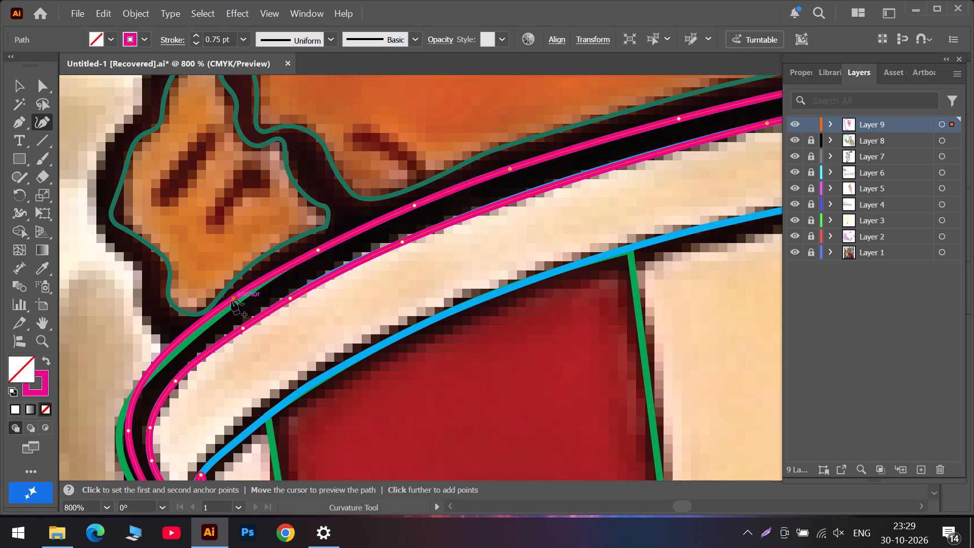
left_click_drag(231, 300, 246, 292)
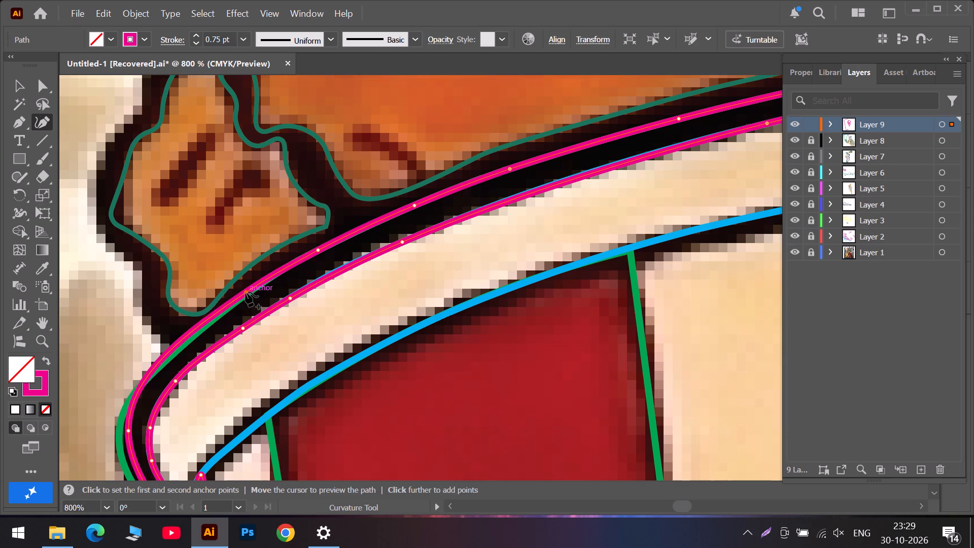
left_click_drag(246, 292, 245, 296)
scroll(225, 306, "down", 4)
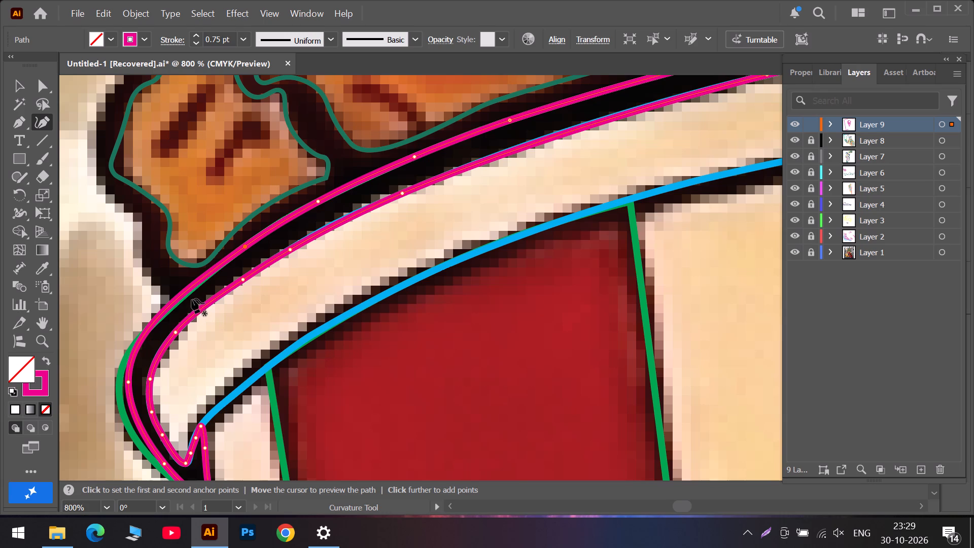
left_click_drag(178, 295, 182, 295)
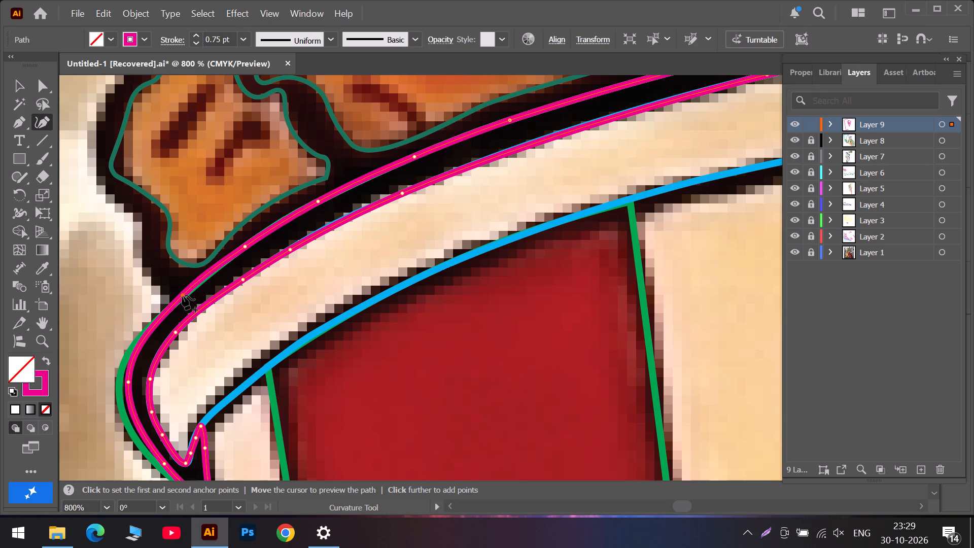
left_click_drag(182, 295, 202, 278)
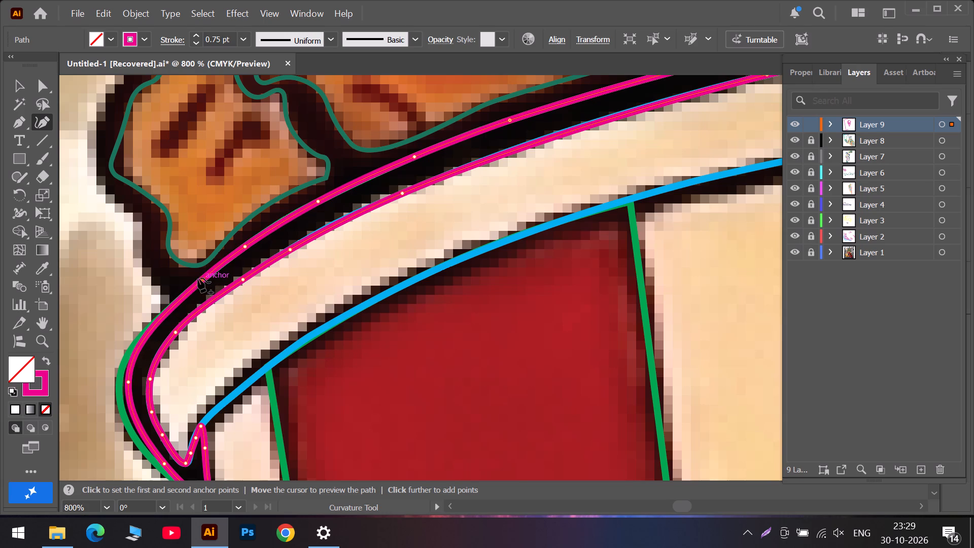
Fit the outer line to the green outline around the rim's left end, moving the outermost anchor and adding anchors above it.
scroll(167, 307, "down", 3)
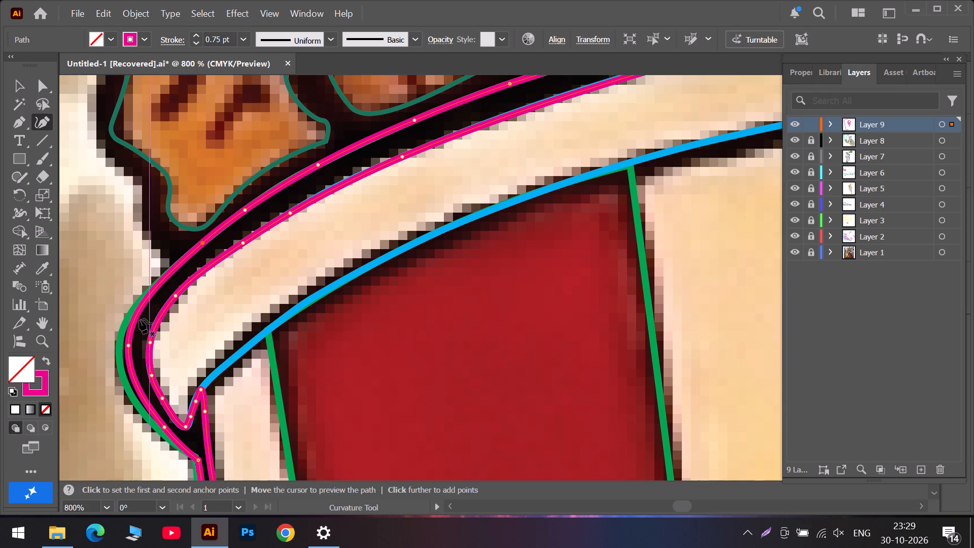
left_click_drag(128, 344, 121, 344)
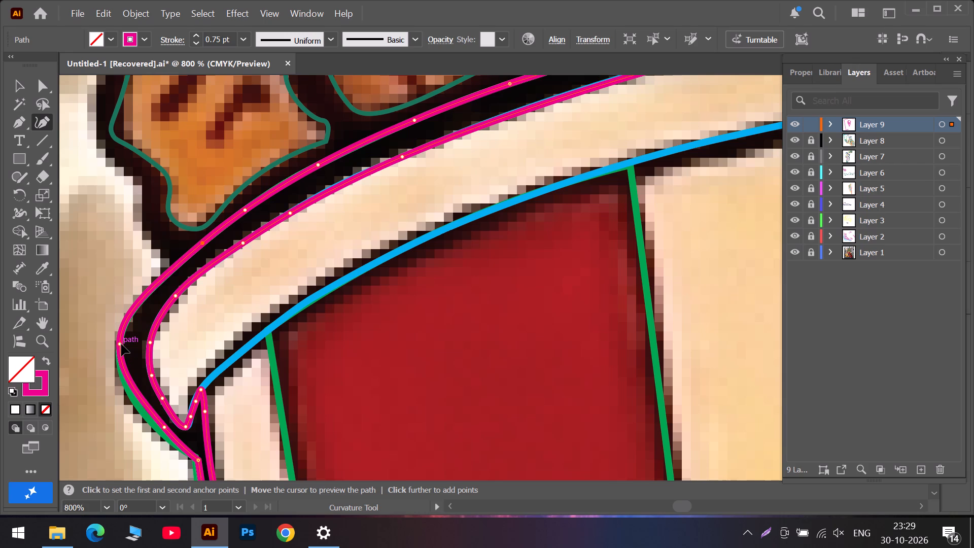
left_click_drag(121, 344, 121, 357)
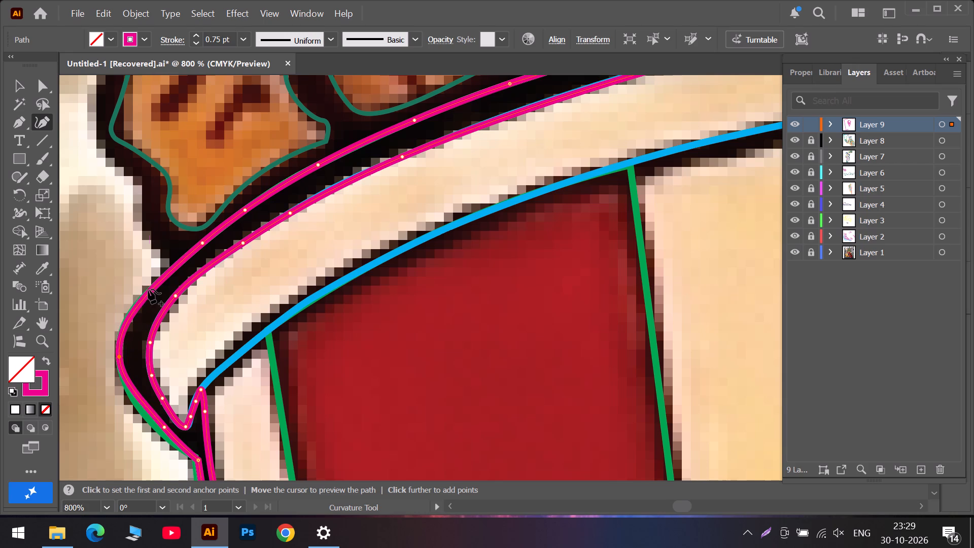
left_click_drag(145, 294, 146, 296)
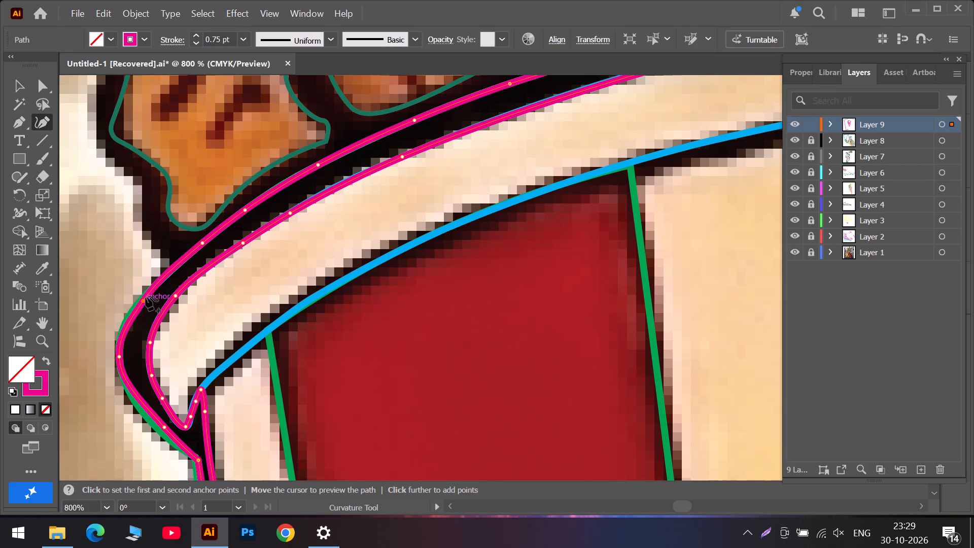
left_click_drag(146, 296, 122, 328)
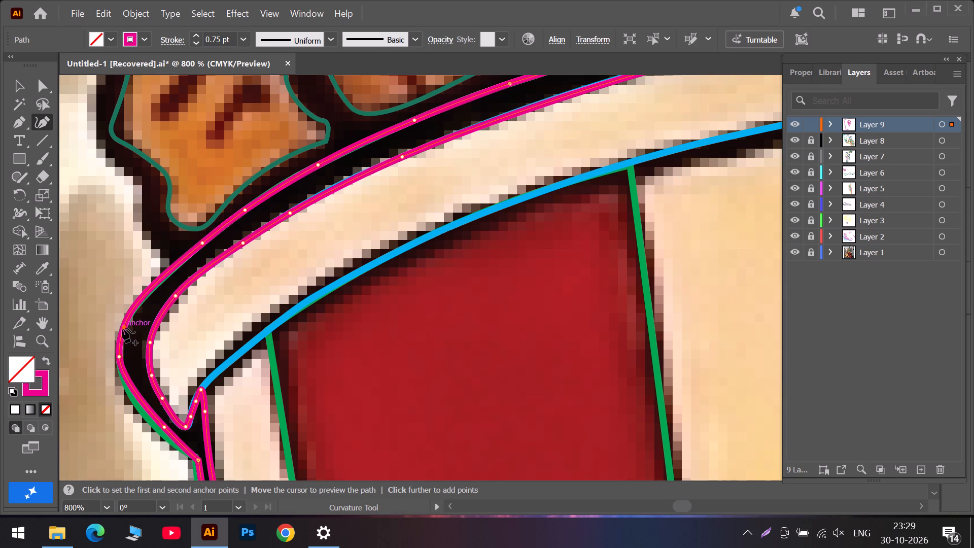
left_click_drag(122, 328, 122, 329)
left_click_drag(148, 289, 155, 289)
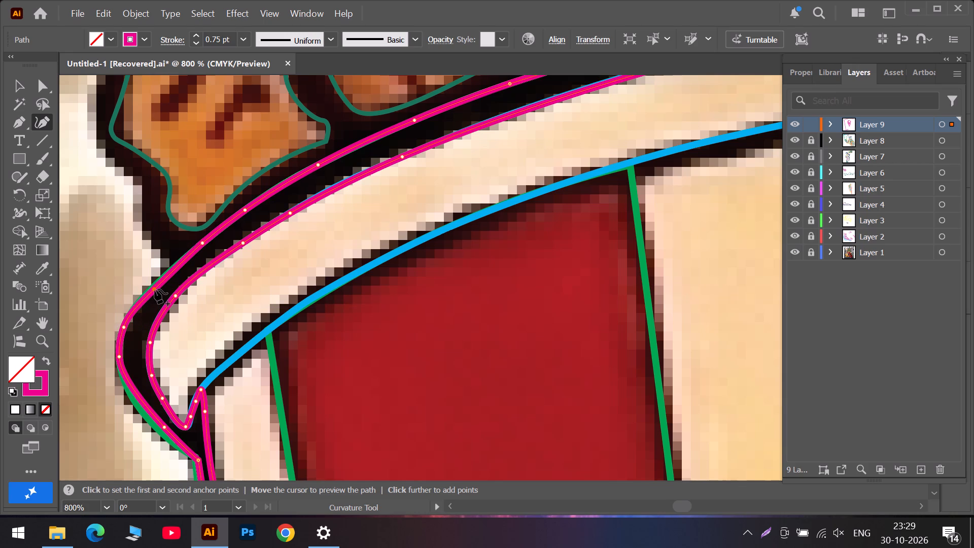
left_click_drag(155, 289, 153, 289)
Move the outer line's anchors onto the green outline from below the rim's left end to the corner where the bucket's side starts.
scroll(151, 319, "down", 4)
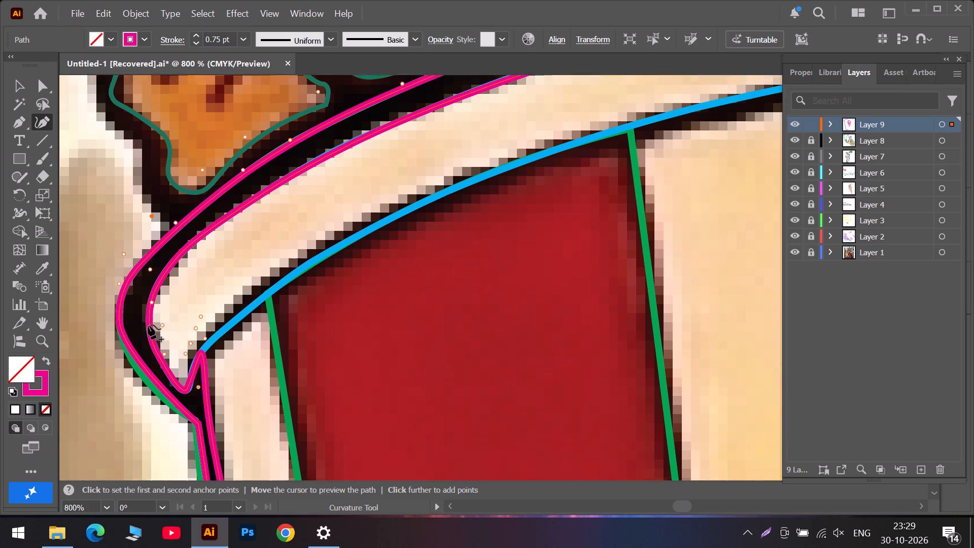
scroll(148, 325, "down", 2)
left_click_drag(164, 352, 157, 353)
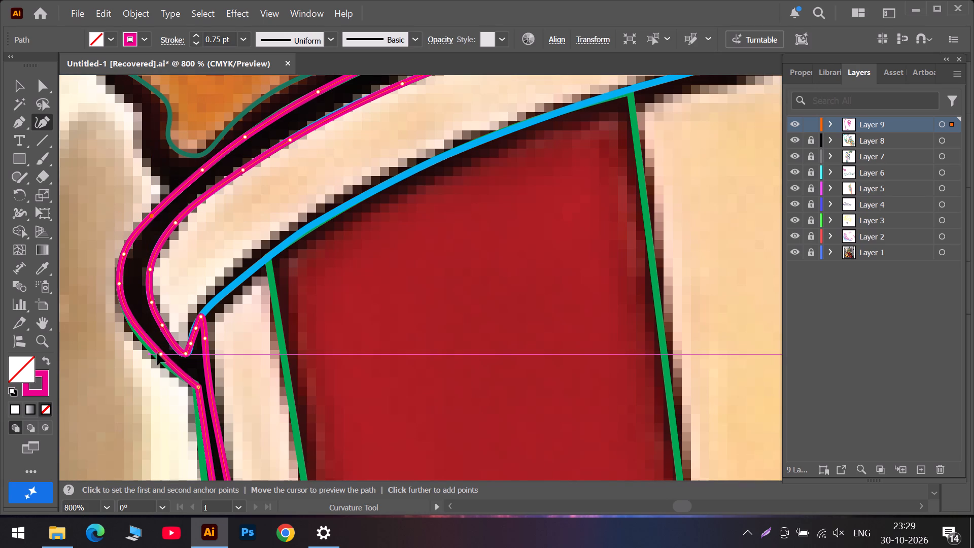
left_click_drag(157, 353, 154, 353)
scroll(187, 375, "down", 5)
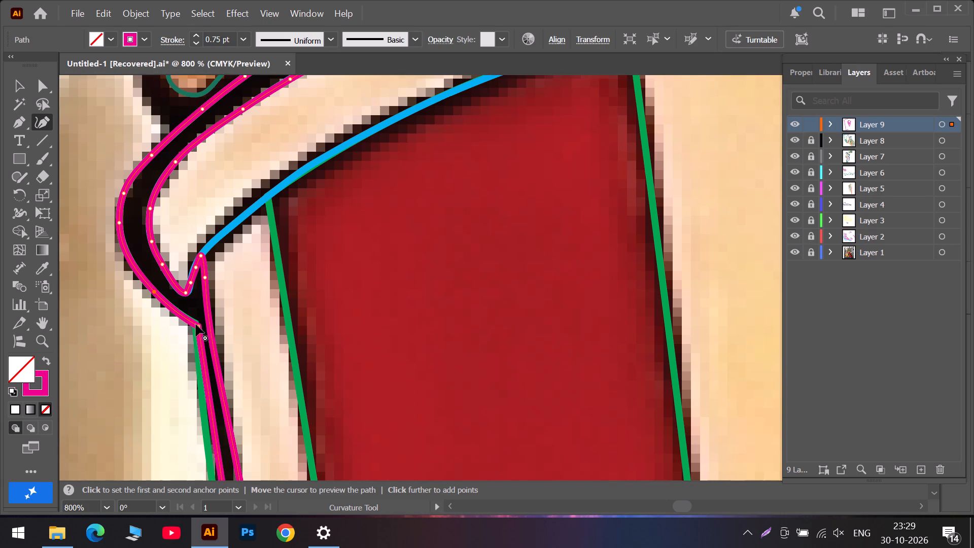
left_click(198, 325)
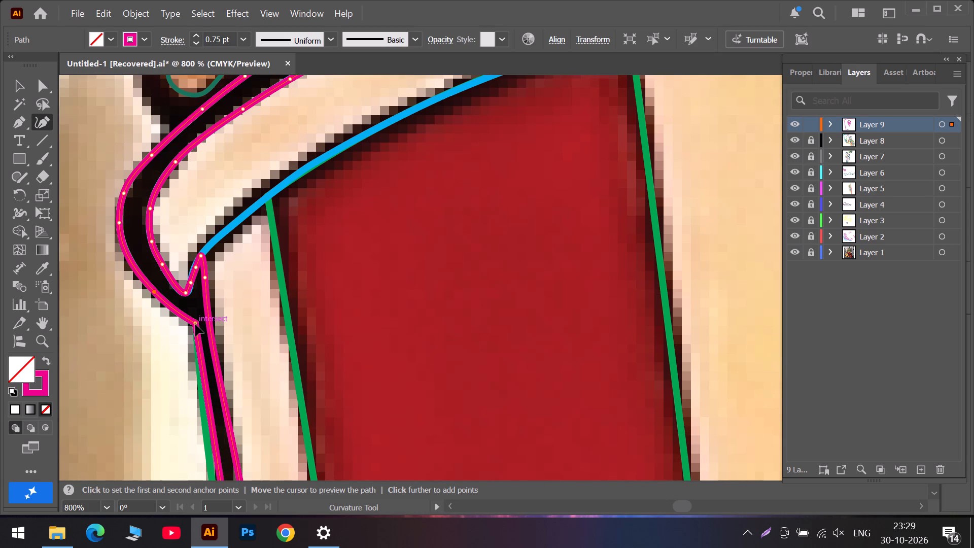
Add an anchor on each side of the inner line's lowest point at the rim's left end.
left_click(176, 284)
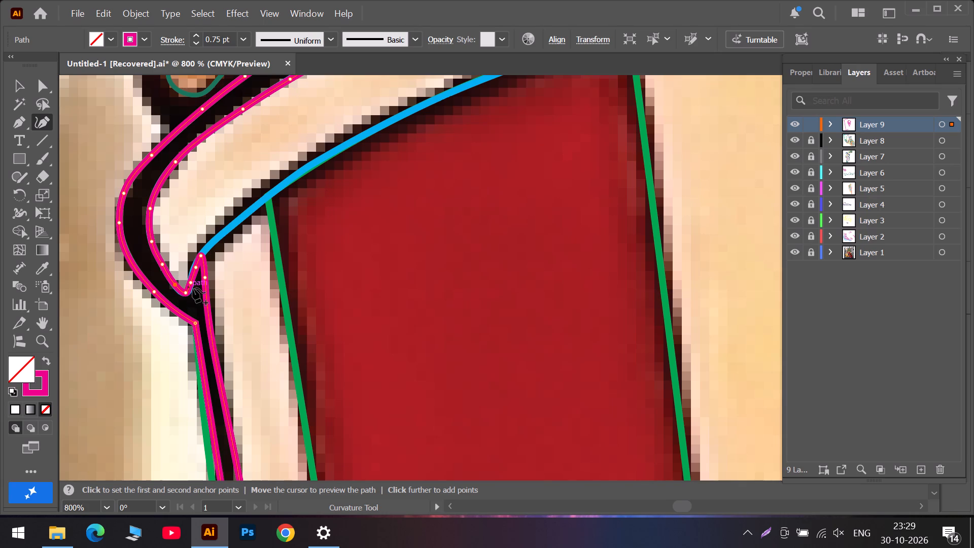
left_click(189, 287)
Add anchors to the outer line down the bucket's left side and place them on the green outline.
scroll(196, 295, "down", 6)
scroll(207, 334, "down", 5)
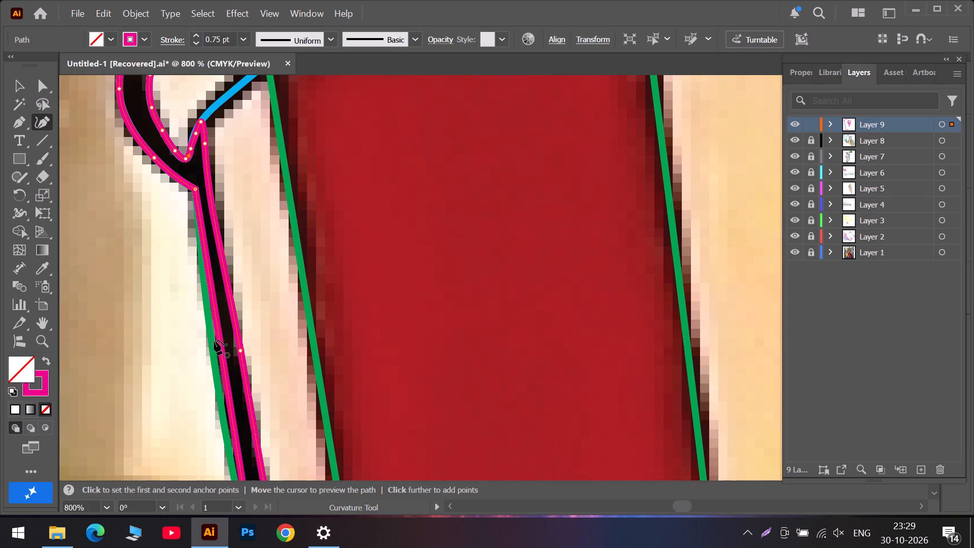
left_click_drag(219, 338, 211, 341)
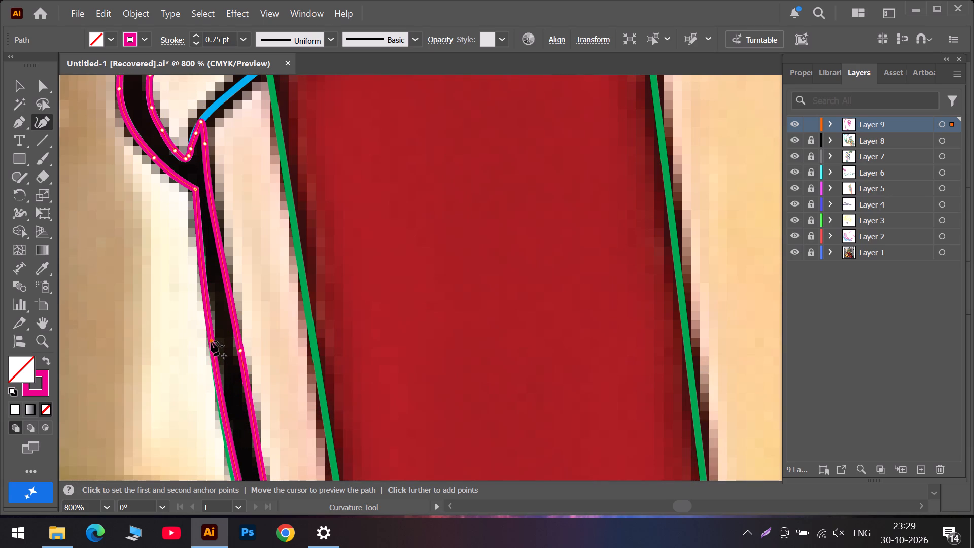
left_click_drag(211, 341, 211, 342)
scroll(214, 342, "down", 6)
scroll(240, 379, "down", 5)
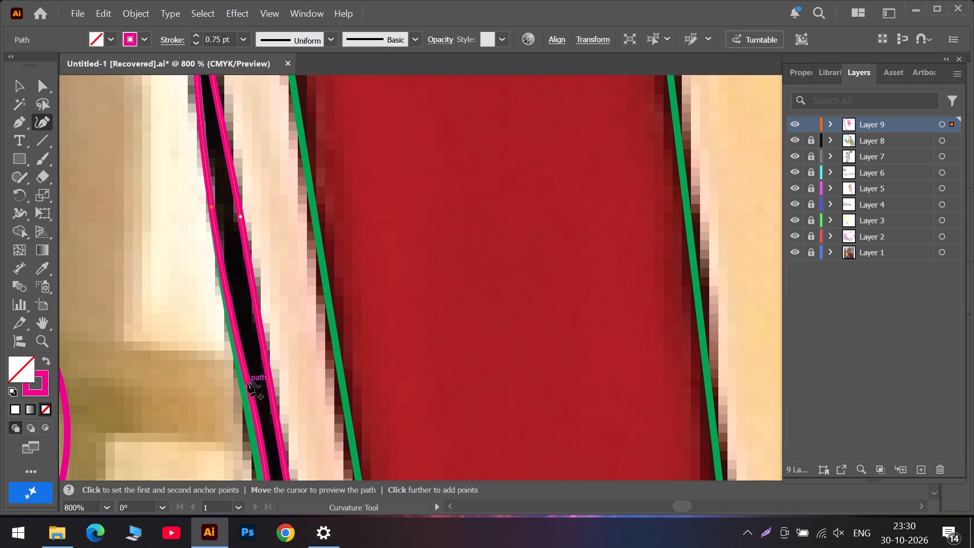
left_click(249, 386)
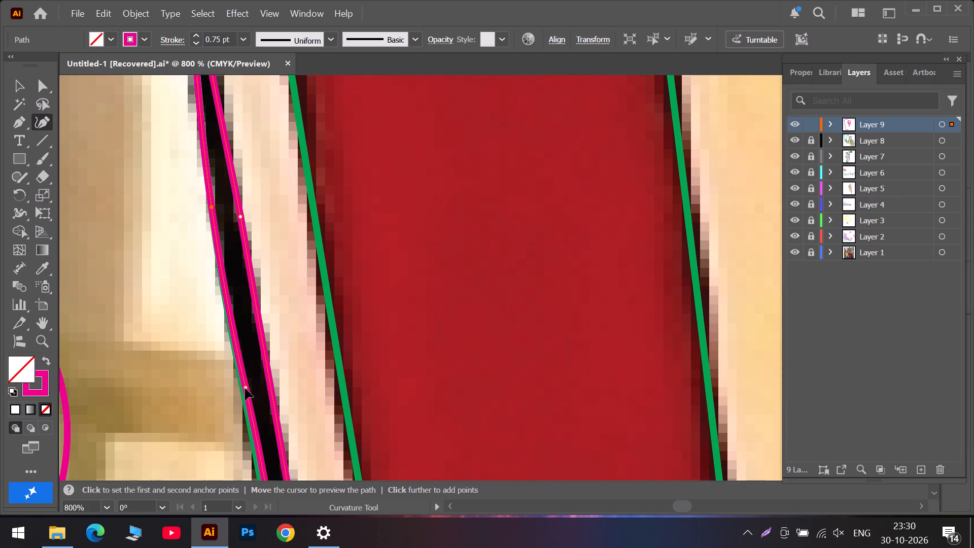
scroll(245, 388, "down", 18)
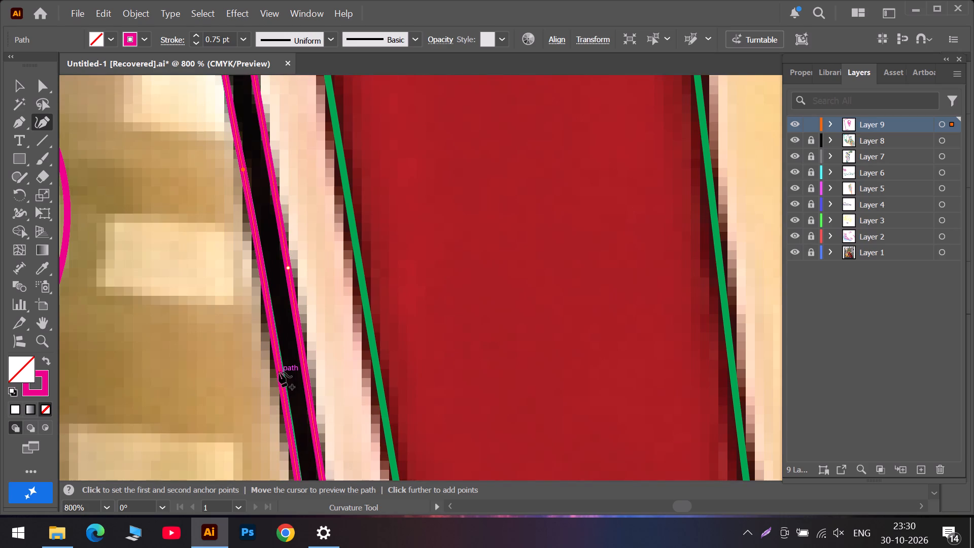
left_click(279, 372)
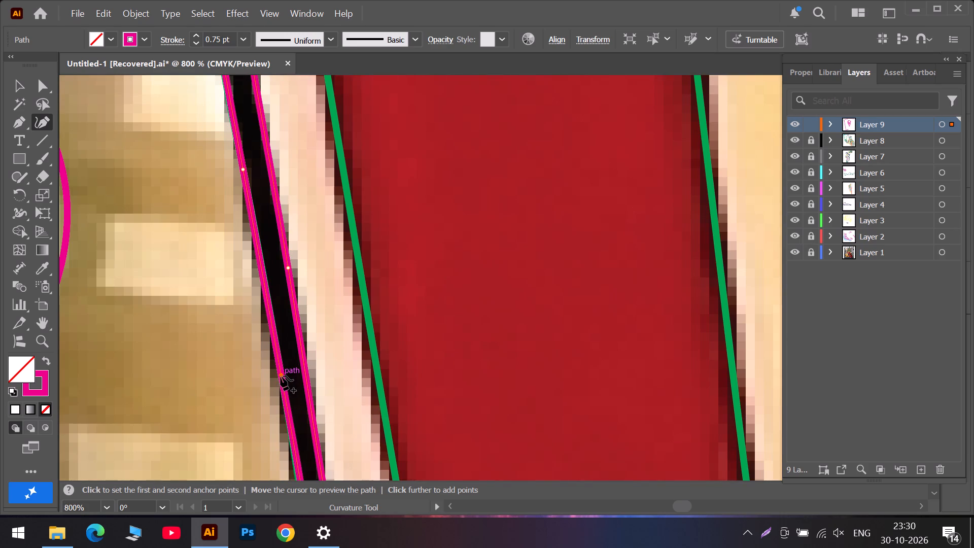
Fit the outer line to the green outline just above and beside the white ornament's upper tip by adding and repositioning anchors.
scroll(281, 376, "down", 14)
scroll(346, 396, "down", 6)
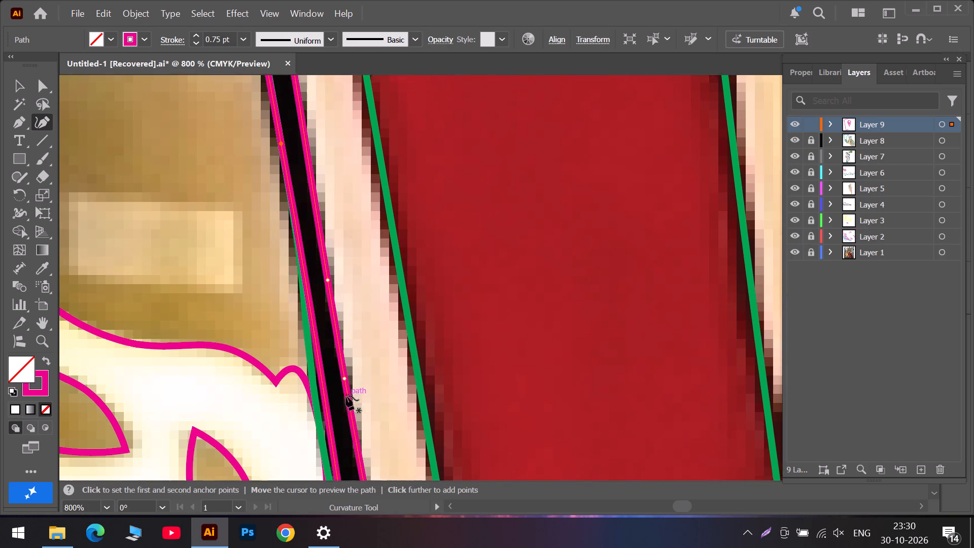
left_click_drag(327, 391, 321, 394)
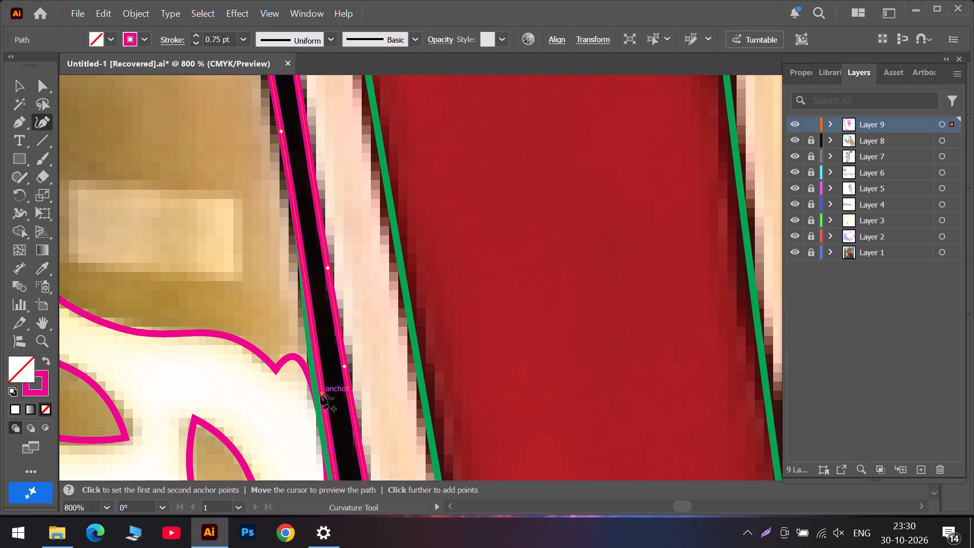
left_click_drag(321, 394, 317, 402)
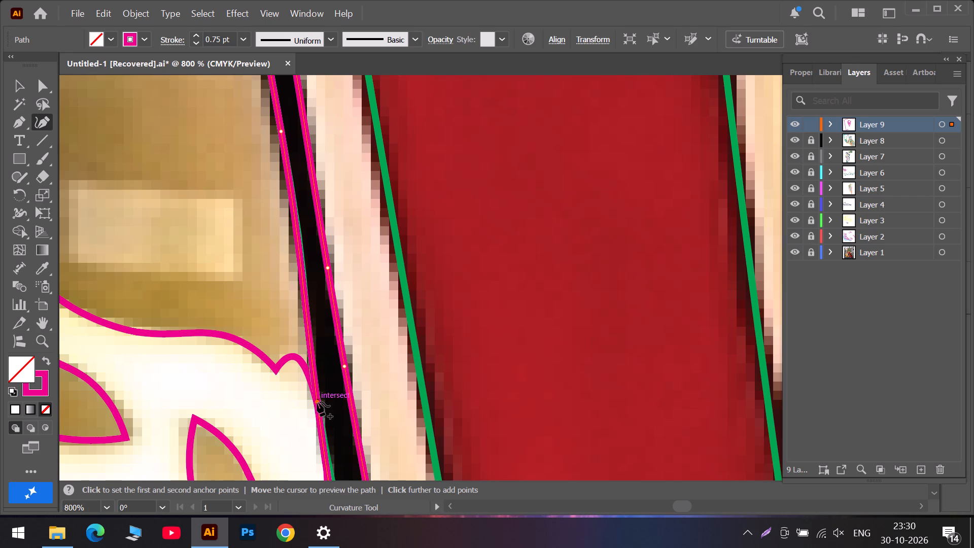
left_click_drag(298, 248, 300, 254)
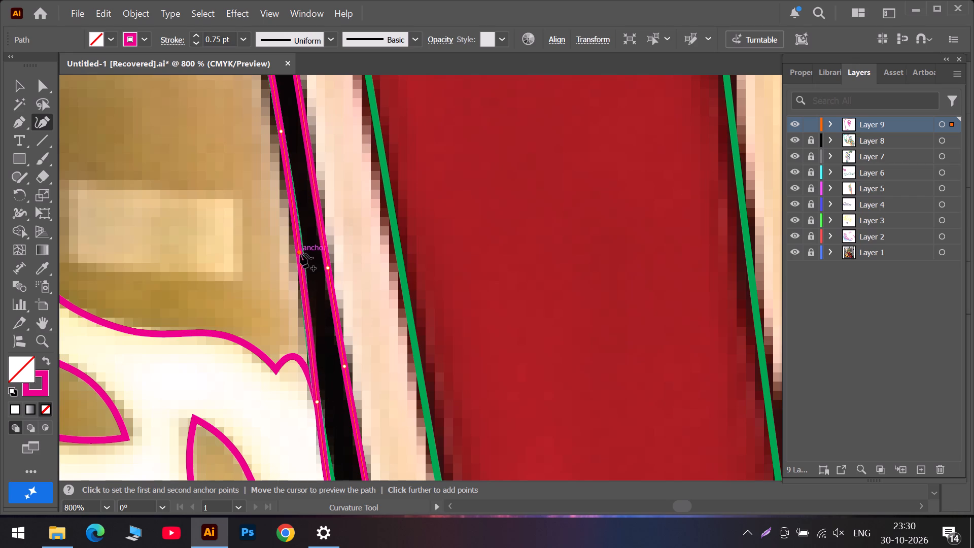
left_click_drag(300, 254, 301, 253)
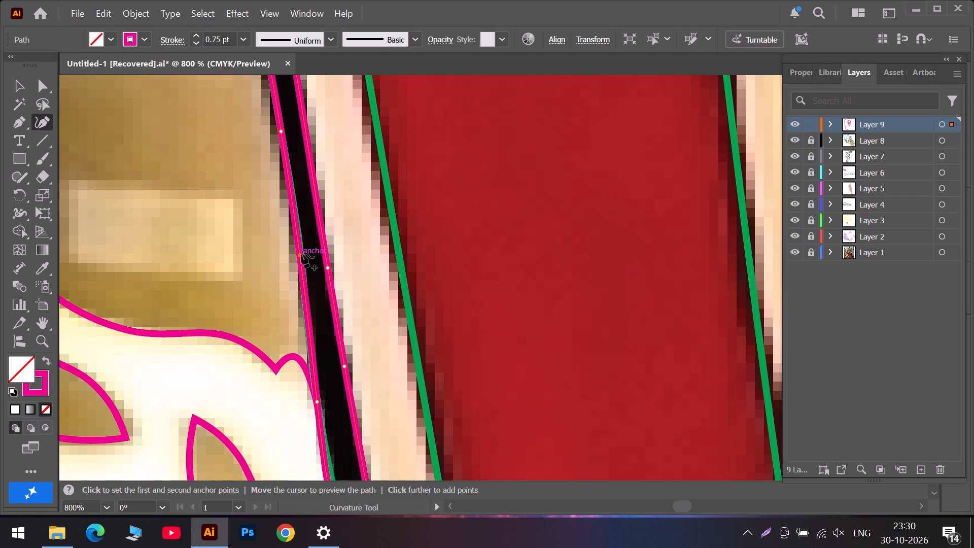
left_click_drag(301, 253, 302, 251)
left_click_drag(307, 301, 307, 302)
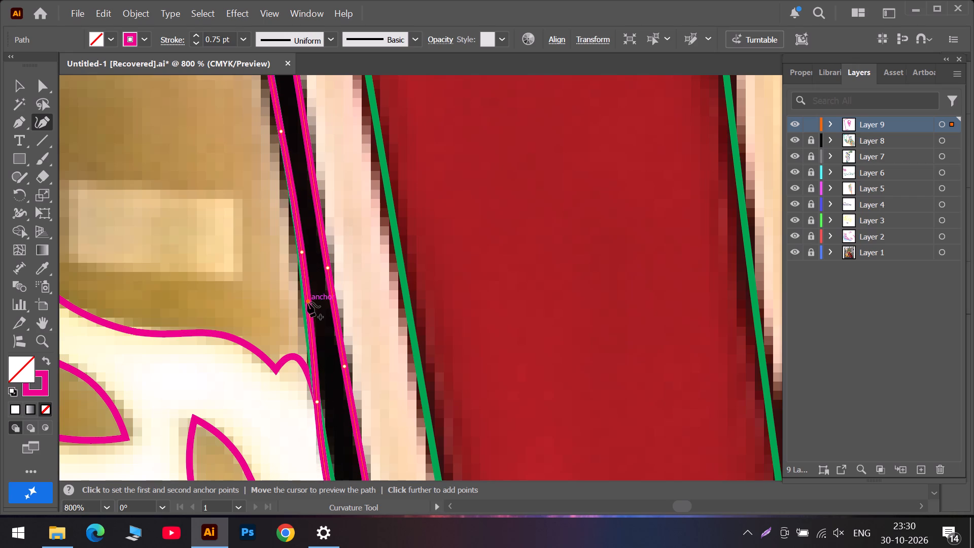
left_click_drag(307, 302, 311, 337)
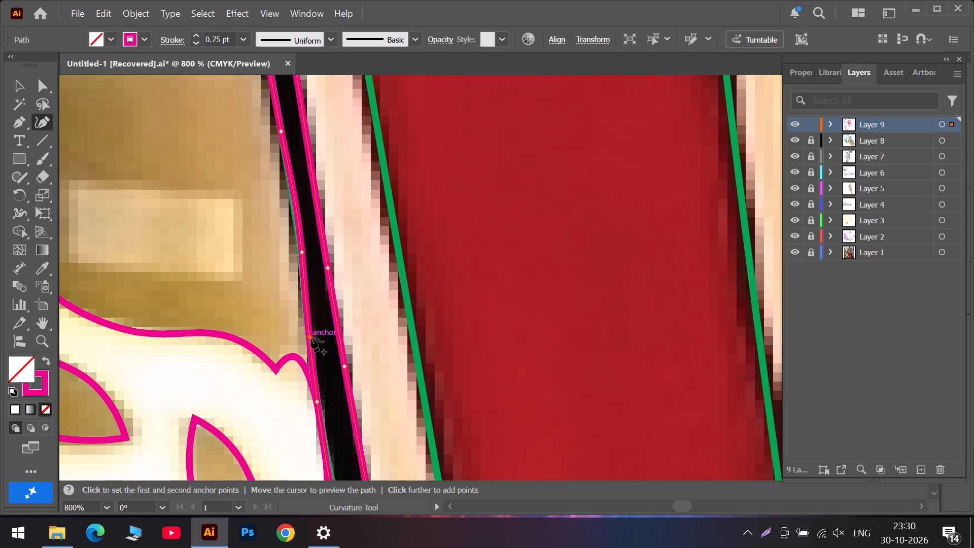
left_click_drag(299, 218, 294, 211)
left_click_drag(302, 254, 300, 259)
Add two anchors to the outer line beside and below the white ornament's pointed tip and place them on the green outline.
scroll(305, 279, "down", 6)
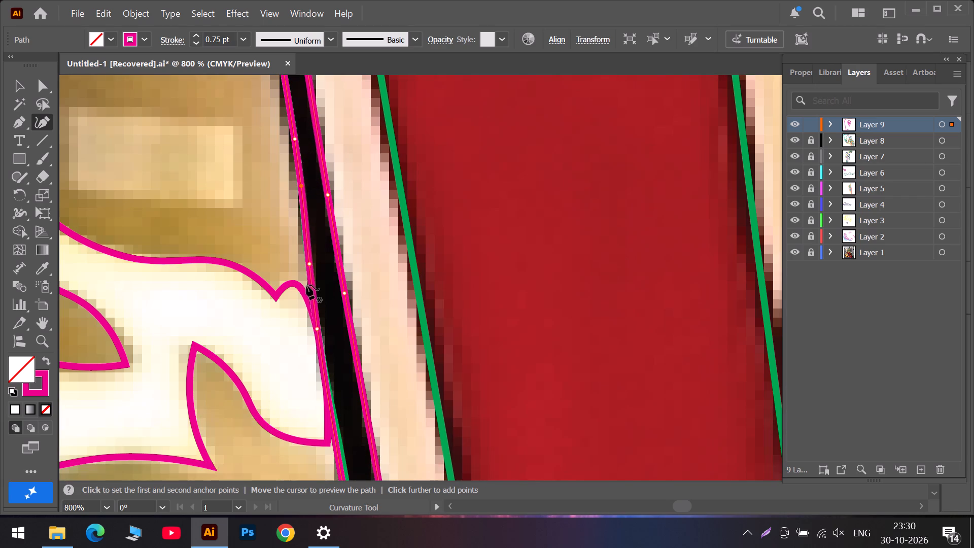
scroll(306, 285, "down", 6)
left_click_drag(330, 340, 339, 349)
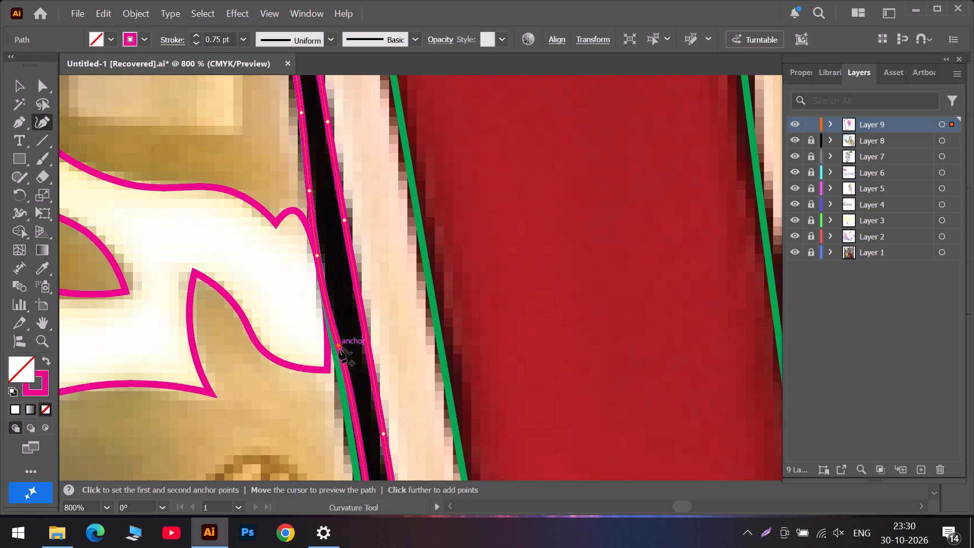
left_click_drag(339, 349, 336, 353)
scroll(336, 353, "down", 14)
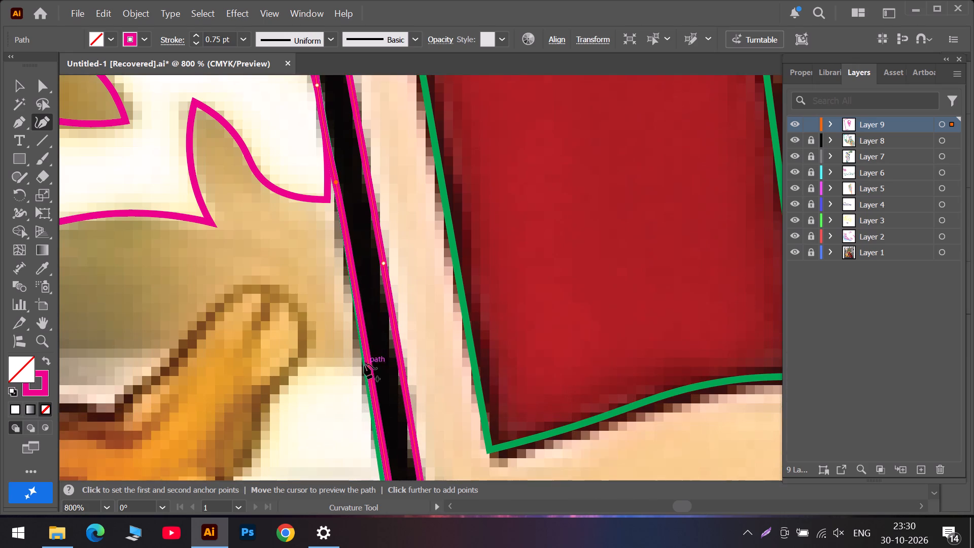
scroll(364, 364, "down", 5)
left_click_drag(369, 309, 367, 310)
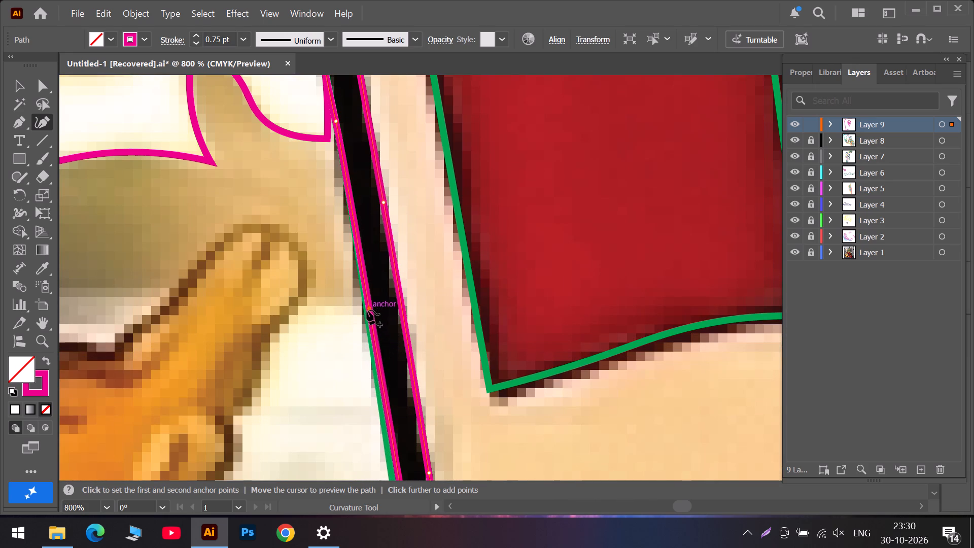
left_click_drag(367, 310, 369, 313)
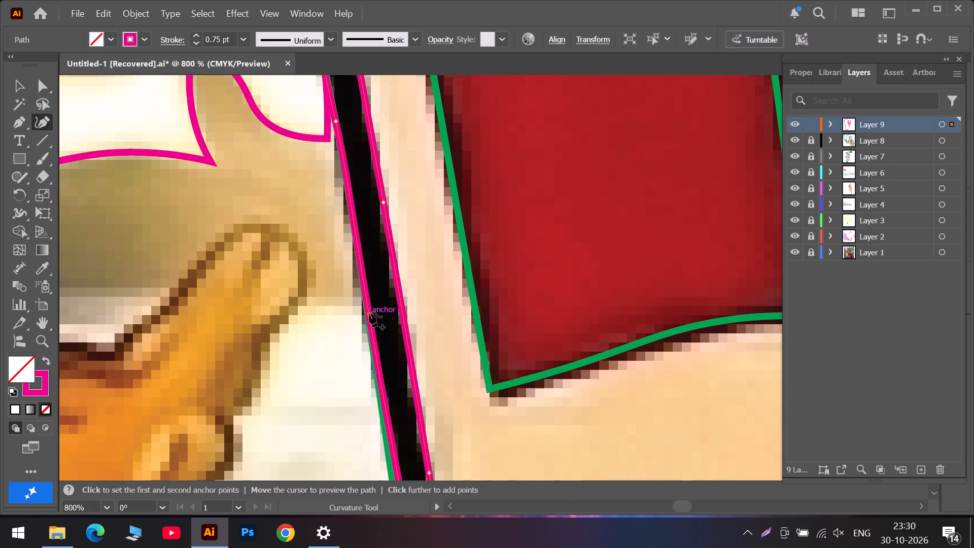
left_click_drag(369, 313, 367, 315)
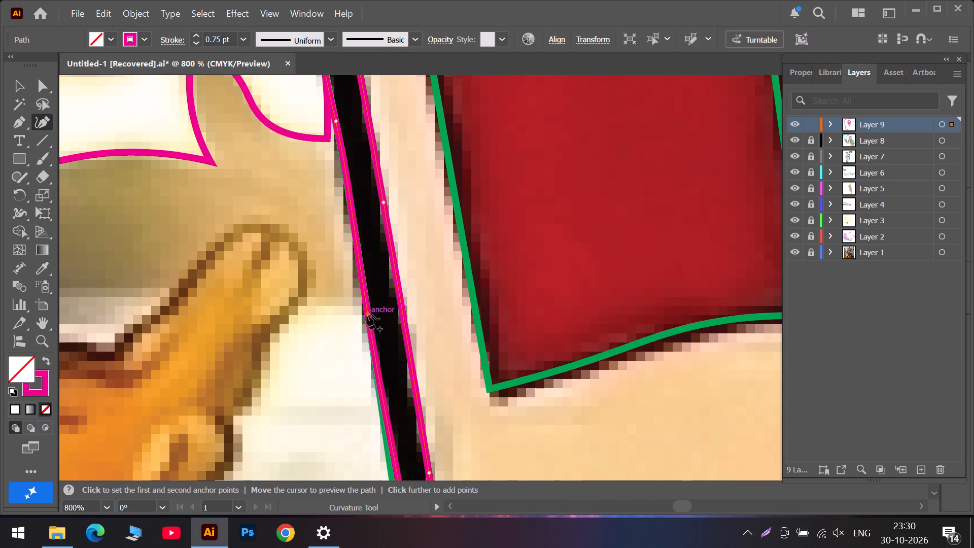
Fit the outer line to the green outline just above the yellow arc by adding one anchor and moving the existing one.
scroll(367, 315, "down", 7)
left_click_drag(387, 339, 386, 351)
scroll(386, 351, "down", 11)
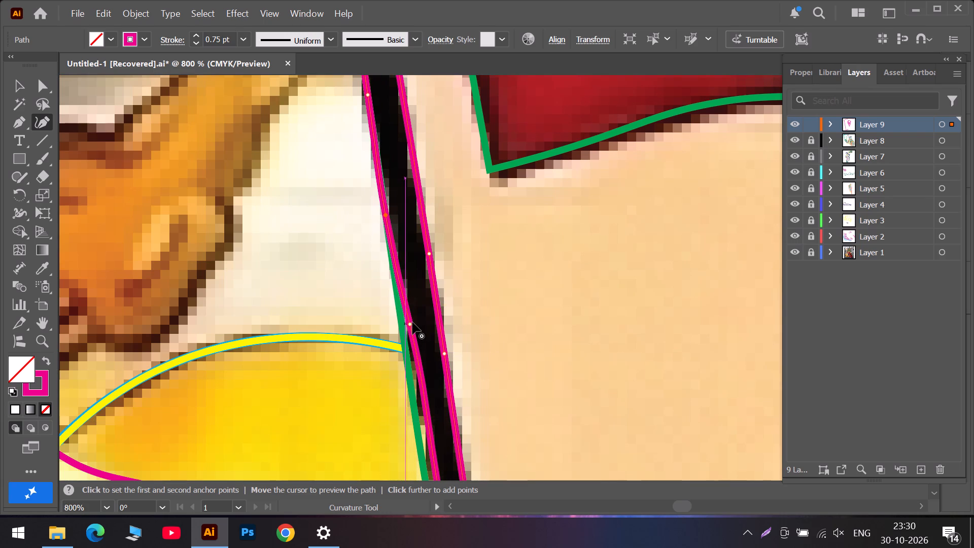
left_click_drag(410, 322, 403, 335)
Fit the outer line to the green outline beside the yellow area below the arc by adding and repositioning anchors.
scroll(403, 335, "down", 5)
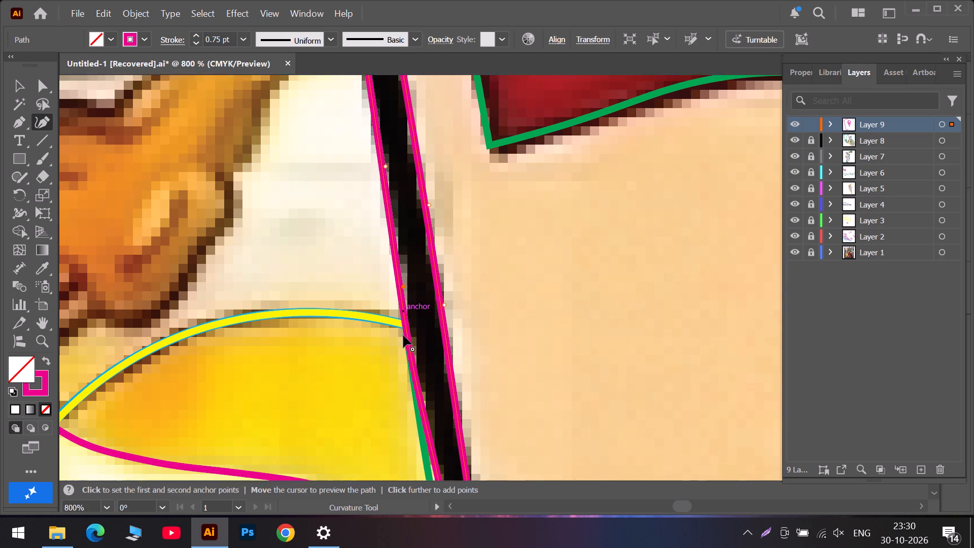
scroll(403, 335, "down", 1)
left_click_drag(424, 365, 420, 383)
scroll(420, 383, "down", 4)
left_click_drag(421, 333, 420, 323)
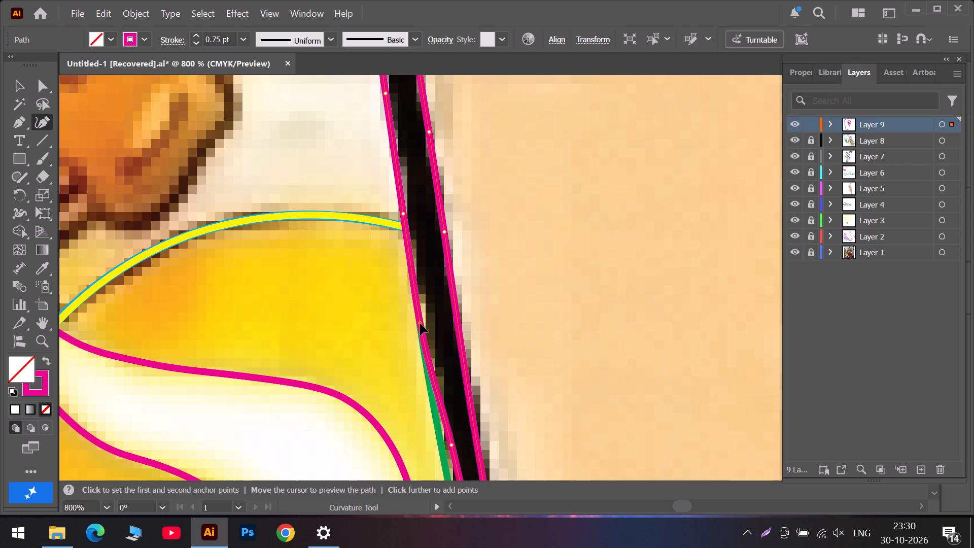
left_click_drag(420, 323, 421, 322)
scroll(422, 339, "down", 6)
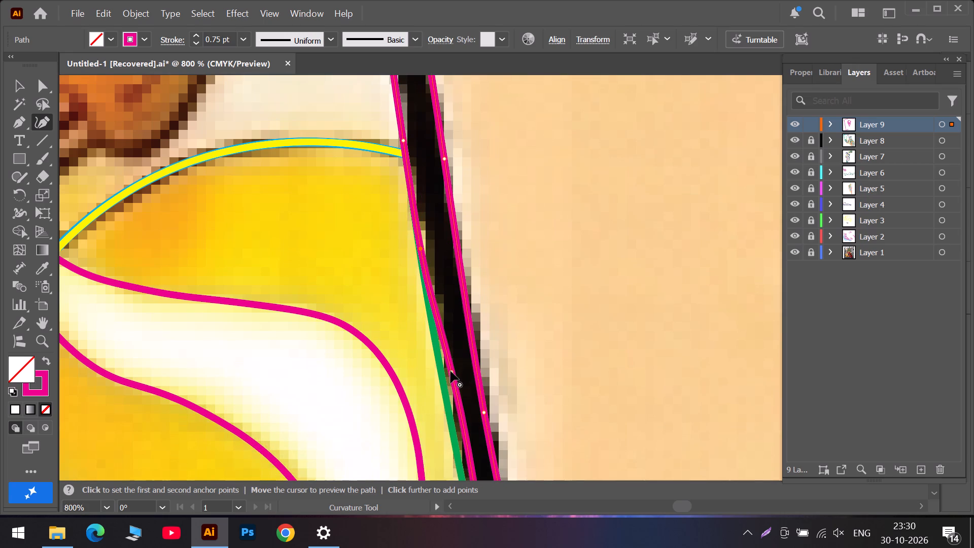
left_click_drag(450, 371, 443, 378)
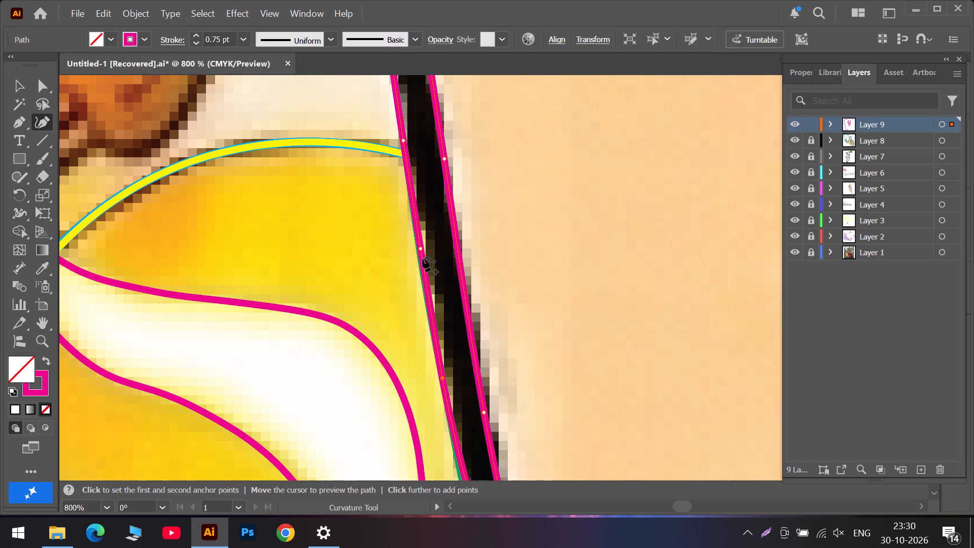
left_click_drag(425, 275, 430, 313)
left_click_drag(421, 248, 421, 247)
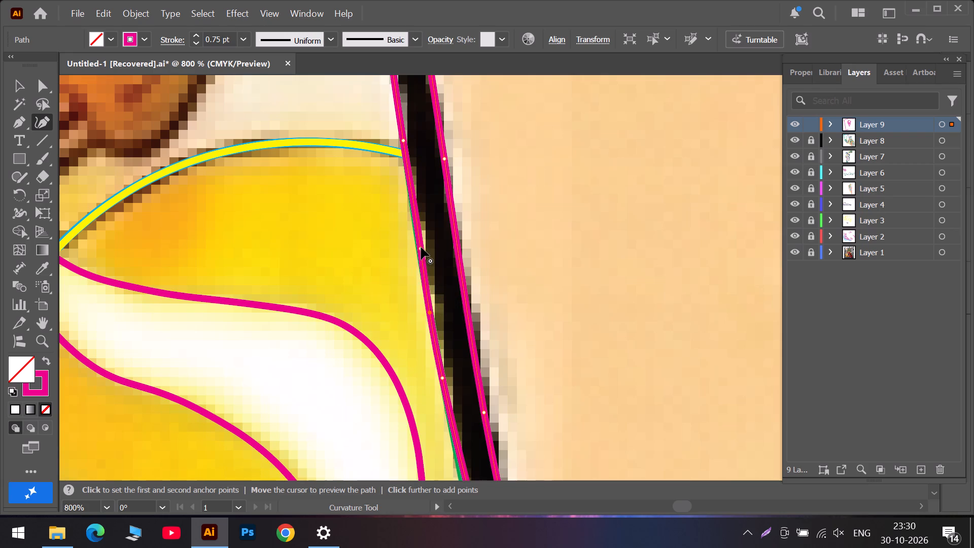
left_click_drag(421, 247, 417, 243)
Bring the outer line onto the green outline beside the white flame and move its corner anchor to the green outline's bottom corner.
scroll(416, 271, "down", 7)
scroll(458, 324, "down", 6)
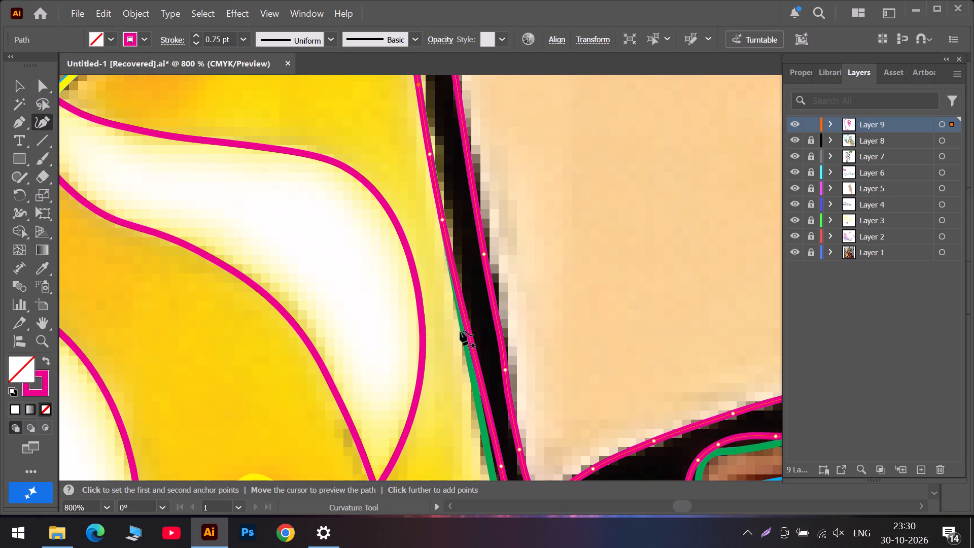
left_click_drag(470, 337, 468, 346)
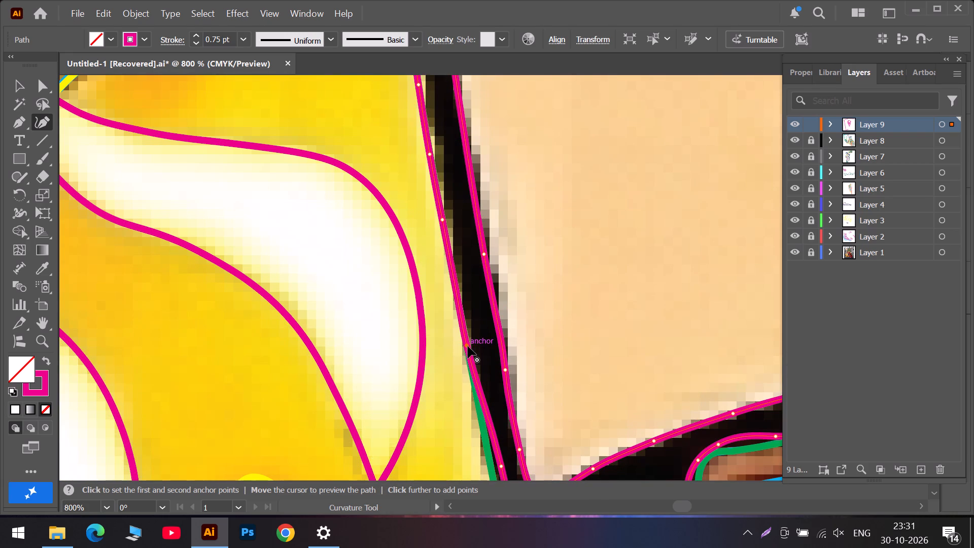
scroll(467, 346, "down", 7)
left_click_drag(502, 380, 500, 384)
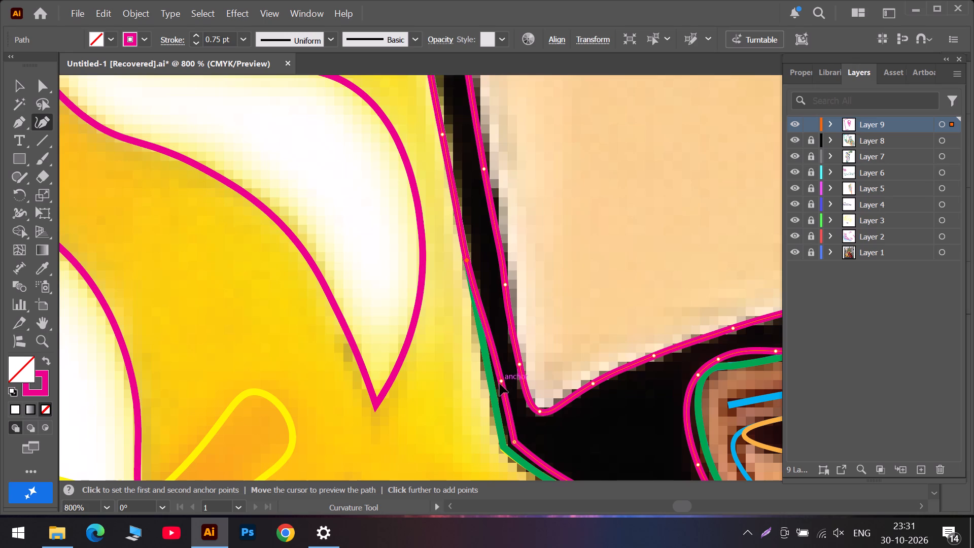
left_click_drag(500, 384, 496, 391)
scroll(507, 423, "down", 5)
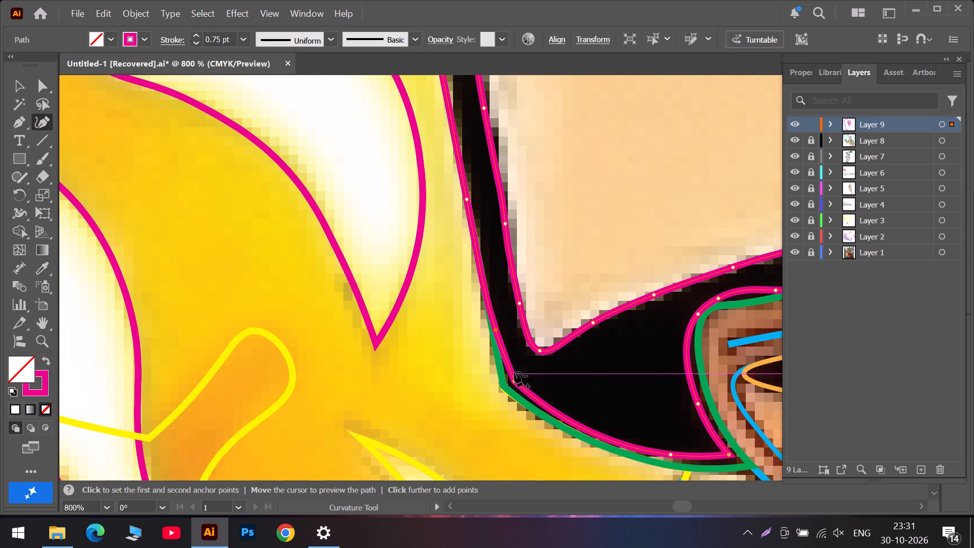
left_click_drag(513, 382, 504, 390)
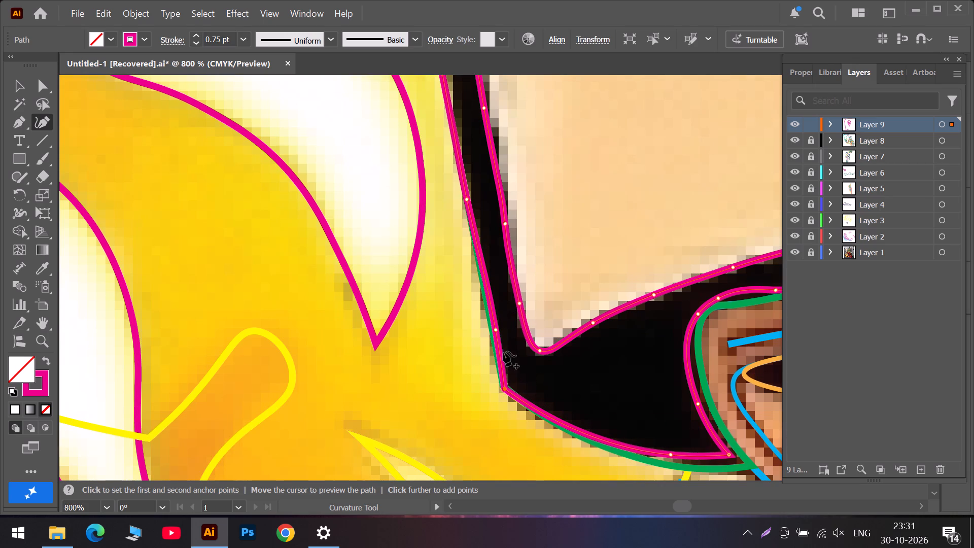
left_click(496, 330)
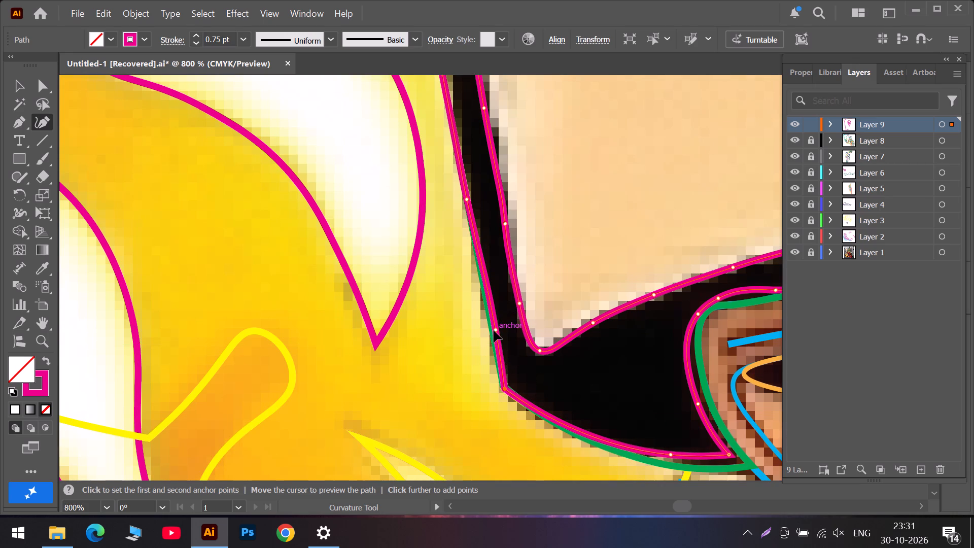
Fit the black area's bottom edge to the green outline, from the bottom corner to the pointed end at the brown shape.
scroll(517, 363, "down", 6)
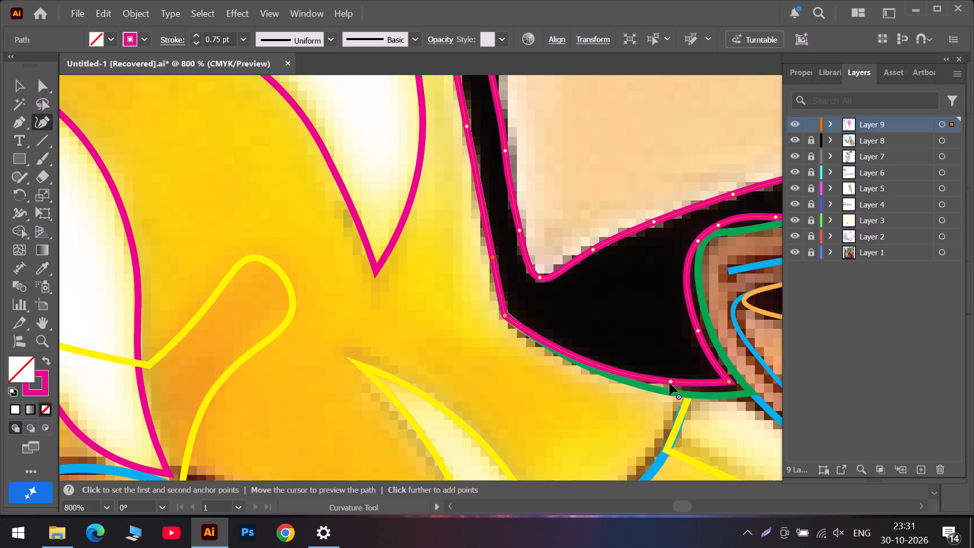
left_click_drag(670, 382, 549, 345)
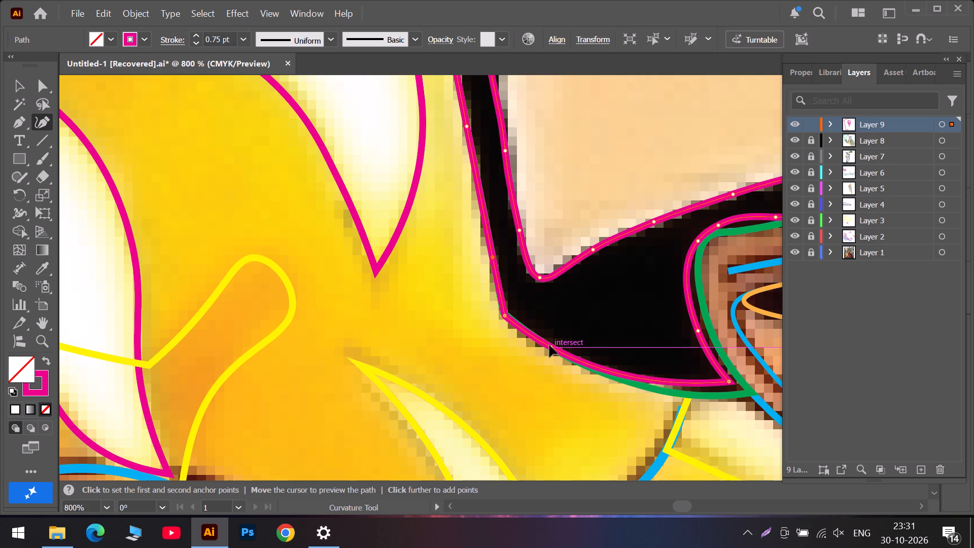
left_click_drag(549, 345, 549, 348)
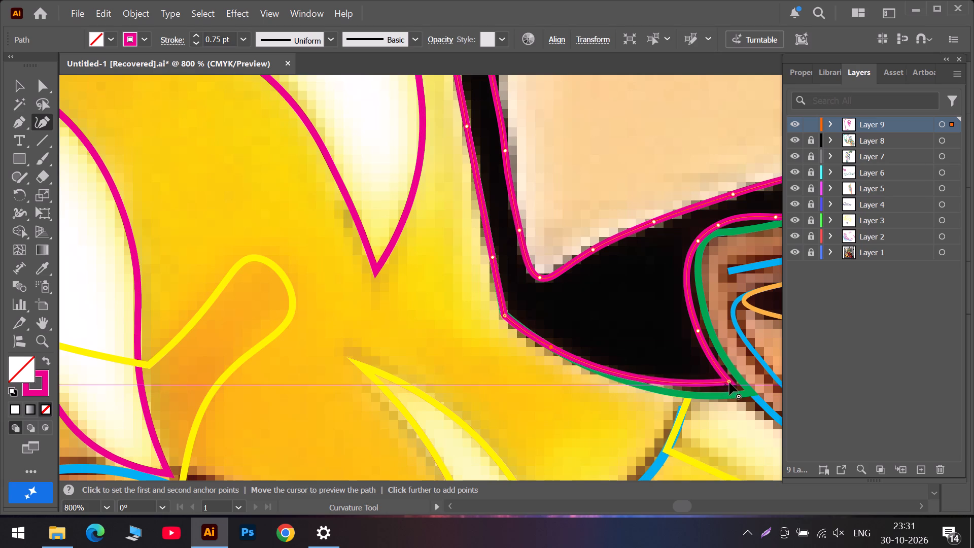
left_click_drag(729, 381, 728, 397)
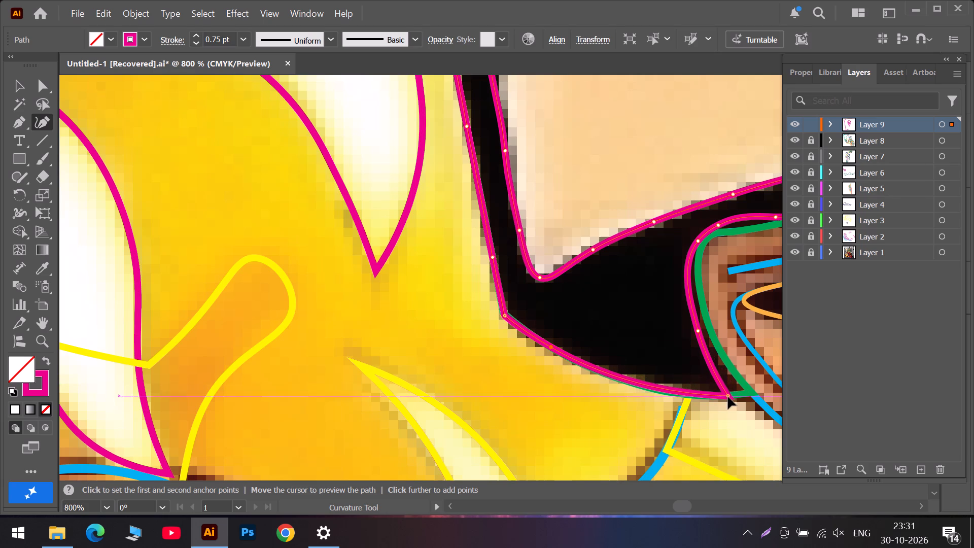
left_click_drag(728, 397, 751, 392)
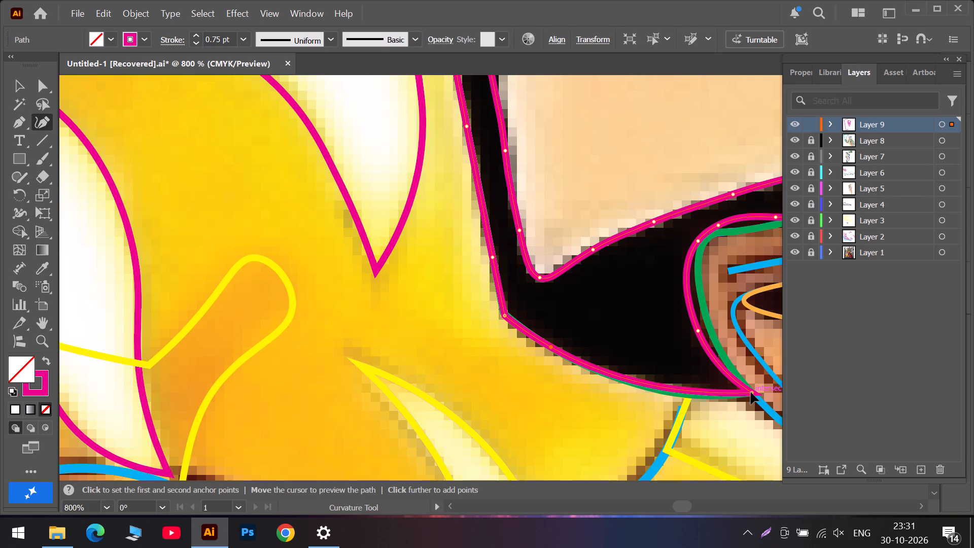
left_click_drag(751, 392, 749, 392)
left_click_drag(695, 390, 692, 394)
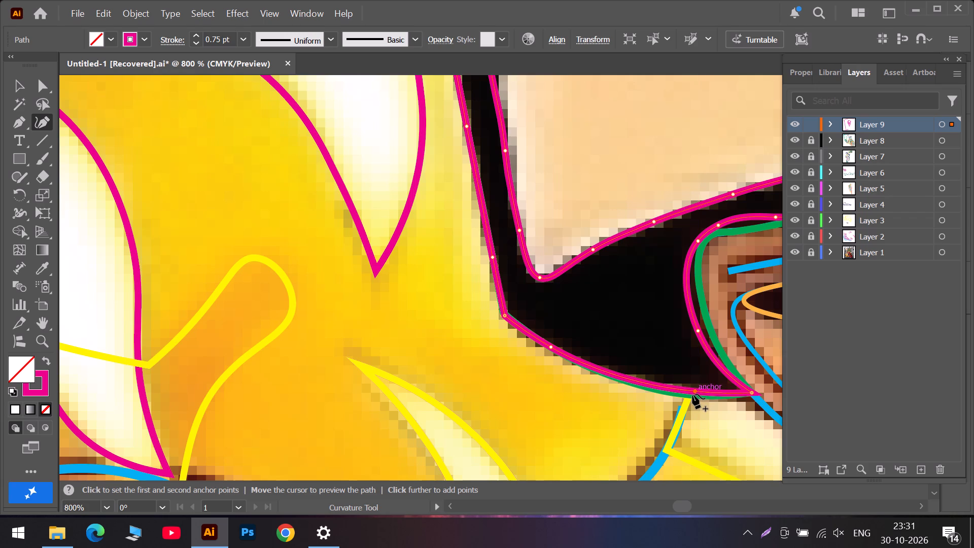
left_click_drag(692, 394, 692, 395)
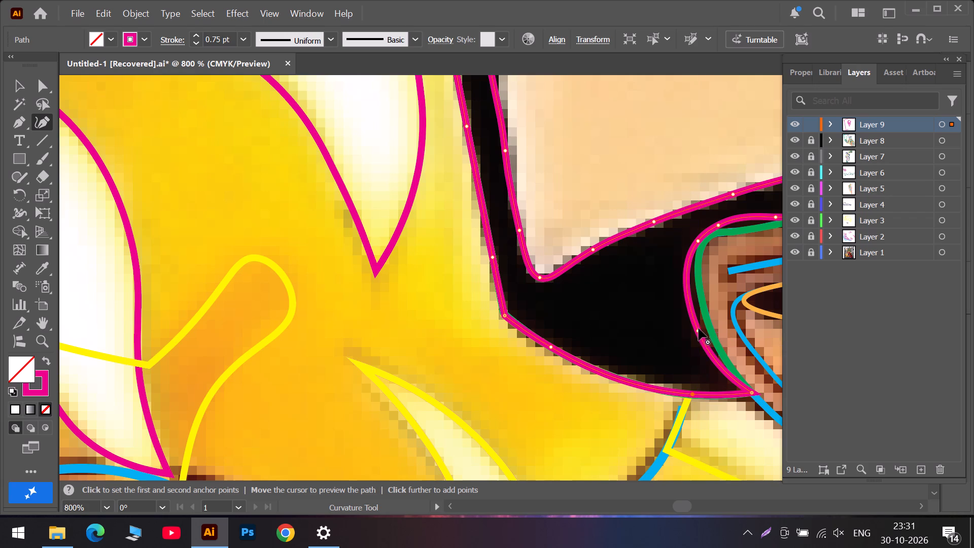
Fit the path to the green outline along the brown shape's left edge by moving its anchors and adding one between them.
left_click_drag(699, 330, 713, 339)
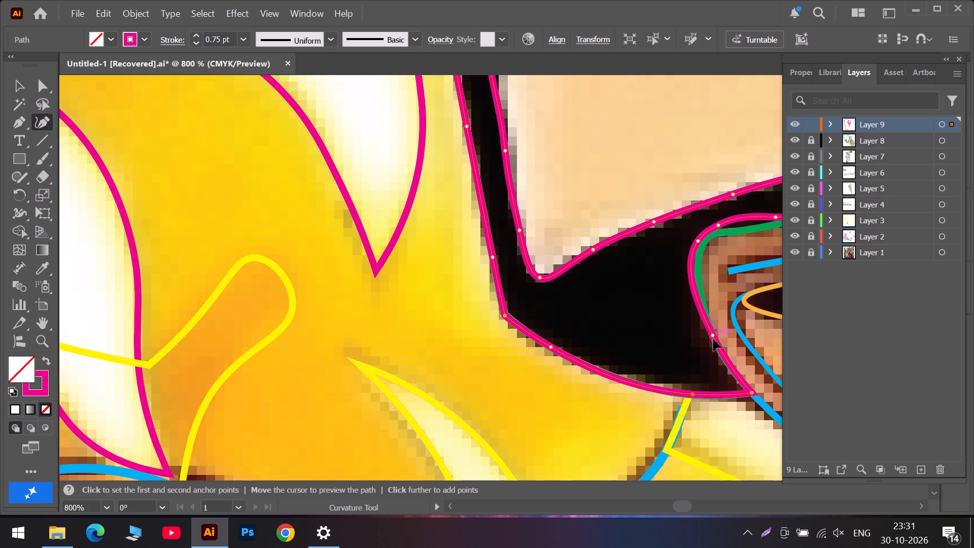
left_click_drag(713, 339, 720, 351)
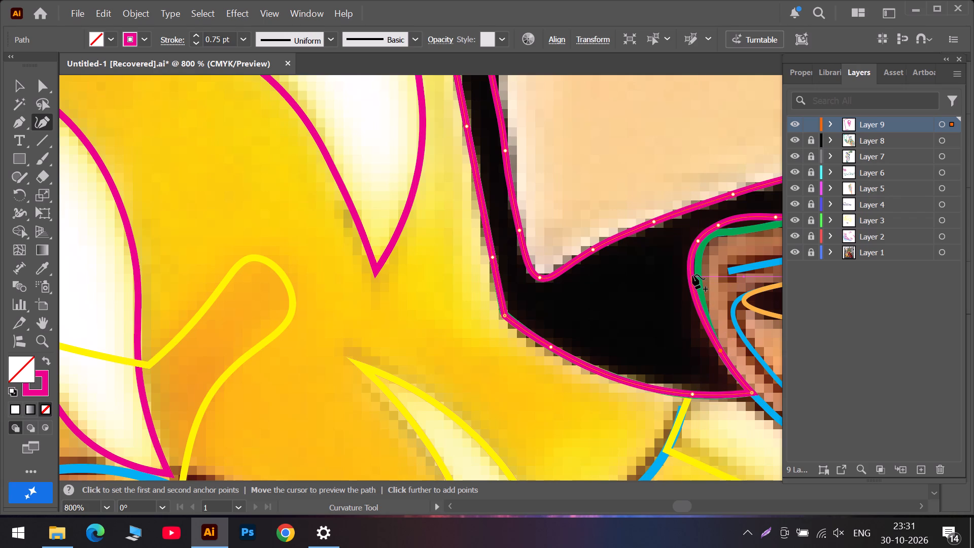
left_click_drag(690, 275, 701, 293)
left_click(699, 243)
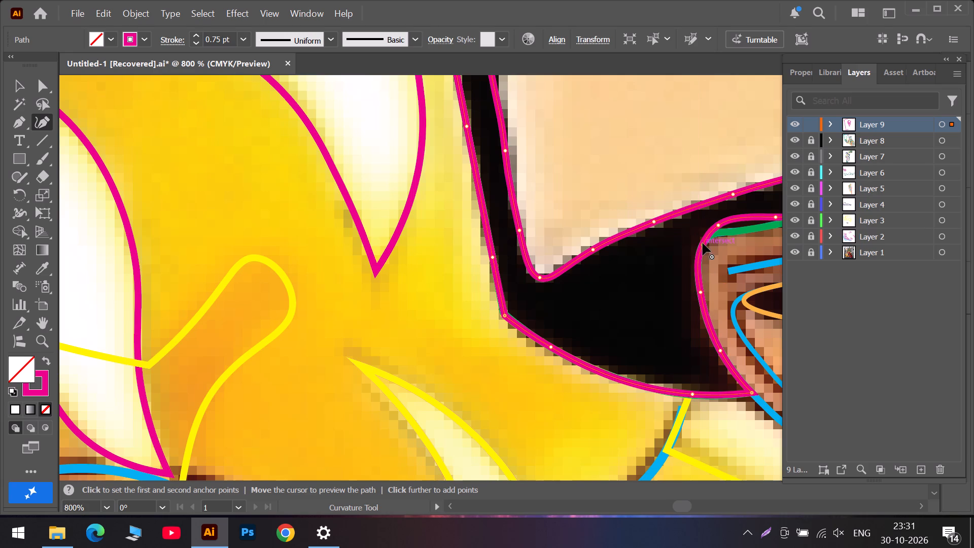
Fit the path to the green outline around the brown shape's upper-left corner by moving and adding anchors.
left_click(706, 507)
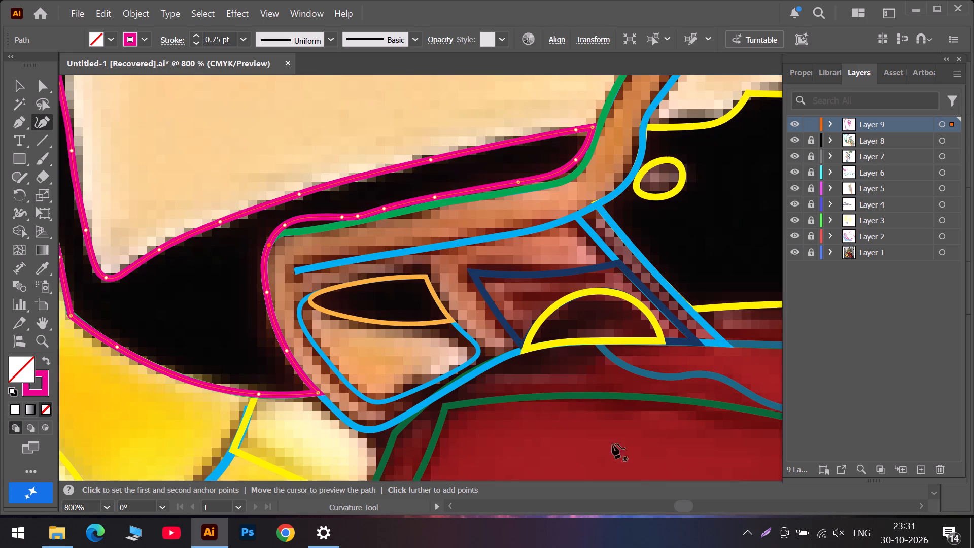
scroll(333, 285, "up", 3)
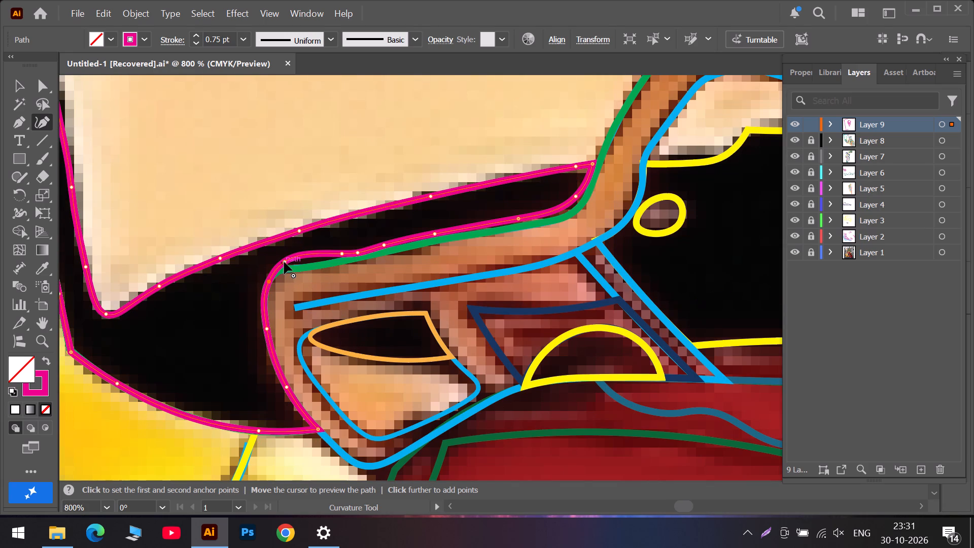
left_click_drag(284, 262, 273, 271)
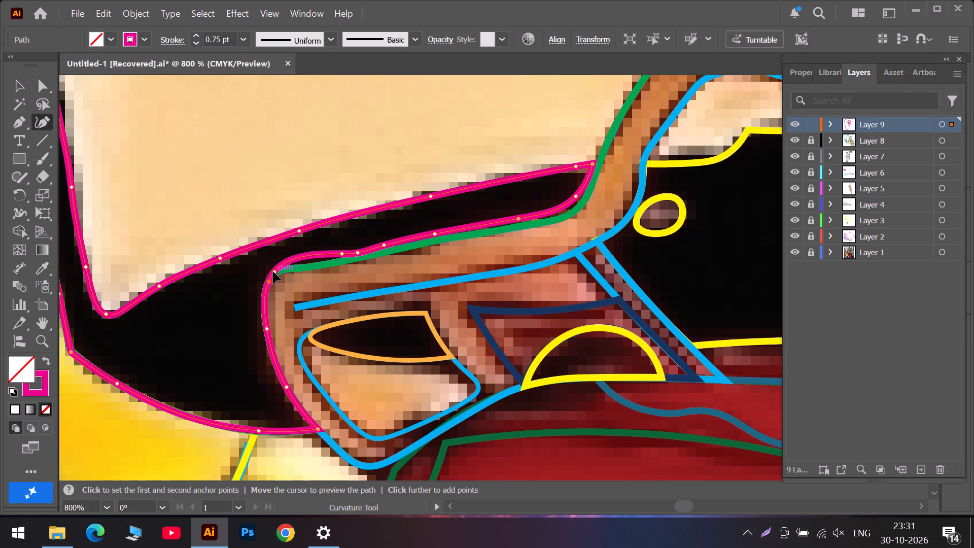
left_click_drag(273, 271, 275, 273)
left_click_drag(295, 259, 293, 271)
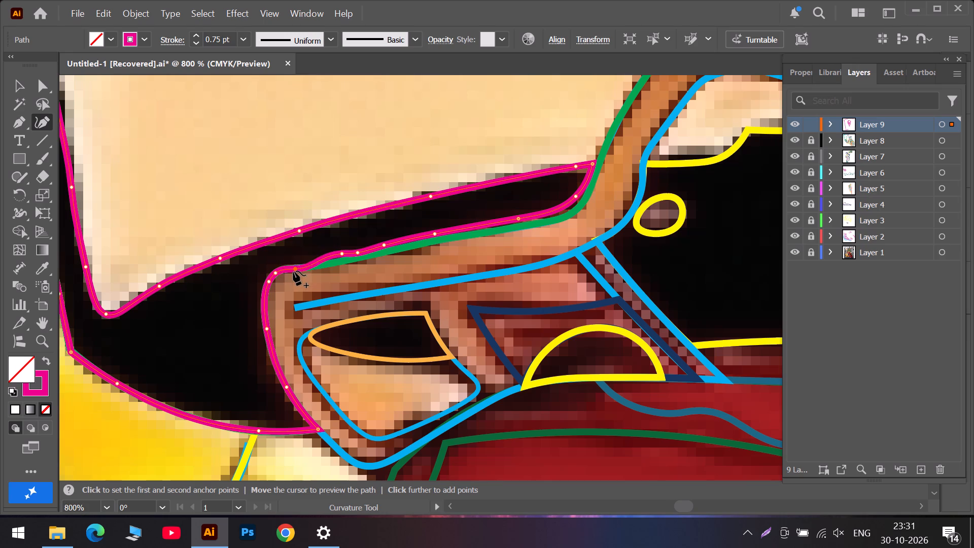
left_click_drag(293, 271, 298, 268)
left_click_drag(341, 254, 326, 262)
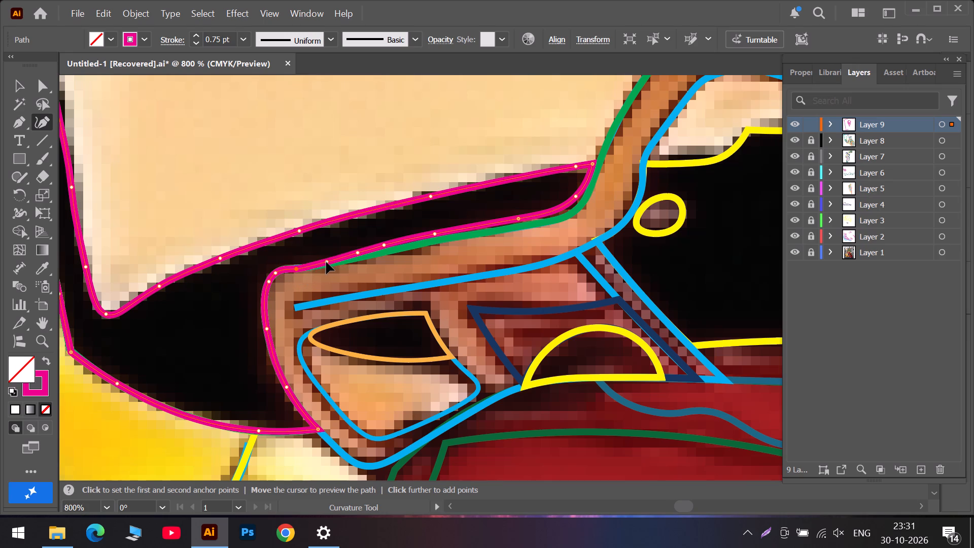
left_click_drag(326, 262, 325, 265)
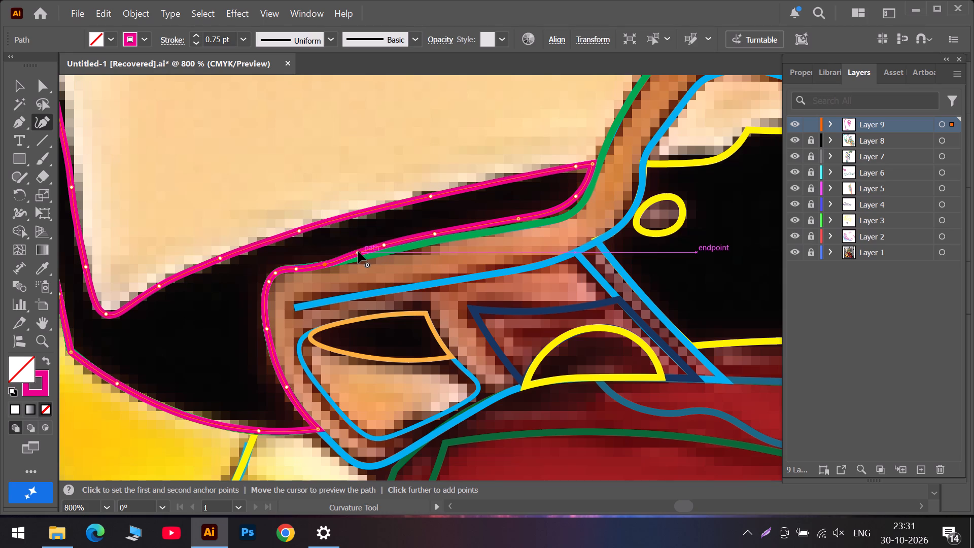
Bring the black strip's lower edge onto the green outline by deleting one anchor, moving three and adding one.
left_click(358, 251)
key("Delete")
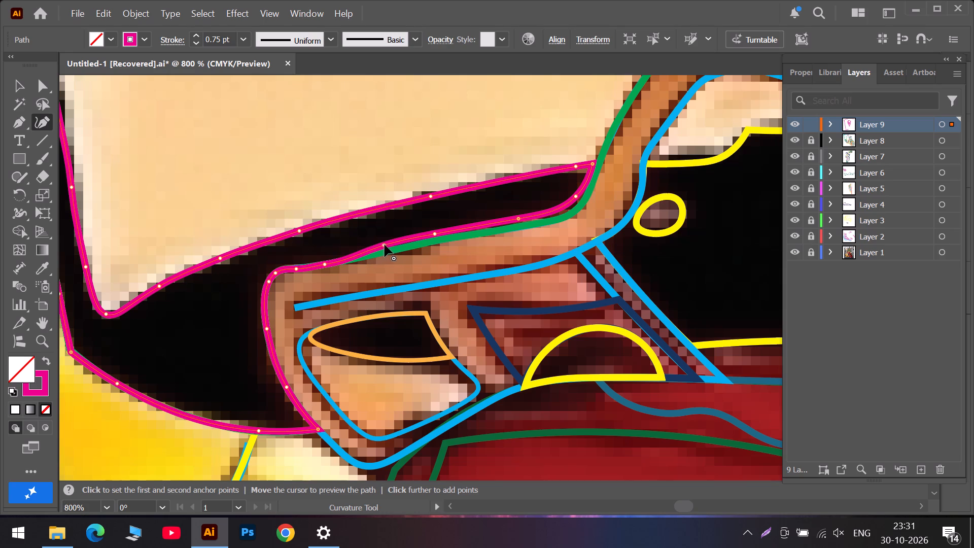
left_click_drag(384, 245, 376, 255)
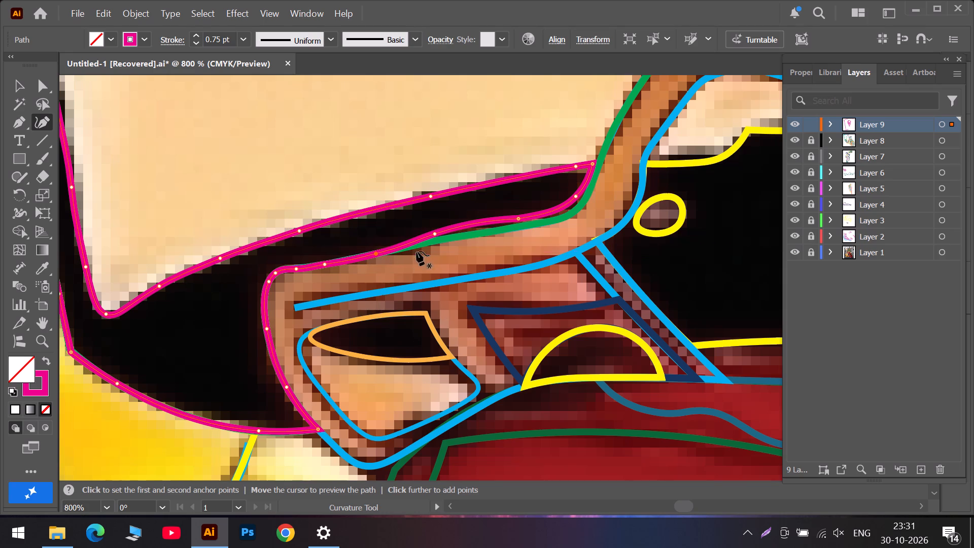
left_click_drag(436, 234, 437, 240)
left_click_drag(518, 218, 523, 228)
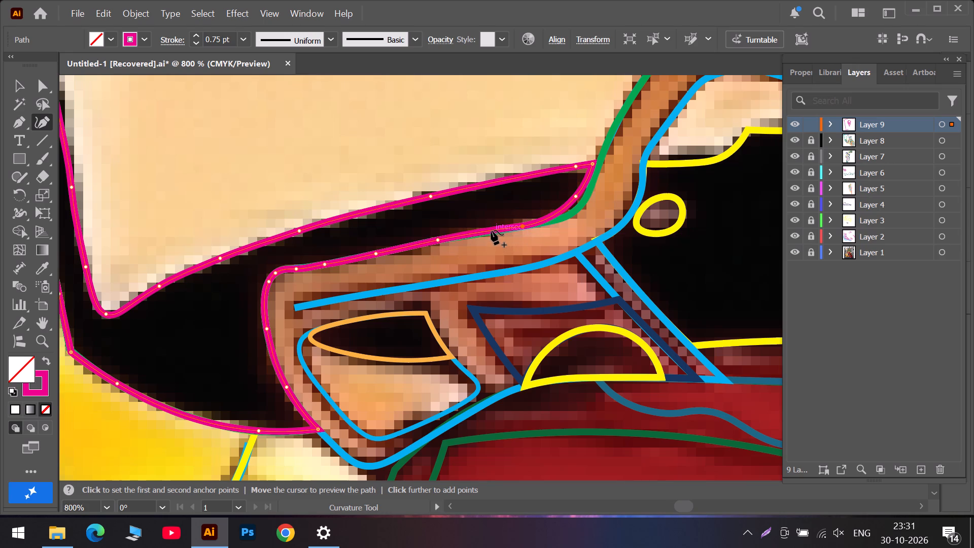
left_click(491, 230)
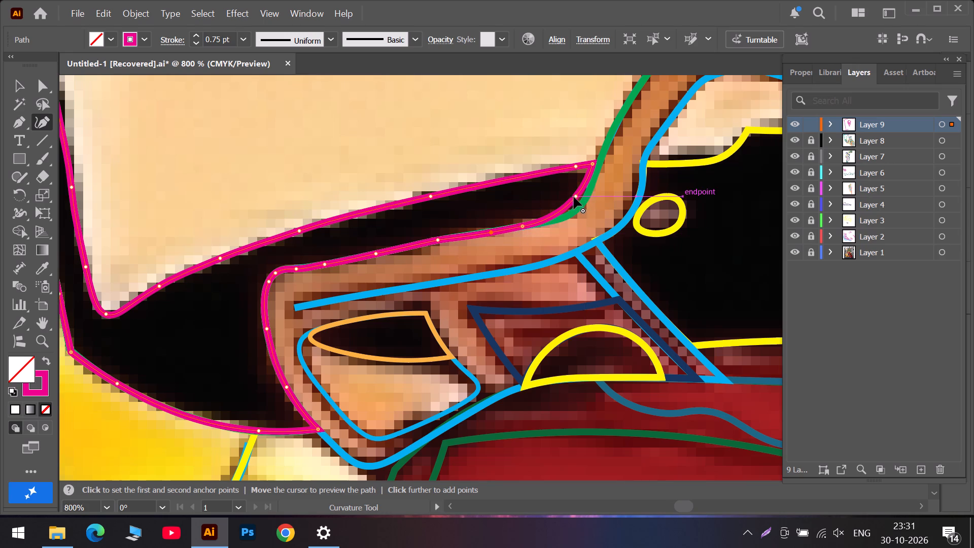
Fit the strip's rounded end and pointed tip beside the brown shape to the green outline, moving and adding anchors.
left_click_drag(574, 197, 579, 209)
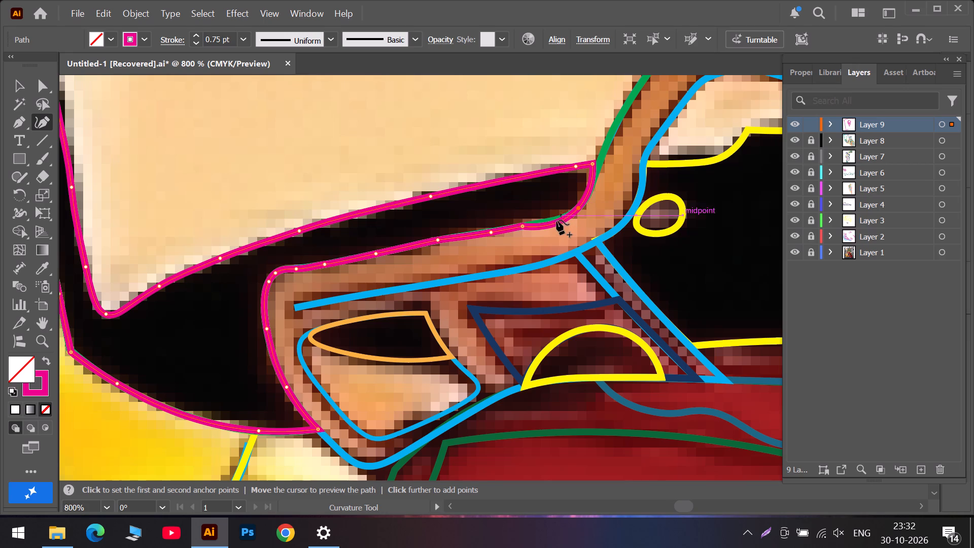
left_click(552, 223)
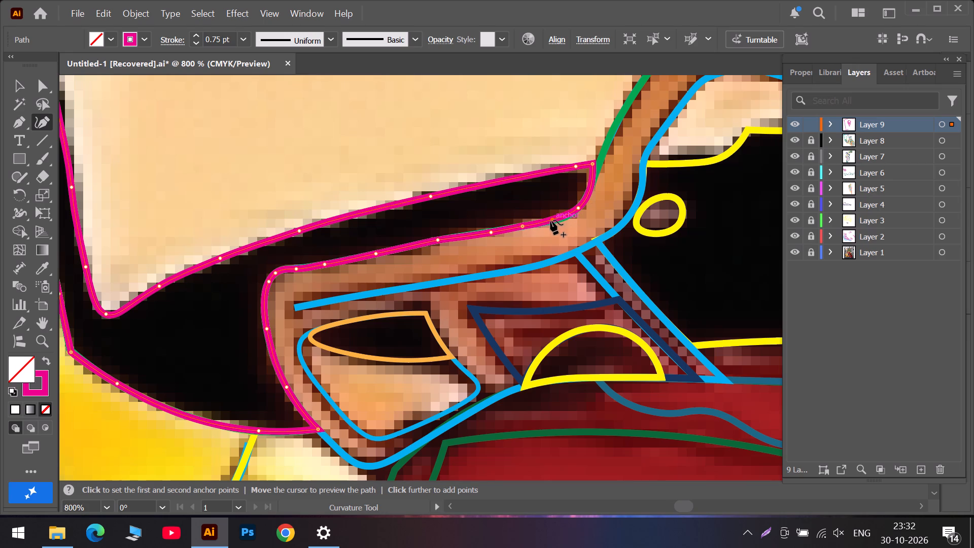
double_click(523, 226)
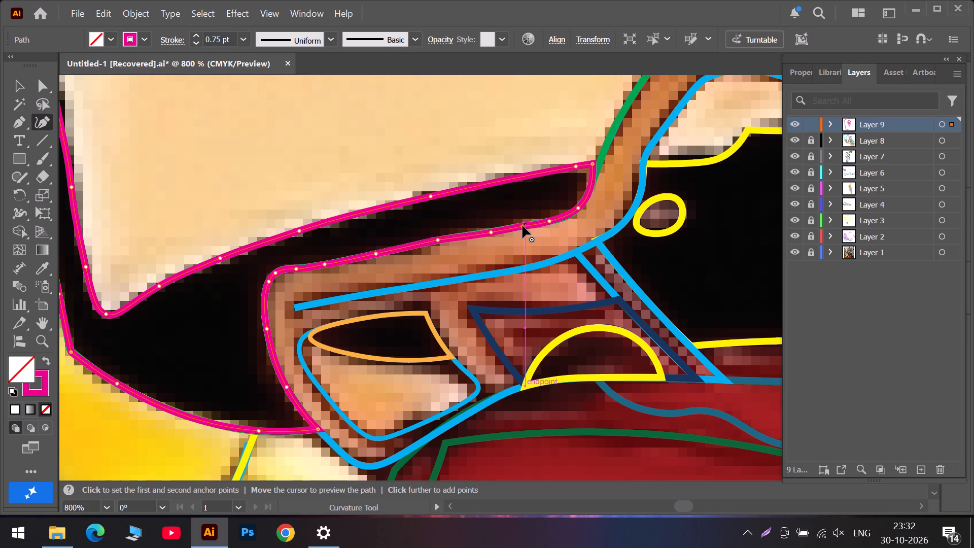
left_click(593, 164)
left_click(592, 186)
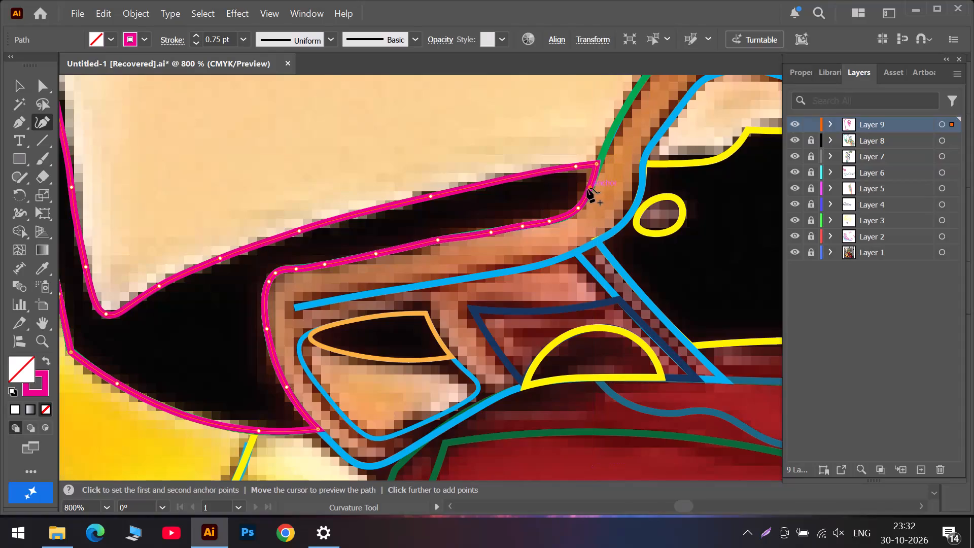
left_click(598, 165)
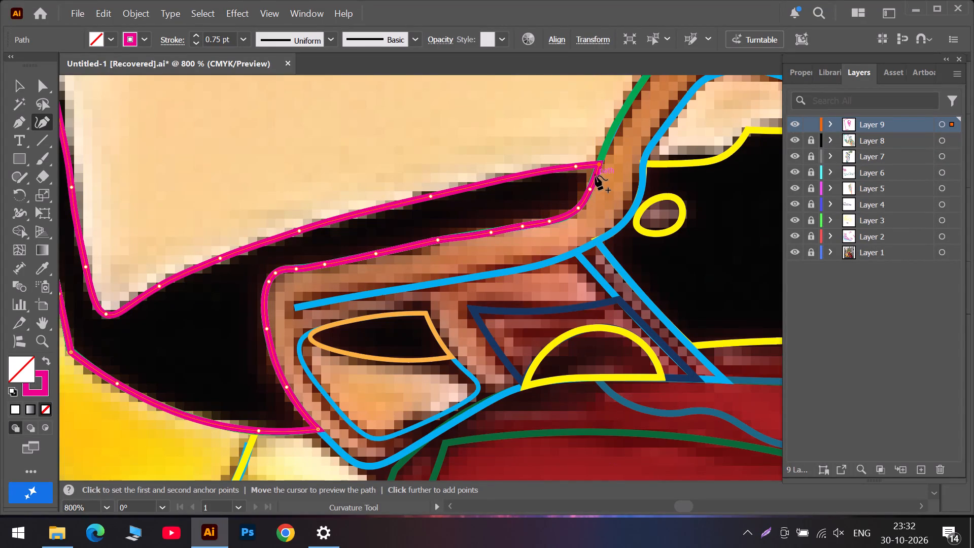
left_click(595, 176)
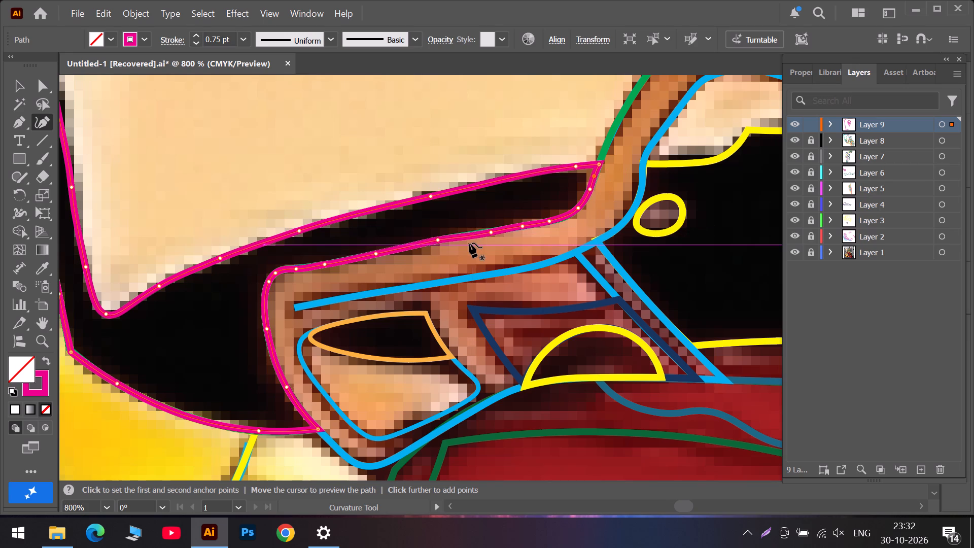
Refine the strip's lower edge against the green outline by shifting two anchors and adding one near the rounded corner.
scroll(469, 243, "up", 2, "alt")
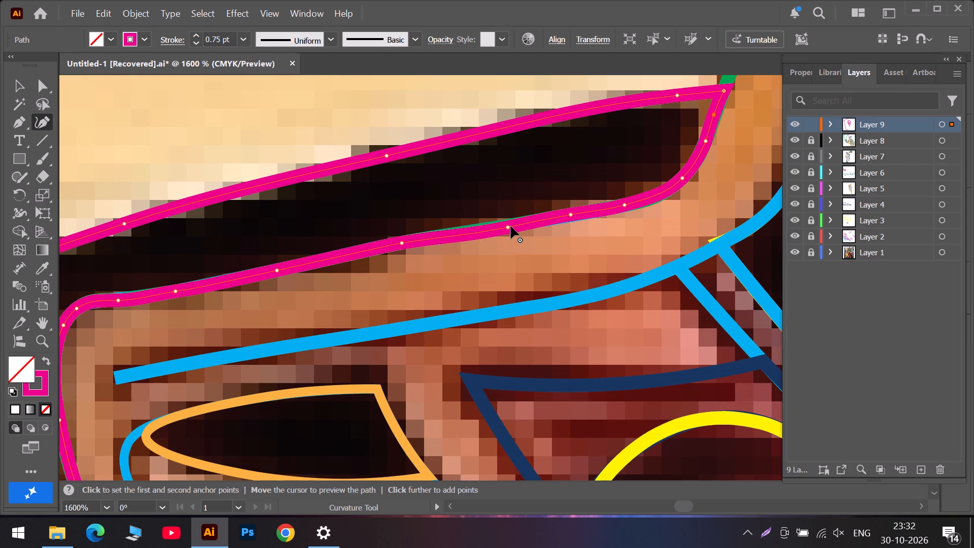
left_click_drag(508, 227, 488, 228)
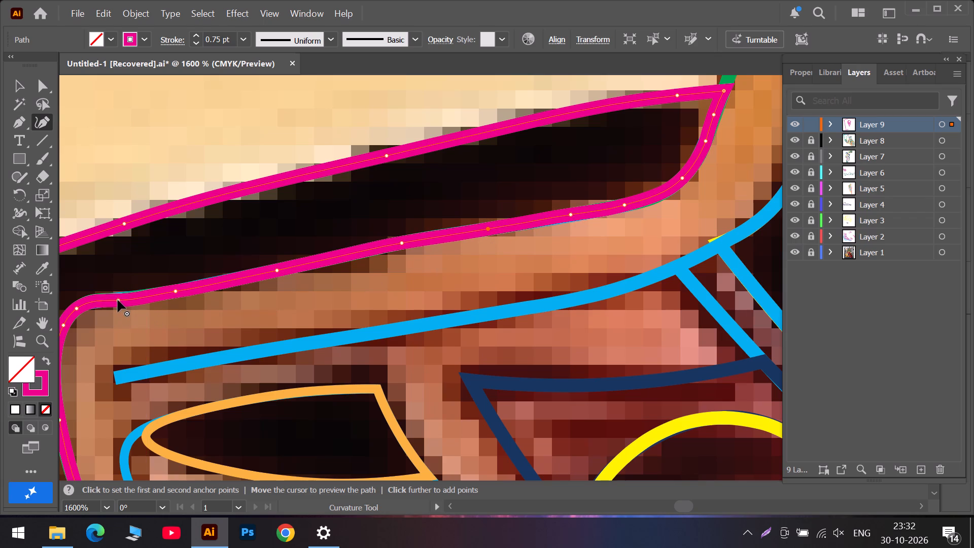
left_click_drag(118, 300, 123, 300)
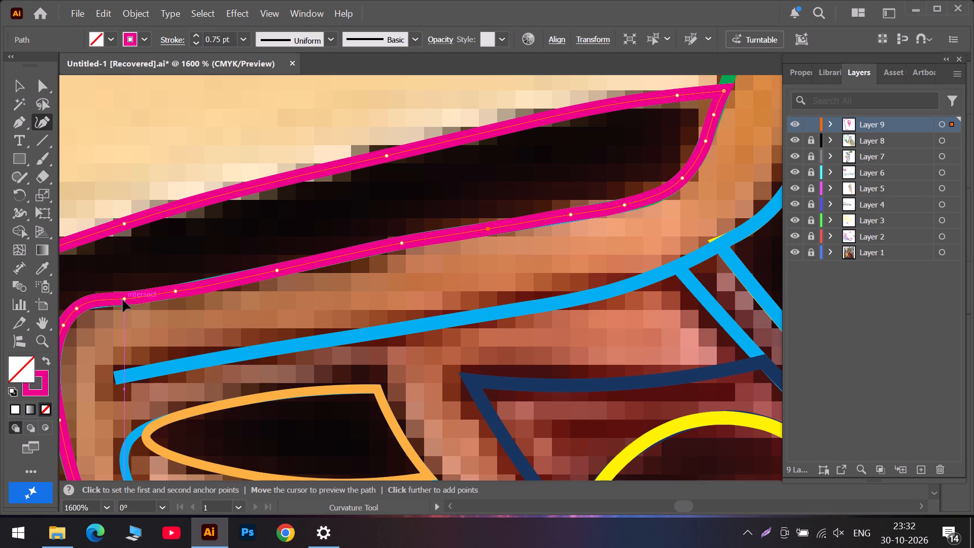
left_click_drag(123, 300, 124, 298)
left_click_drag(202, 287, 209, 282)
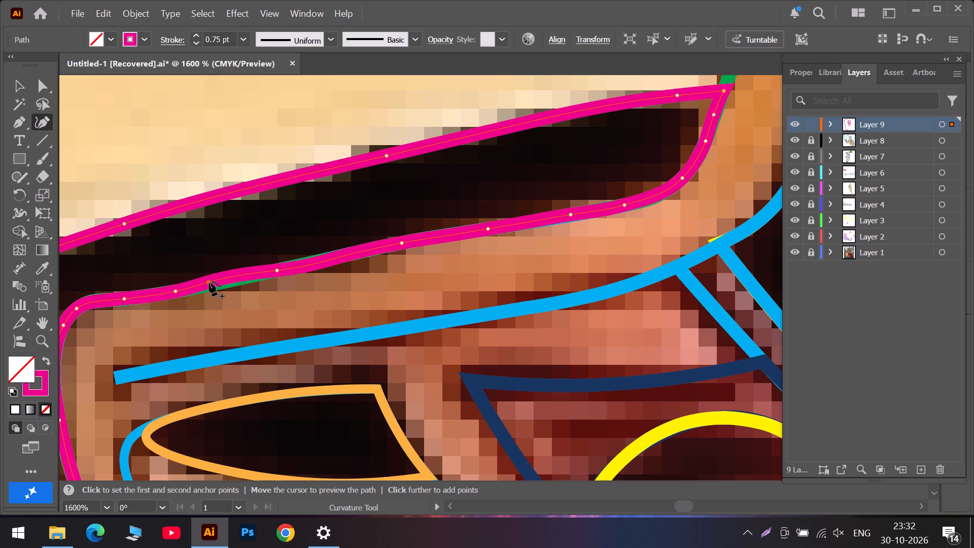
left_click_drag(209, 282, 207, 286)
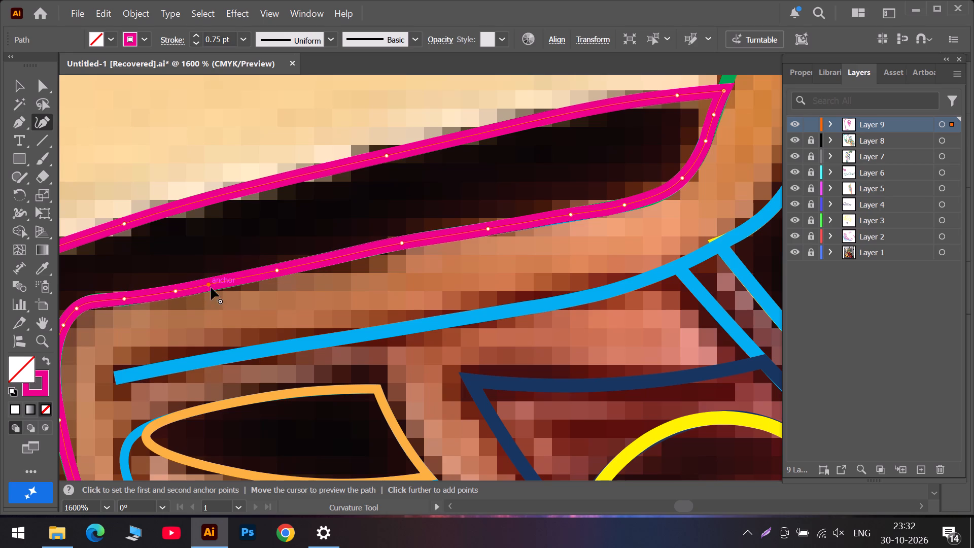
Examine the fitted black outline from the brown shape up along the bucket's side to the rim.
scroll(493, 279, "down", 2, "alt")
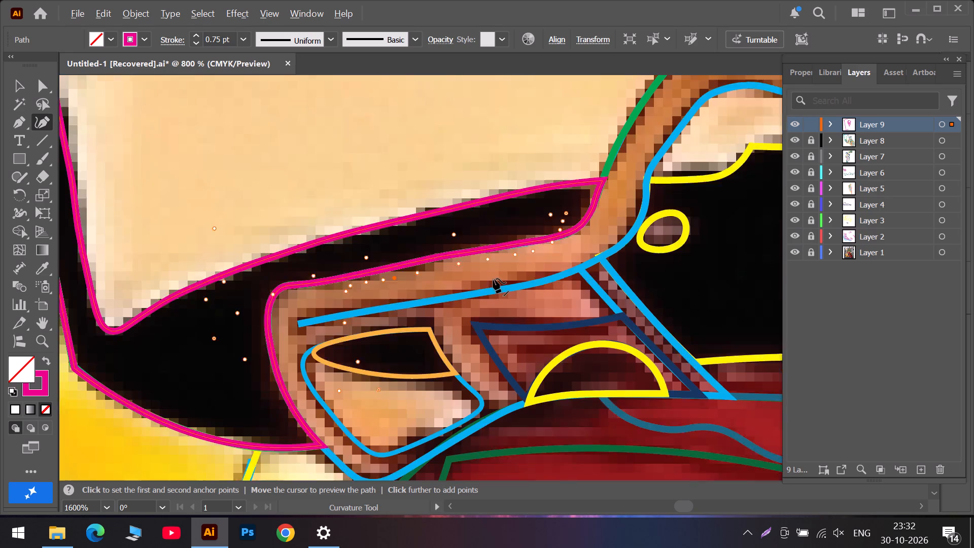
scroll(493, 279, "down", 1, "alt")
scroll(375, 276, "down", 2, "alt")
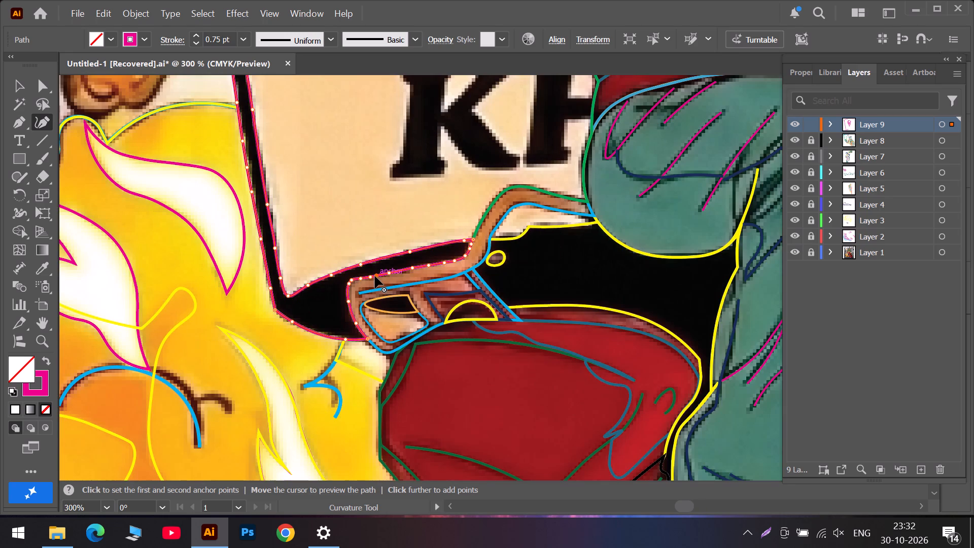
scroll(375, 276, "down", 1, "alt")
scroll(364, 220, "up", 12)
scroll(465, 176, "up", 6)
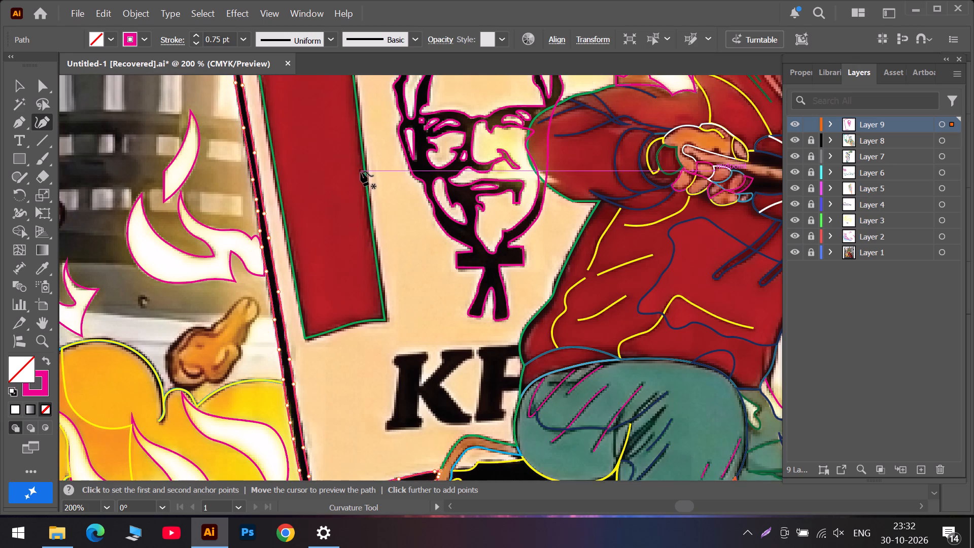
scroll(378, 172, "up", 6)
scroll(418, 210, "up", 6)
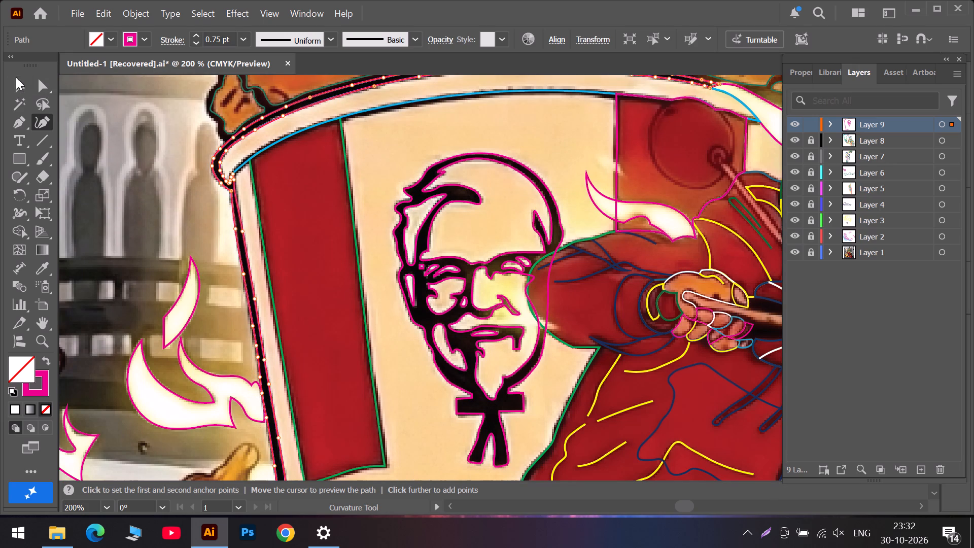
Deselect the path, unlock Layer 8 and select its green bucket outline running beside the red jacket.
left_click(14, 85)
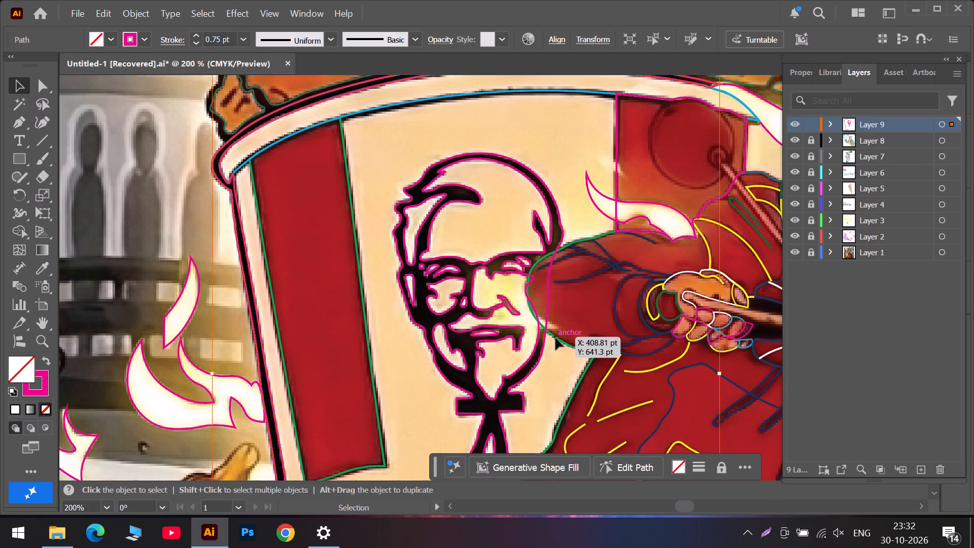
left_click(555, 338)
scroll(555, 338, "down", 5)
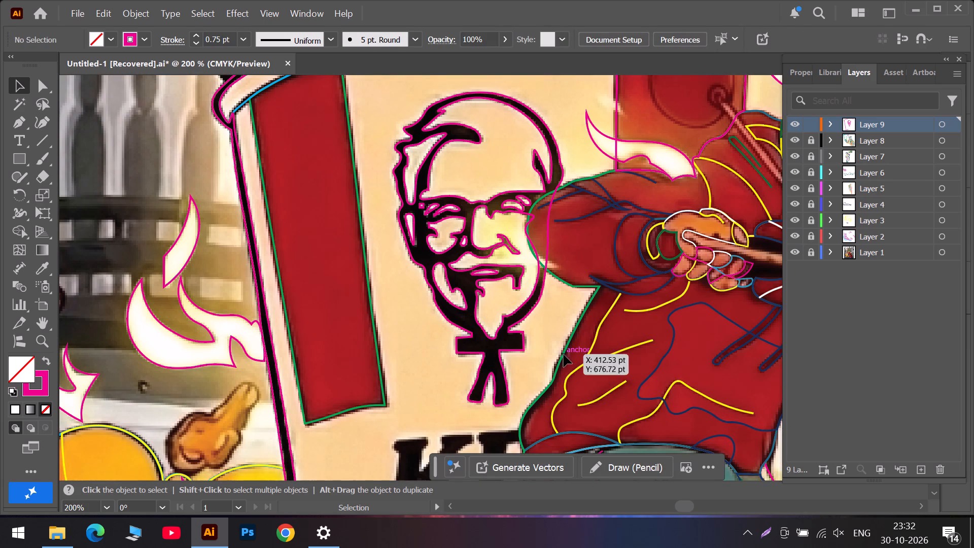
left_click(561, 357)
scroll(561, 357, "down", 6)
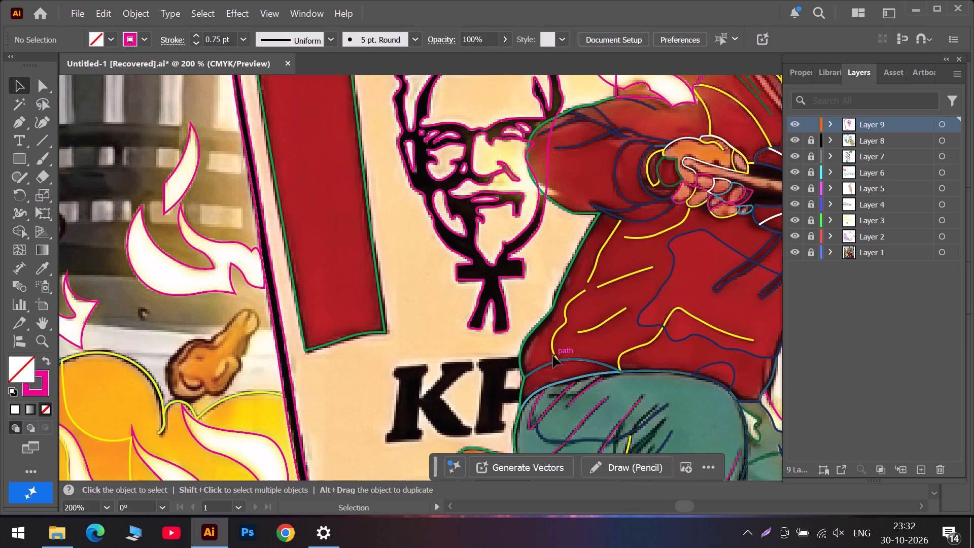
left_click(812, 140)
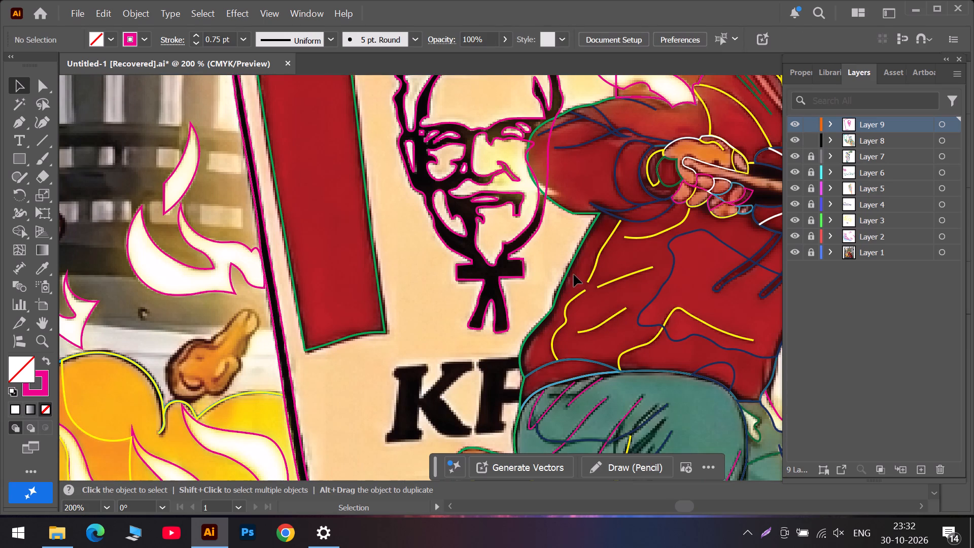
left_click(565, 280)
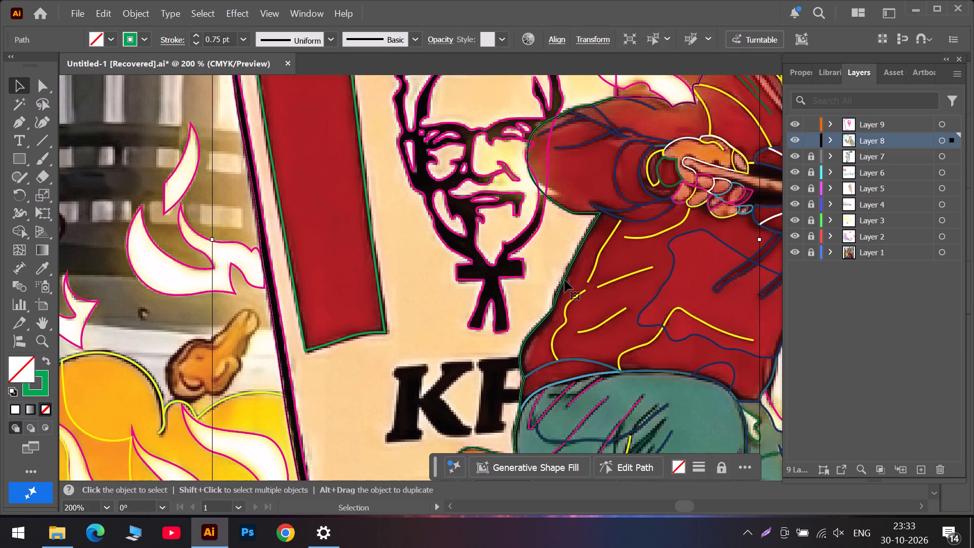
scroll(565, 280, "down", 5)
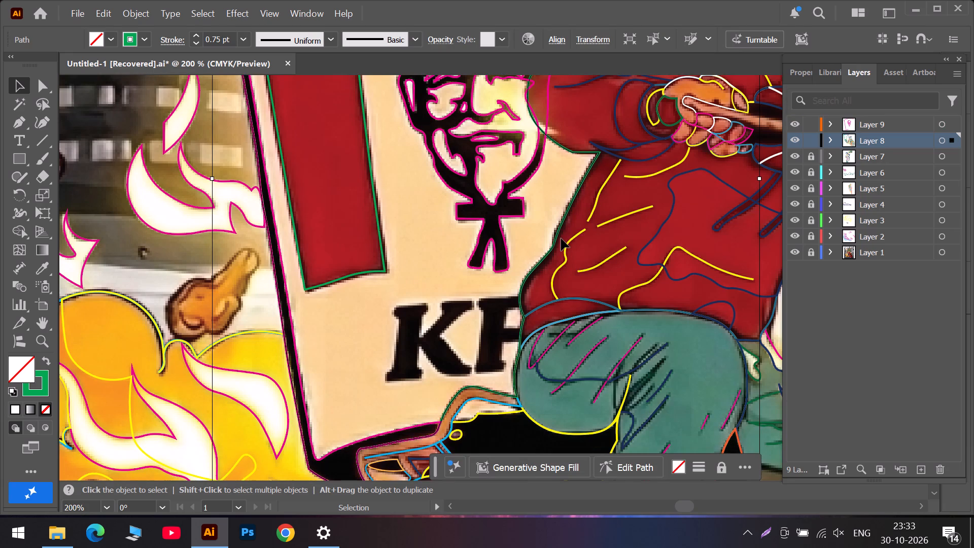
scroll(490, 259, "down", 7)
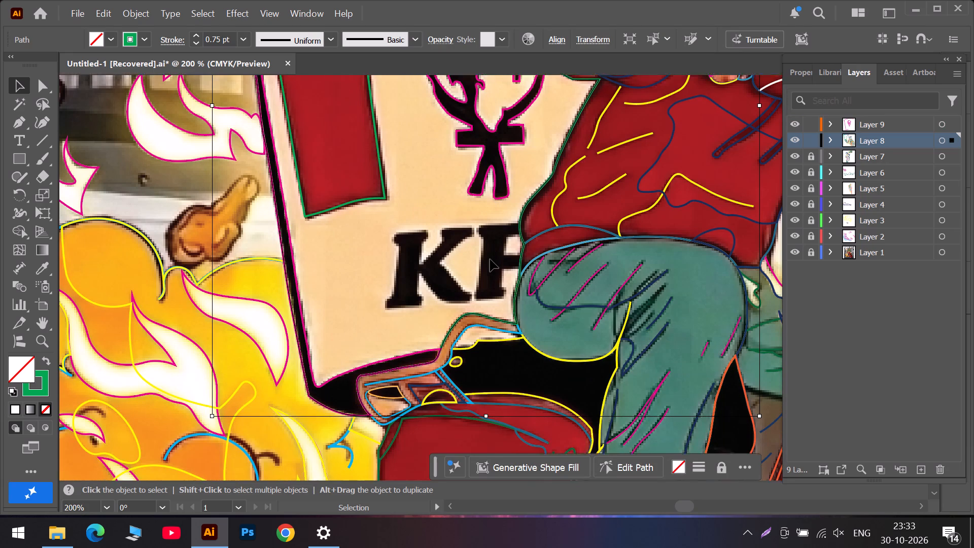
scroll(490, 259, "down", 2)
scroll(490, 259, "up", 2)
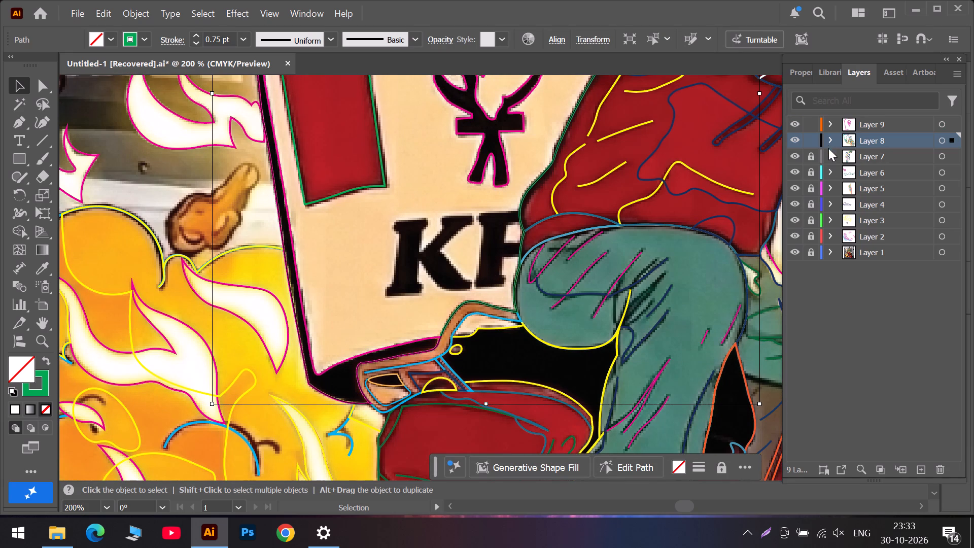
Lock Layer 8 again.
left_click(814, 143)
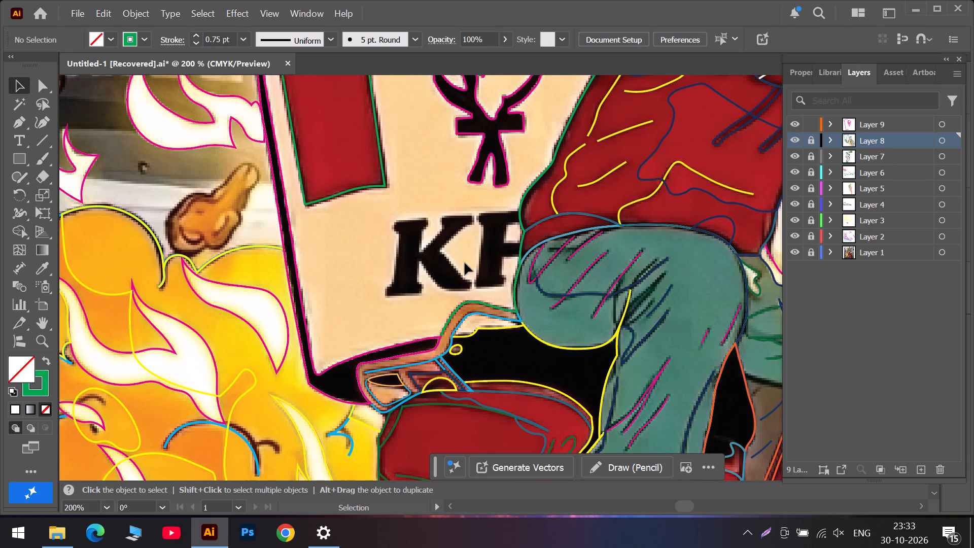
Select Layer 9's pink path around the bucket's black side outline and refine its inner edge below the rim by moving and adding an anchor.
scroll(499, 185, "up", 5)
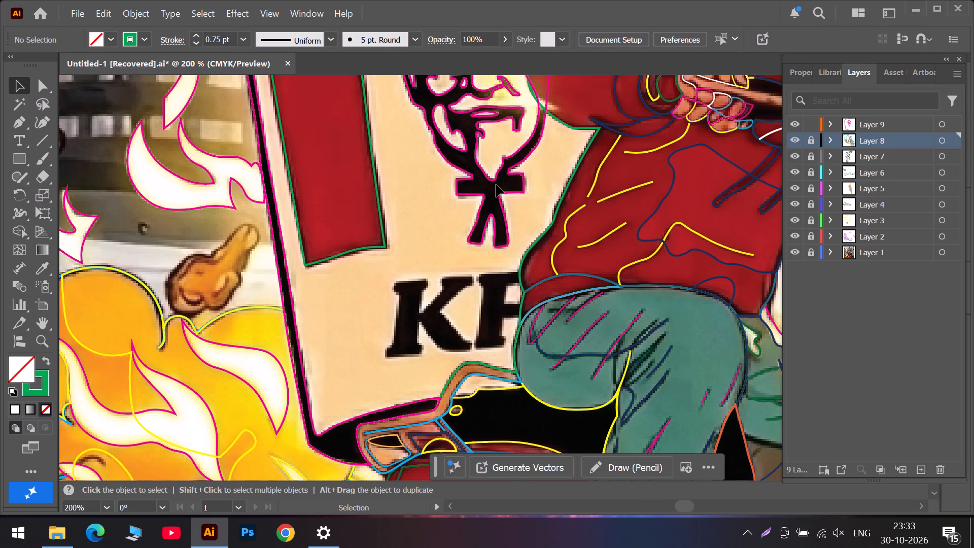
scroll(496, 185, "up", 8)
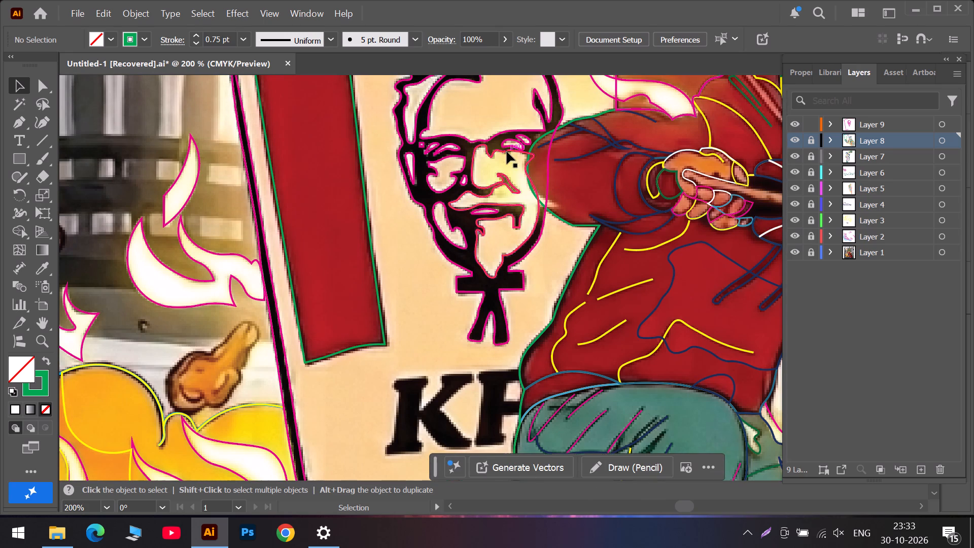
scroll(471, 147, "up", 4)
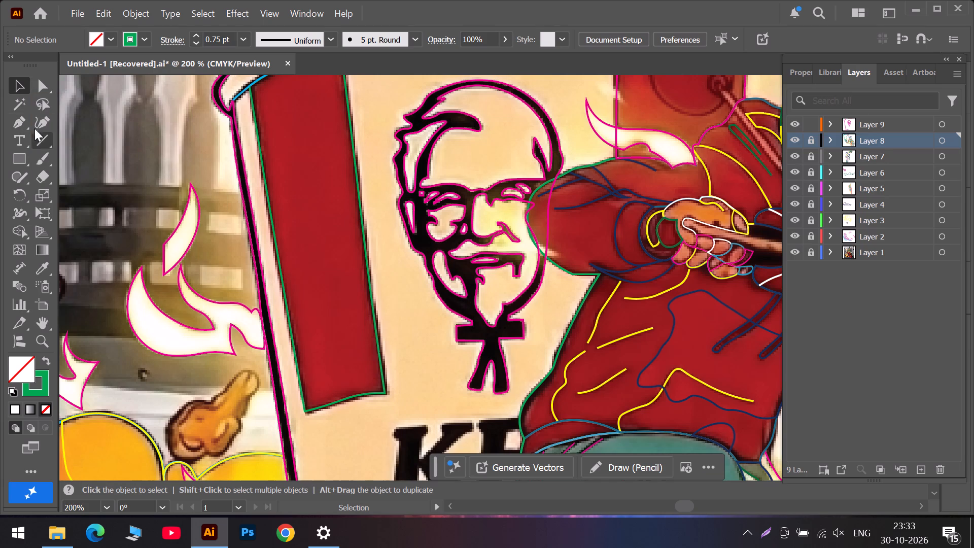
scroll(20, 114, "up", 5)
left_click(21, 86)
left_click(239, 140)
left_click(39, 126)
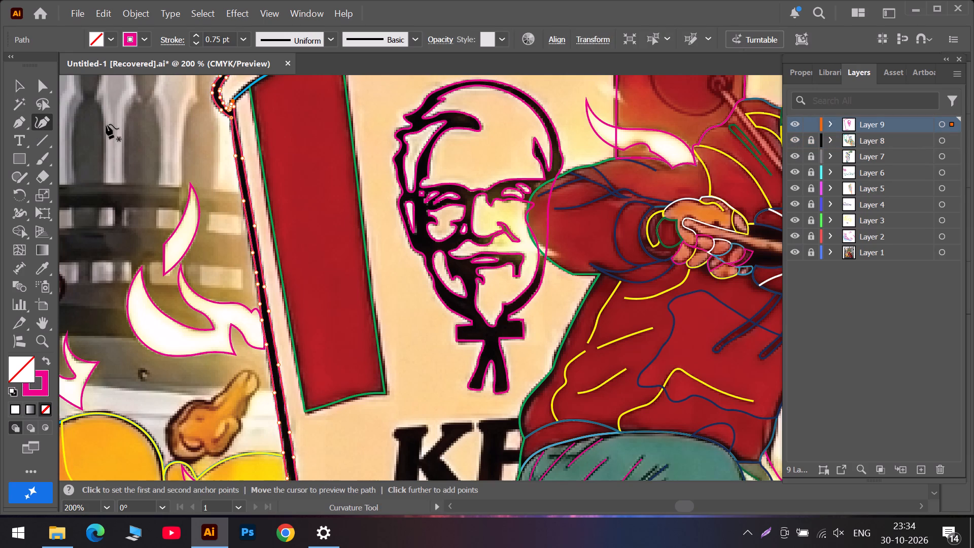
scroll(235, 134, "up", 1, "alt")
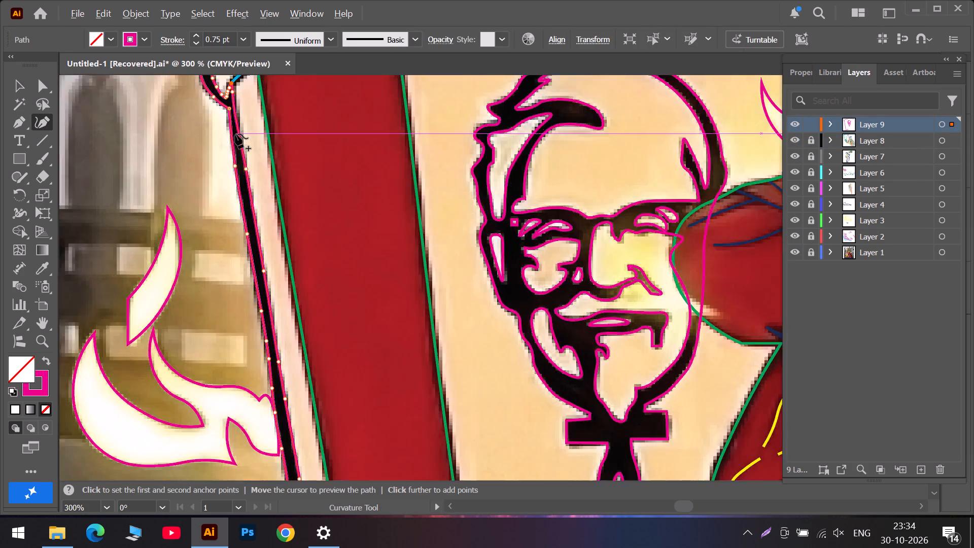
scroll(235, 134, "up", 2, "alt")
scroll(239, 120, "up", 6)
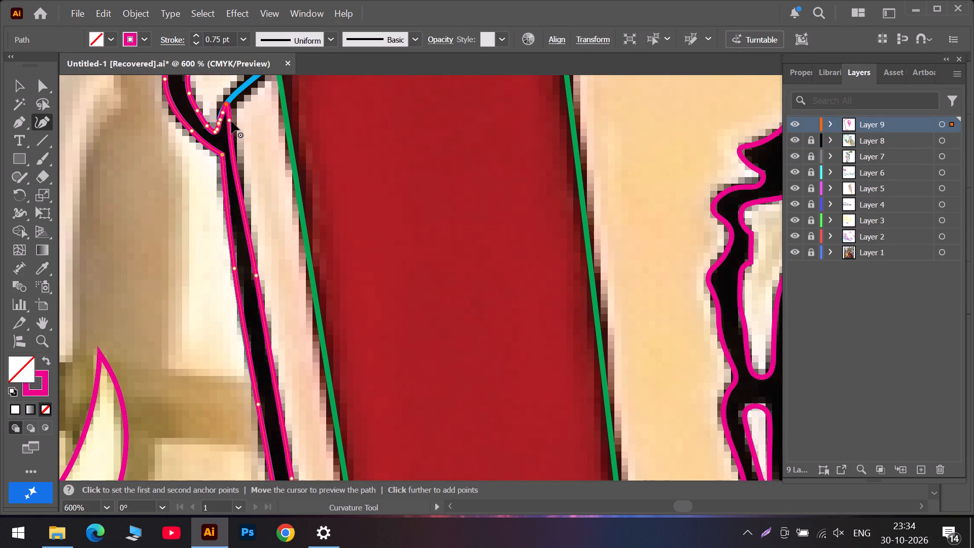
left_click(231, 121)
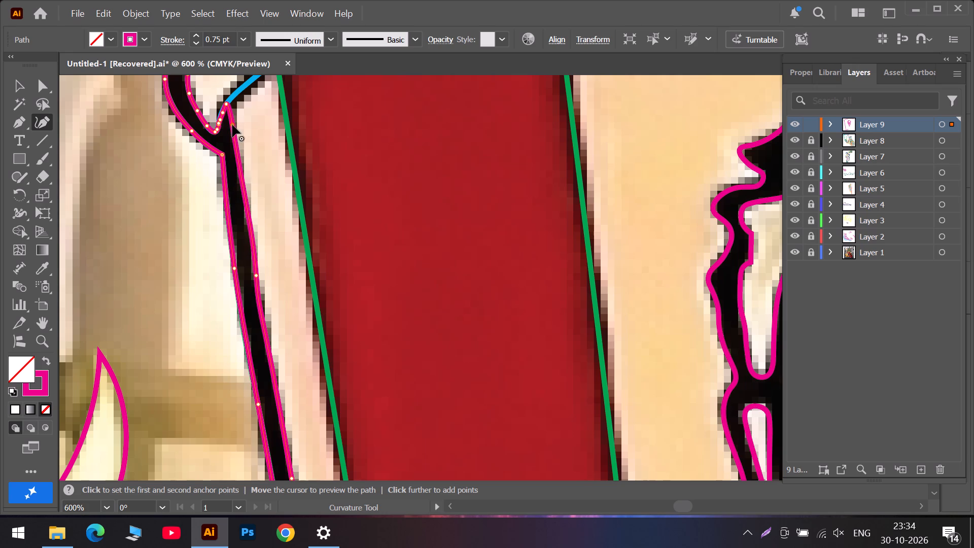
left_click(251, 233)
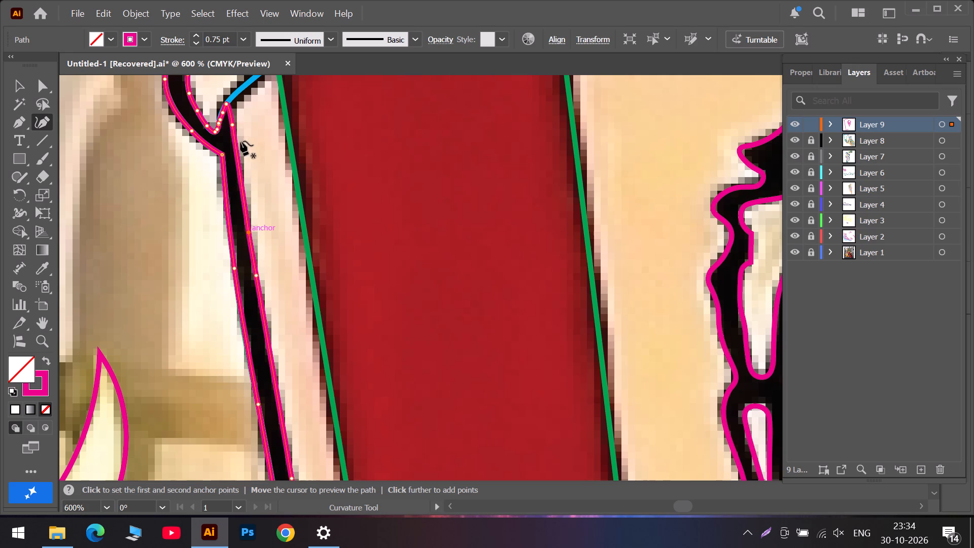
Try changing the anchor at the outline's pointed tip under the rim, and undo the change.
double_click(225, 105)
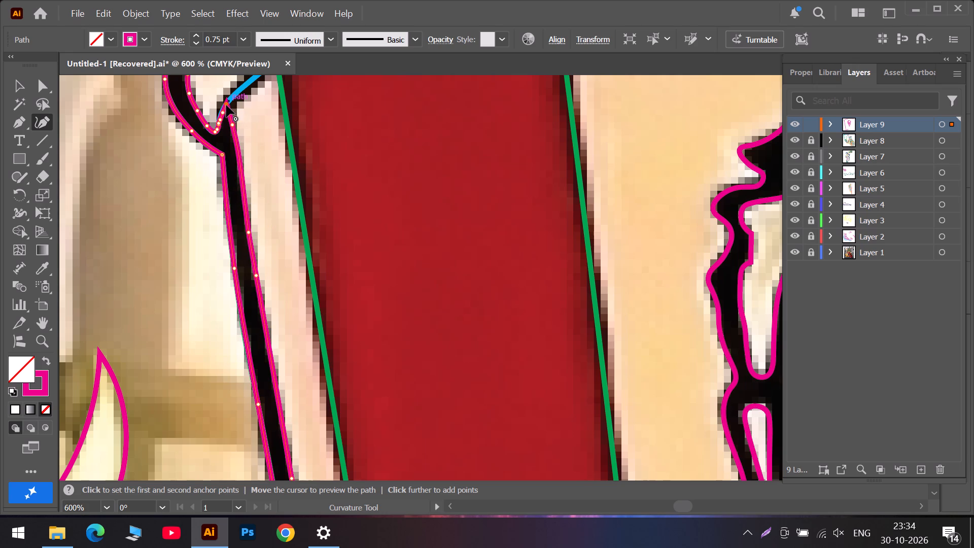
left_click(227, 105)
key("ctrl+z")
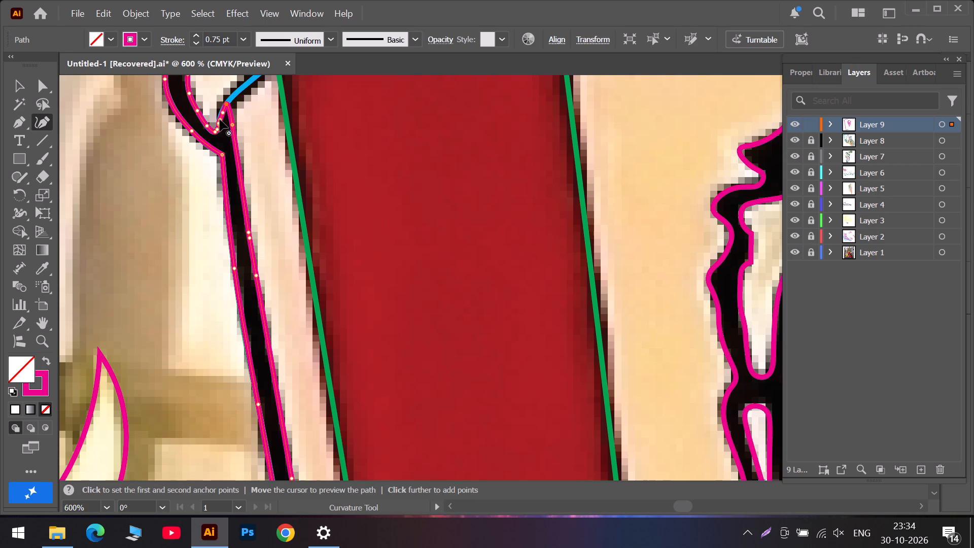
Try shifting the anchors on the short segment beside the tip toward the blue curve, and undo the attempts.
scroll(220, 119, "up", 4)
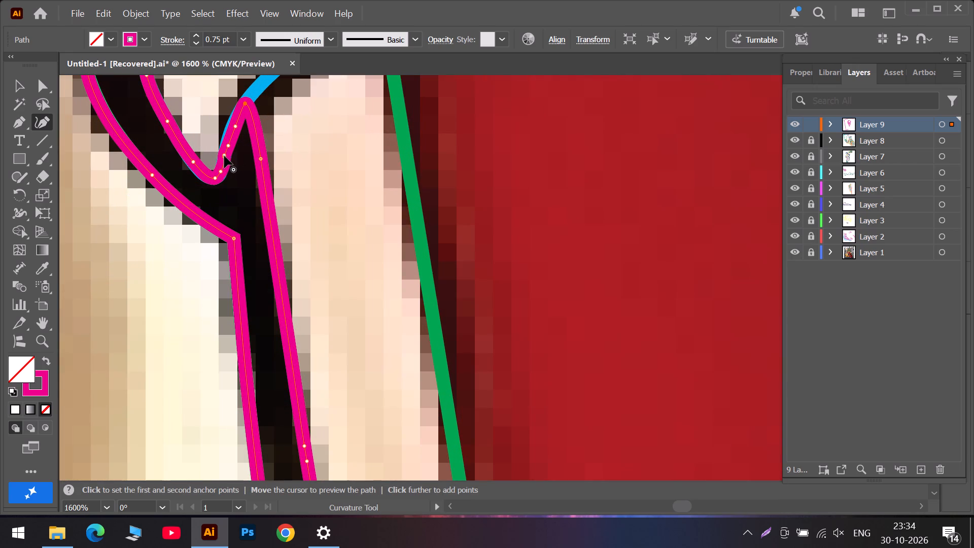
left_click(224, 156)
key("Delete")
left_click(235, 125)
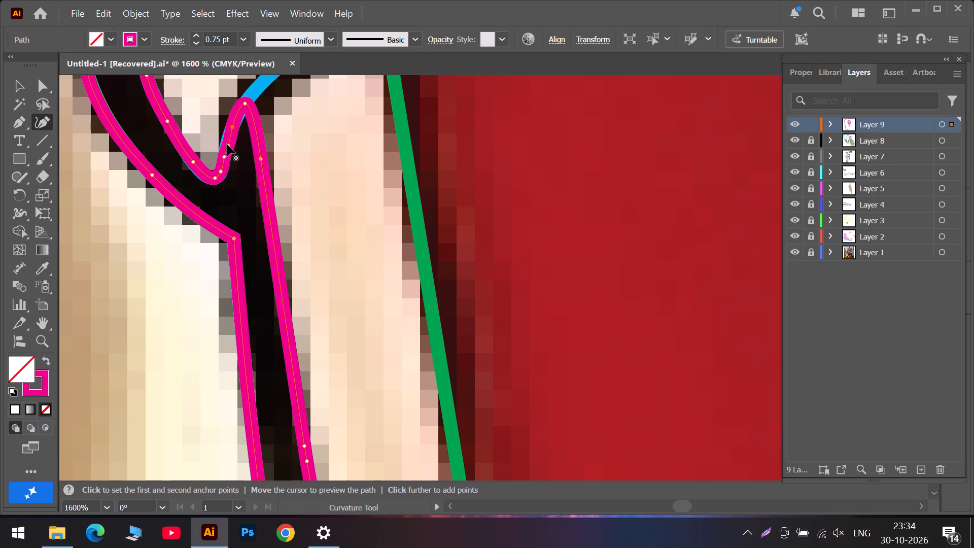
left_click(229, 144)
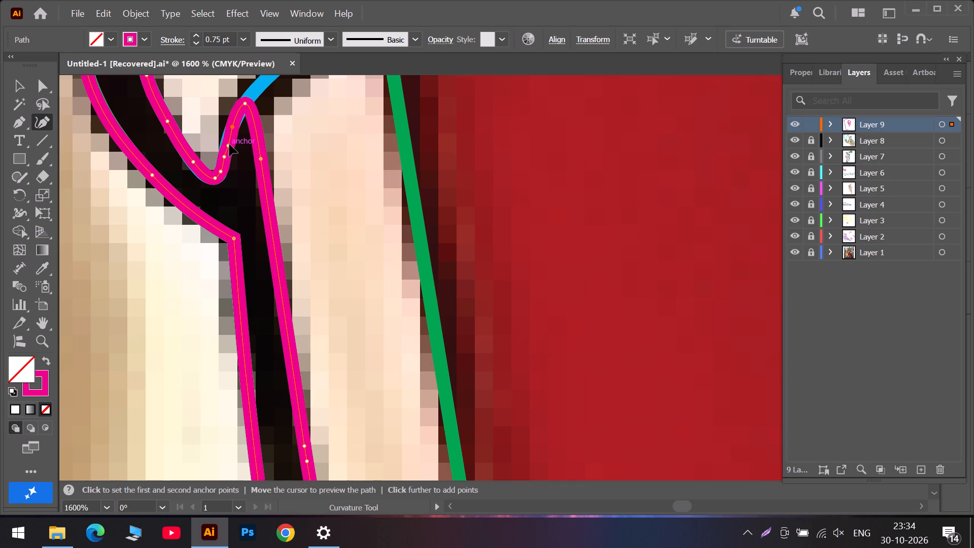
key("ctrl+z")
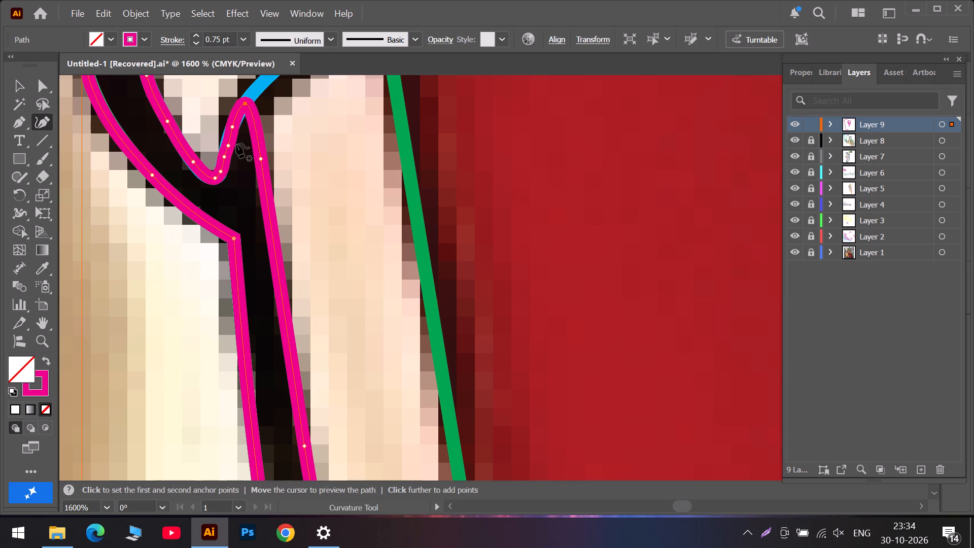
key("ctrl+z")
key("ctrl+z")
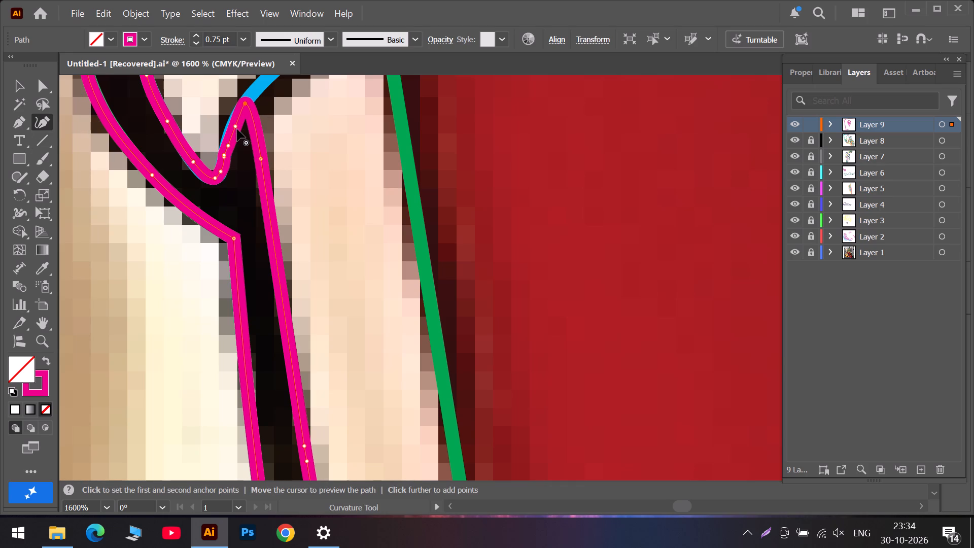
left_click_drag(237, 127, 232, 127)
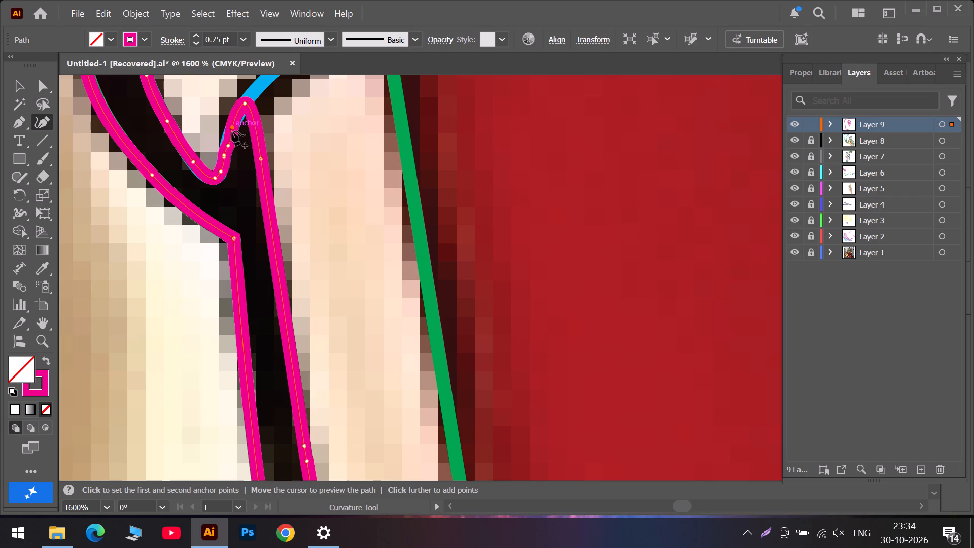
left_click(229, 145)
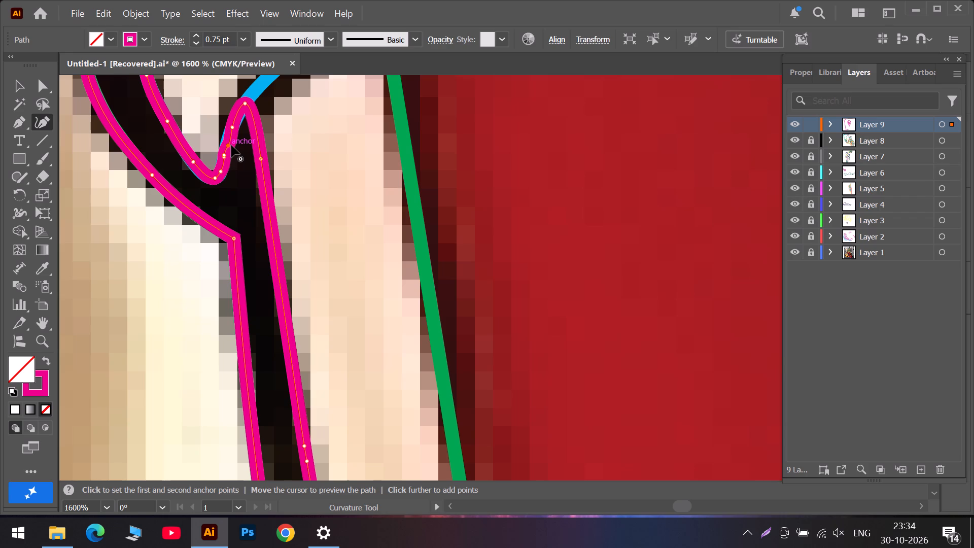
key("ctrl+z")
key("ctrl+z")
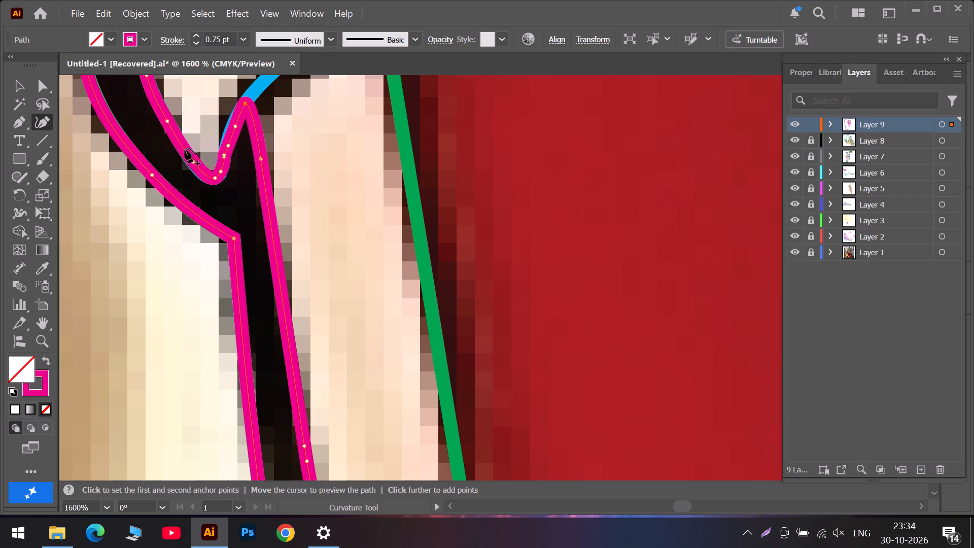
Examine the traced paths on the bucket, the chicken pile and the overall illustration.
left_click(16, 88)
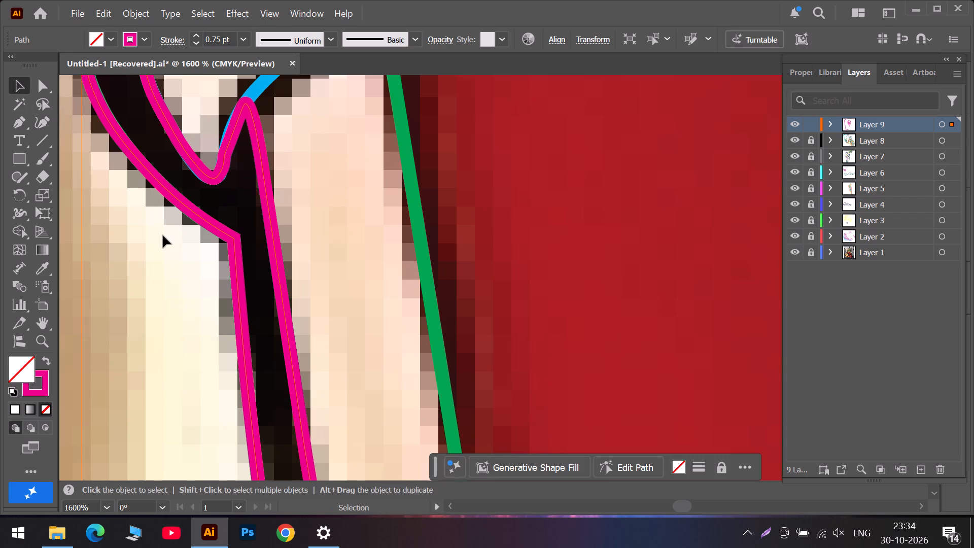
scroll(163, 236, "down", 1, "alt")
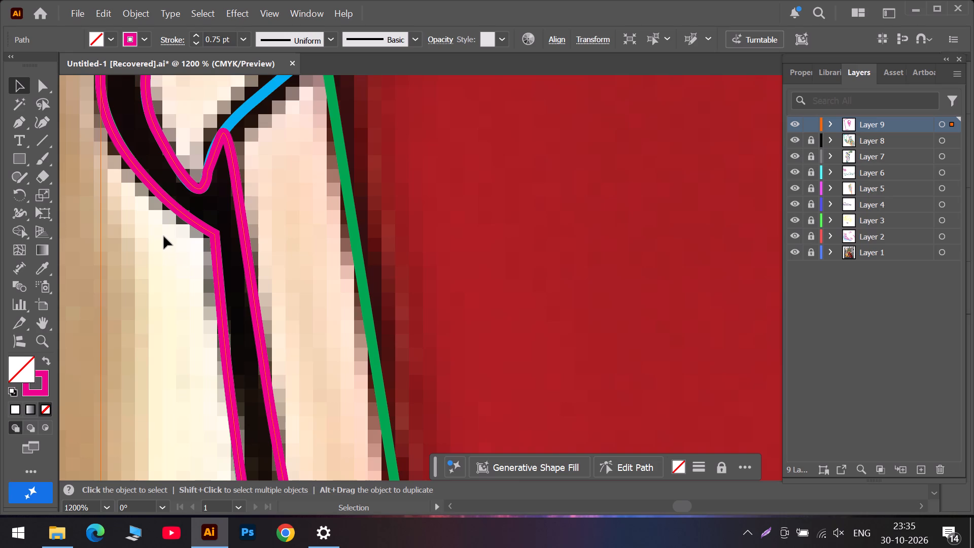
scroll(325, 207, "down", 5)
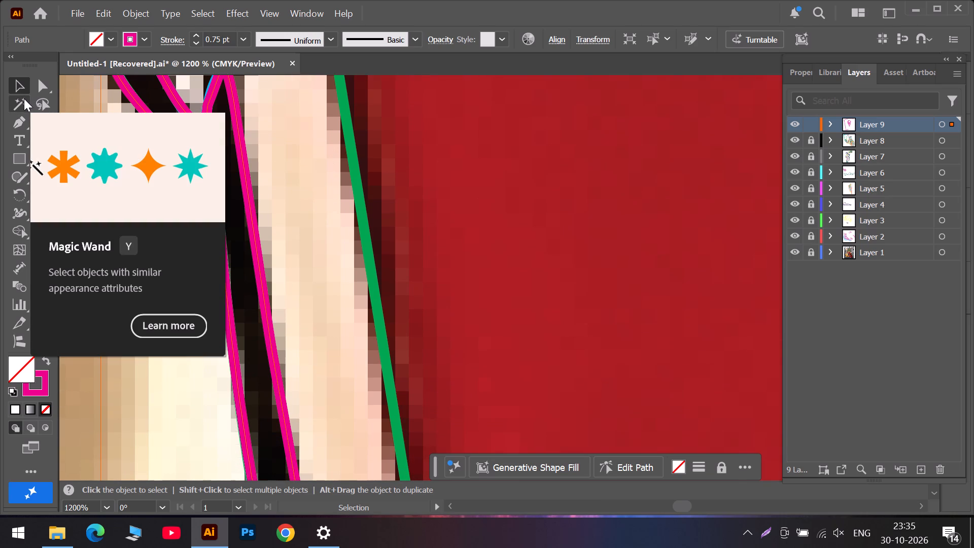
scroll(29, 103, "down", 3, "alt")
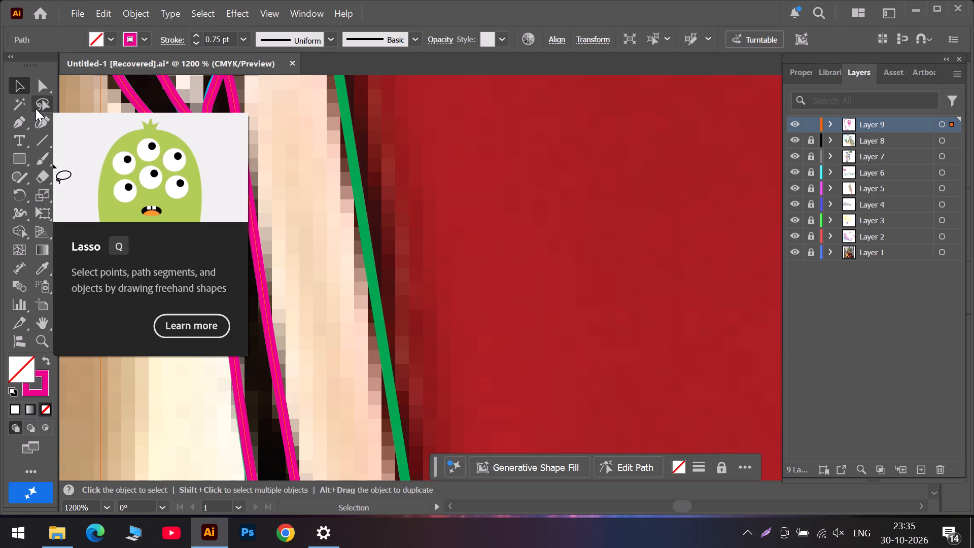
scroll(36, 109, "down", 1, "alt")
left_click(19, 88)
scroll(175, 187, "down", 1, "alt")
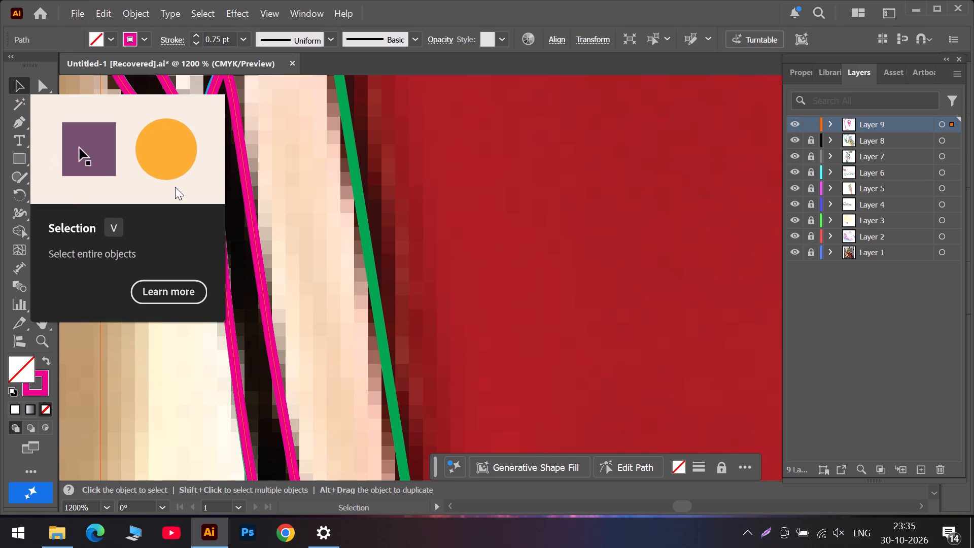
scroll(175, 187, "down", 2, "alt")
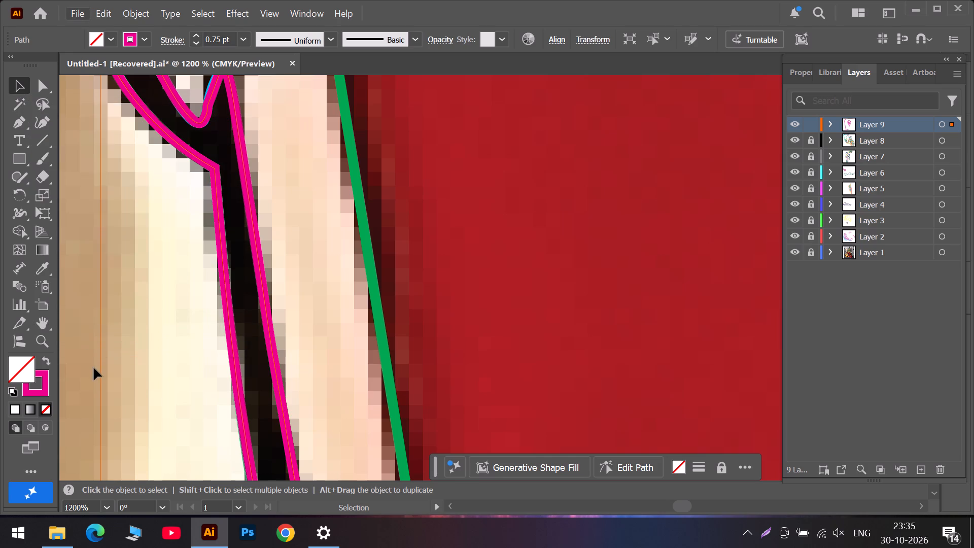
scroll(94, 368, "down", 7, "alt")
scroll(506, 339, "down", 2)
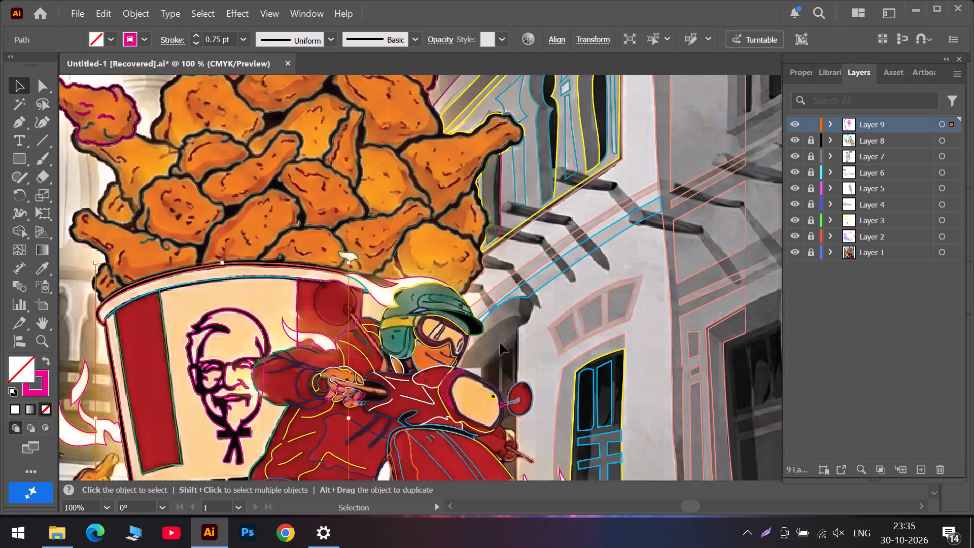
scroll(457, 338, "down", 3, "alt")
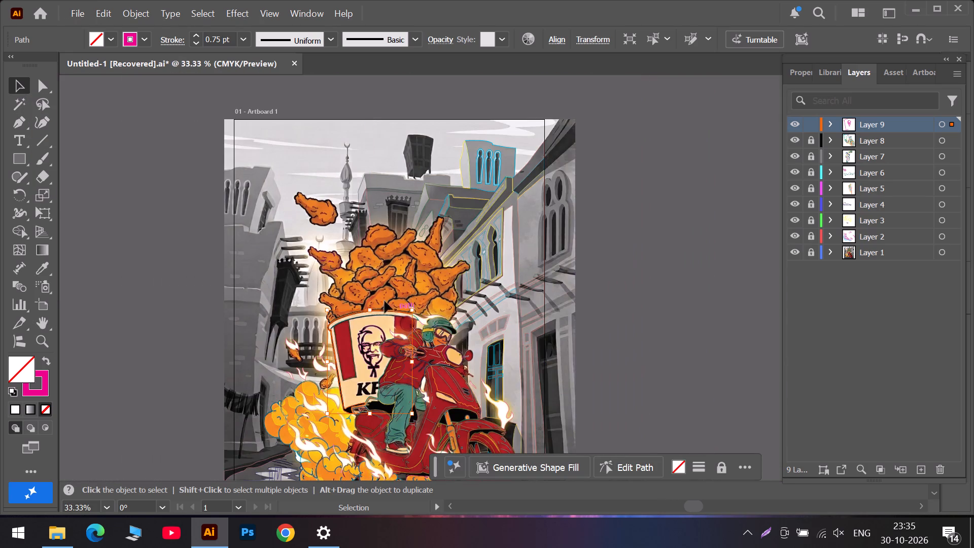
scroll(324, 207, "up", 5, "alt")
scroll(324, 207, "down", 2, "alt")
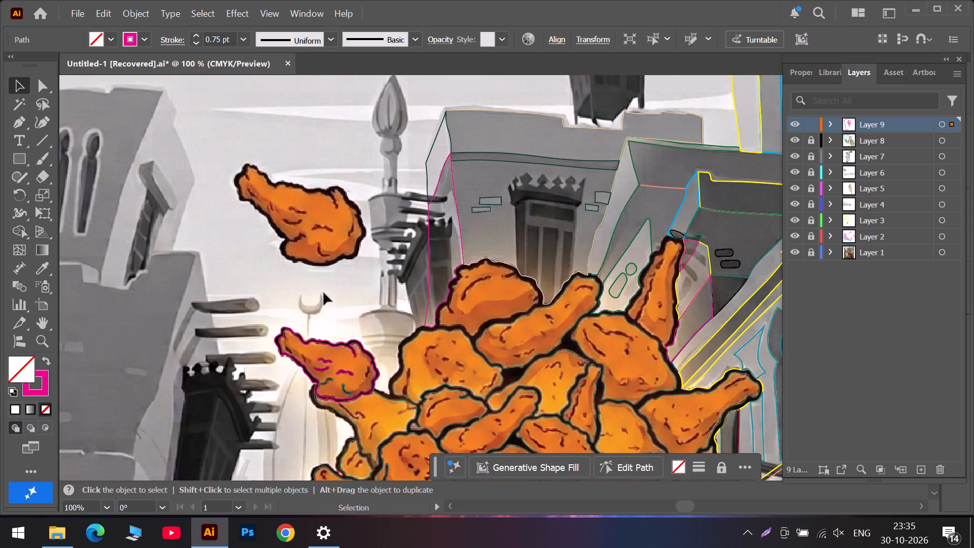
scroll(324, 361, "down", 5)
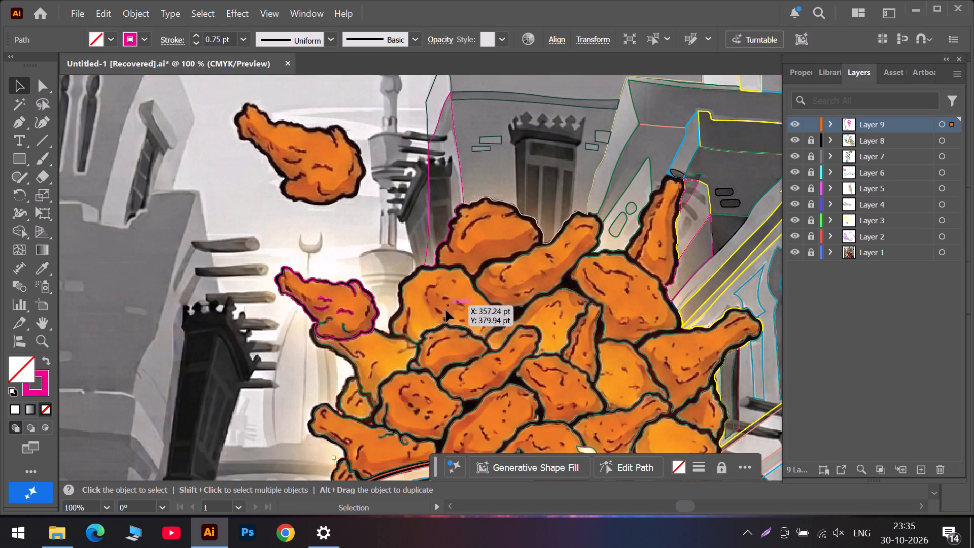
scroll(451, 317, "down", 2, "alt")
scroll(453, 317, "down", 11)
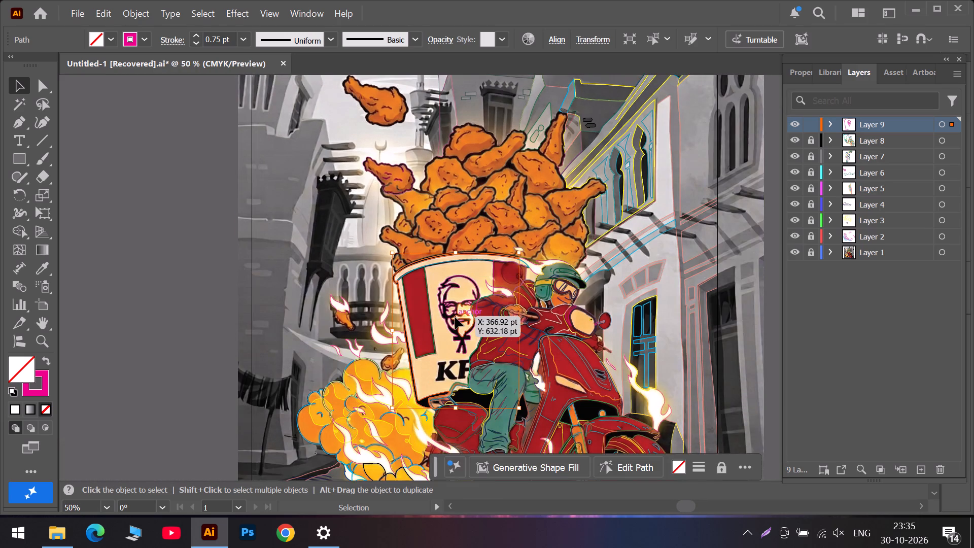
scroll(456, 316, "down", 5)
Unlock Layer 1, which holds the reference image, and lock Layer 9.
left_click(812, 253)
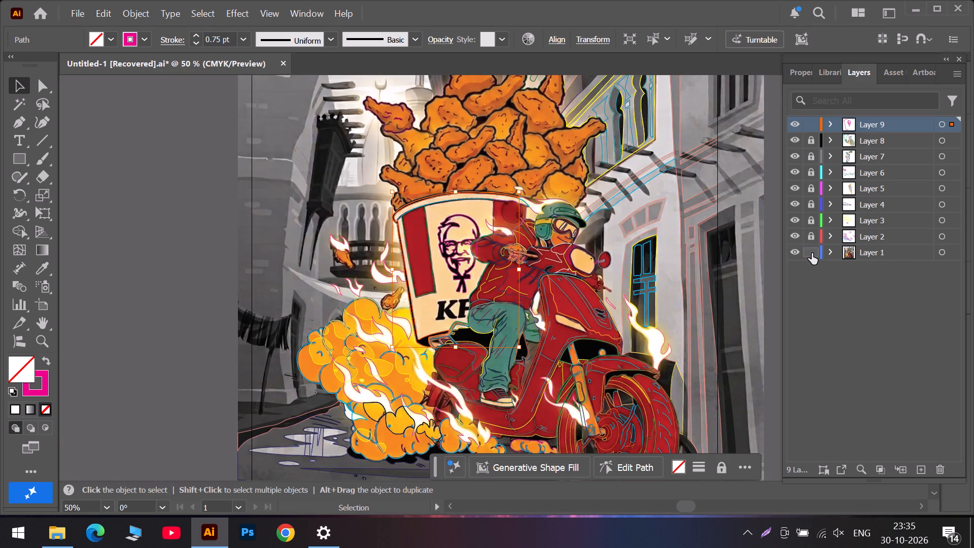
left_click(816, 128)
scroll(677, 205, "down", 3, "alt")
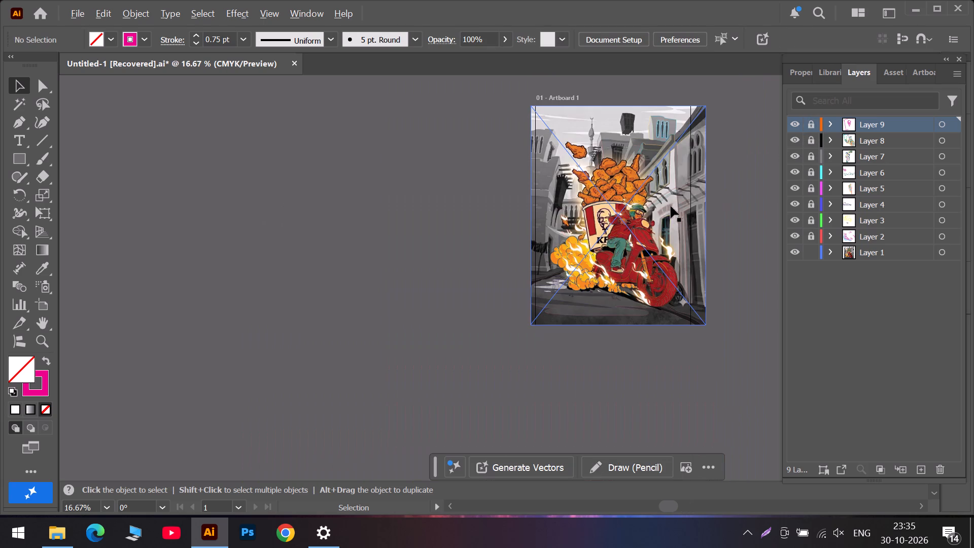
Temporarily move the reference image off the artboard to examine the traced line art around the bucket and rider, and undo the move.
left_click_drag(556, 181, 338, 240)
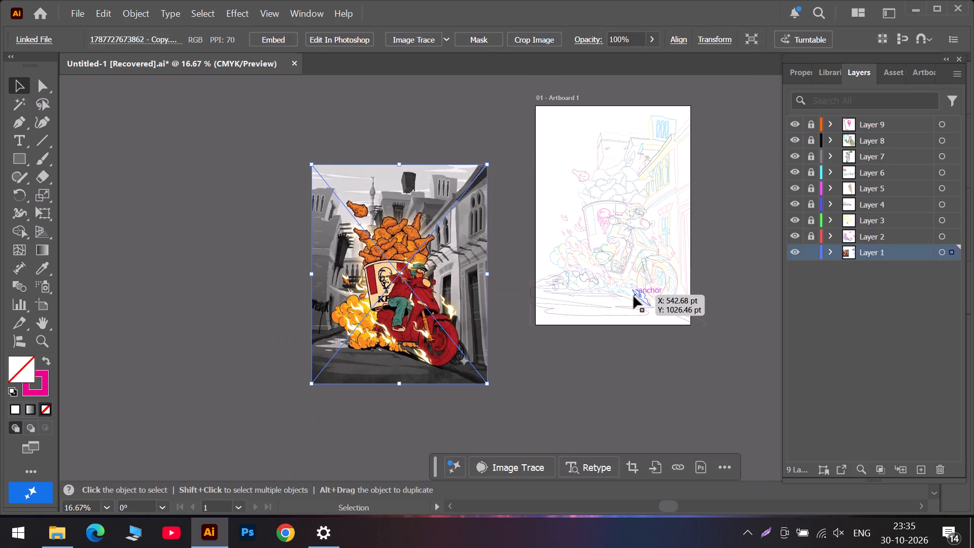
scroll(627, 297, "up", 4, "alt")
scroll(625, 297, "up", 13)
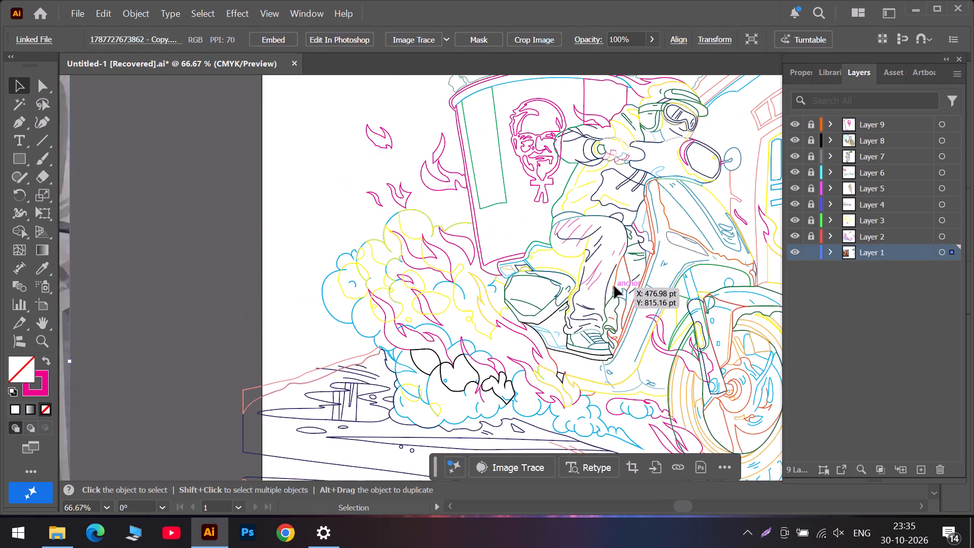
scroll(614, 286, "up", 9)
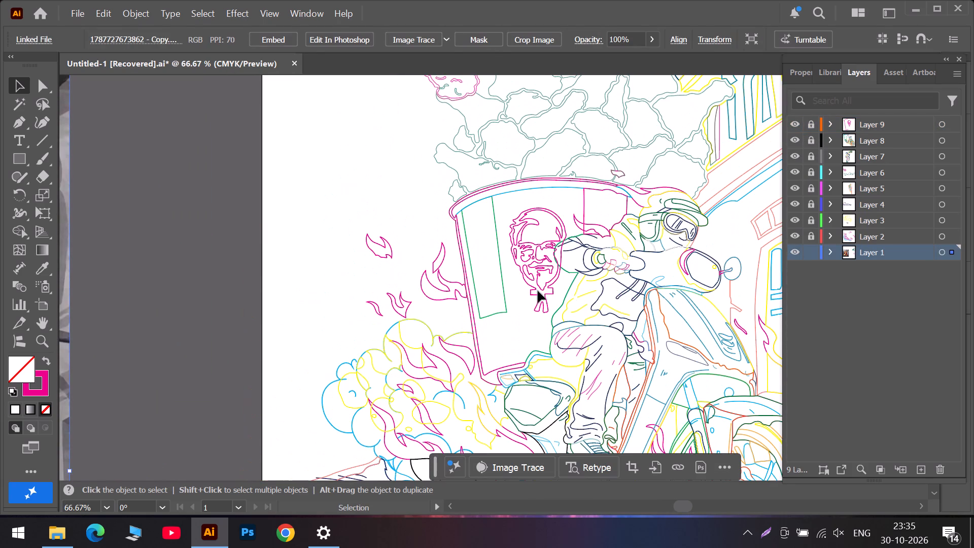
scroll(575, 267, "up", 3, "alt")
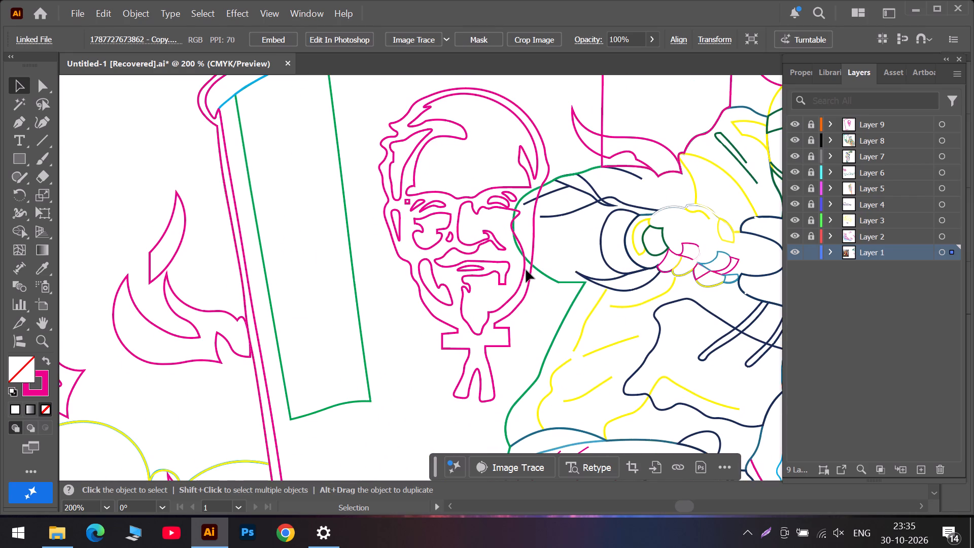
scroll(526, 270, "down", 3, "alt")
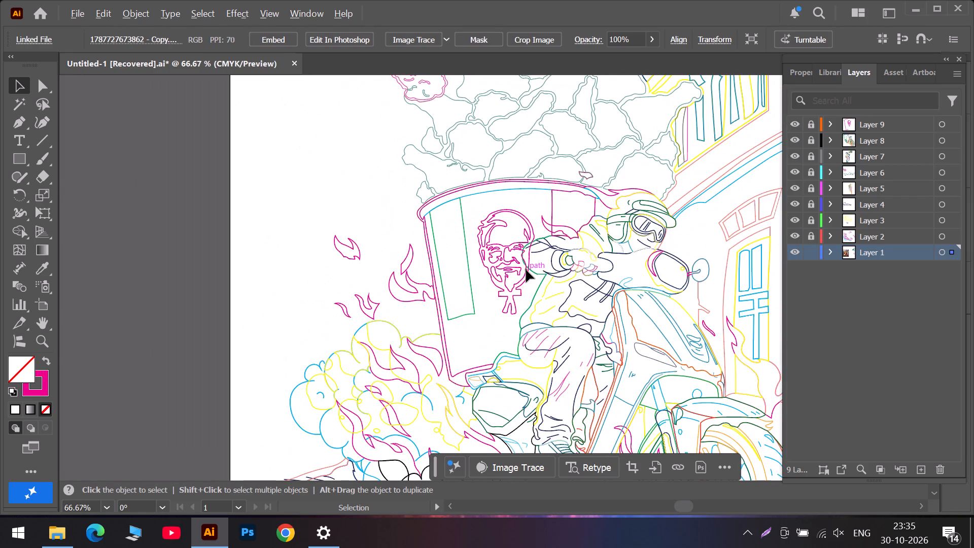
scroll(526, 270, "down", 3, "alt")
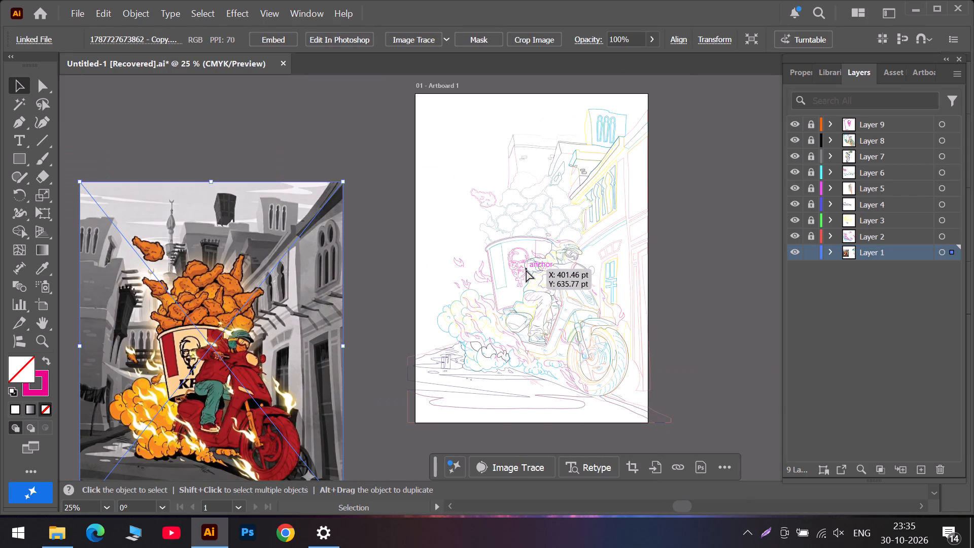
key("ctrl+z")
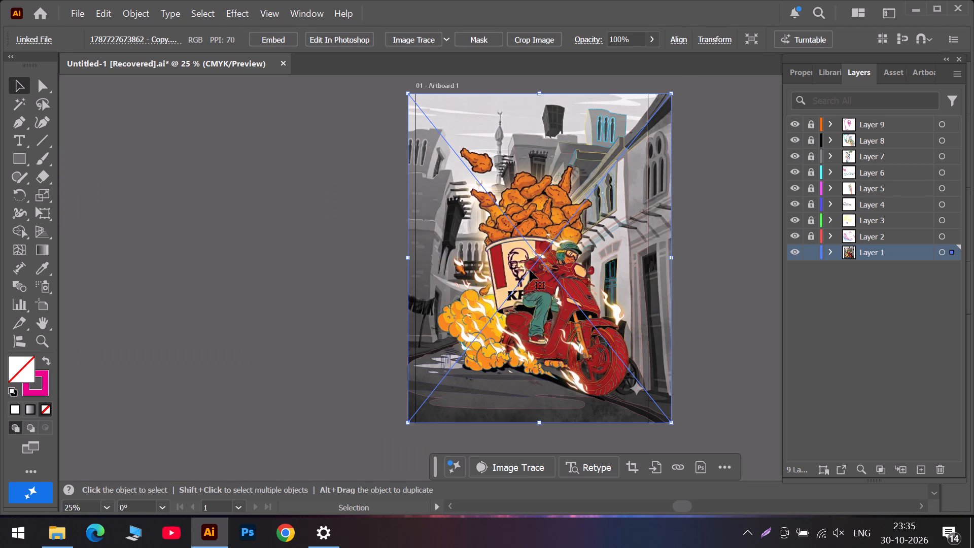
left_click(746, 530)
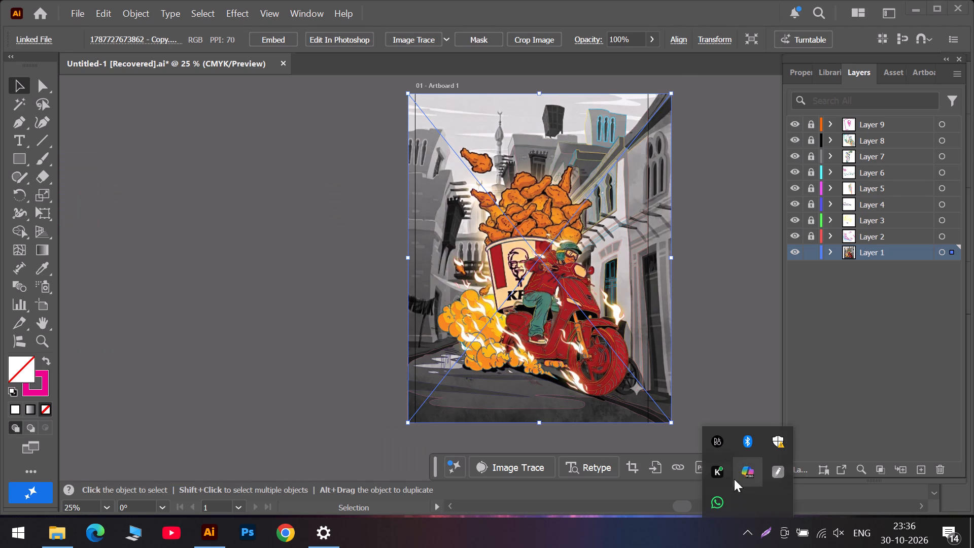
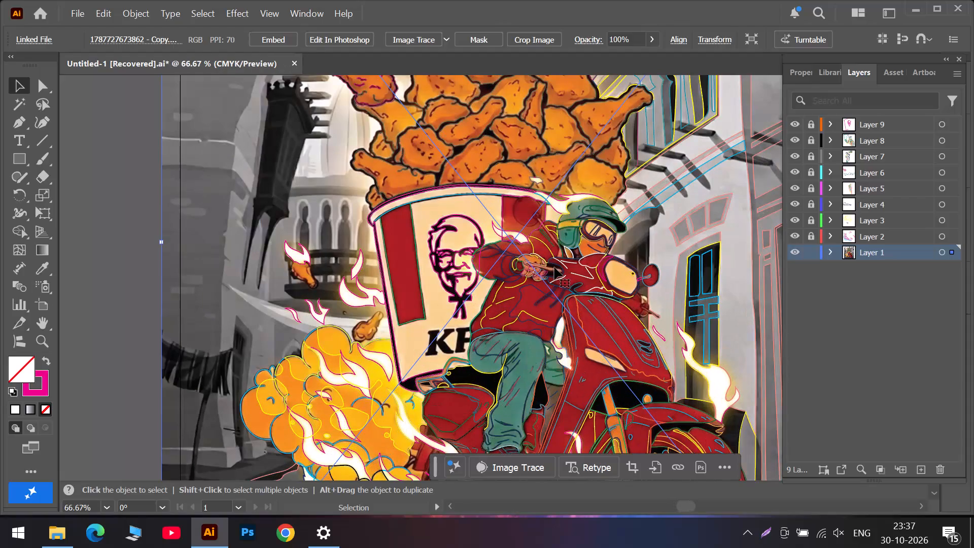
Unlock Layer 9 so the bucket's line art around the KFC lettering can be edited.
scroll(554, 267, "up", 1, "alt")
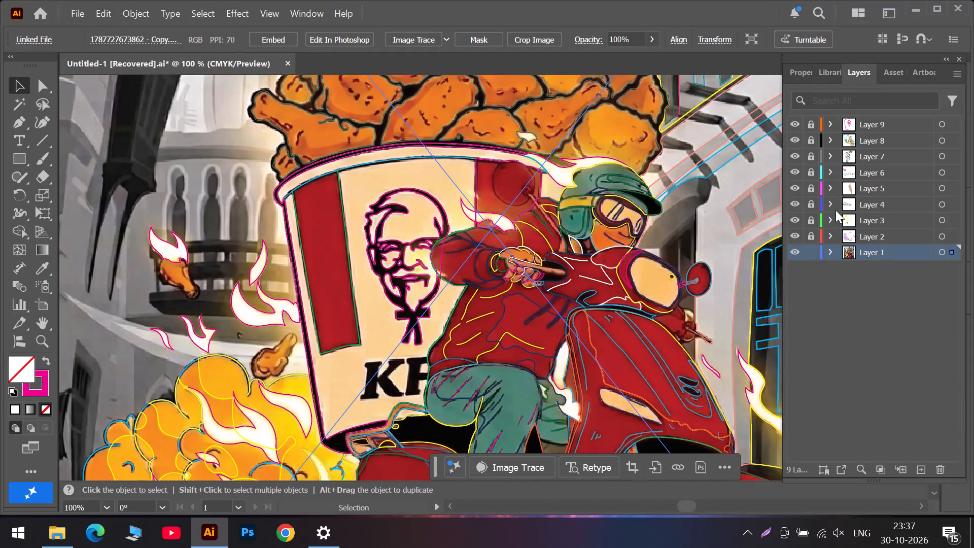
left_click(813, 126)
scroll(365, 324, "up", 3, "alt")
scroll(365, 324, "down", 11)
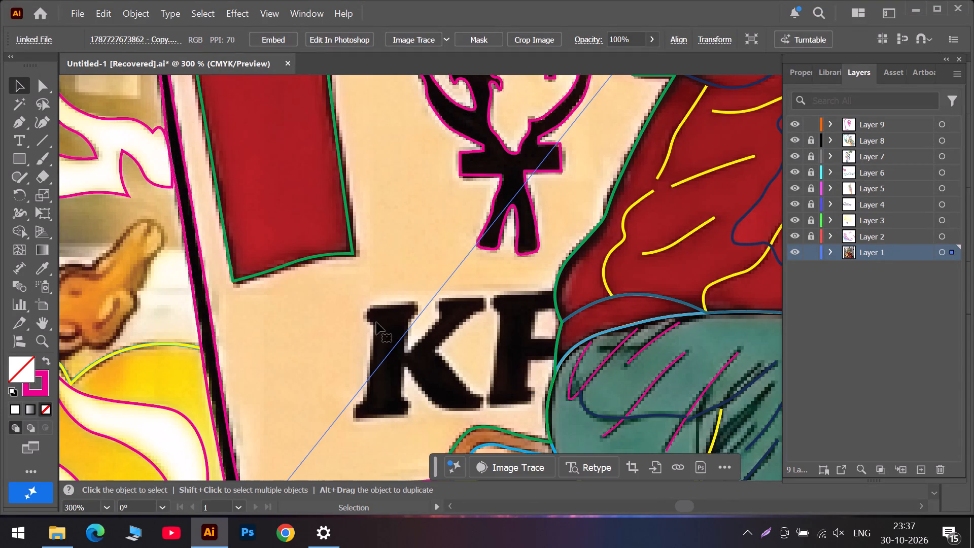
Trace the top-left serif and top edge of the letter K on the bucket with the Curvature tool, using a 0.75 pt magenta stroke.
scroll(385, 322, "up", 2, "alt")
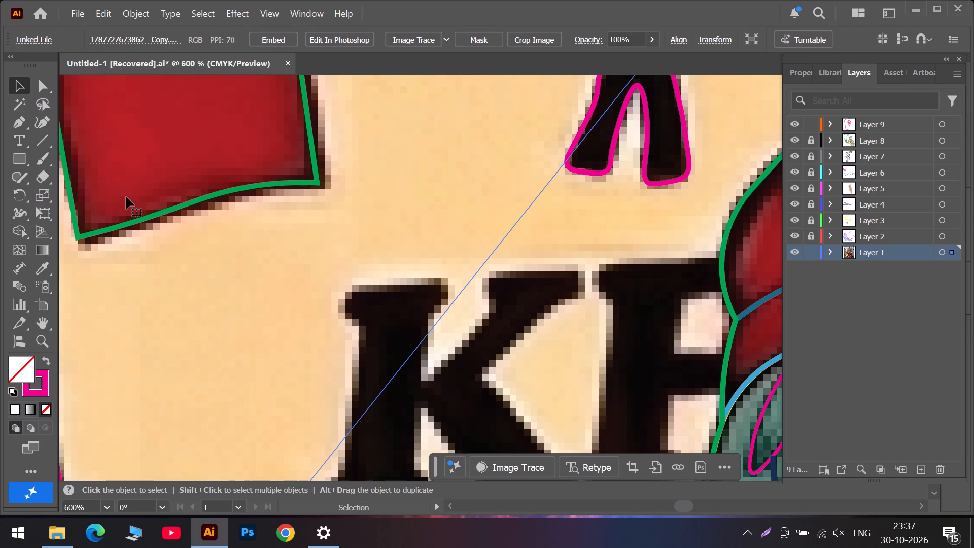
left_click(40, 120)
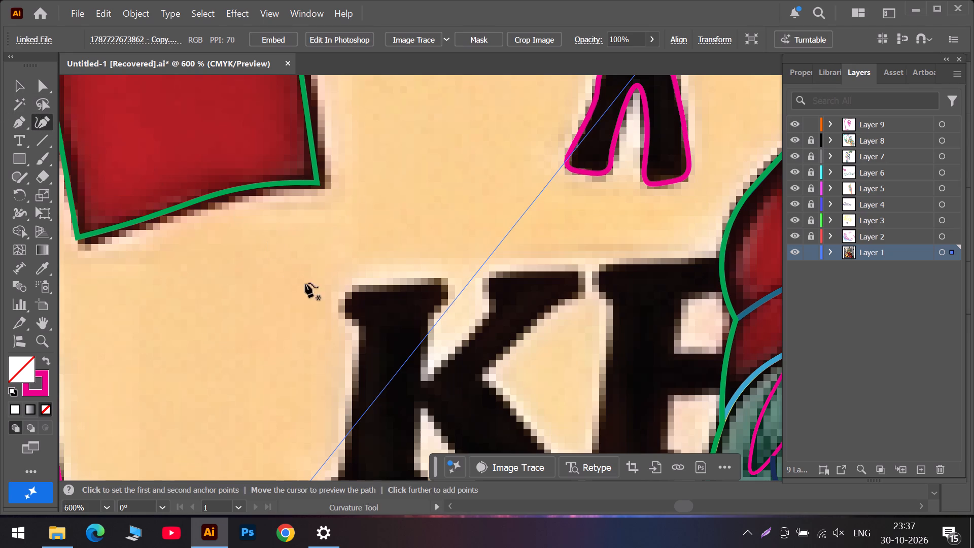
left_click(362, 325)
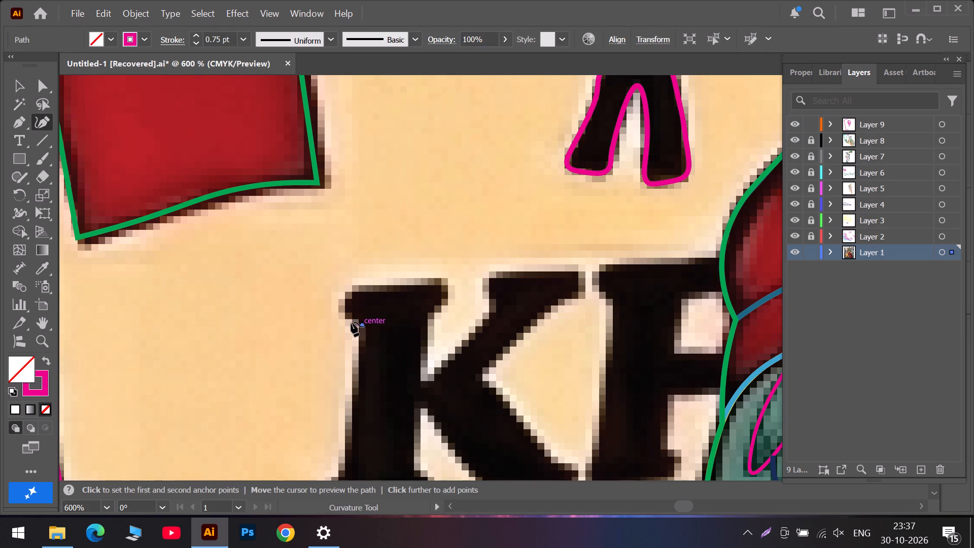
left_click(345, 316)
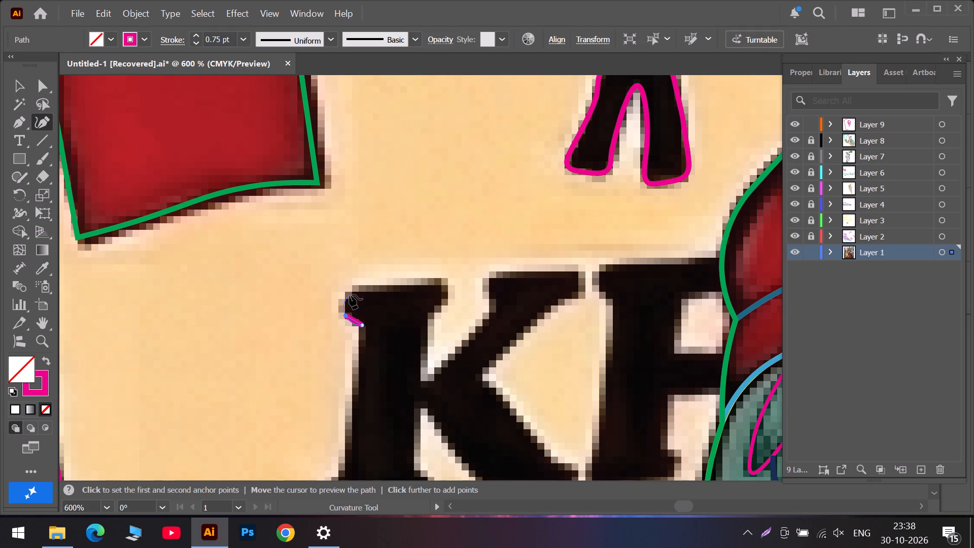
left_click(350, 295)
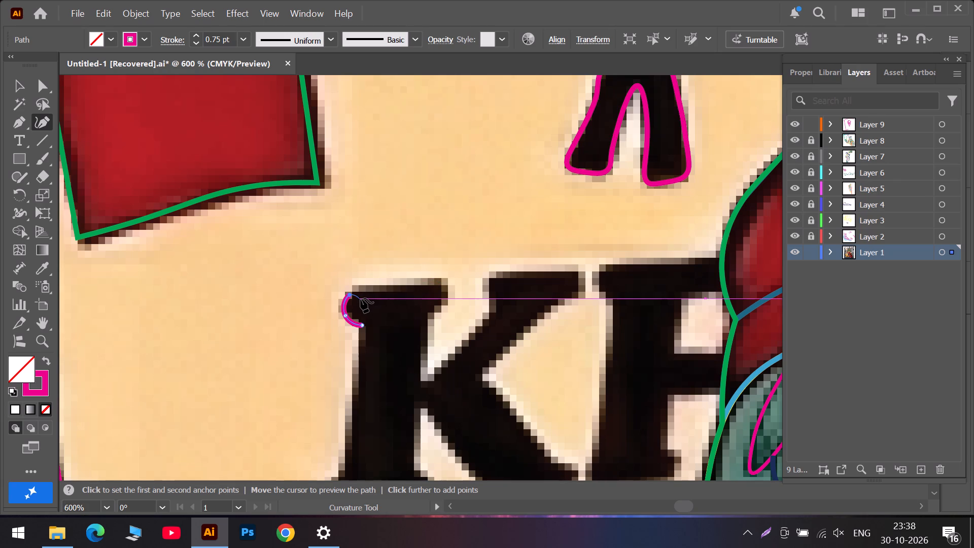
left_click(443, 288)
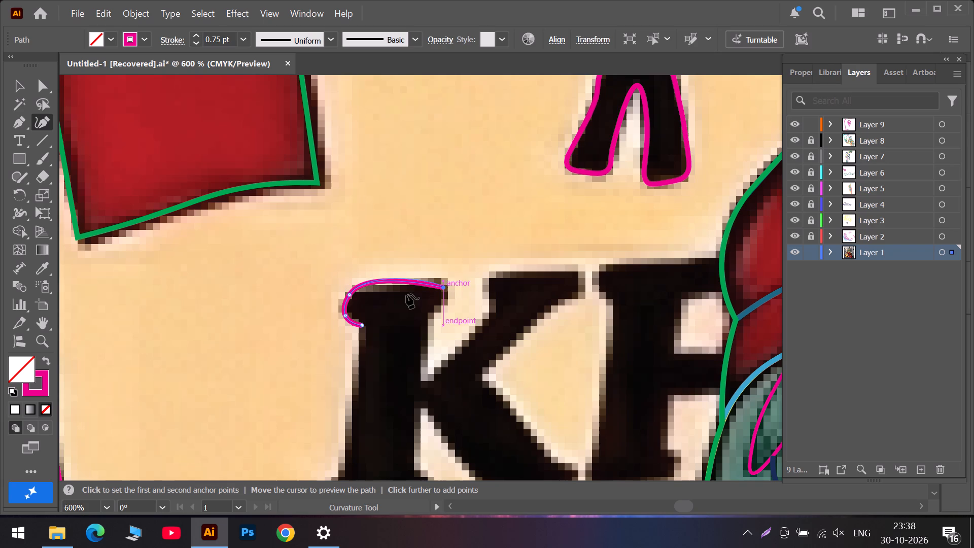
left_click(350, 294)
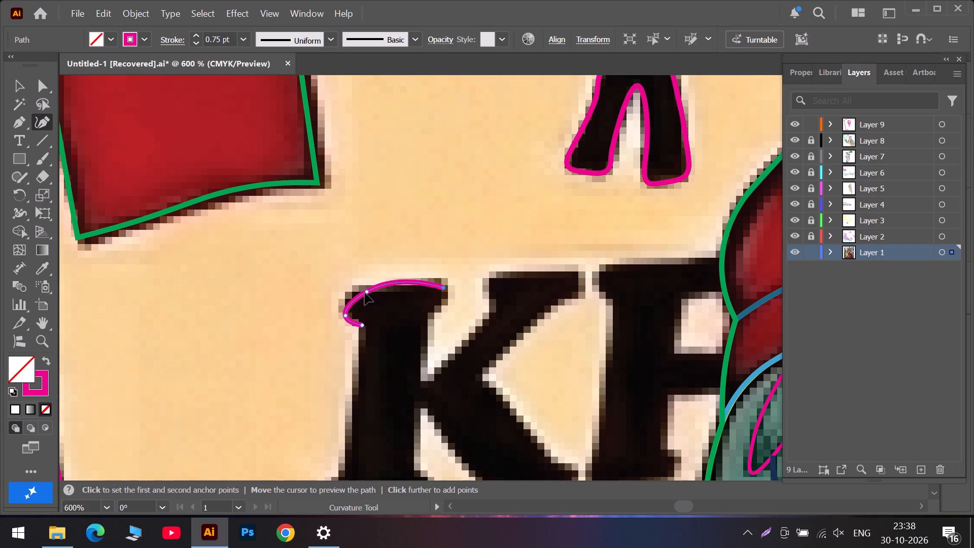
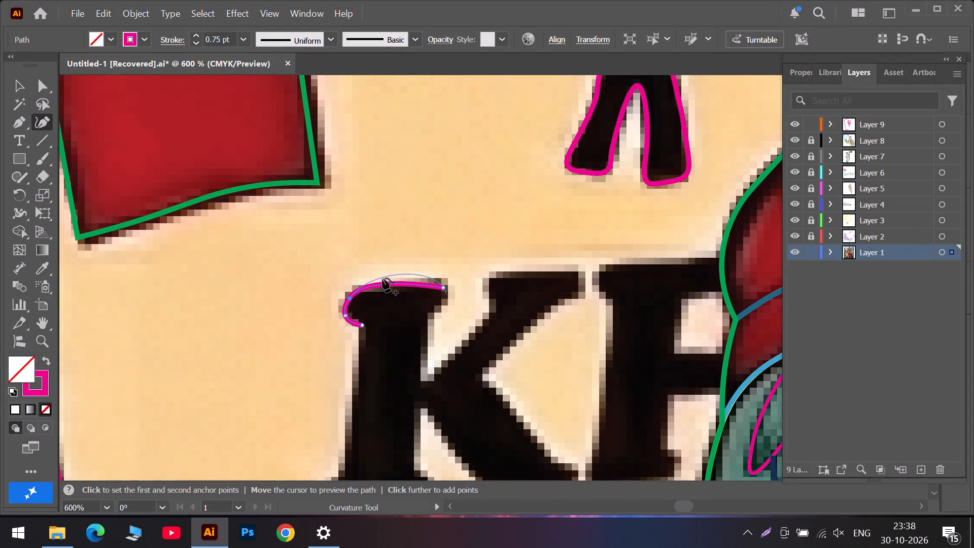
Fit the K's outline to the top edge of its upper-left serif and continue it around the serif's right corner to the stem.
left_click_drag(374, 285, 381, 288)
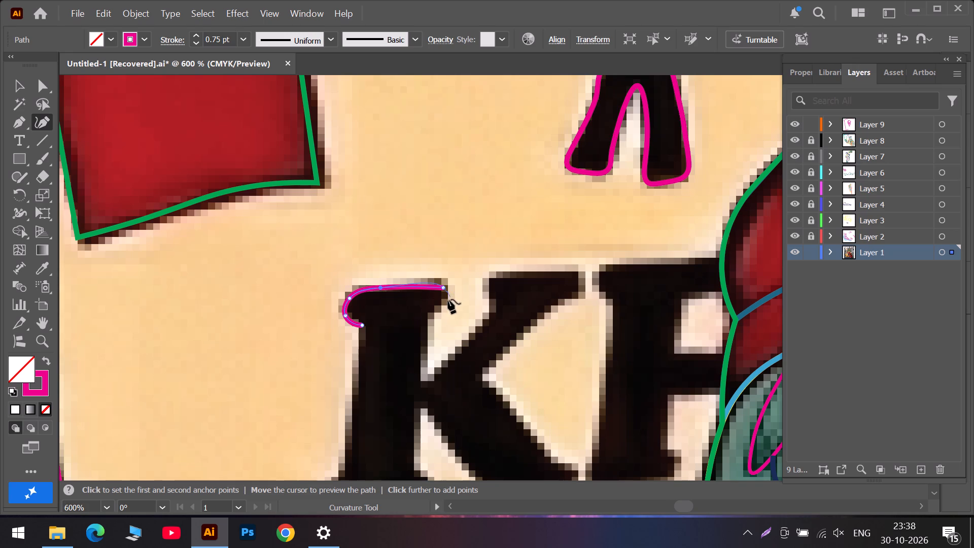
left_click(426, 288)
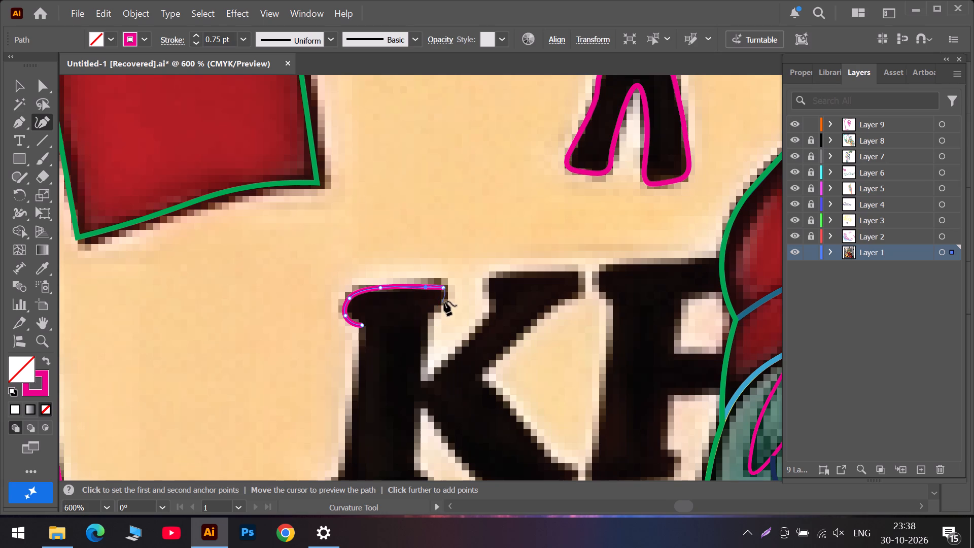
left_click(434, 288)
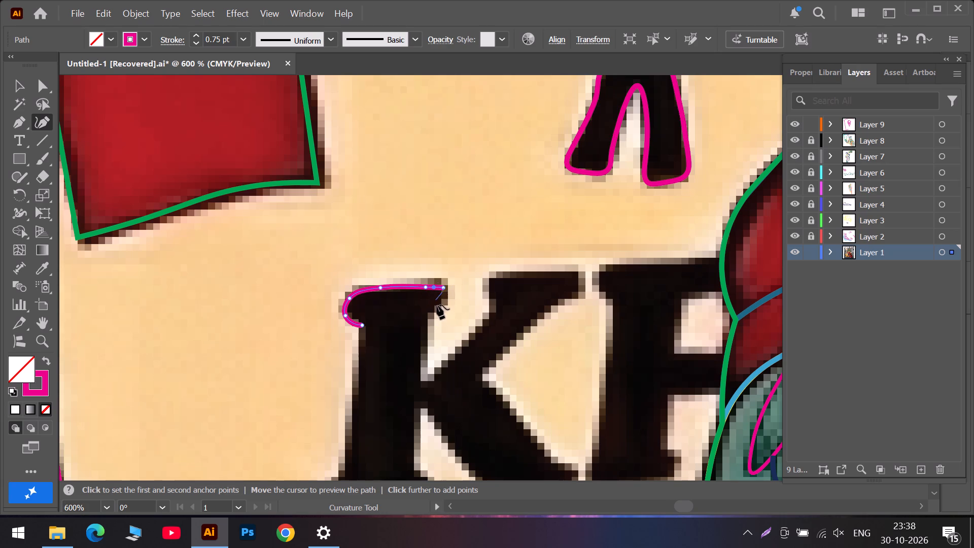
left_click(444, 300)
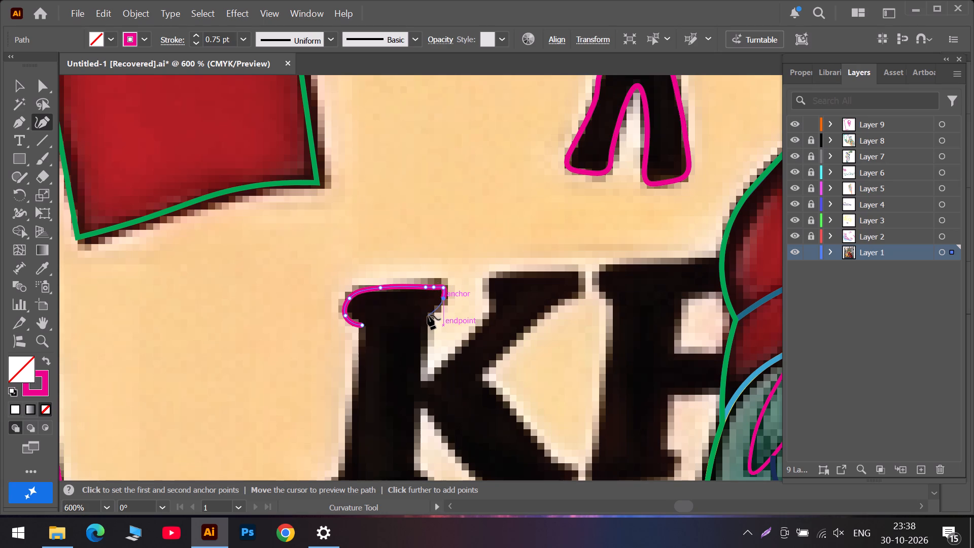
left_click(428, 315)
left_click(443, 288)
left_click_drag(444, 295, 441, 307)
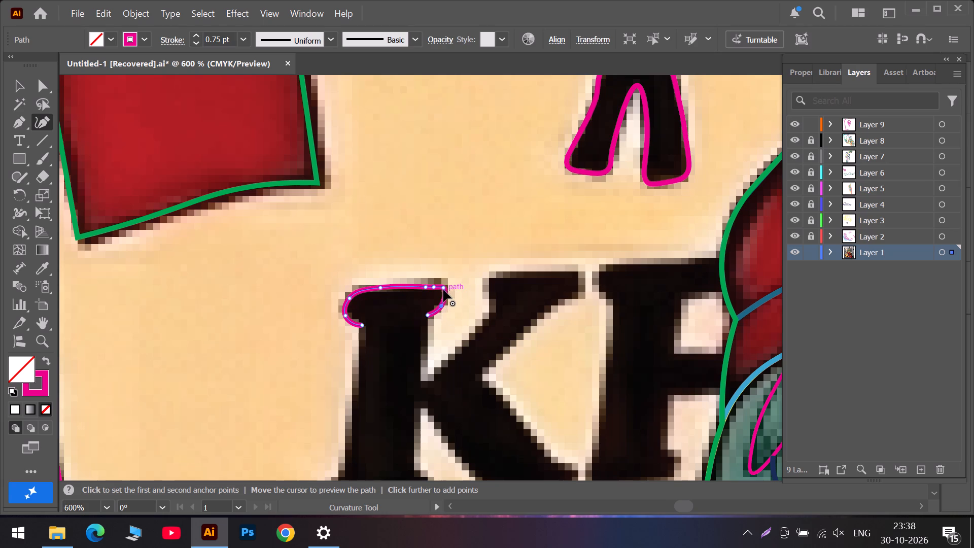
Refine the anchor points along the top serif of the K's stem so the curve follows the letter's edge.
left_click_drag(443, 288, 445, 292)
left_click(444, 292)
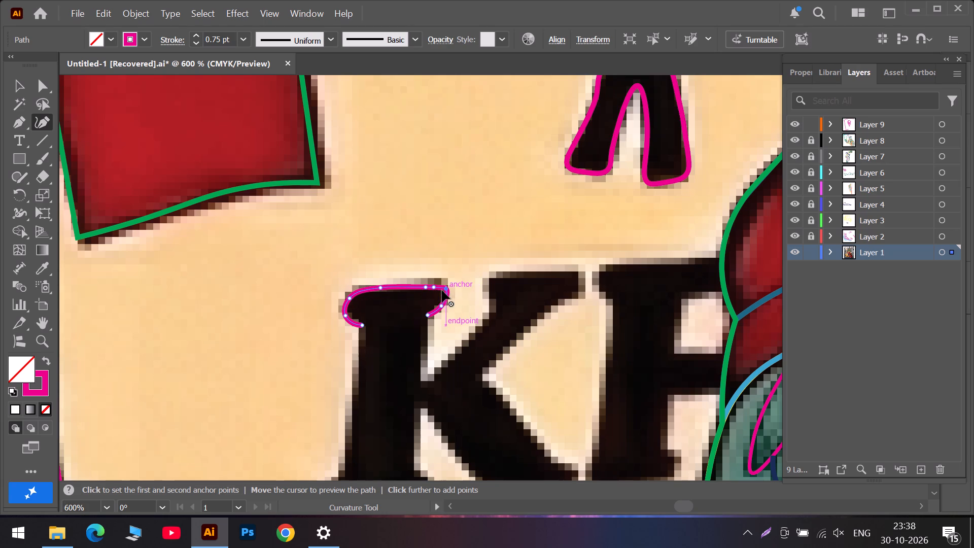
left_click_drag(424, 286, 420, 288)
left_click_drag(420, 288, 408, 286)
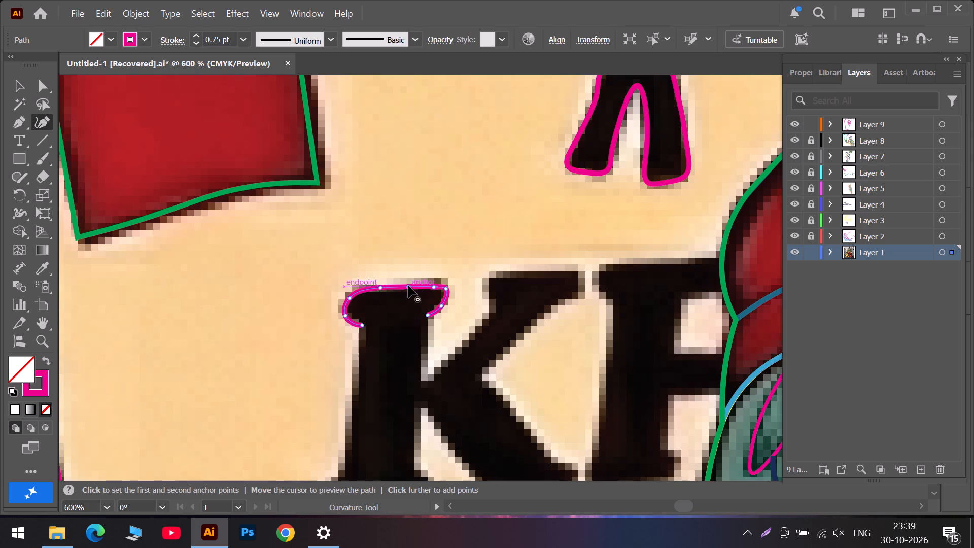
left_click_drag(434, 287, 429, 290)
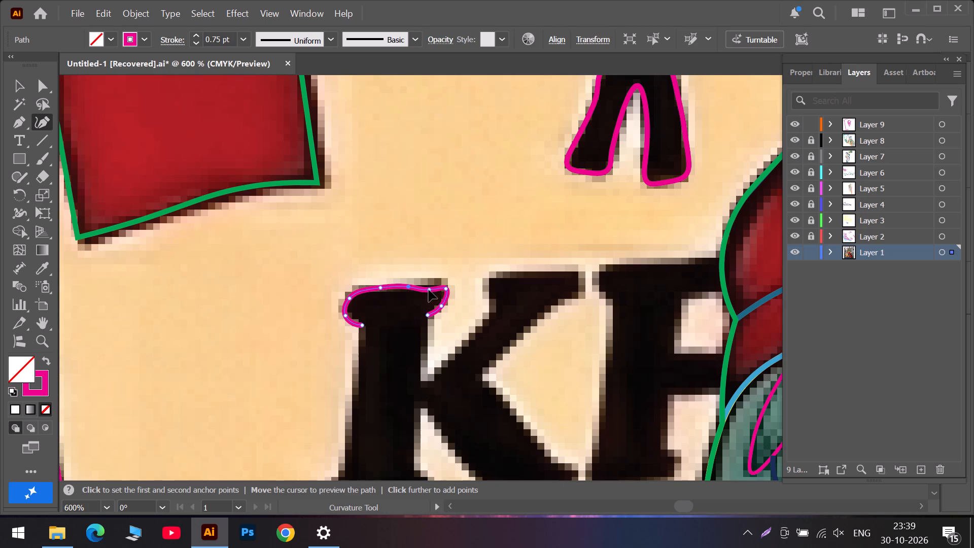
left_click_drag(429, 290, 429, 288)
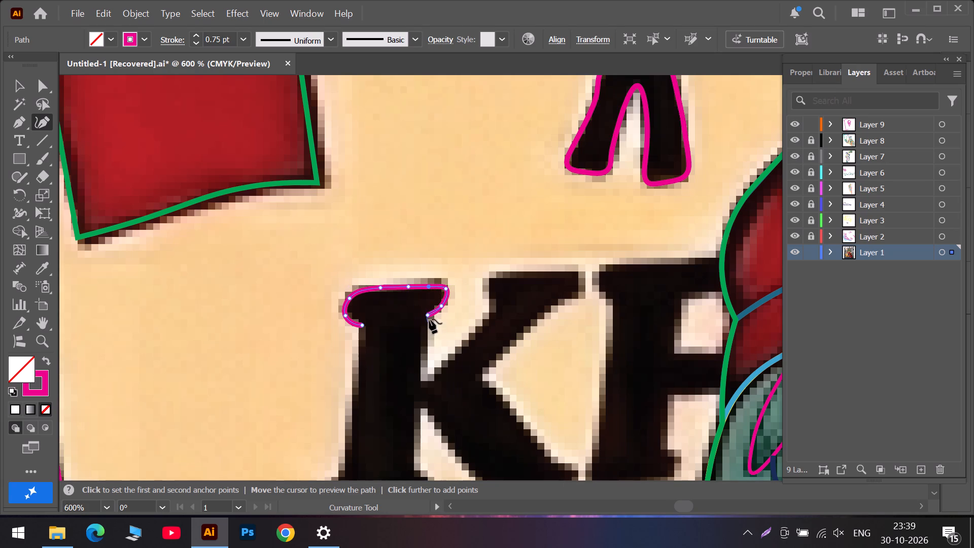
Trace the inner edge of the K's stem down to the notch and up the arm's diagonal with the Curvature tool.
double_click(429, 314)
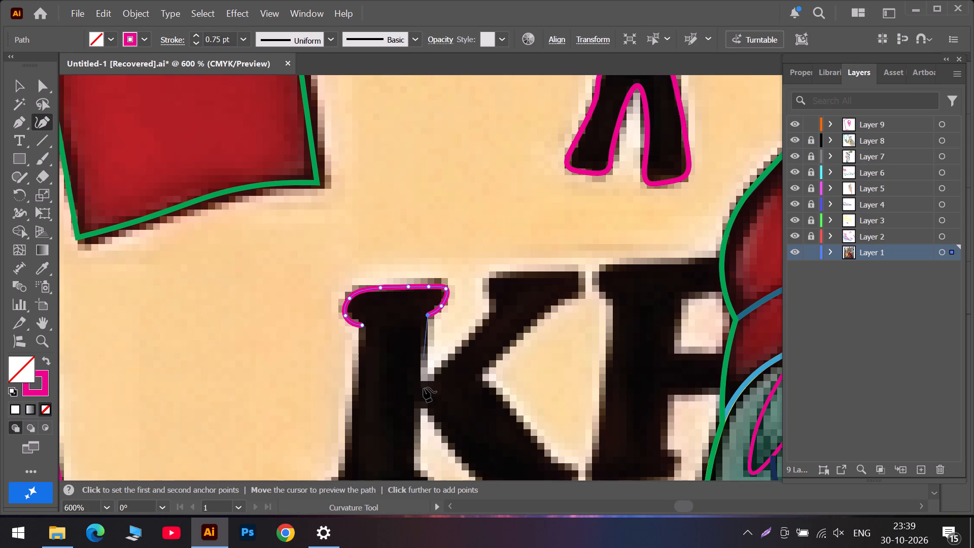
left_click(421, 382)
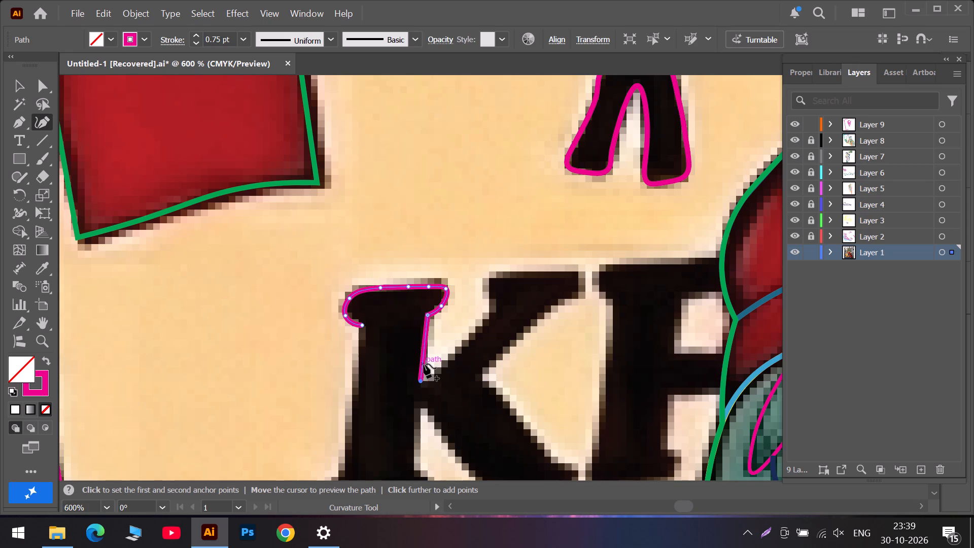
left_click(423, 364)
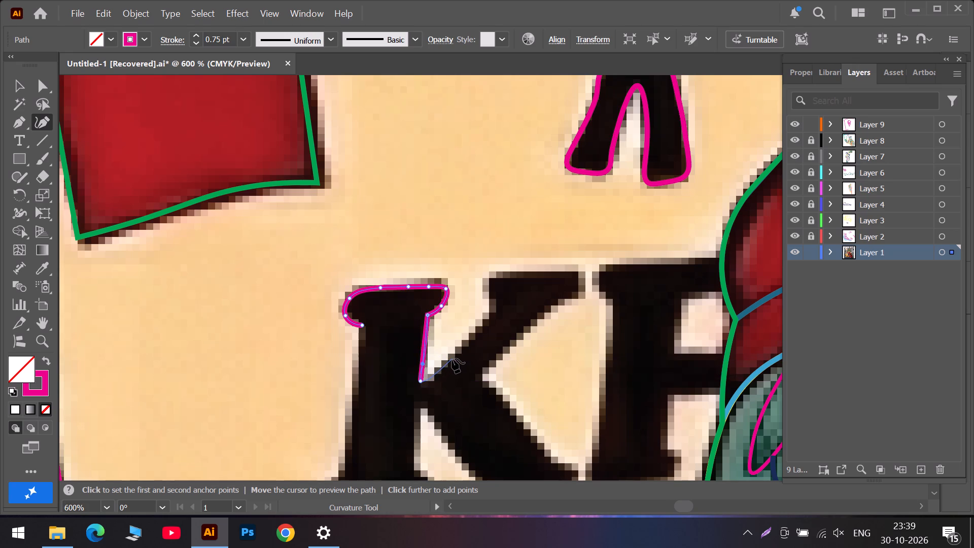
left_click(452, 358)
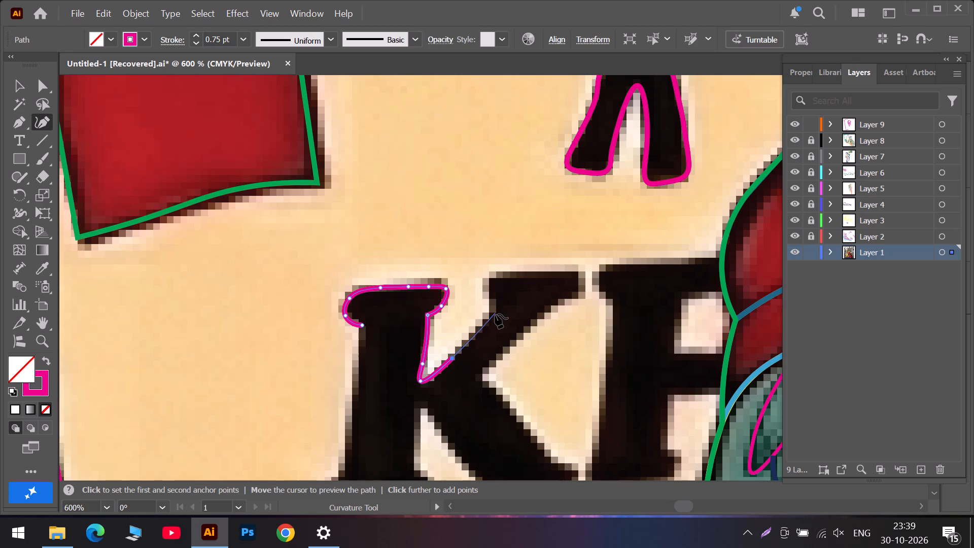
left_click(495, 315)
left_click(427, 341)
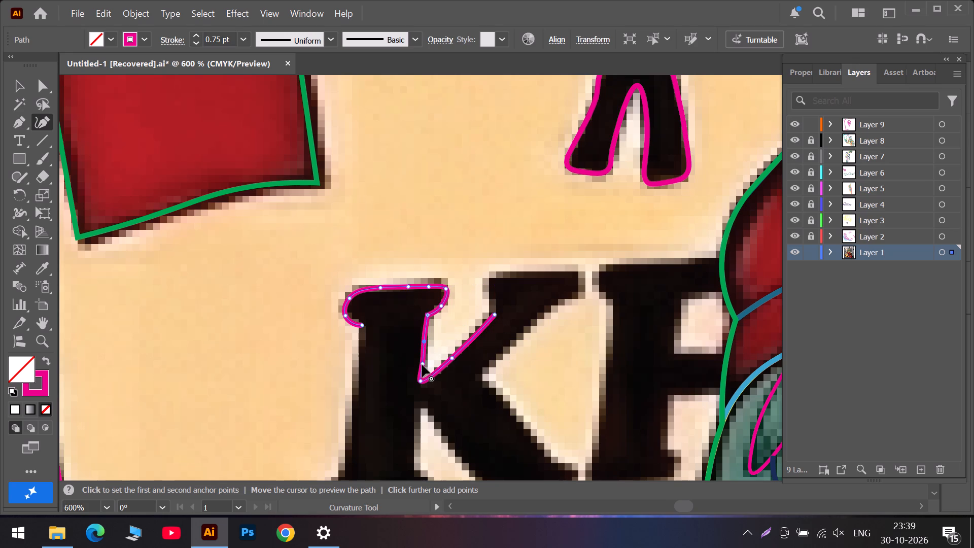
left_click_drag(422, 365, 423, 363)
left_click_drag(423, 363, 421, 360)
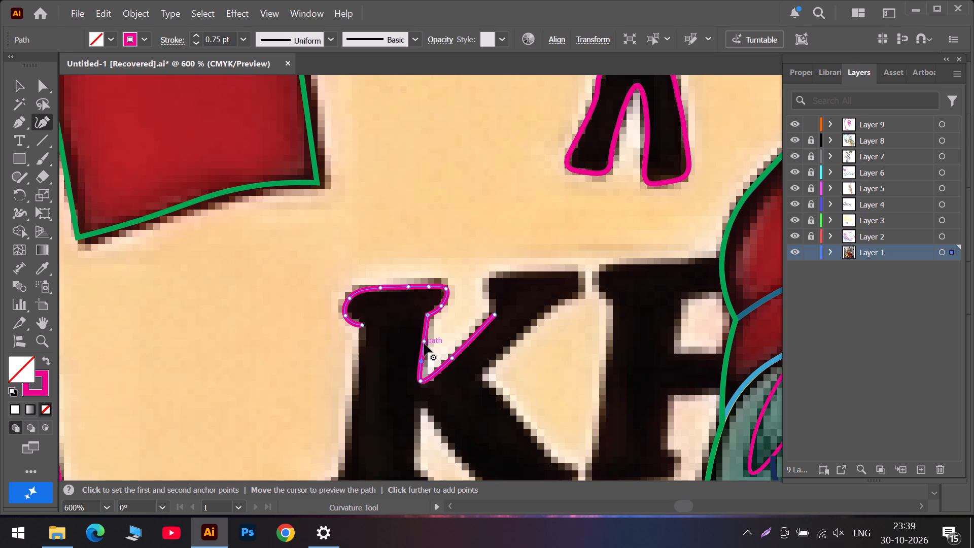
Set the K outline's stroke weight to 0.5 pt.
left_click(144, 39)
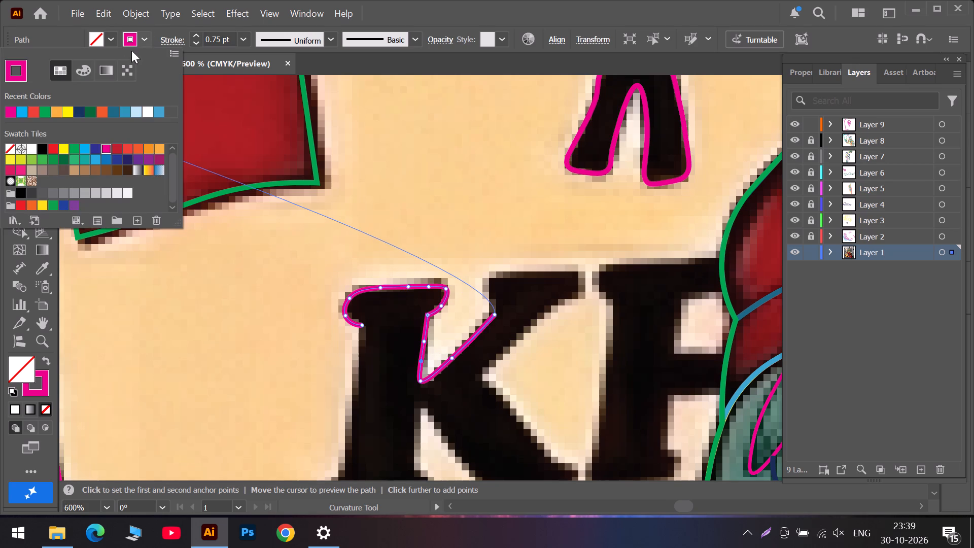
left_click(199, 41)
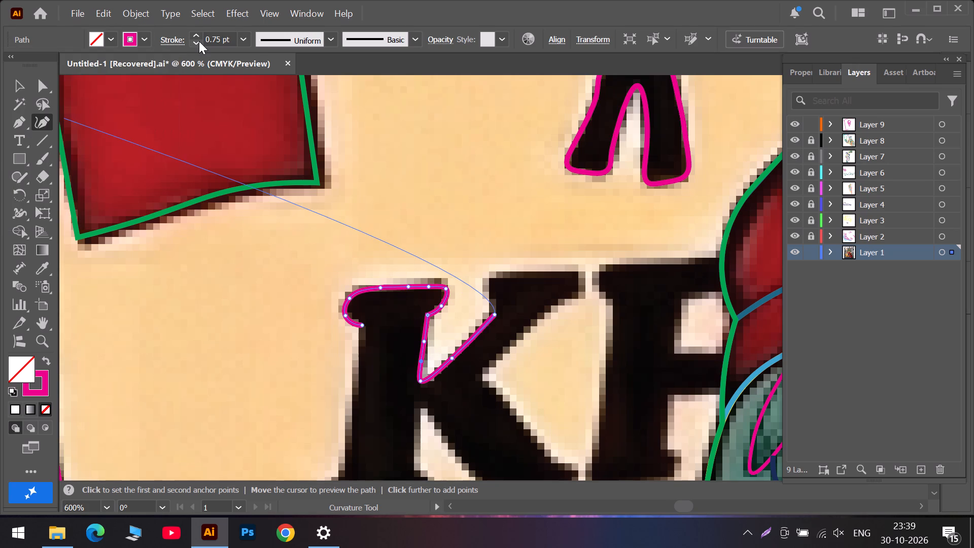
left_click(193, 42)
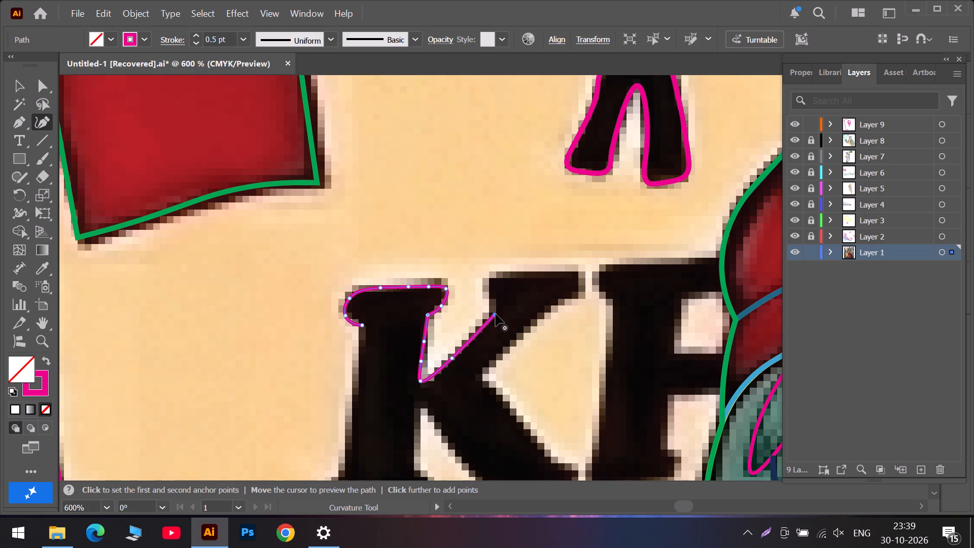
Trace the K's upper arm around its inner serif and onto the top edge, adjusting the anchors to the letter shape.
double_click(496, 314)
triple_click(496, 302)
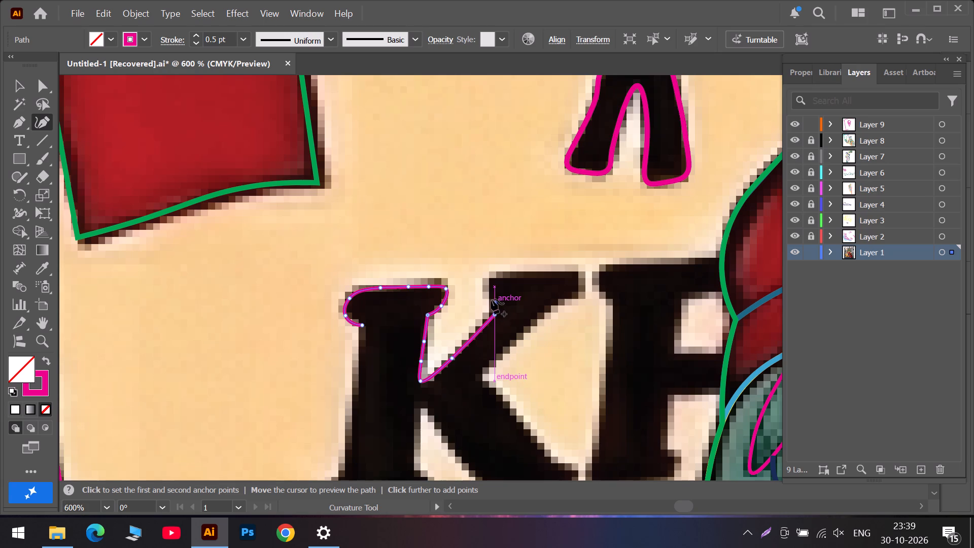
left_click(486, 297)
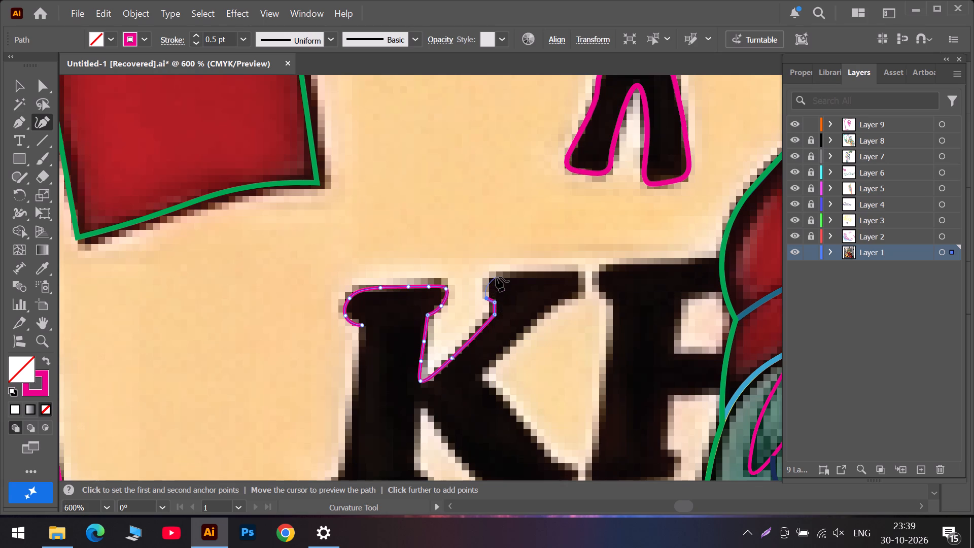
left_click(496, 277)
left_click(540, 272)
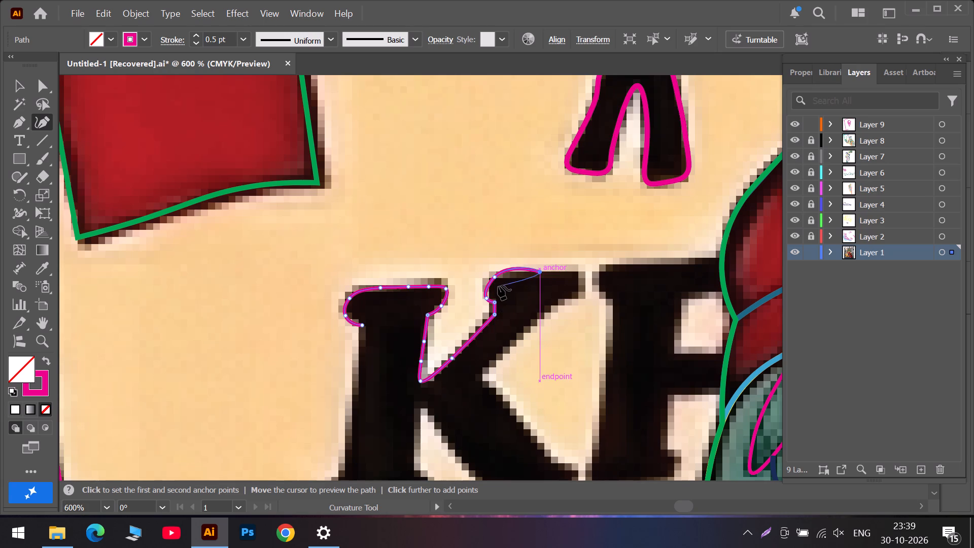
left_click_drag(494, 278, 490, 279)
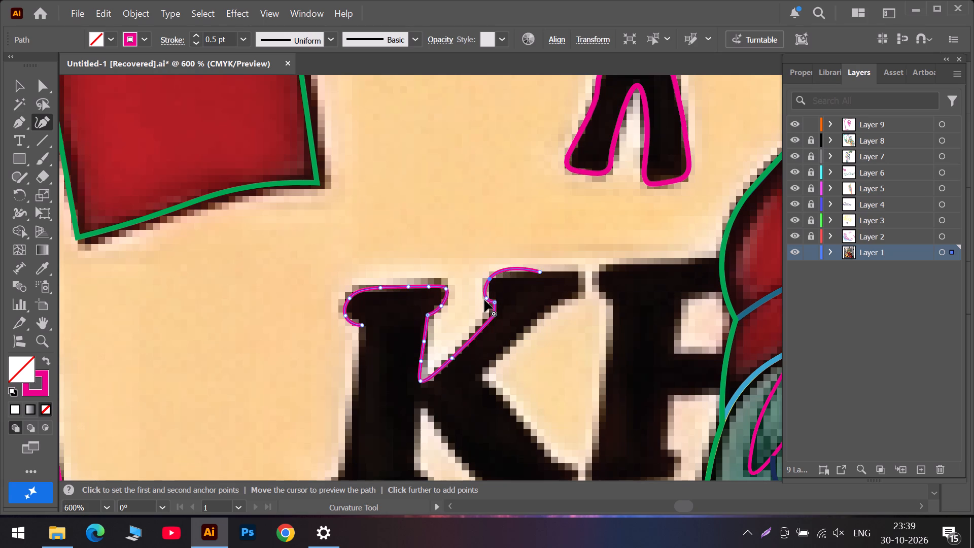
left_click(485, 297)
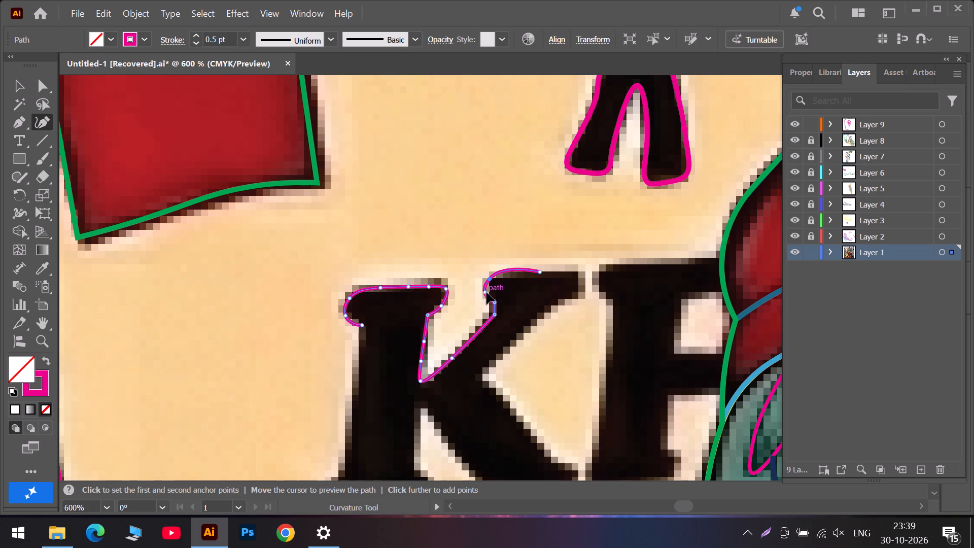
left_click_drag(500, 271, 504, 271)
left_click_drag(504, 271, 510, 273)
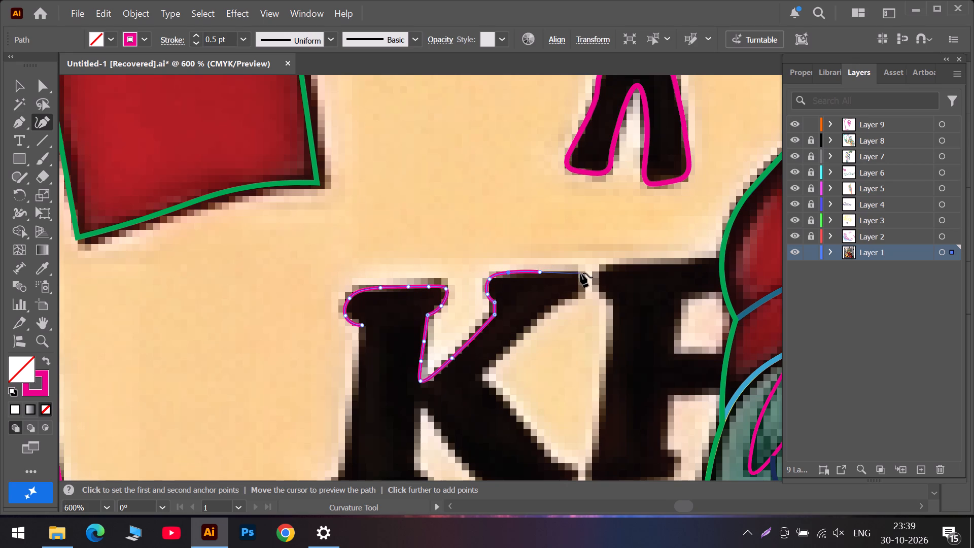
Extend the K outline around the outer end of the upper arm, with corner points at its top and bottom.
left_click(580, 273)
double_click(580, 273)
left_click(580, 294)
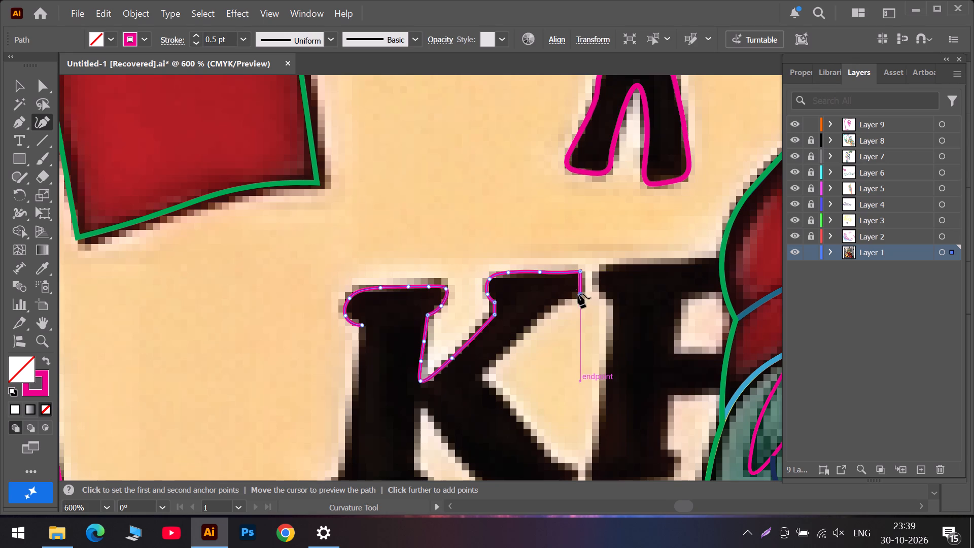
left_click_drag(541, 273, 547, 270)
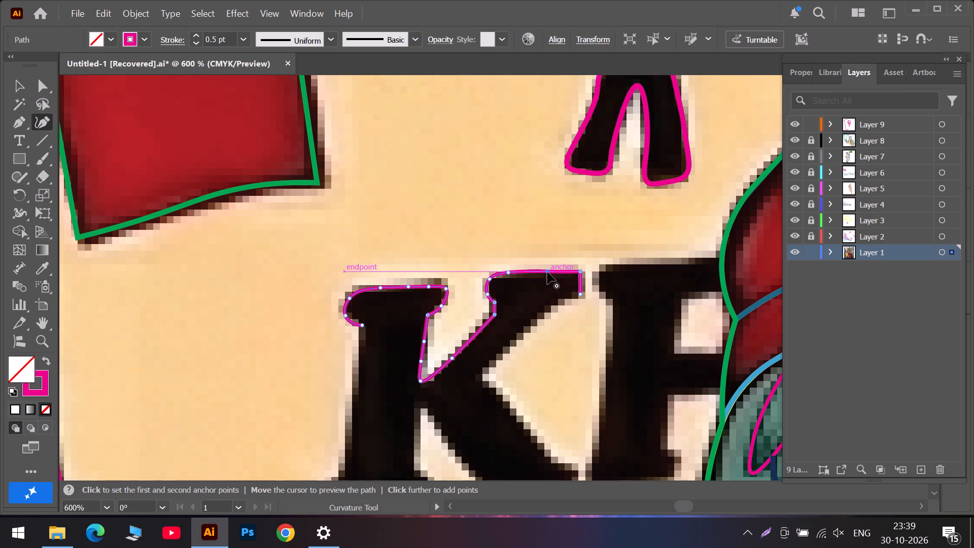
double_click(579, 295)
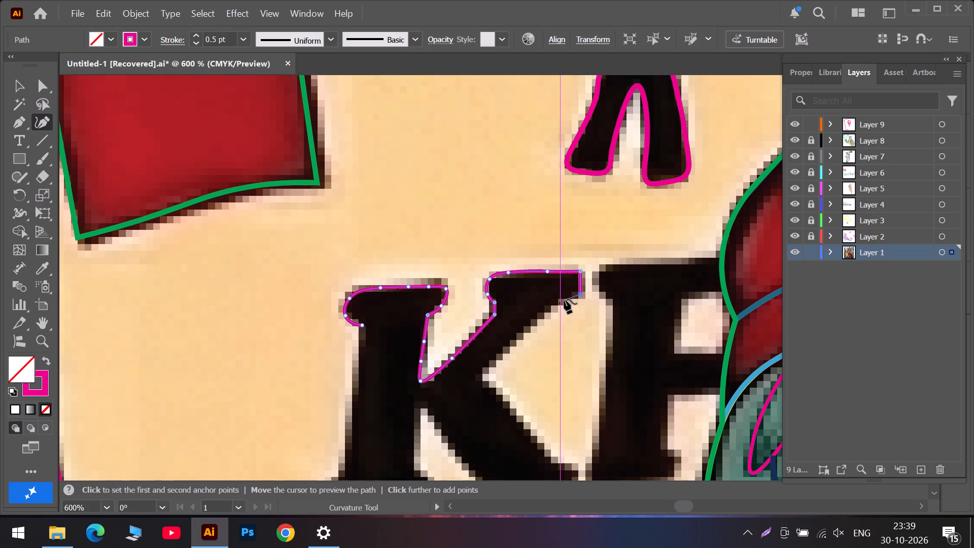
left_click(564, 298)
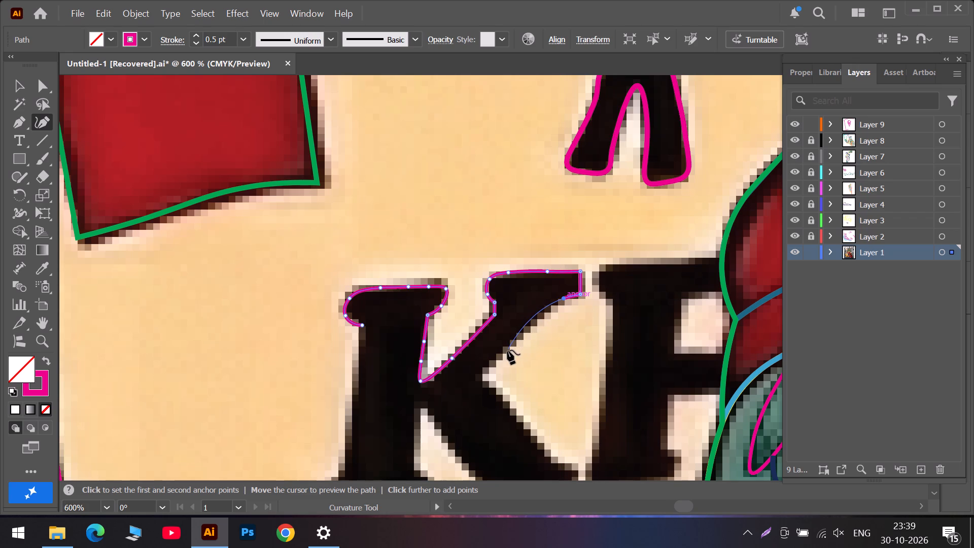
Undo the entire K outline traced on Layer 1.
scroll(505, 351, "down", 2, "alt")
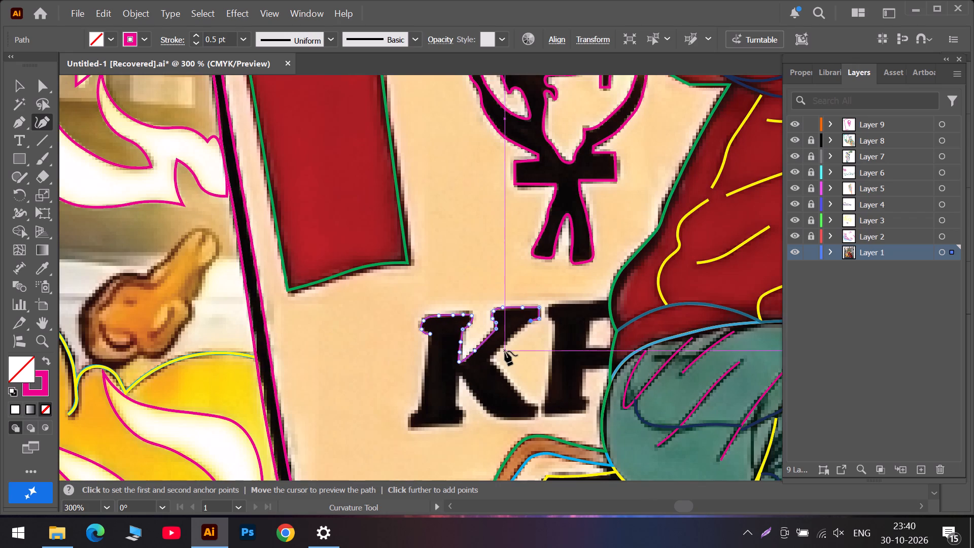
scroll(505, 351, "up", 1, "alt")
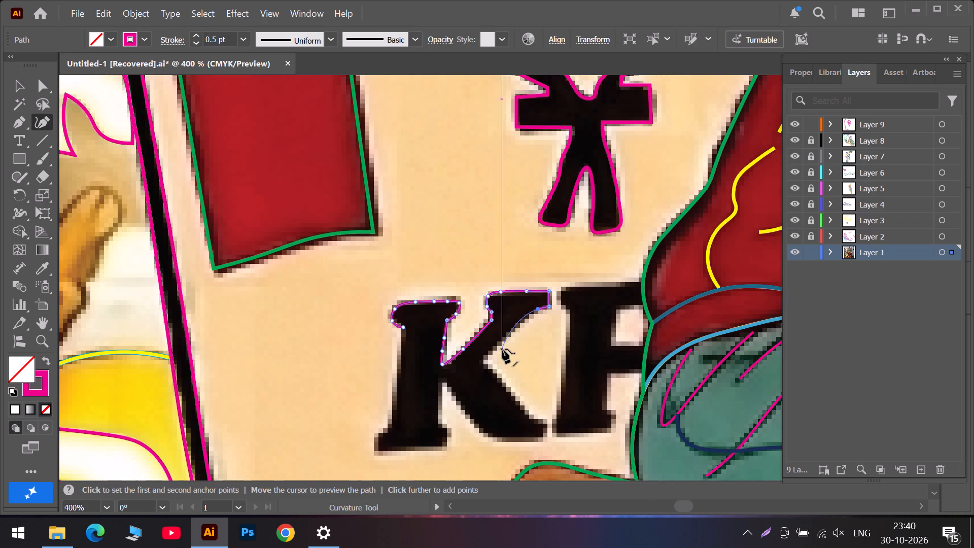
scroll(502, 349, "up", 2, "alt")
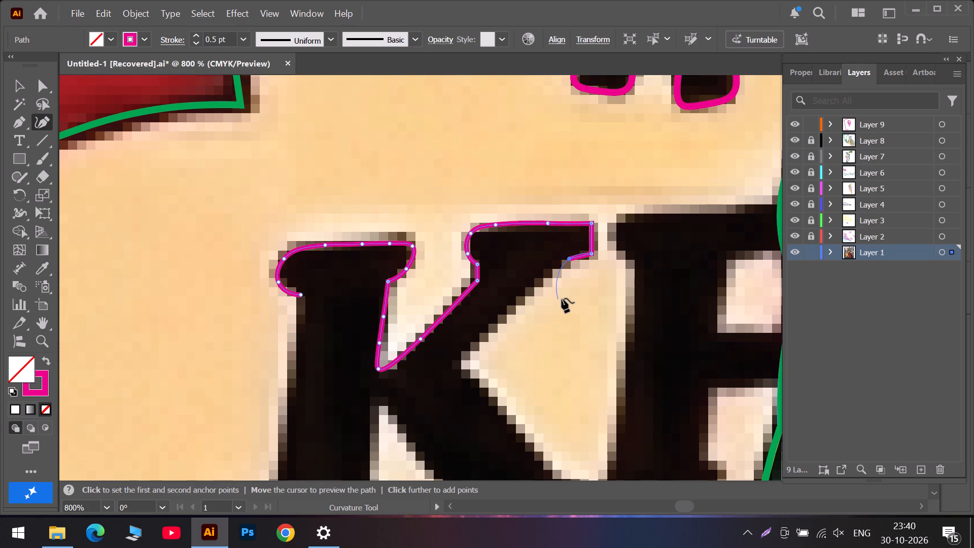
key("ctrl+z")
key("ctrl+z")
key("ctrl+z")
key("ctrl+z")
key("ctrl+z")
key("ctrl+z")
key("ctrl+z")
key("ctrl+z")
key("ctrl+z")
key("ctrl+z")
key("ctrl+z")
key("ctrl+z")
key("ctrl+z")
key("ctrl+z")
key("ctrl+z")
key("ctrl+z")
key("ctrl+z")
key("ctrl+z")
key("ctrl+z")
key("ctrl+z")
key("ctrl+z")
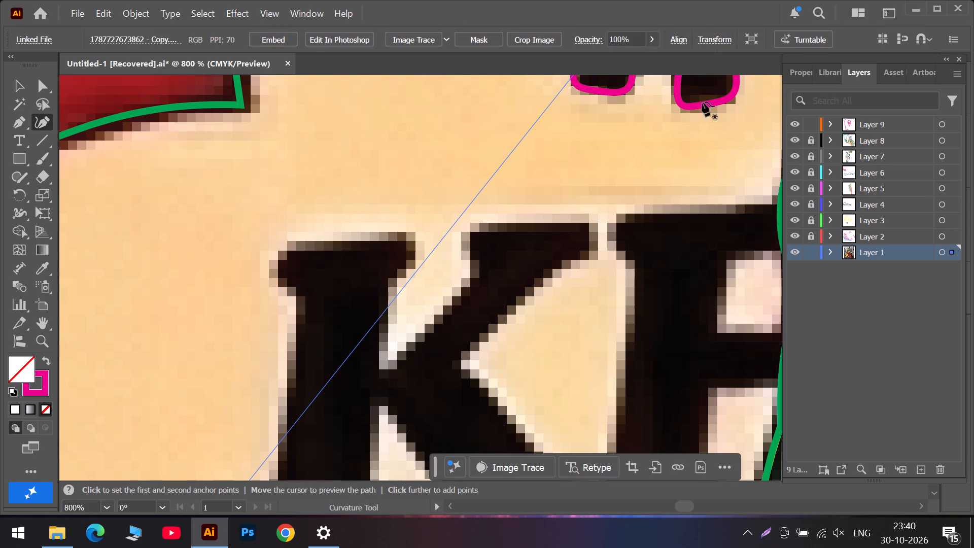
Make Layer 9 the active layer and lock Layer 1, which holds the reference image.
left_click(862, 127)
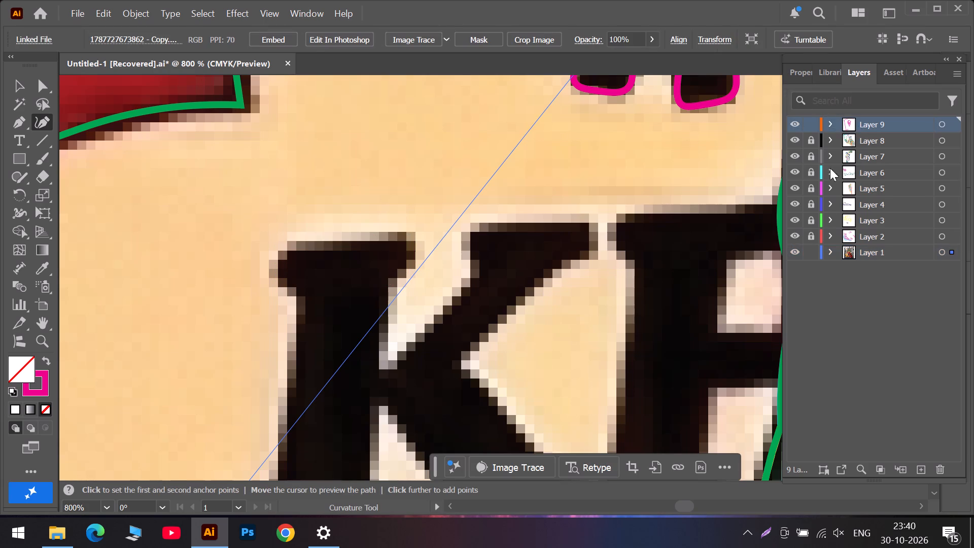
left_click(811, 256)
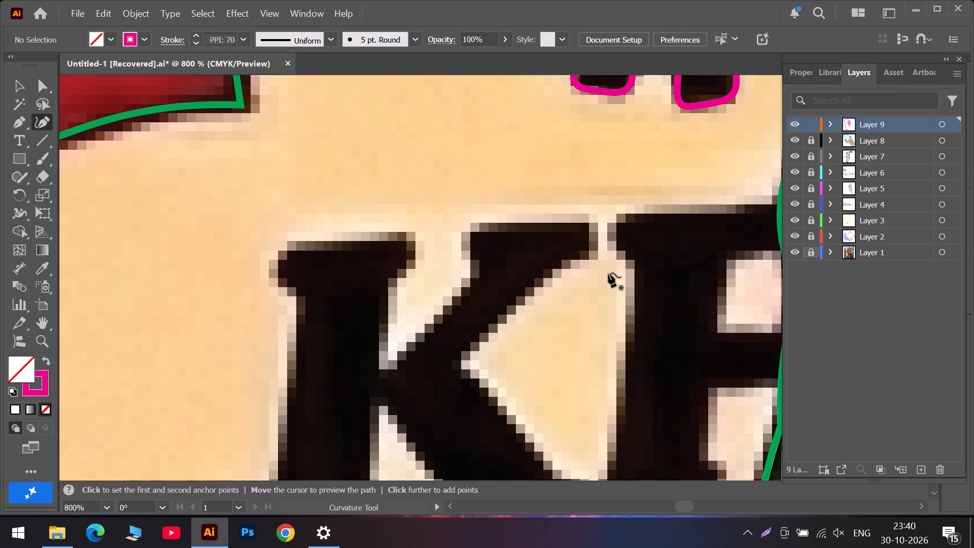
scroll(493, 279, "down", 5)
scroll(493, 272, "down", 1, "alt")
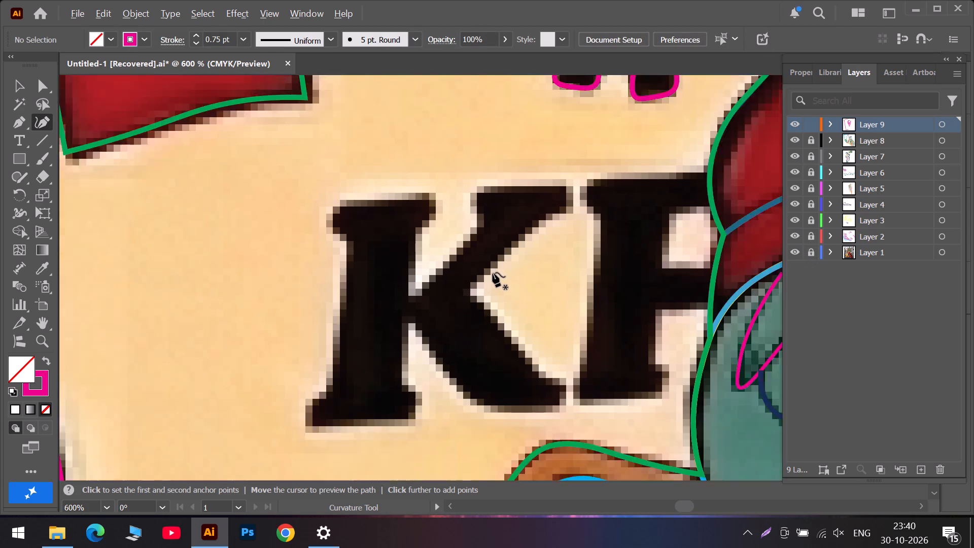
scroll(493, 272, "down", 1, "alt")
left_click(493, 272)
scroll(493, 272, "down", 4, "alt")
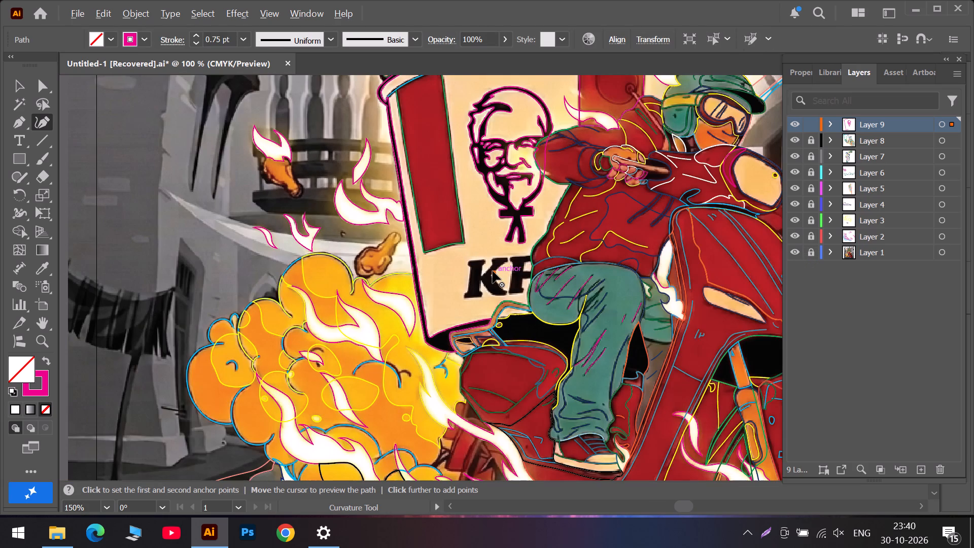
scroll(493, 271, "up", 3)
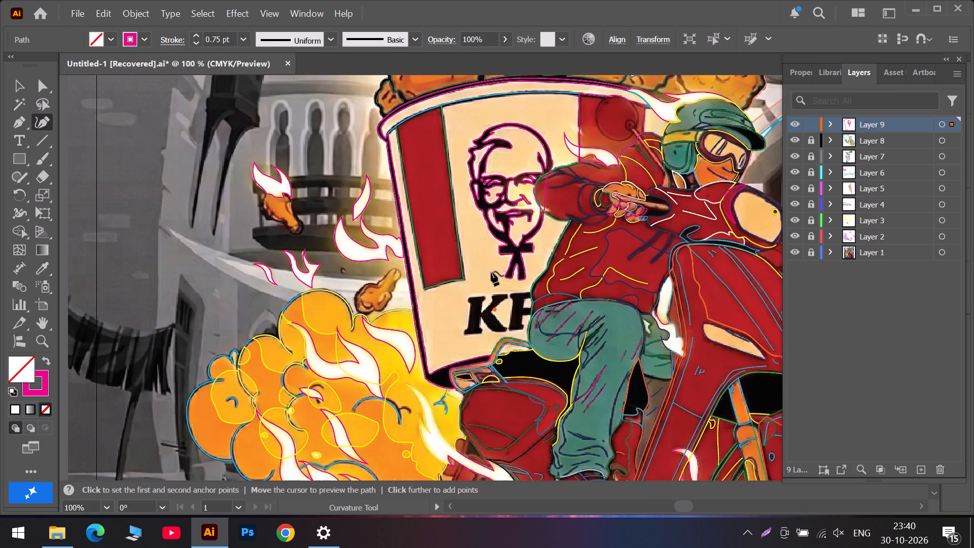
Delete the stray anchor point on the K lettering on Layer 9.
left_click(493, 308)
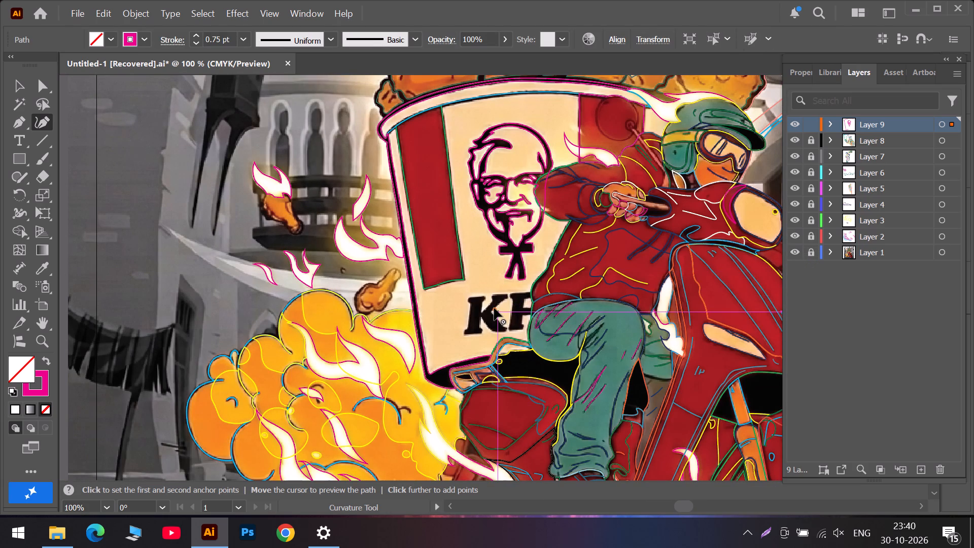
key("Delete")
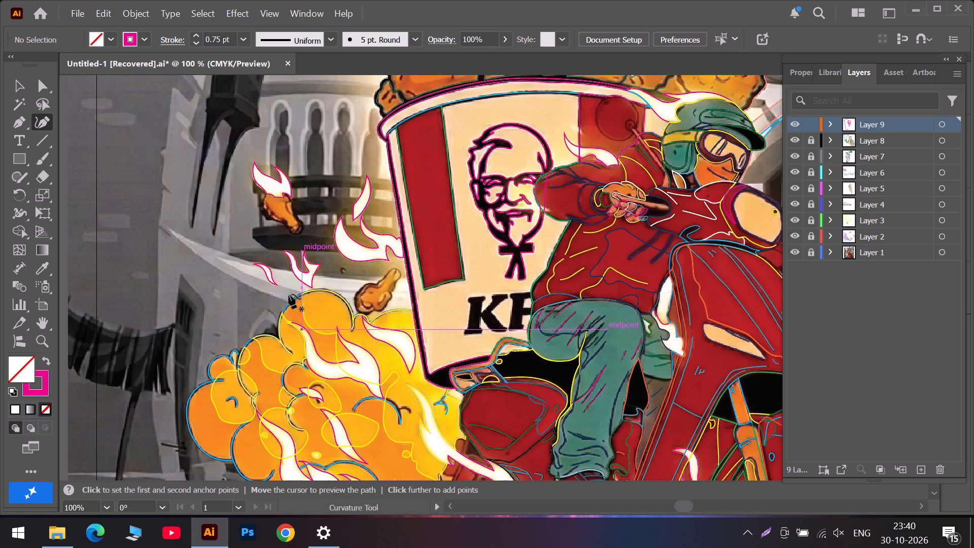
Create a new layer above Layer 9 and lock Layer 9.
scroll(240, 248, "up", 5)
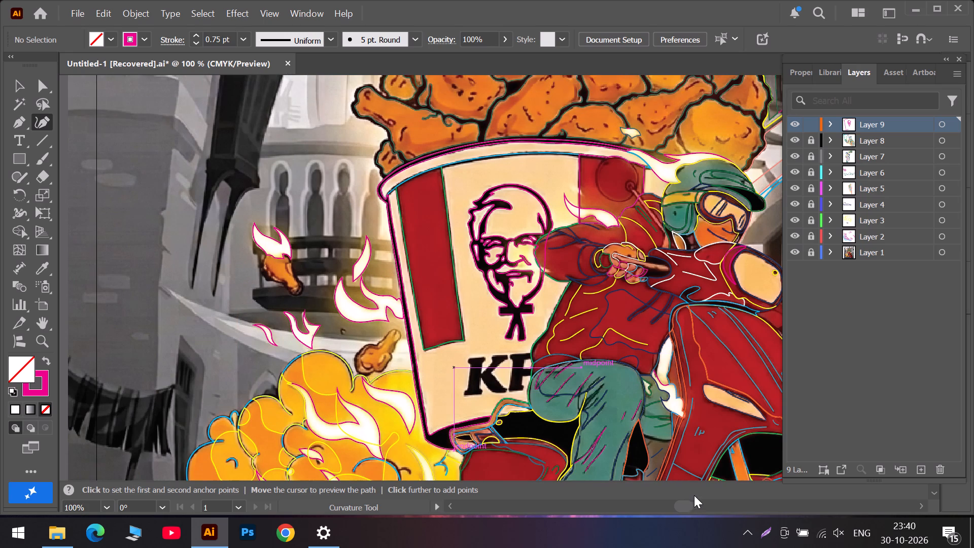
left_click(663, 505)
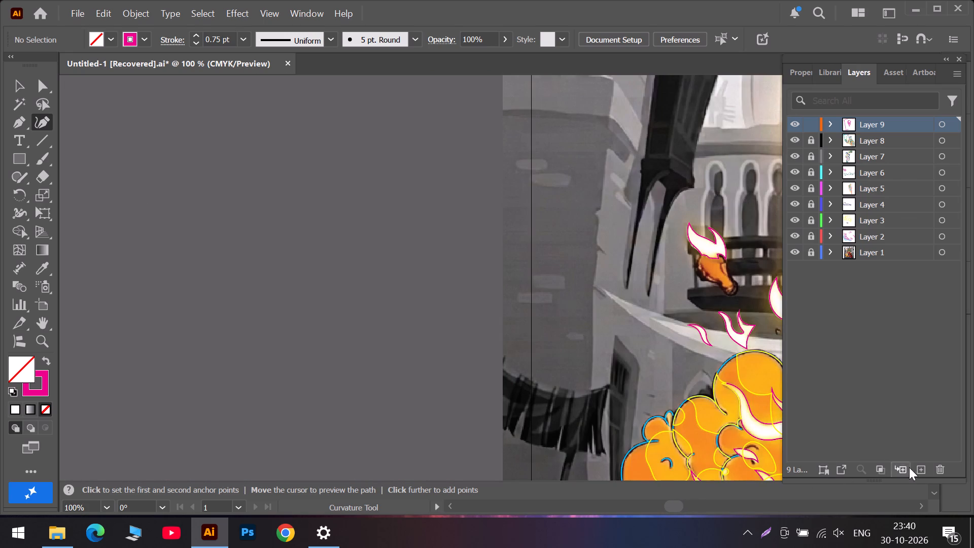
left_click(917, 468)
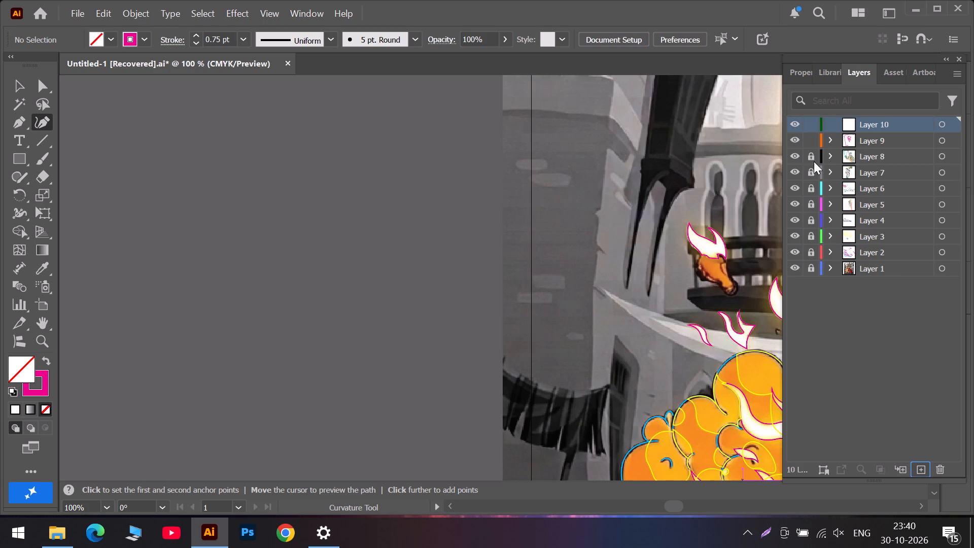
left_click(813, 143)
Trace the upper of the two adjacent pale stone patches on the grey wall as a closed curved path on the new layer.
scroll(538, 169, "up", 4)
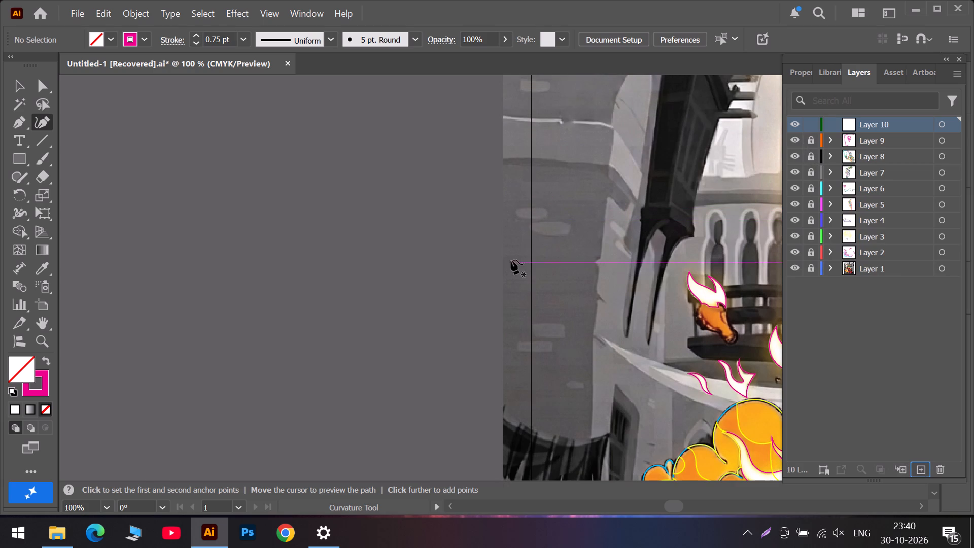
scroll(518, 253, "up", 4, "alt")
scroll(537, 231, "down", 2, "alt")
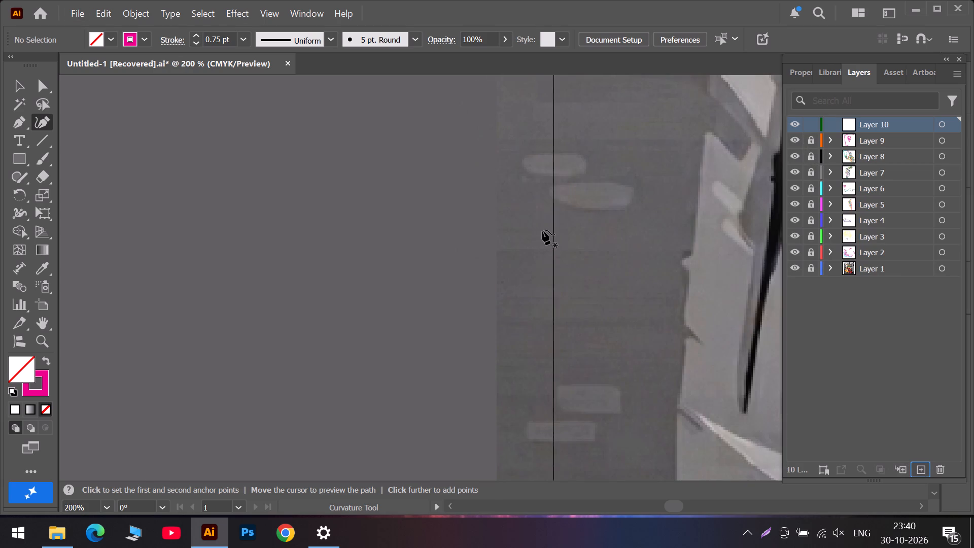
scroll(549, 228, "down", 1, "alt")
scroll(552, 224, "up", 9)
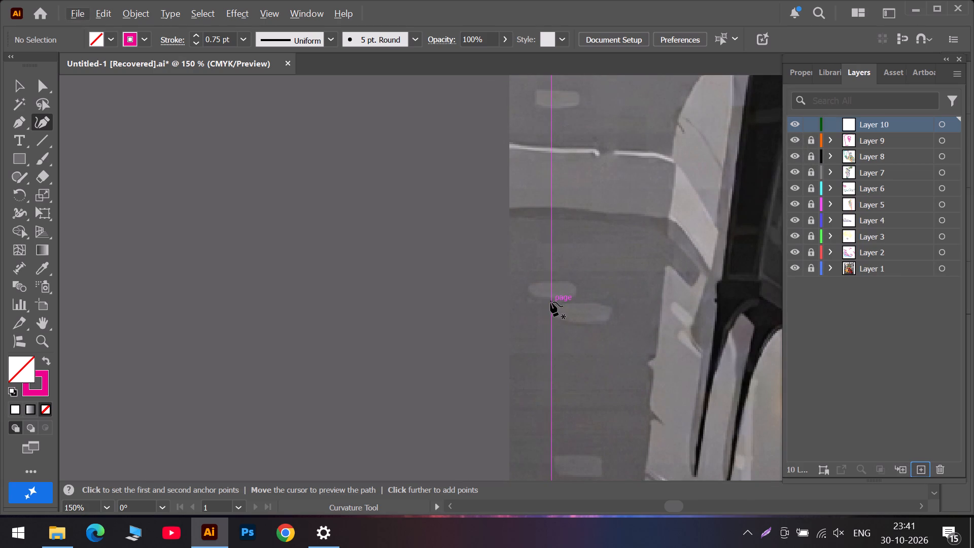
scroll(550, 302, "up", 3, "alt")
left_click(505, 255)
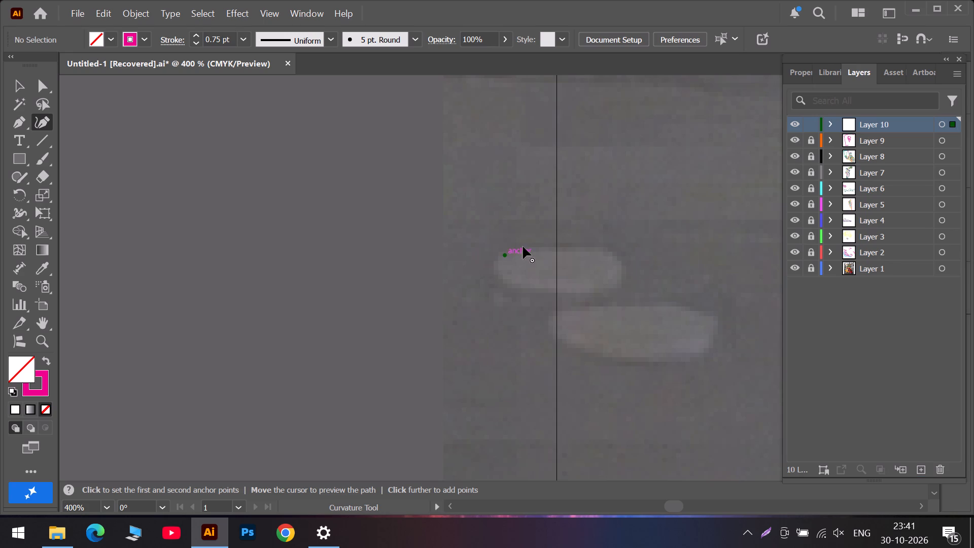
left_click(545, 251)
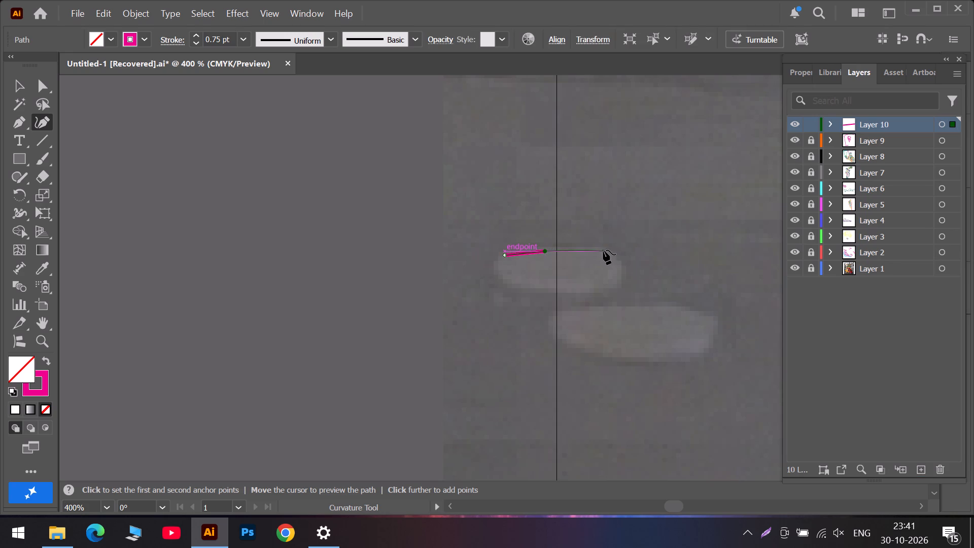
left_click(603, 250)
left_click(624, 265)
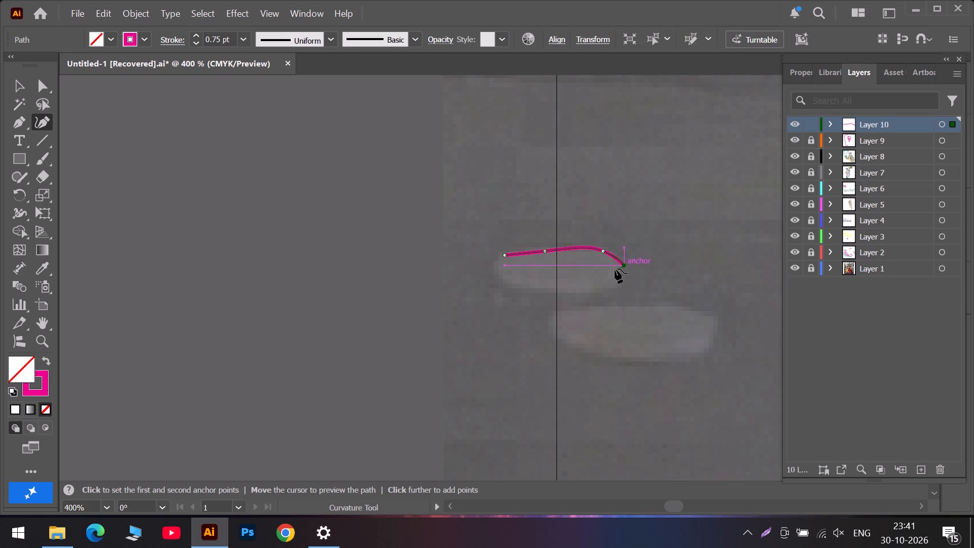
left_click(597, 291)
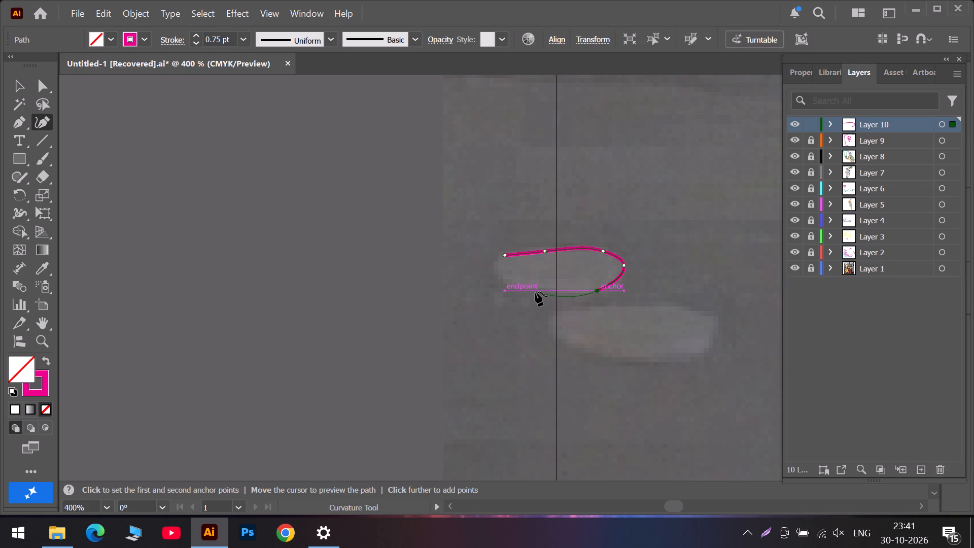
left_click(497, 281)
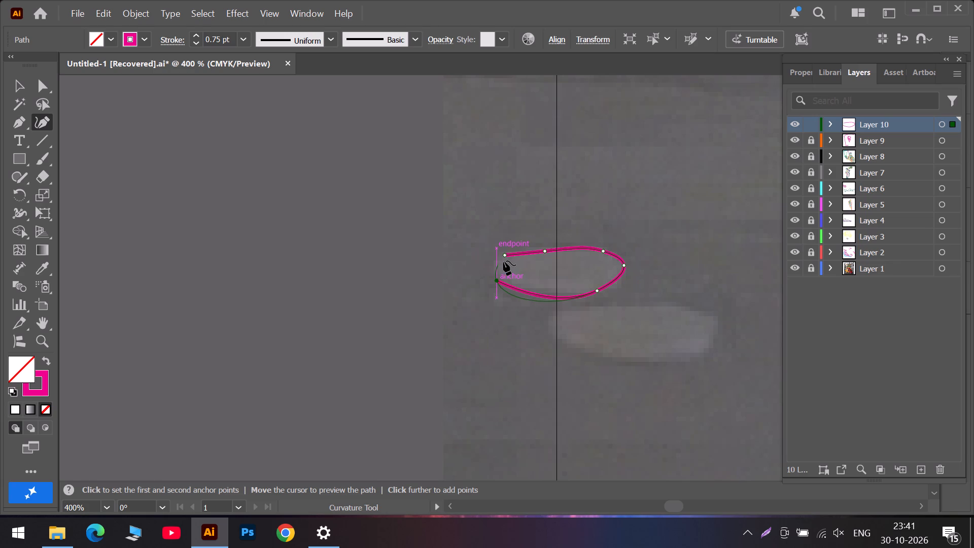
left_click(504, 253)
Refine the upper stone outline by adding an anchor on its lower edge and shifting the end anchors to match the patch.
left_click_drag(504, 253, 500, 255)
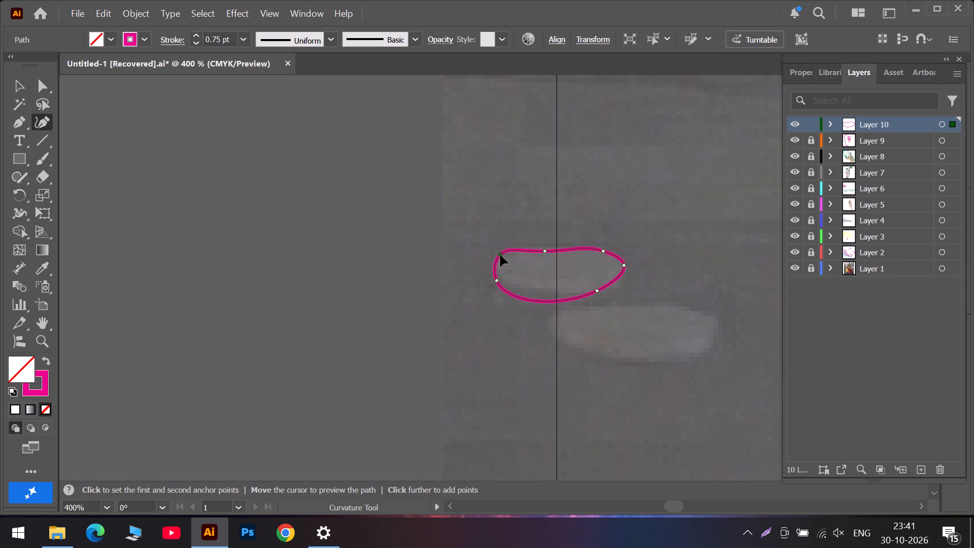
left_click_drag(500, 255, 500, 259)
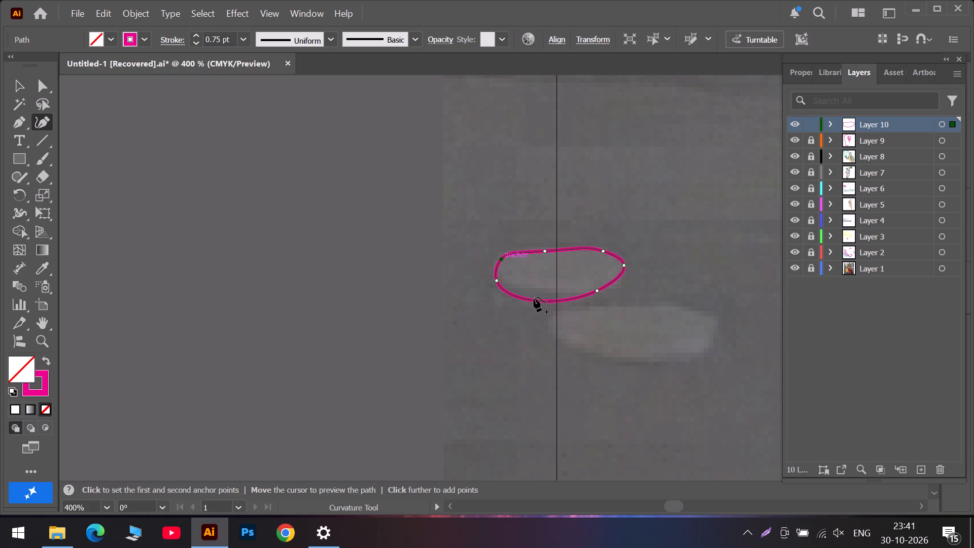
left_click_drag(535, 298, 564, 293)
left_click_drag(598, 291, 608, 289)
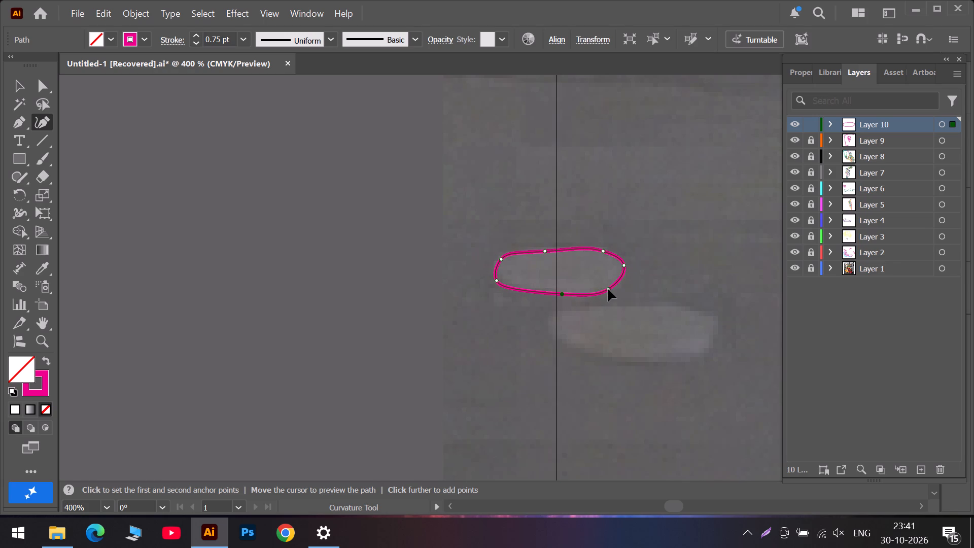
left_click_drag(608, 289, 613, 287)
left_click(604, 252)
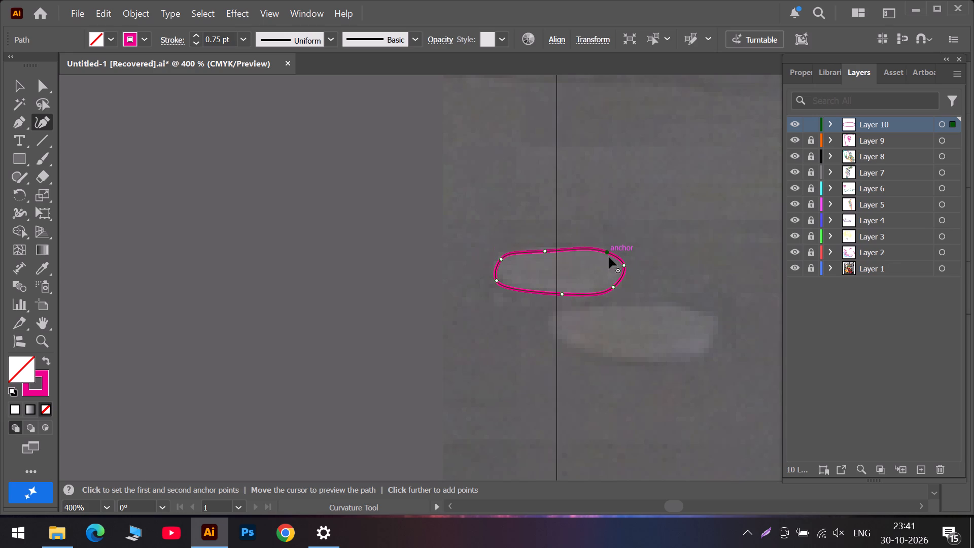
left_click_drag(624, 264, 623, 270)
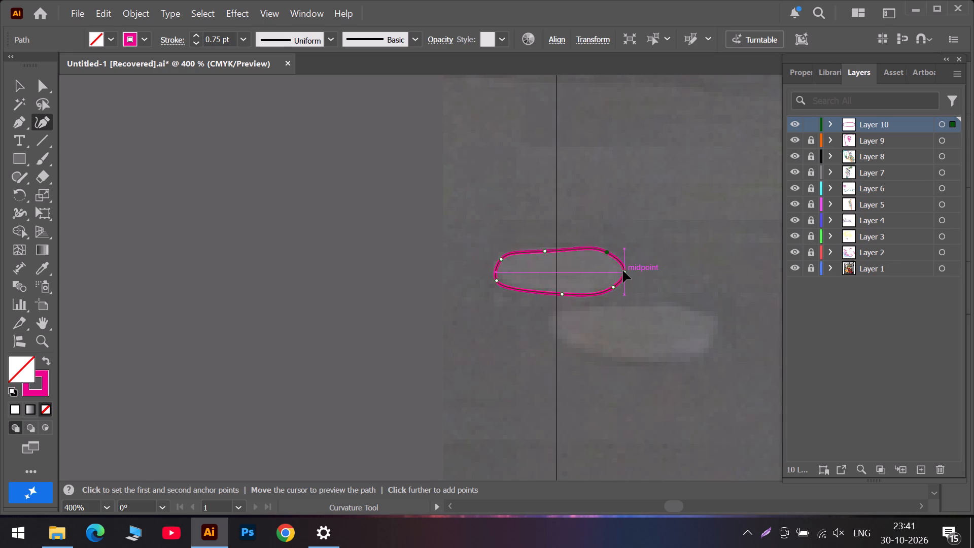
left_click_drag(623, 270, 620, 271)
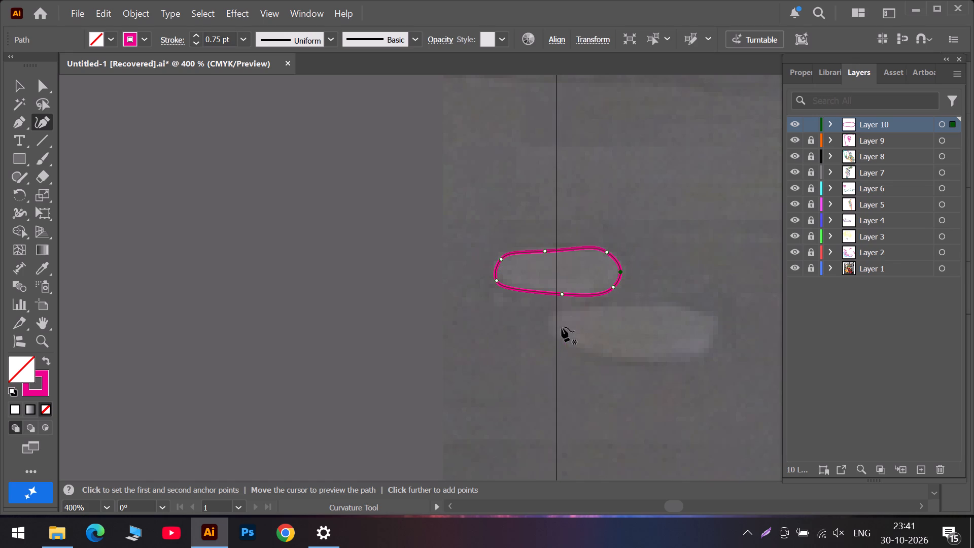
Trace the lower adjacent pale stone patch as a closed curved path with the Curvature tool.
left_click(553, 316)
left_click(580, 307)
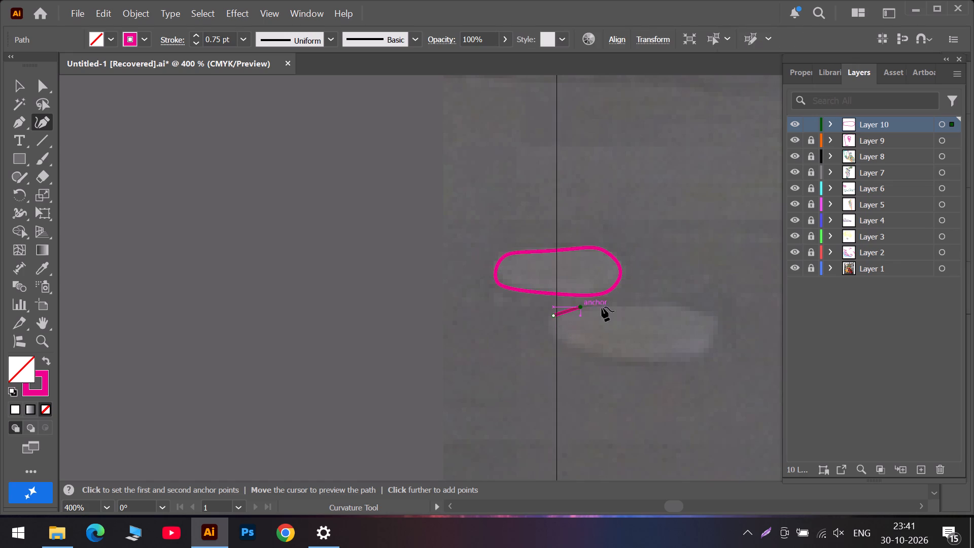
left_click(646, 306)
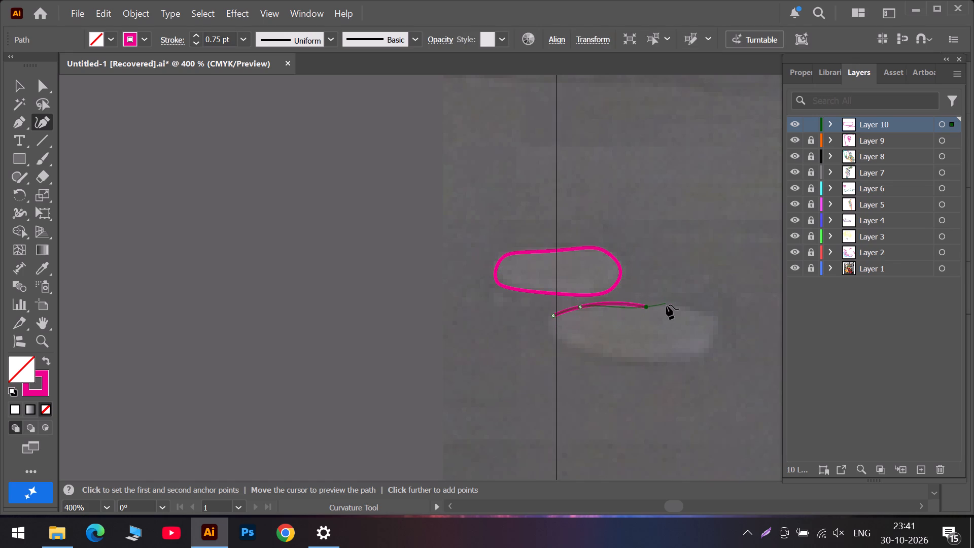
left_click_drag(667, 304, 675, 308)
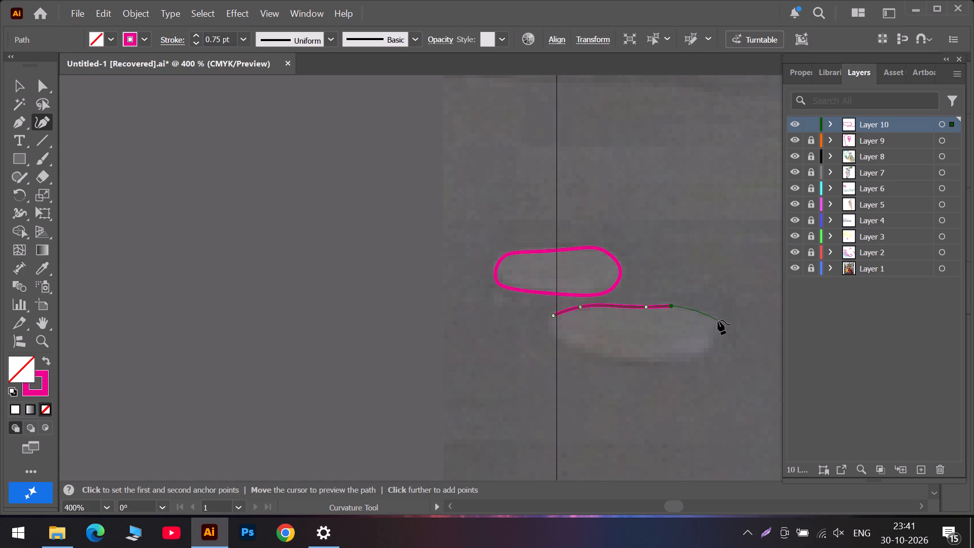
left_click(718, 320)
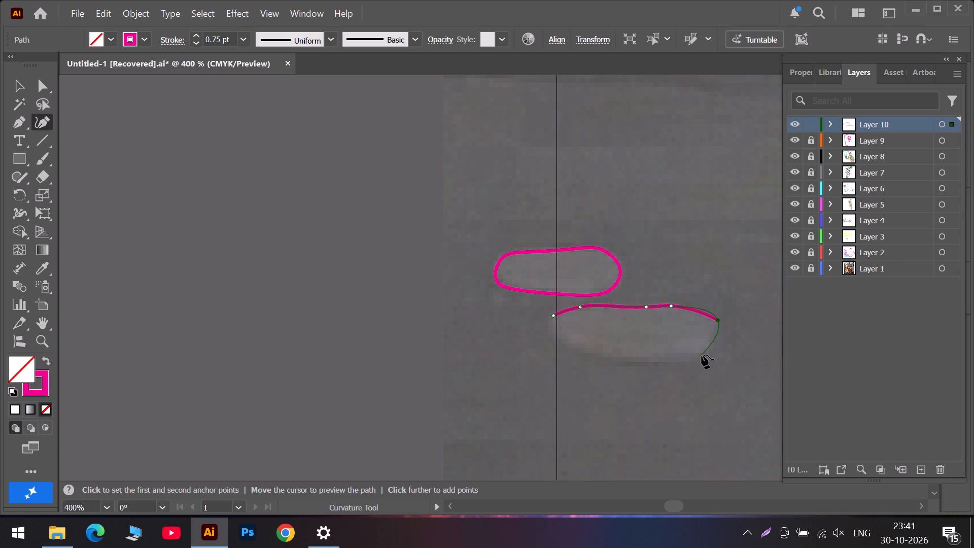
left_click(704, 354)
left_click(641, 362)
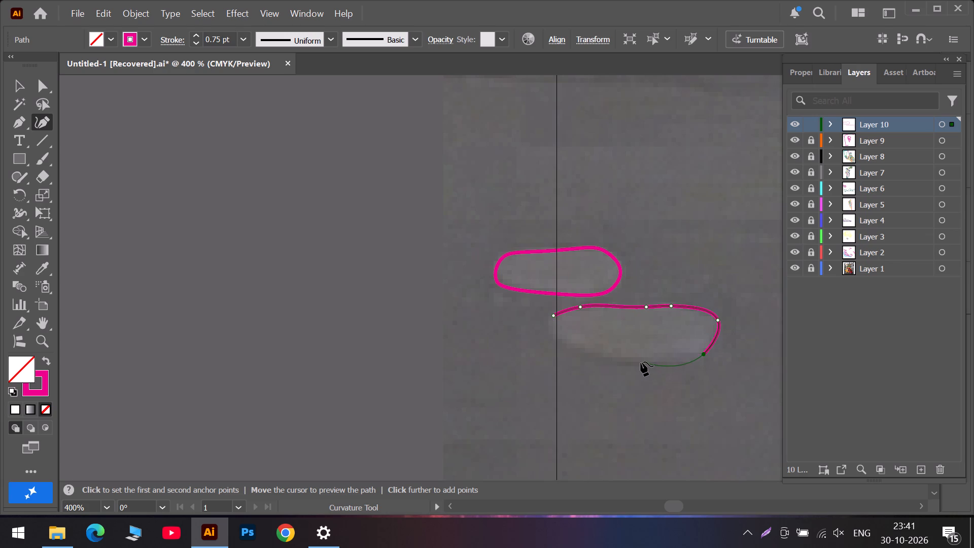
left_click(586, 356)
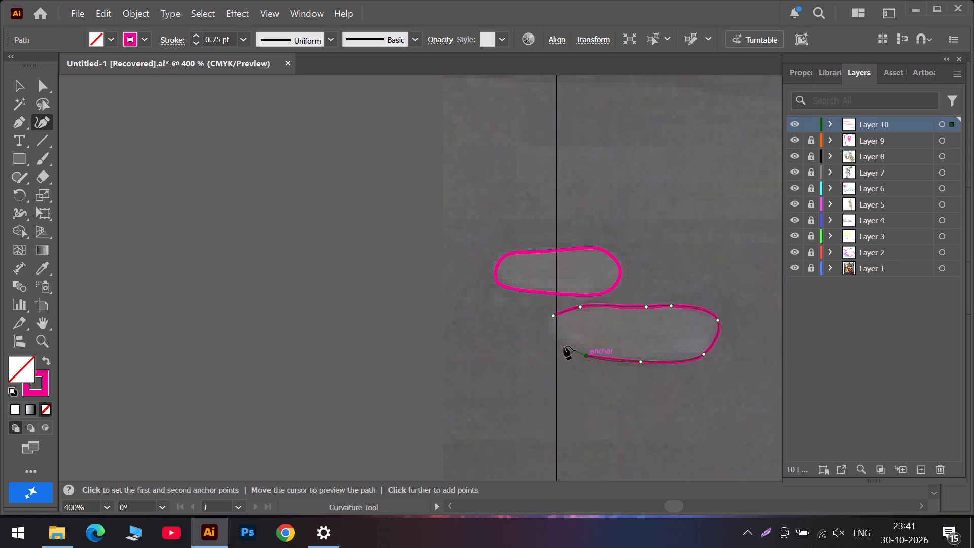
left_click(552, 328)
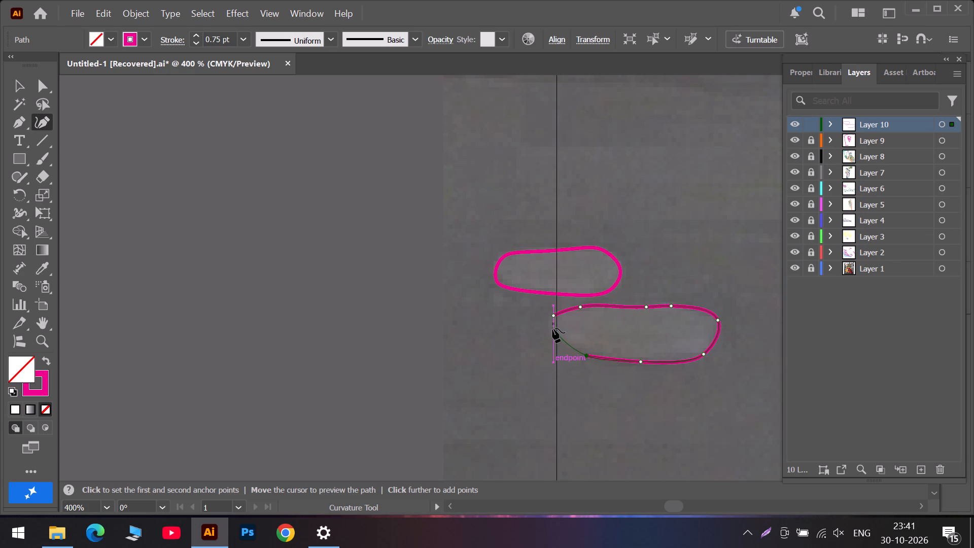
left_click(553, 314)
Adjust the lower stone outline's starting anchor and the middle anchor of its top edge to fit the patch.
left_click_drag(553, 314, 552, 317)
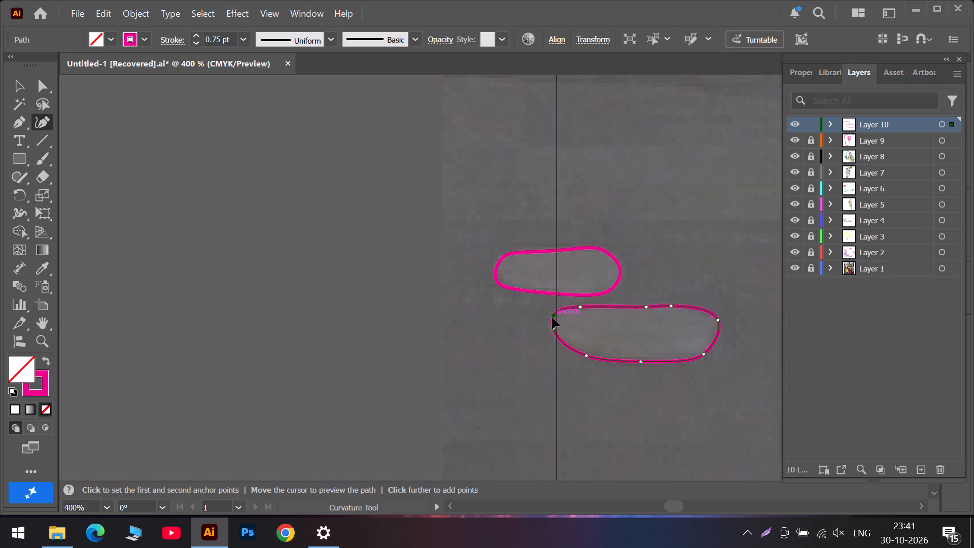
left_click_drag(552, 317, 552, 319)
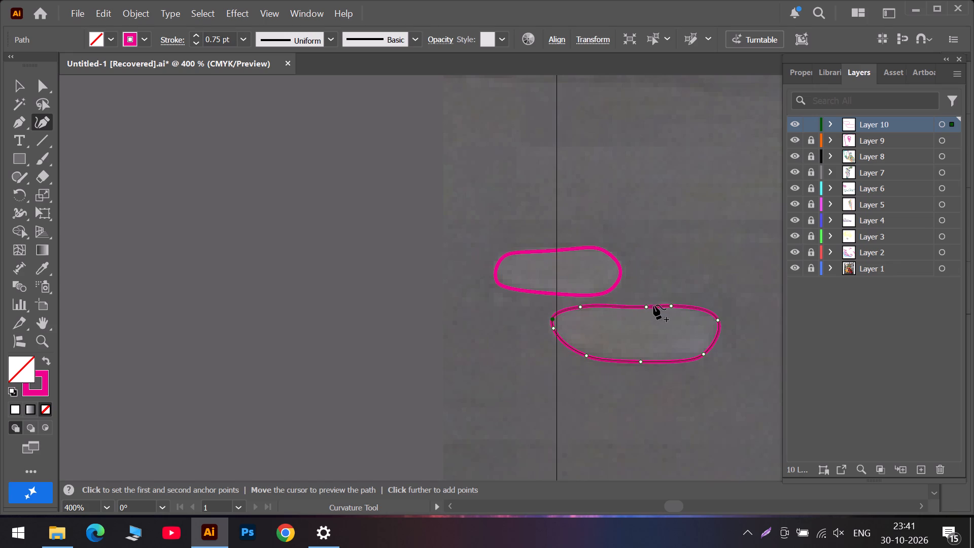
left_click_drag(646, 308, 637, 311)
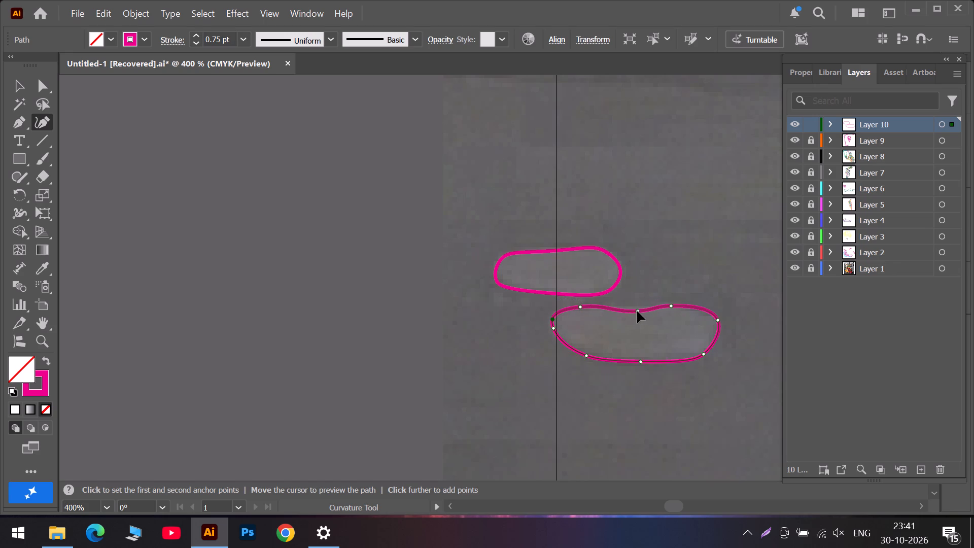
left_click_drag(637, 311, 629, 306)
Trace the lower edge of the white ledge line above the stones with the Curvature tool, from the image's outer border toward its hooked end.
scroll(606, 270, "up", 6)
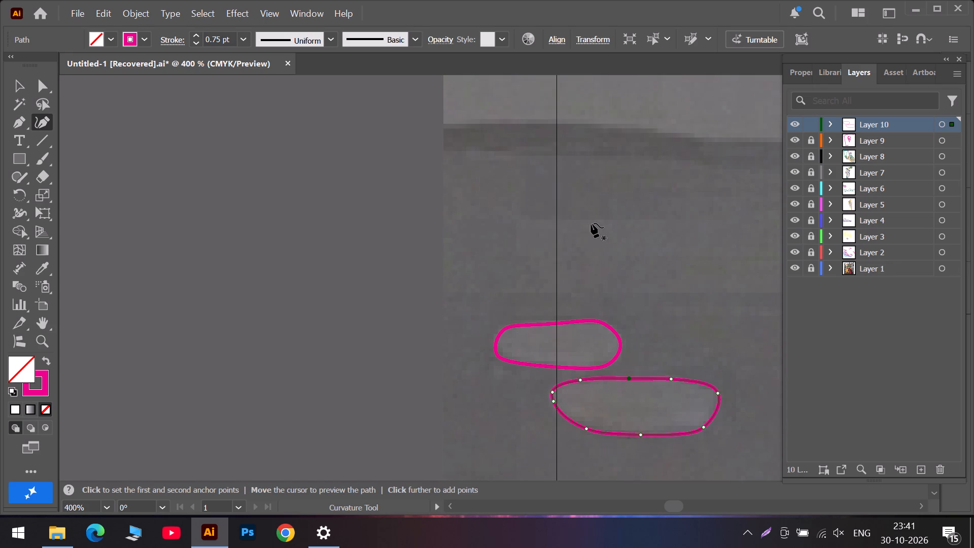
scroll(582, 215, "up", 6)
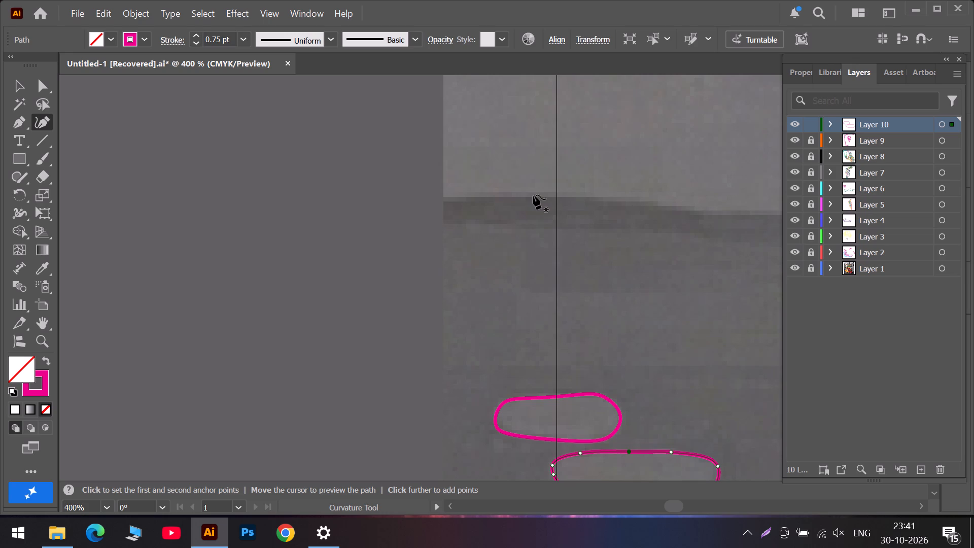
scroll(533, 195, "down", 2, "alt")
scroll(608, 236, "down", 2, "alt")
scroll(635, 241, "up", 1)
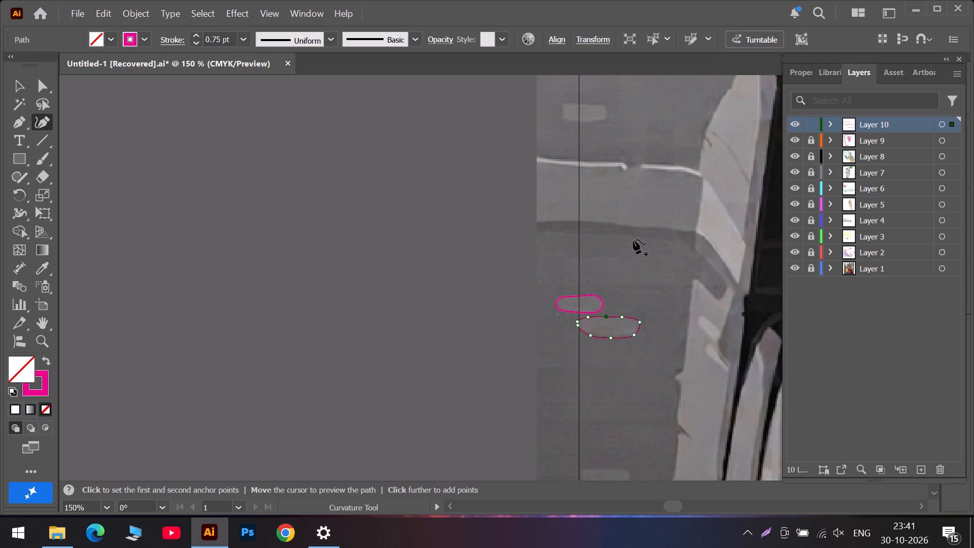
scroll(629, 238, "up", 1, "alt")
scroll(535, 176, "up", 4)
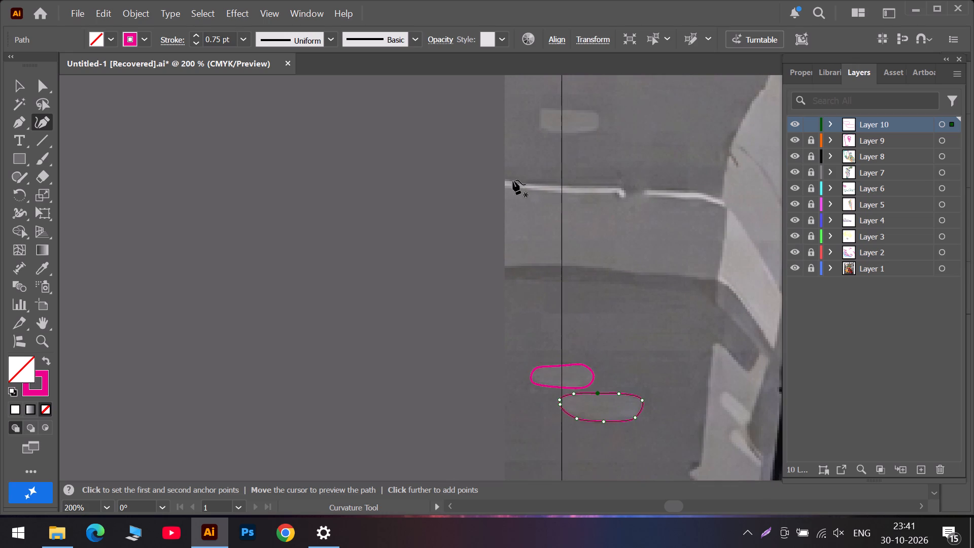
left_click(504, 187)
left_click(526, 188)
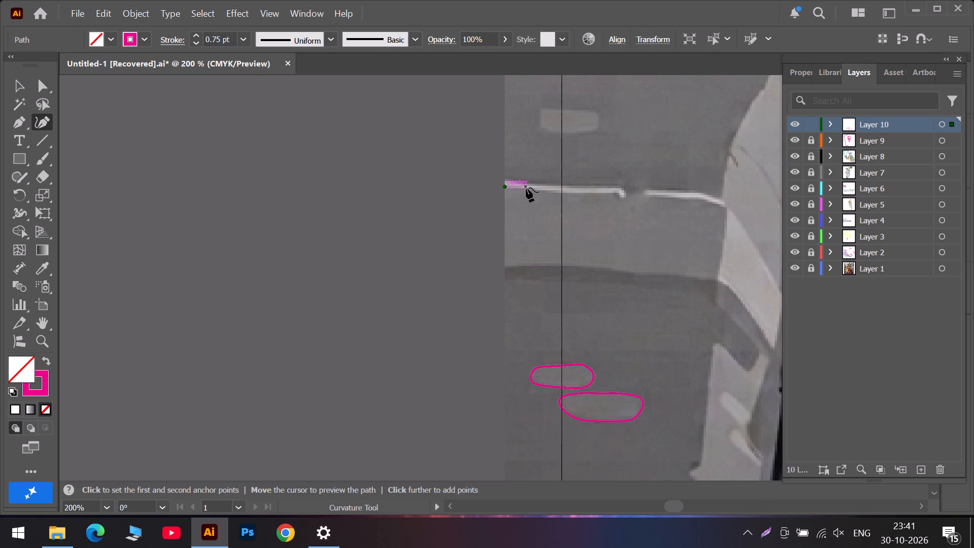
left_click(578, 189)
left_click_drag(524, 188, 526, 188)
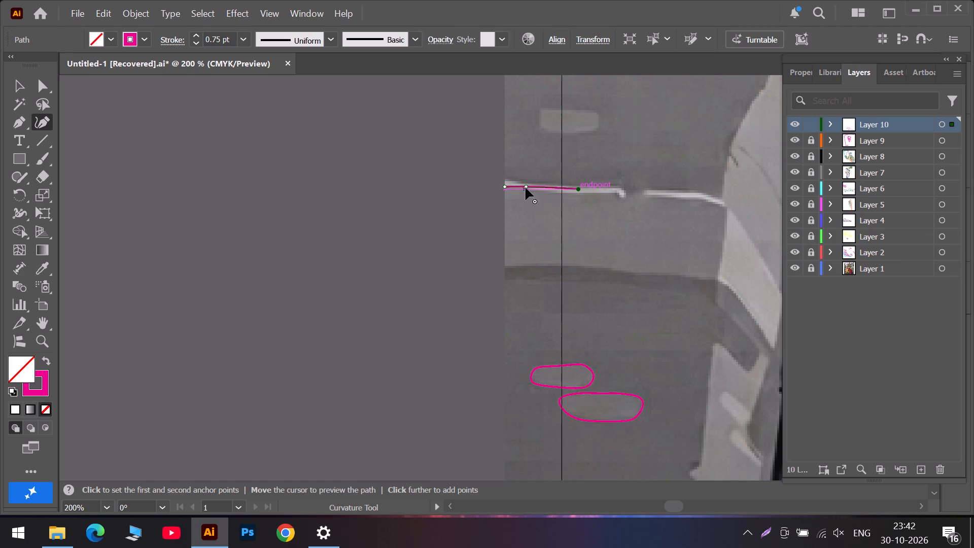
left_click_drag(526, 188, 536, 190)
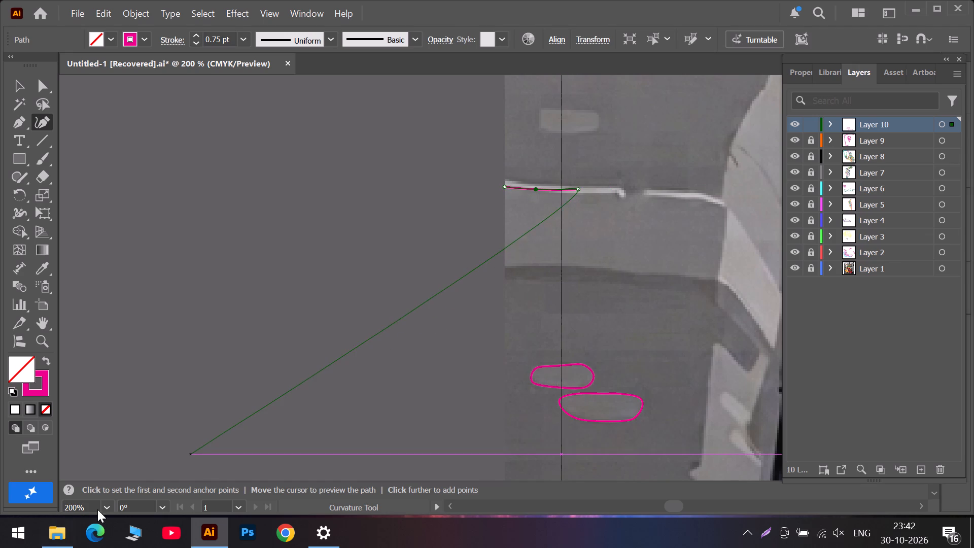
left_click(615, 192)
Lower the path's last two anchors onto the ledge line's bottom edge and extend the path to the hooked tip.
left_click(578, 189)
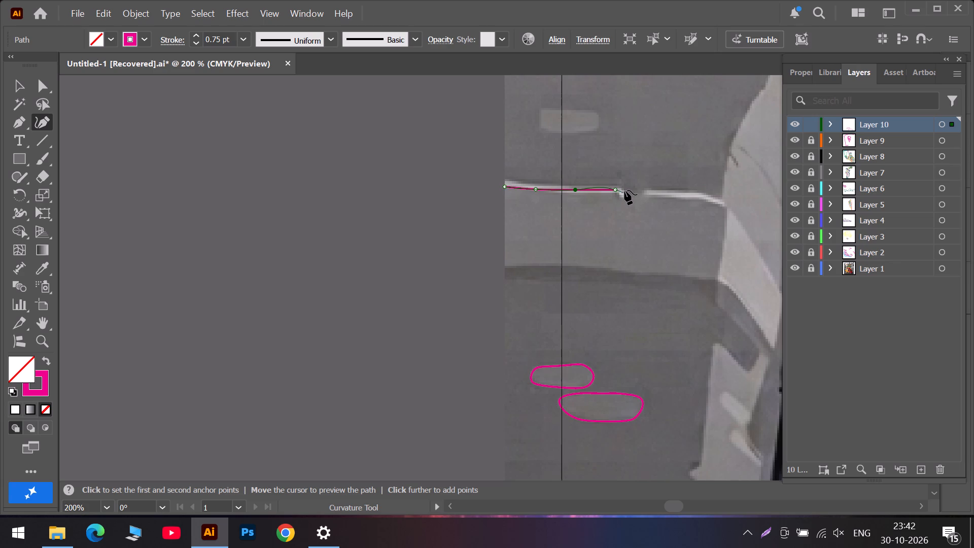
left_click_drag(614, 190, 614, 190)
left_click_drag(614, 190, 610, 193)
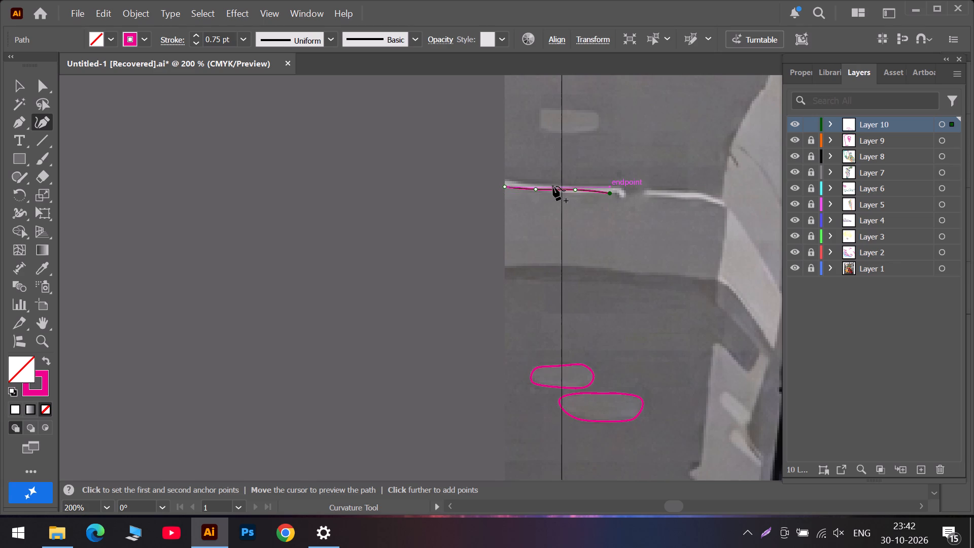
left_click(575, 189)
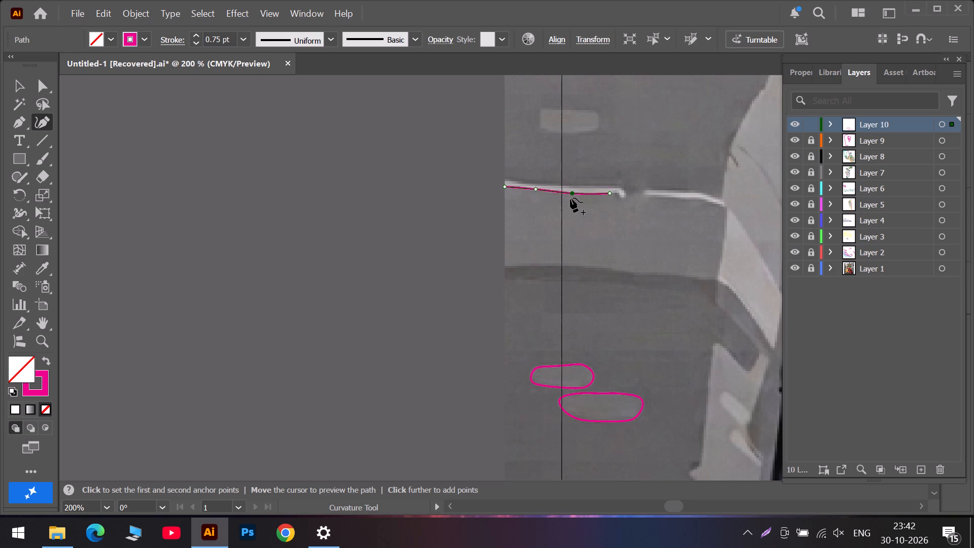
left_click(619, 194)
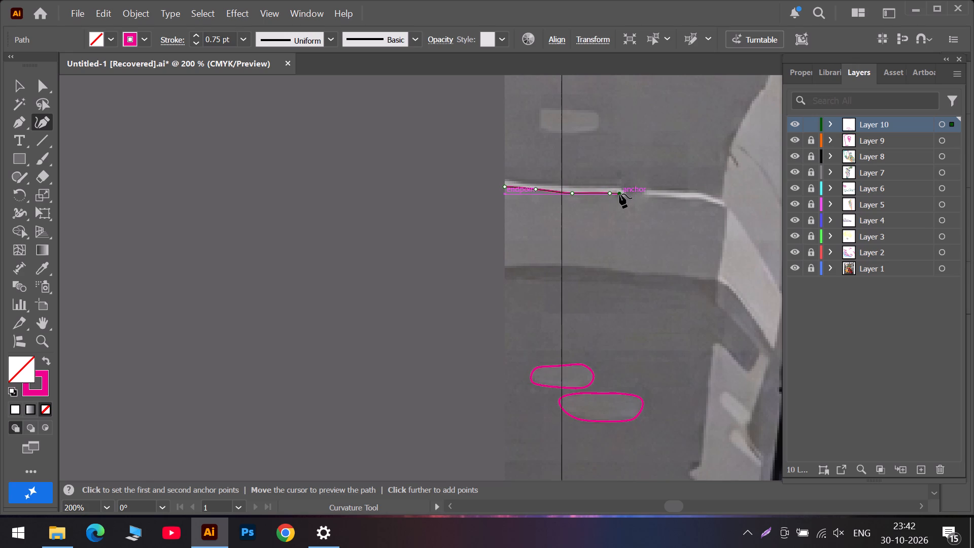
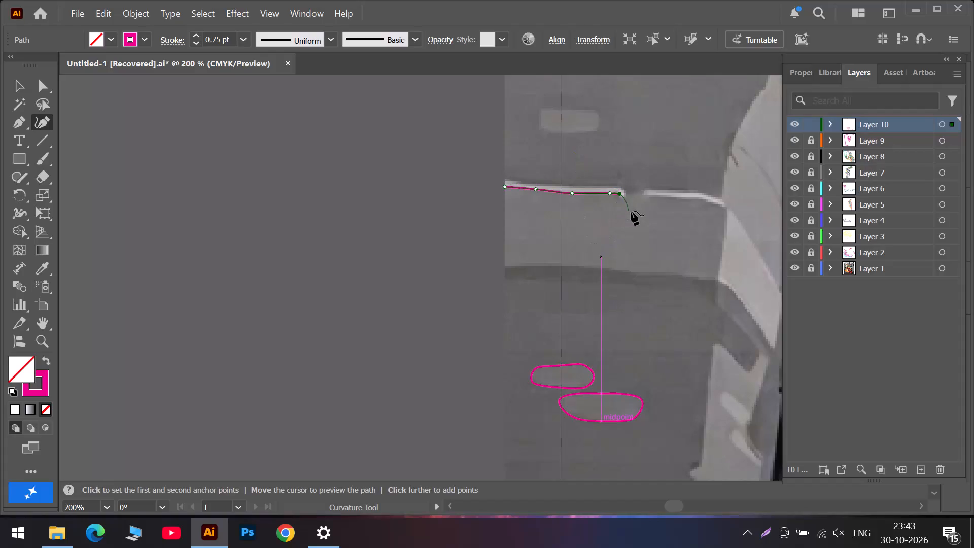
Trace the ledge line's hooked end with a square corner, then its top edge back to the image border, closing the path.
scroll(631, 211, "up", 4, "alt")
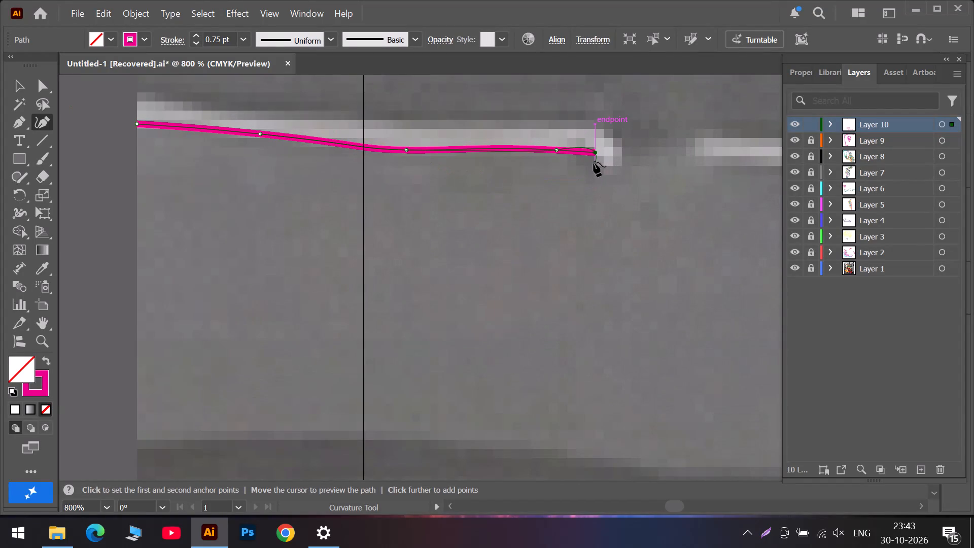
double_click(595, 152)
double_click(596, 163)
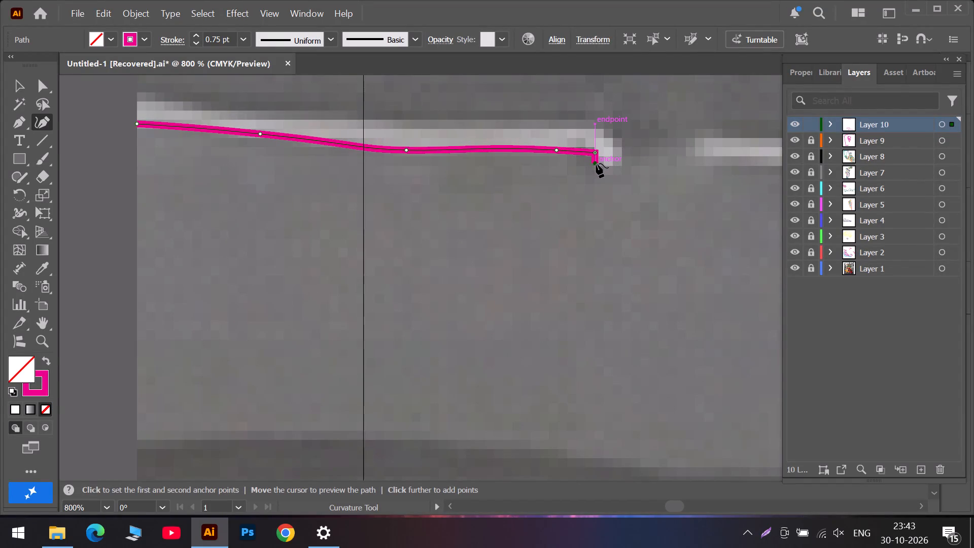
left_click(620, 162)
double_click(620, 162)
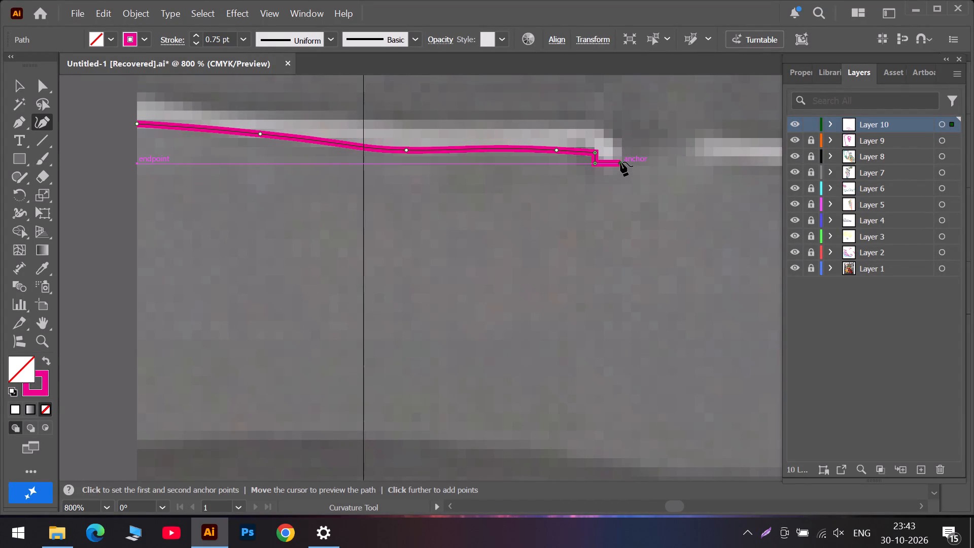
left_click(615, 143)
left_click(598, 128)
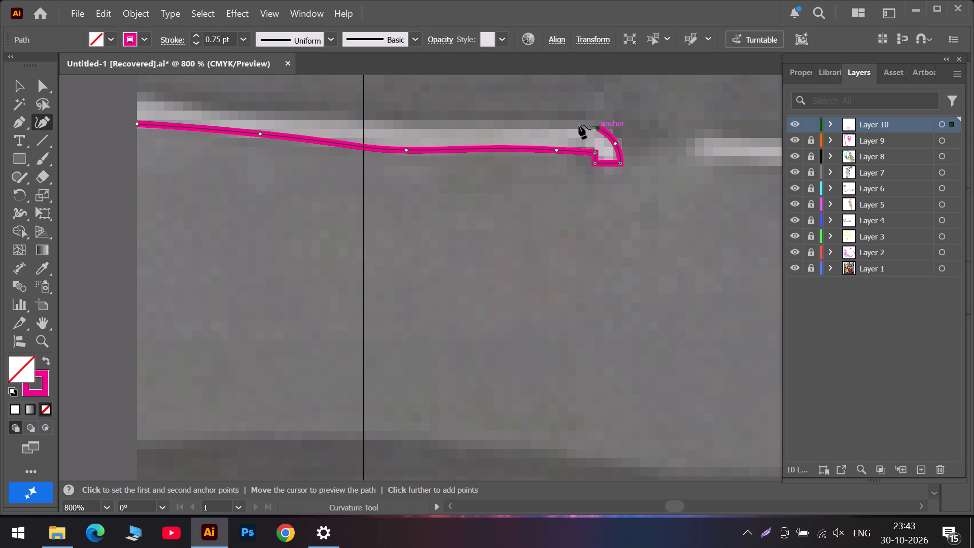
left_click(539, 124)
left_click(432, 124)
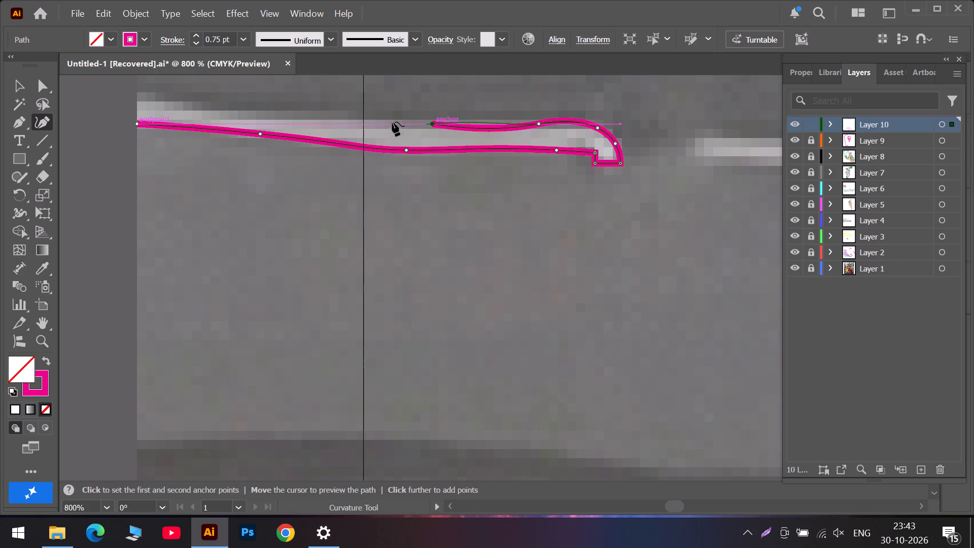
left_click(292, 114)
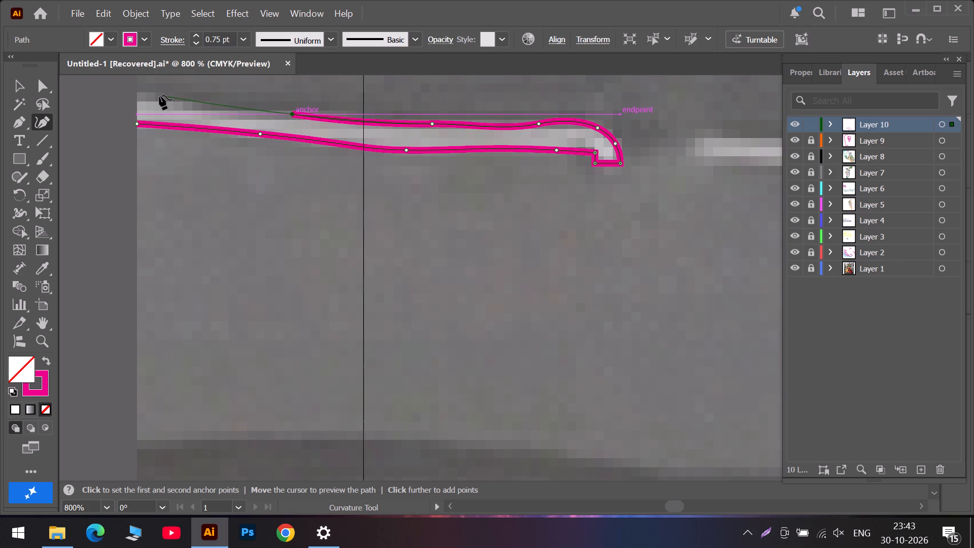
left_click(136, 94)
double_click(136, 94)
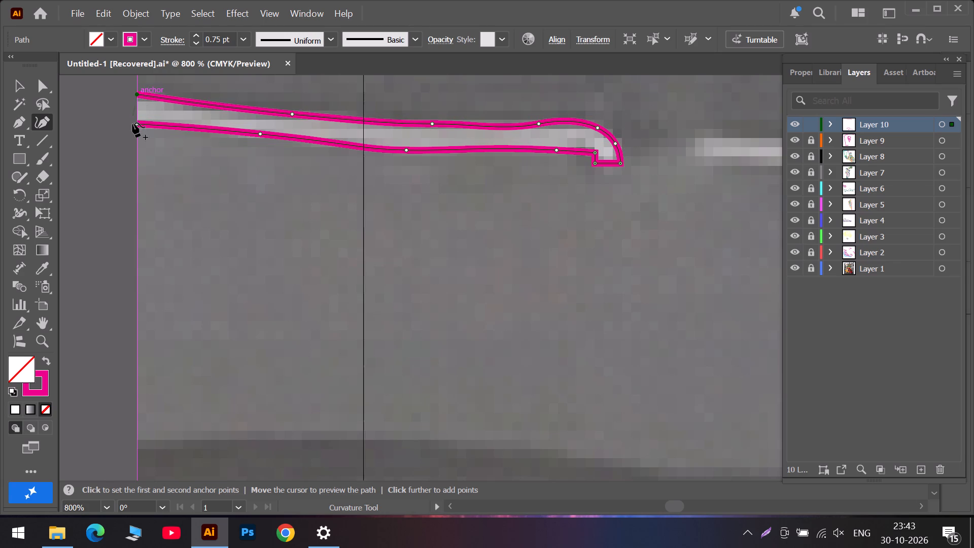
triple_click(135, 123)
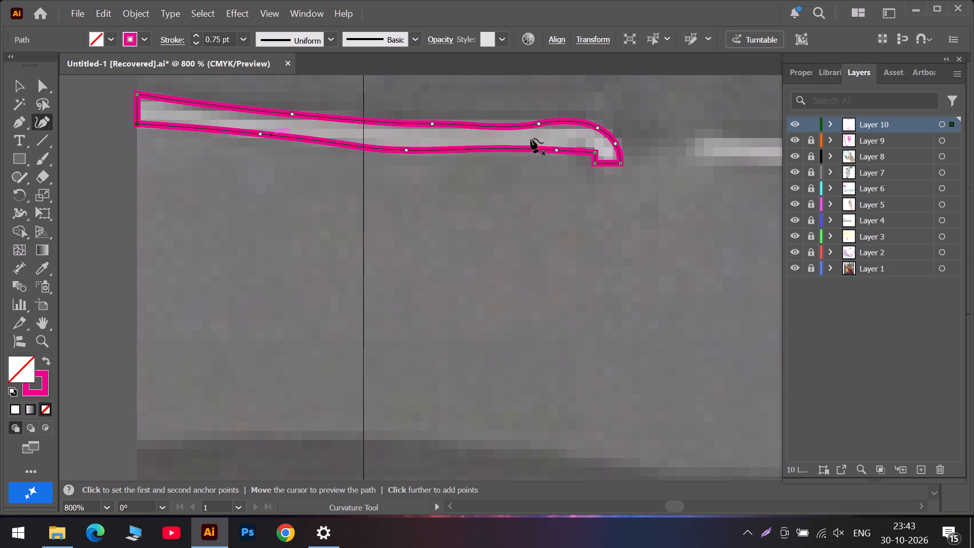
Adjust the ledge outline's top-edge anchors, the upper hook anchor and the middle lower-edge anchor to fit the white line.
left_click_drag(538, 124, 540, 126)
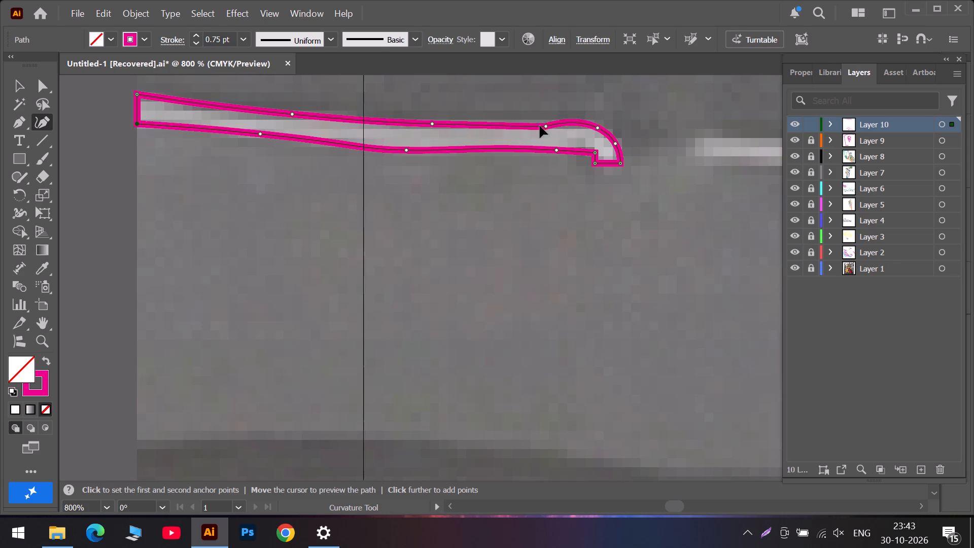
left_click_drag(540, 126, 500, 124)
left_click_drag(430, 121, 376, 119)
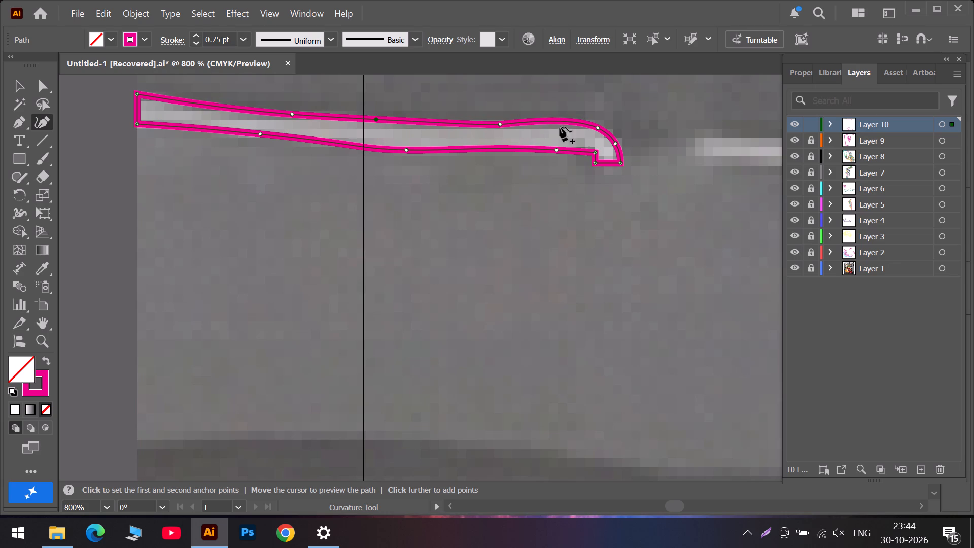
left_click_drag(596, 127, 604, 131)
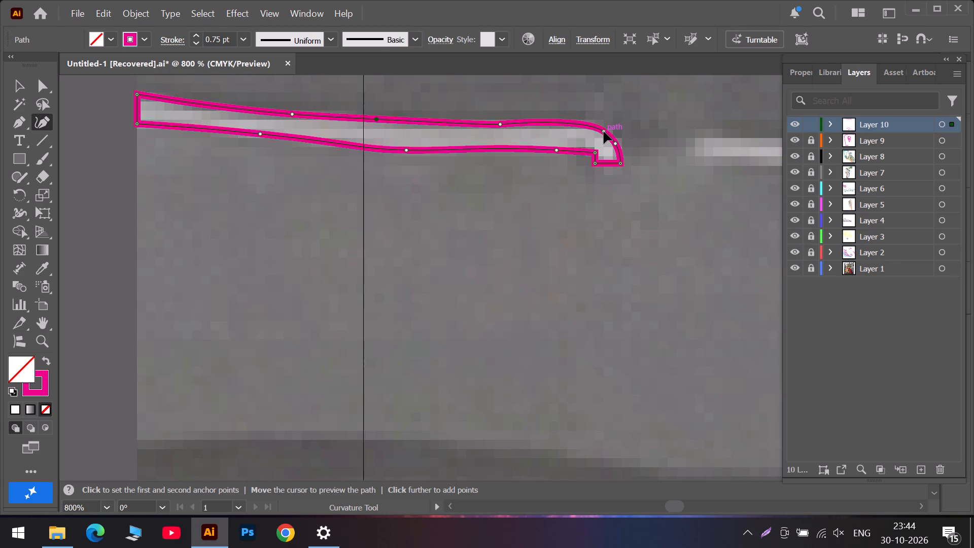
left_click_drag(604, 131, 604, 133)
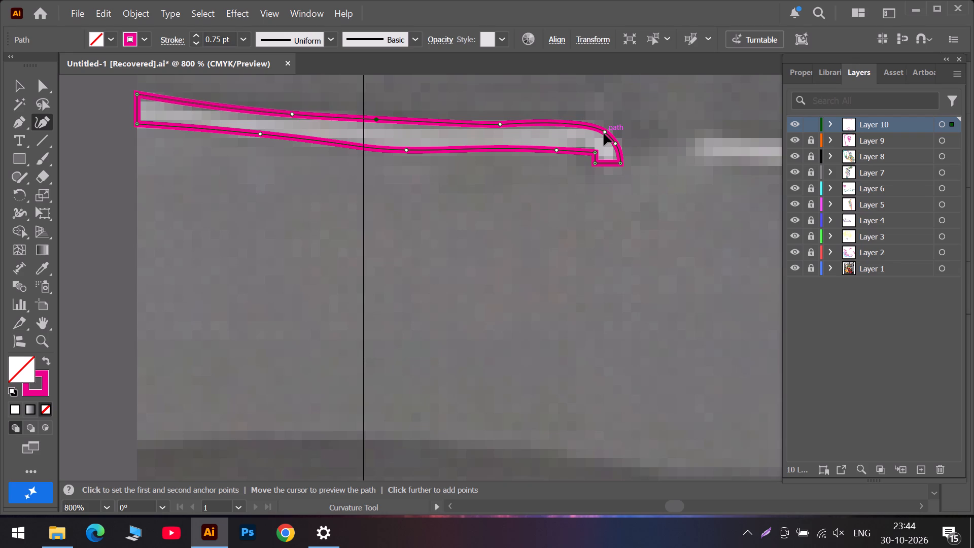
left_click_drag(604, 133, 604, 134)
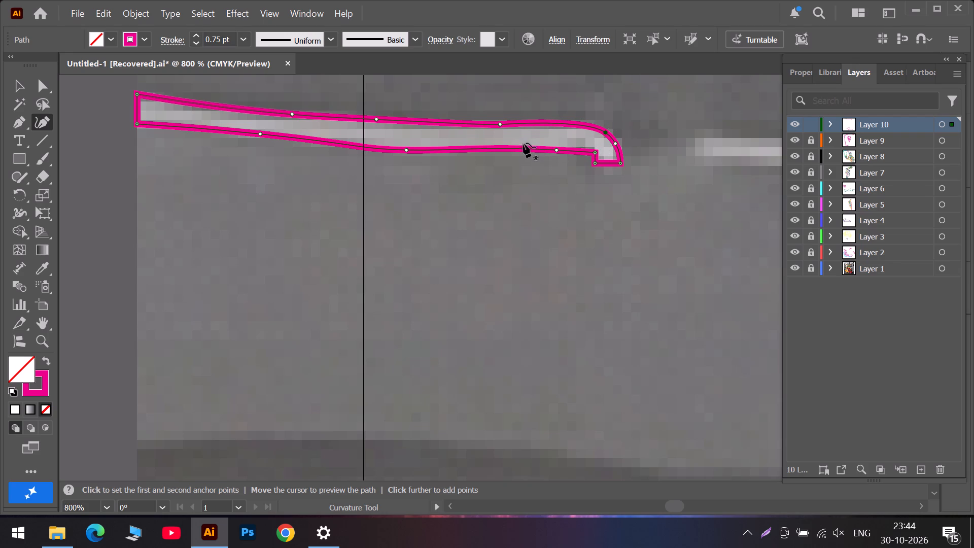
left_click_drag(405, 151, 377, 145)
Trace the blunt end and lower edge of the separate short white ledge segment up to a corner point at the pale pillar.
left_click(712, 505)
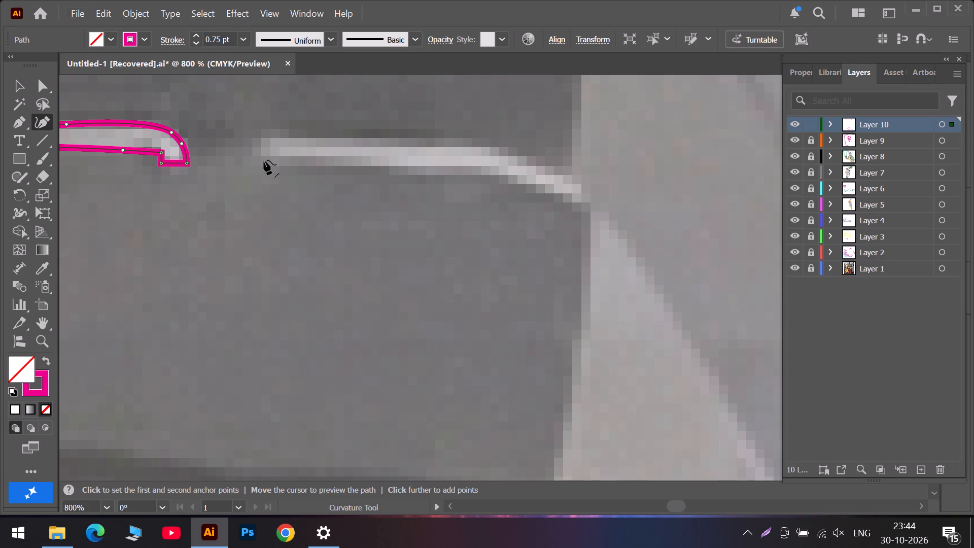
scroll(263, 160, "down", 3, "alt")
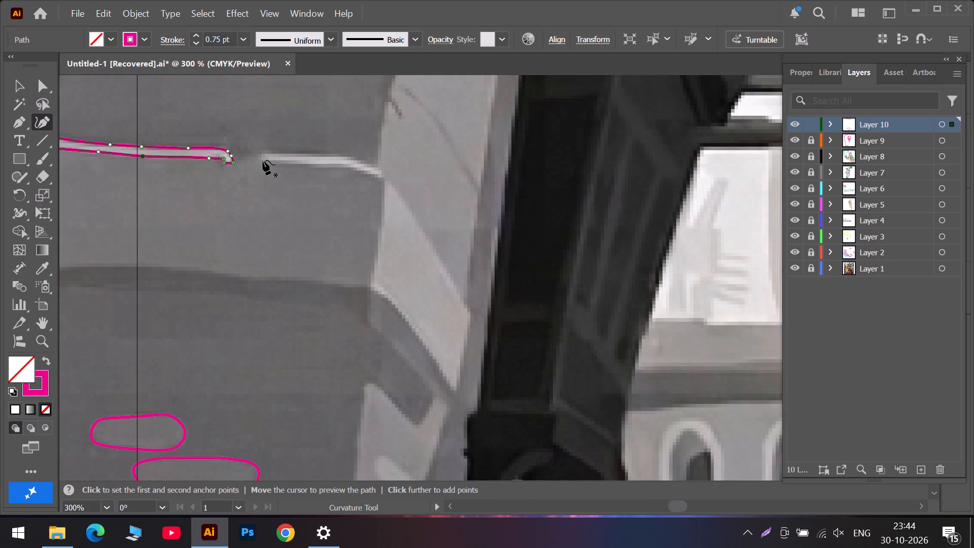
scroll(263, 160, "up", 1, "alt")
left_click(259, 151)
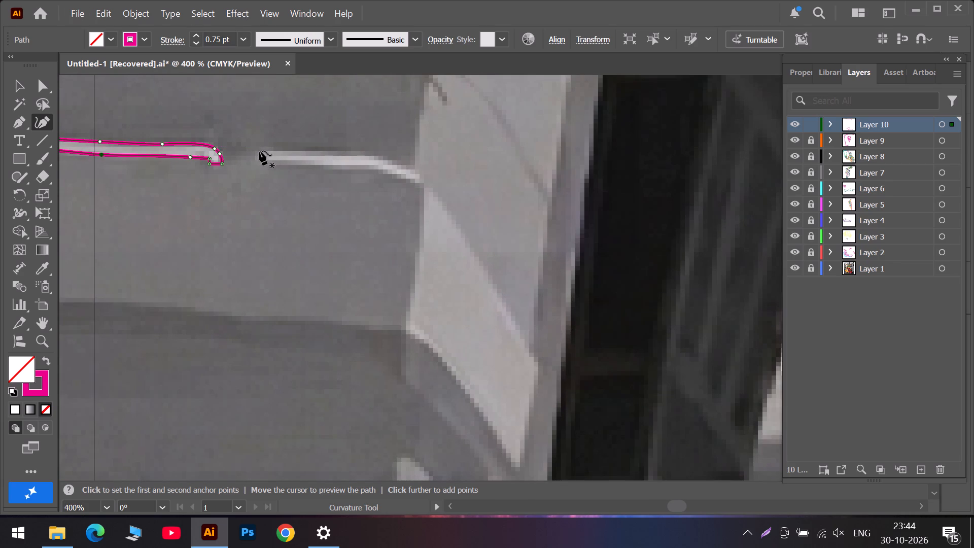
left_click(258, 160)
left_click(279, 163)
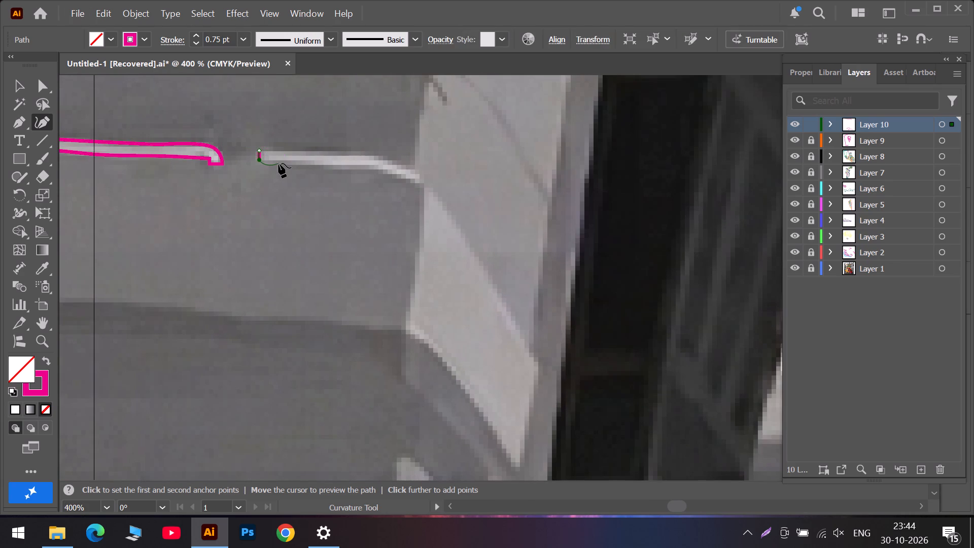
left_click(334, 165)
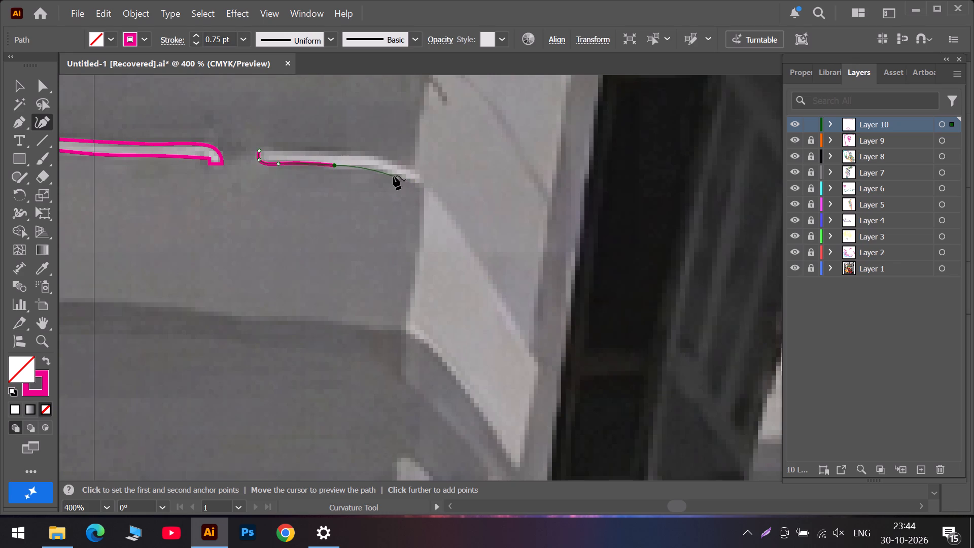
left_click(376, 169)
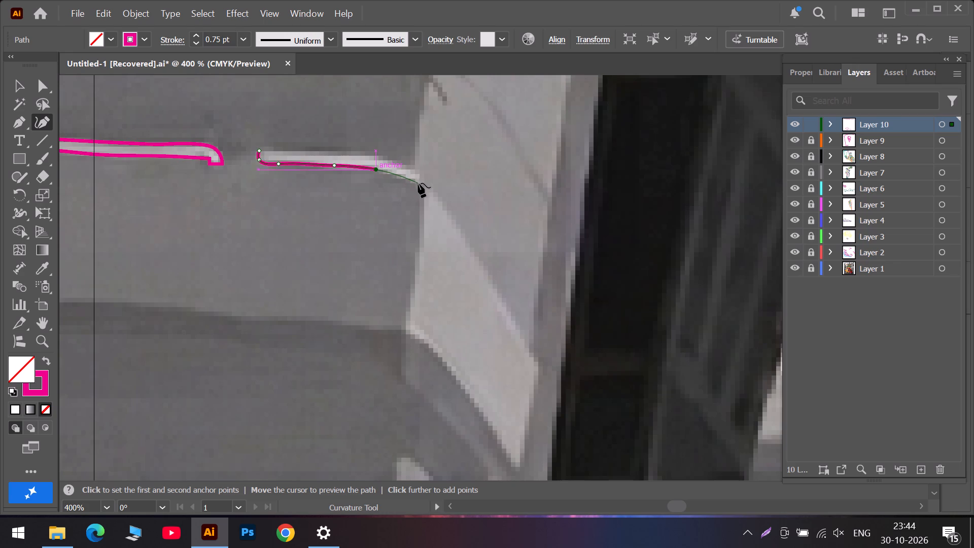
left_click(419, 184)
double_click(419, 184)
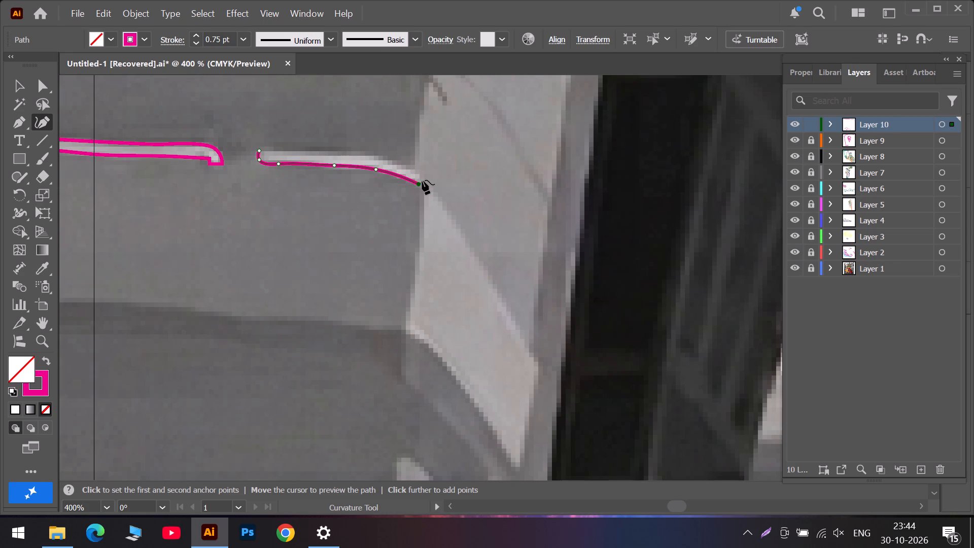
Trace the short ledge segment's upper edge from the pillar back to the blunt end and close the path.
left_click(418, 175)
left_click(380, 157)
double_click(418, 175)
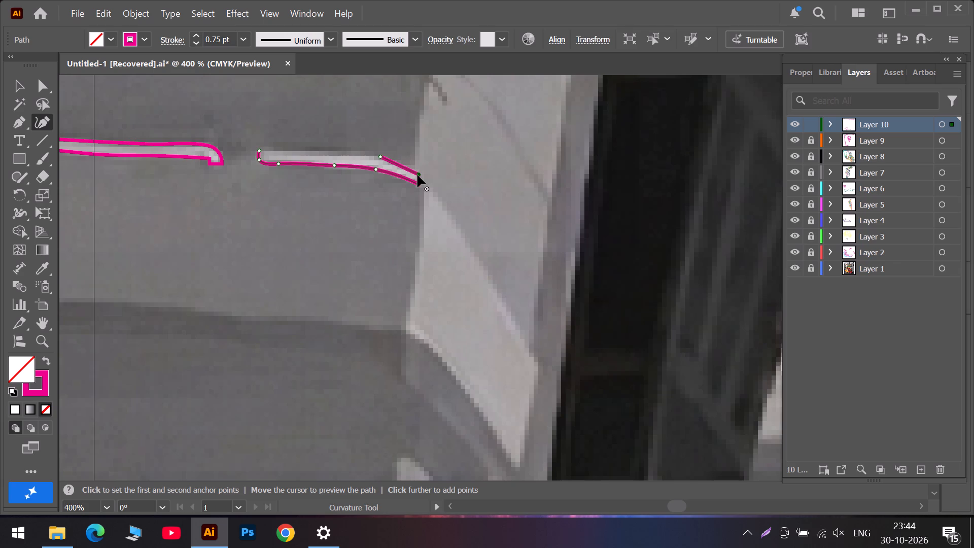
double_click(418, 175)
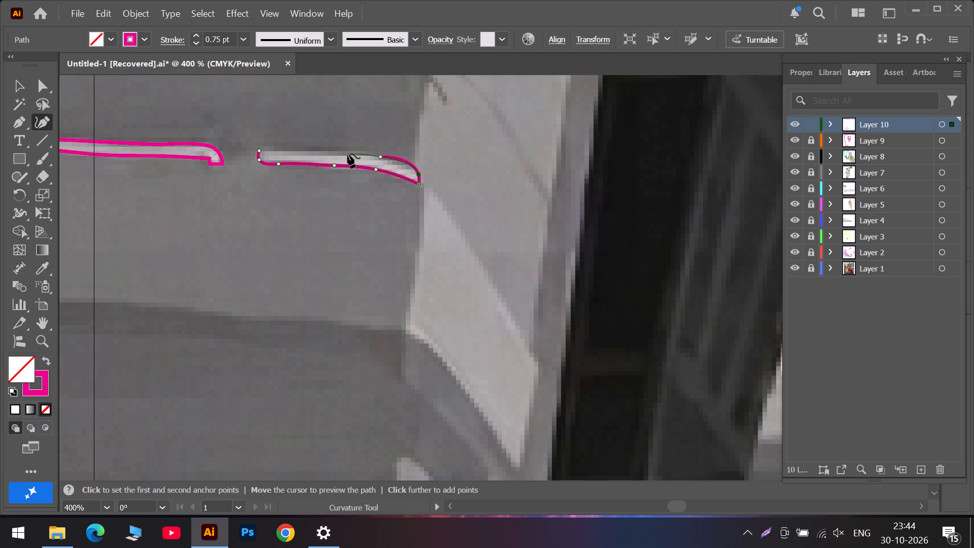
left_click(344, 153)
left_click(293, 153)
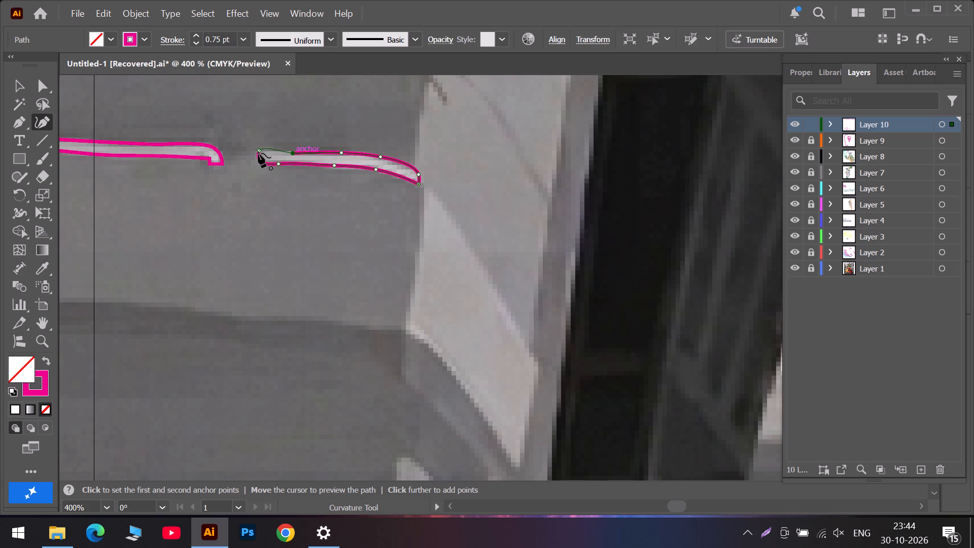
left_click(258, 153)
left_click(258, 153)
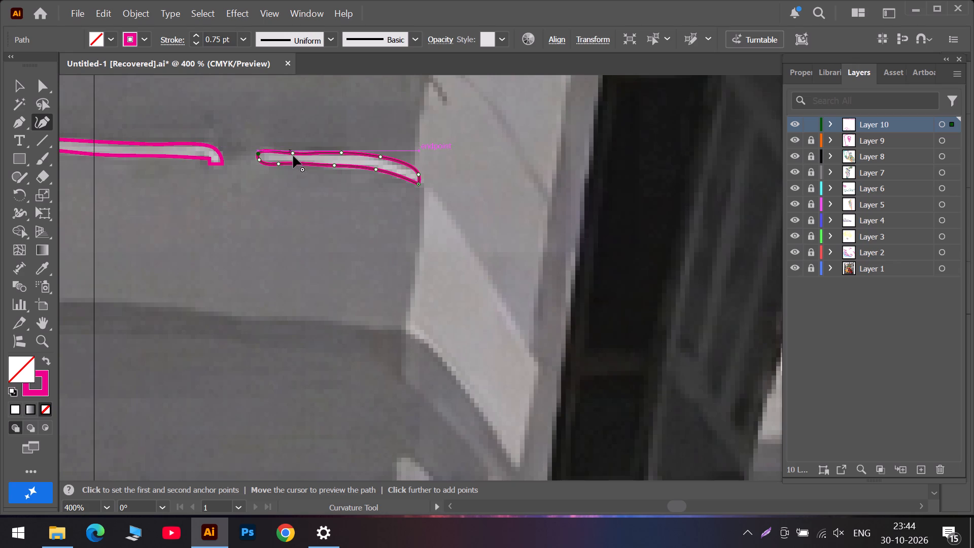
Reposition the short segment's upper-edge anchor near its blunt end and add an anchor along its lower edge to straighten the outline.
left_click_drag(293, 154, 290, 154)
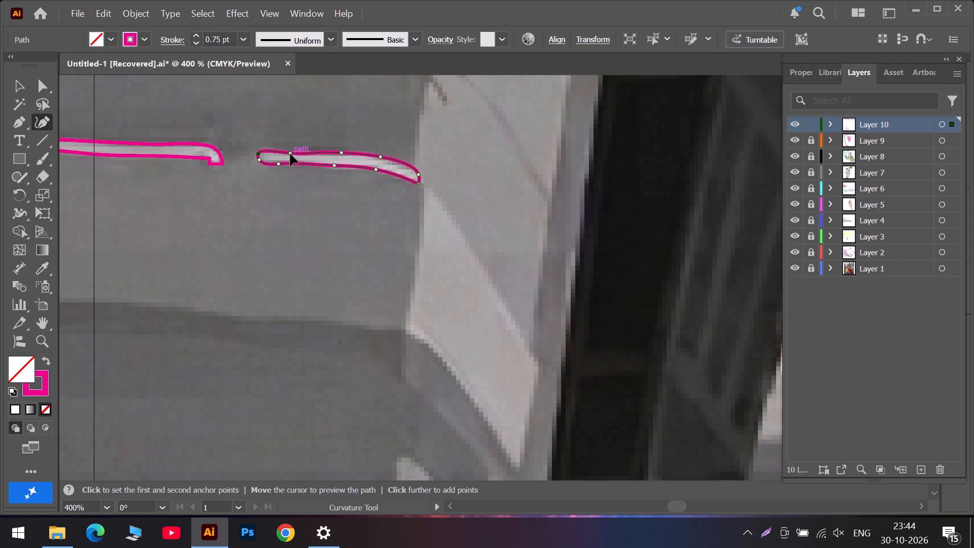
left_click_drag(290, 154, 289, 150)
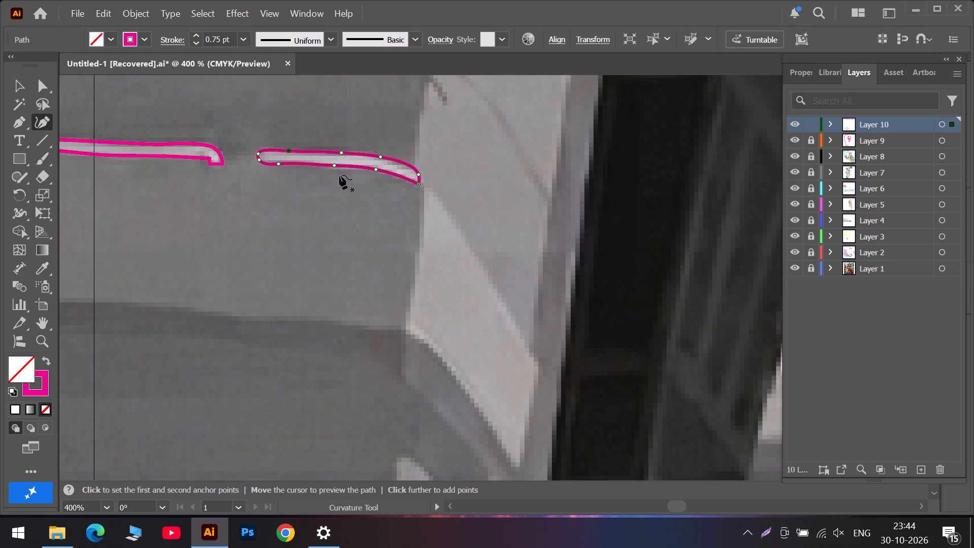
scroll(300, 171, "up", 3, "alt")
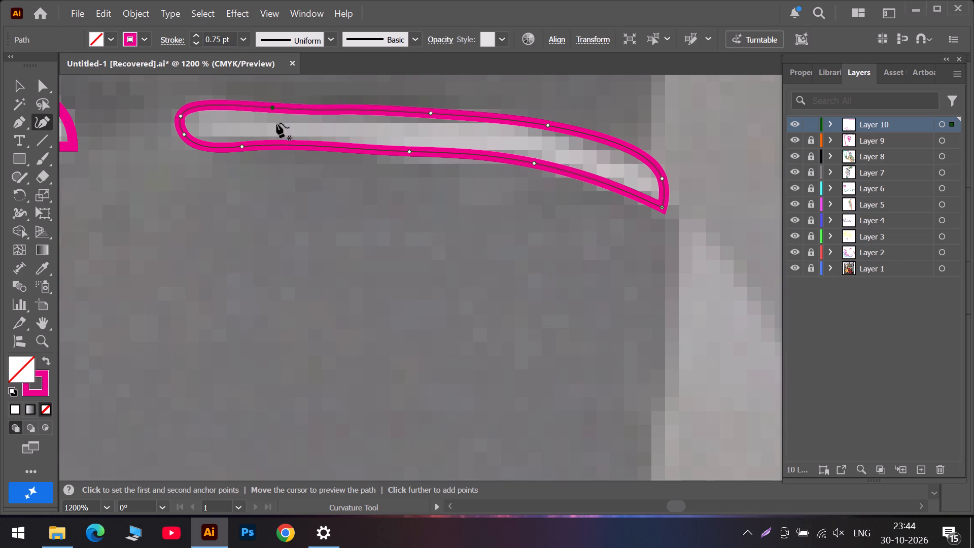
left_click_drag(272, 108, 265, 95)
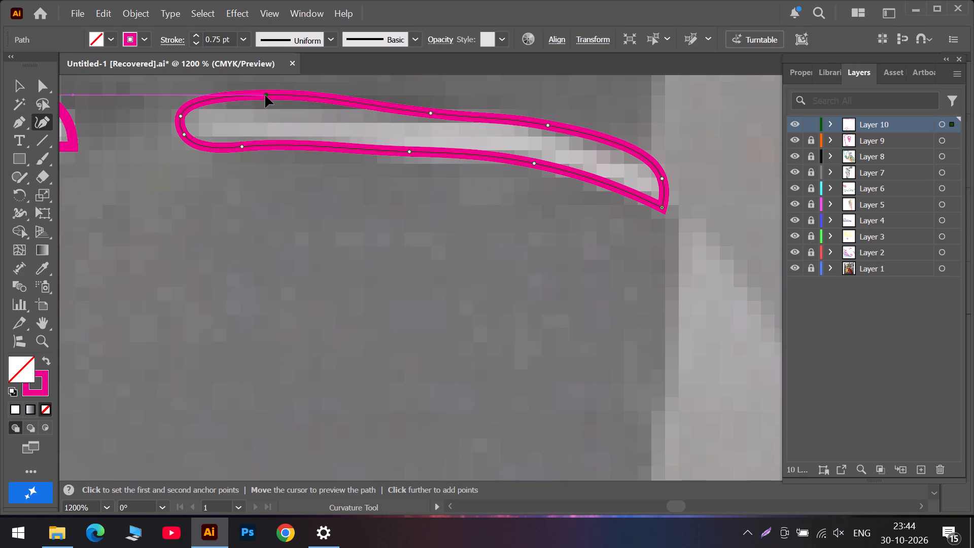
left_click_drag(265, 95, 254, 105)
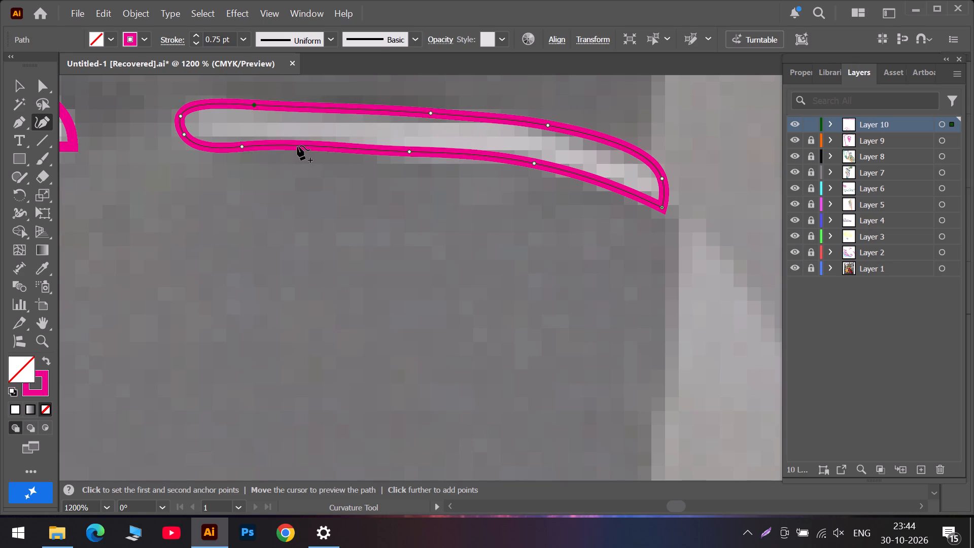
left_click_drag(297, 146, 320, 148)
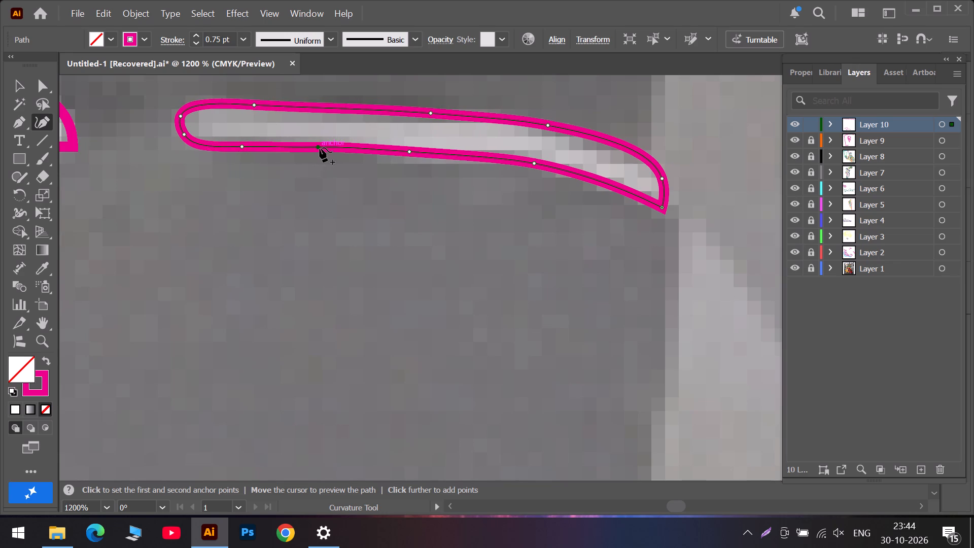
left_click_drag(320, 148, 314, 147)
Start a path along the top of the wall's dark shadow band, placing three points from the vertical artboard line towards the pale pillar.
scroll(363, 185, "down", 3, "alt")
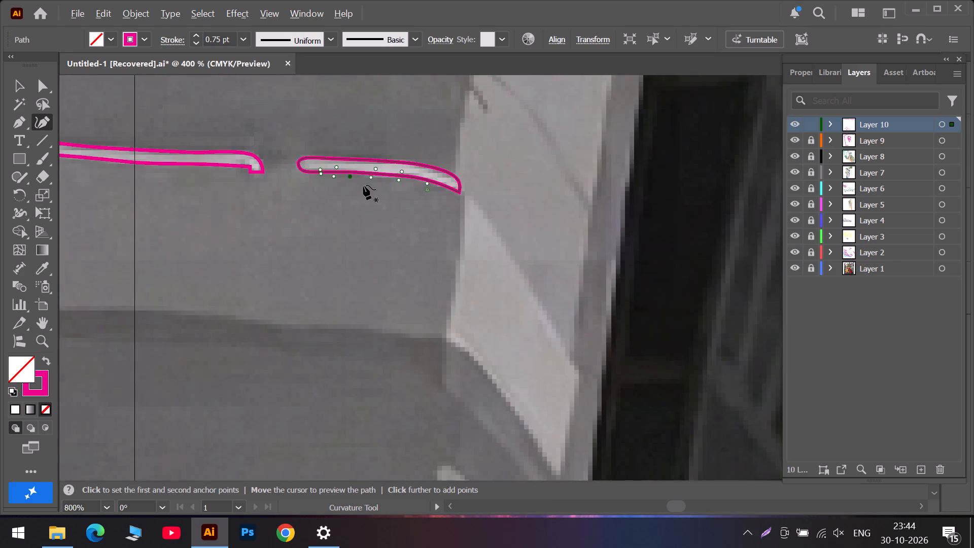
scroll(363, 185, "down", 4, "alt")
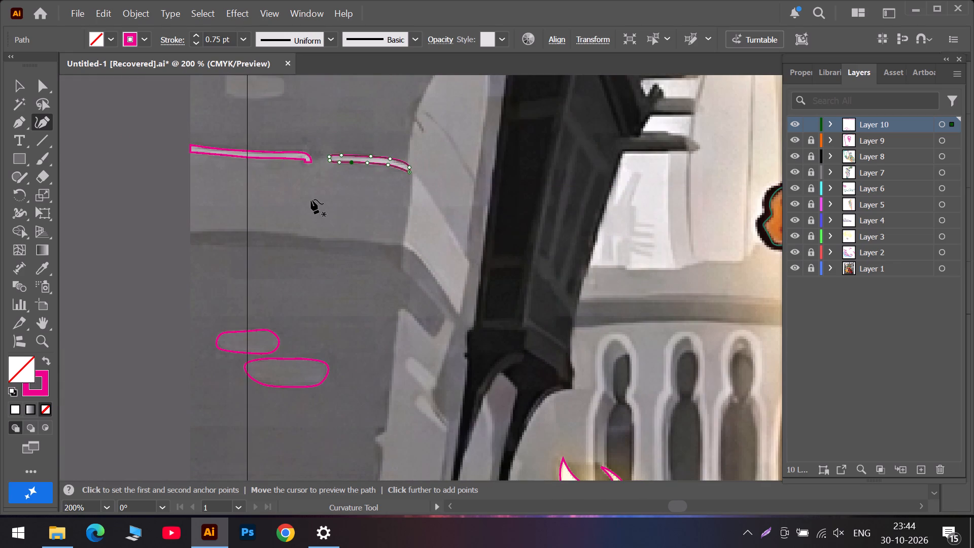
scroll(309, 200, "up", 1, "alt")
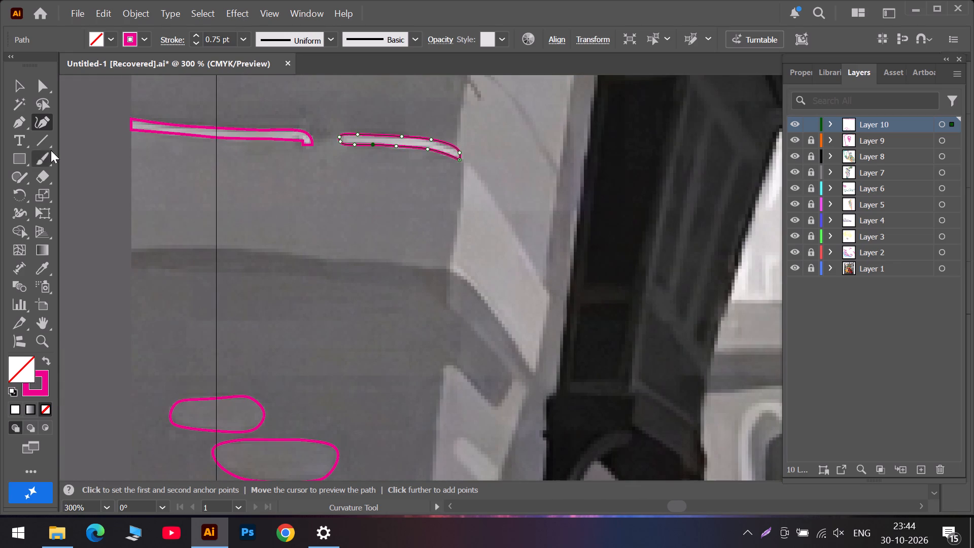
left_click(213, 247)
left_click(262, 254)
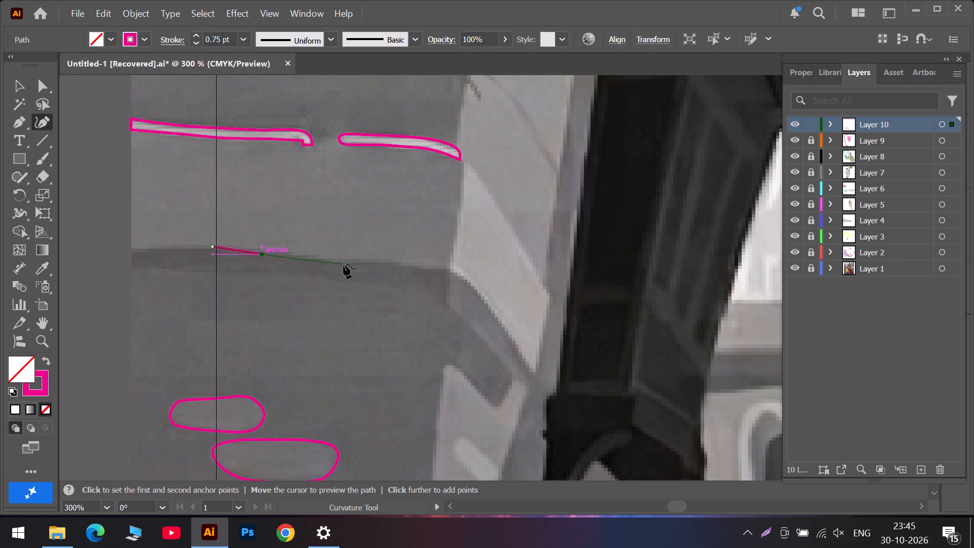
left_click(351, 261)
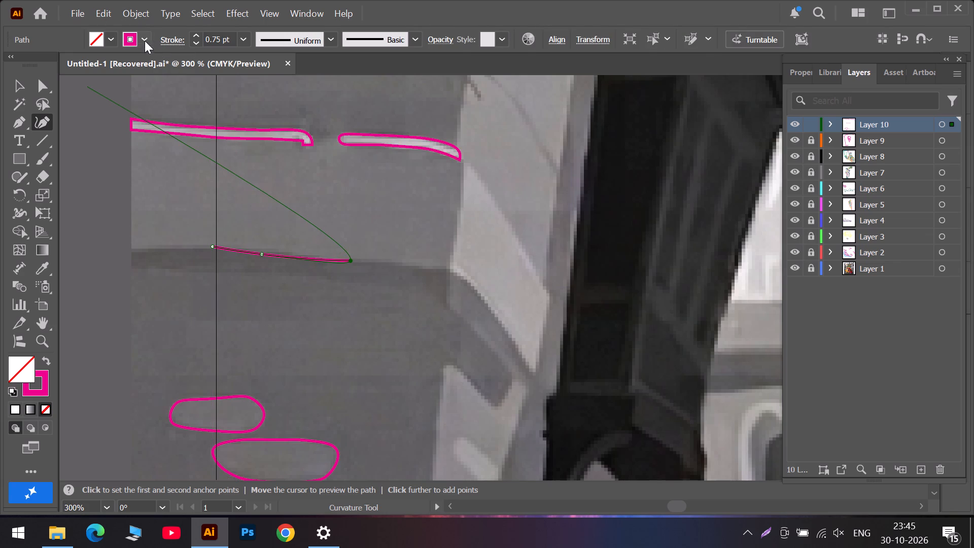
Change the new wall panel path's stroke colour to light orange.
left_click(142, 39)
left_click(55, 114)
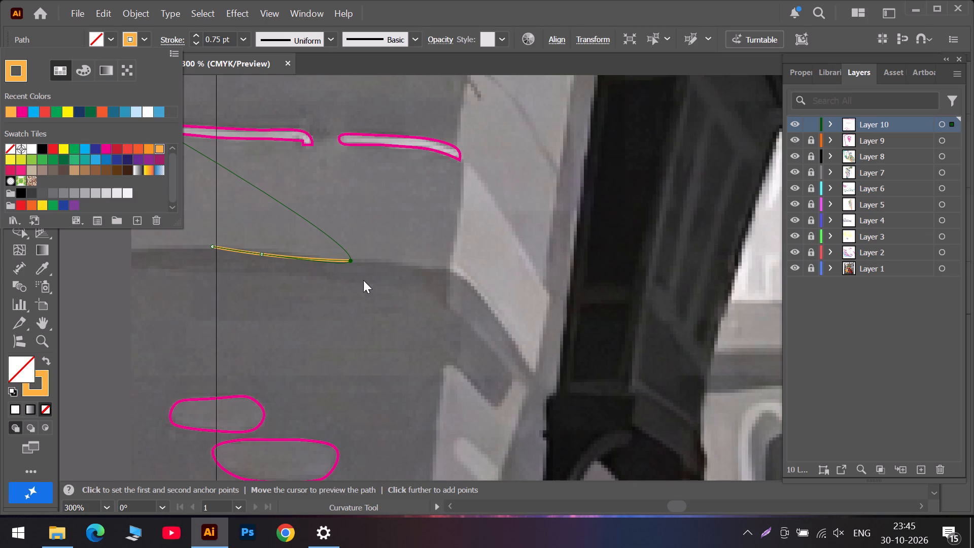
left_click(400, 263)
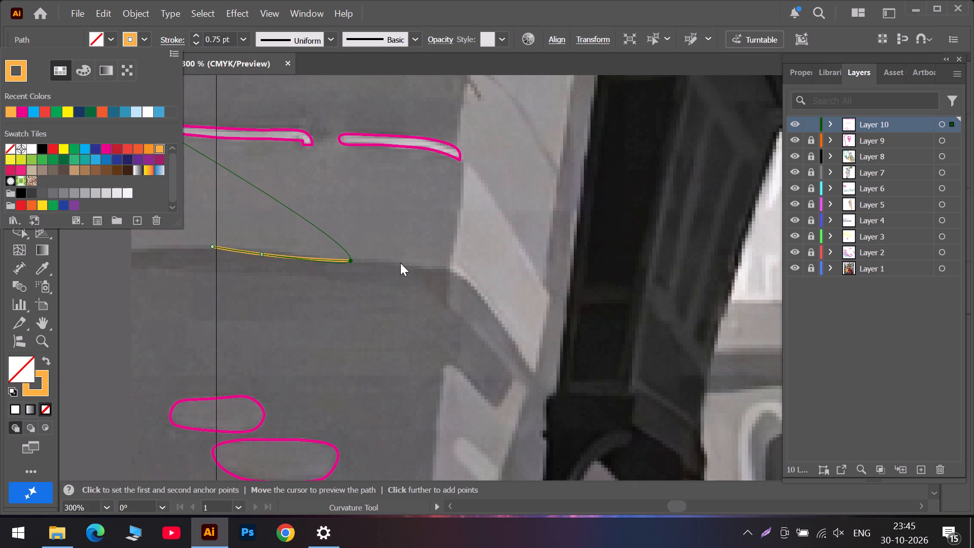
Extend the panel outline to a corner at the pale pillar and up the pillar's side to a corner at the short ledge's tip.
left_click(411, 266)
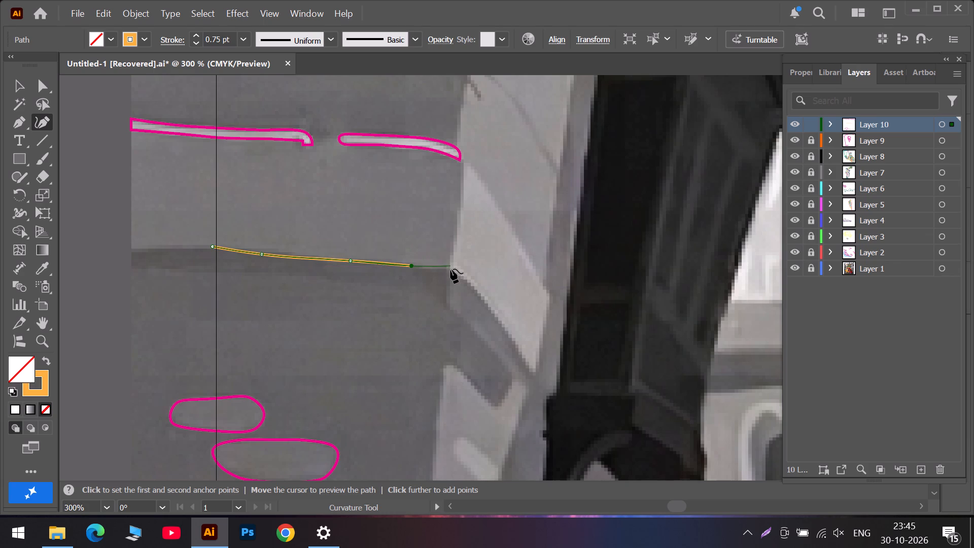
double_click(449, 270)
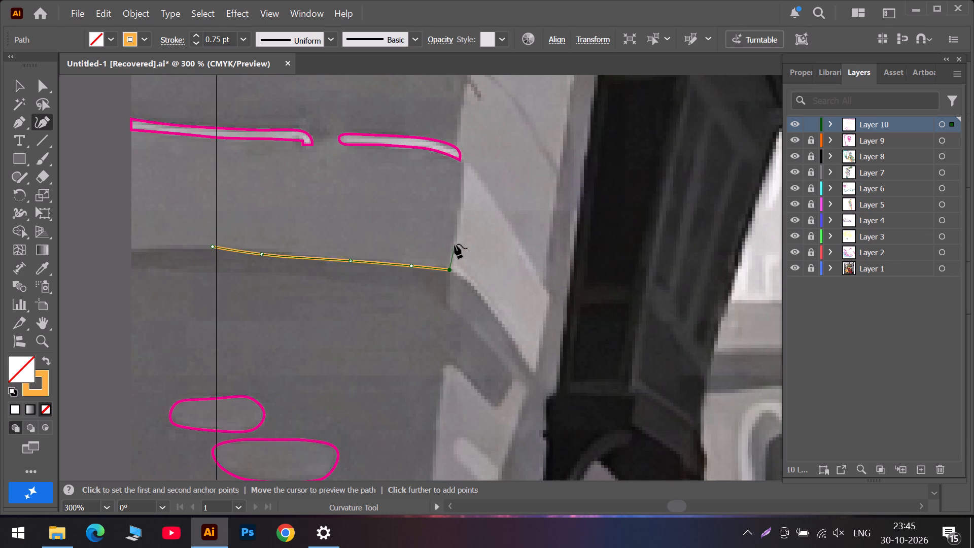
left_click(455, 244)
left_click(462, 203)
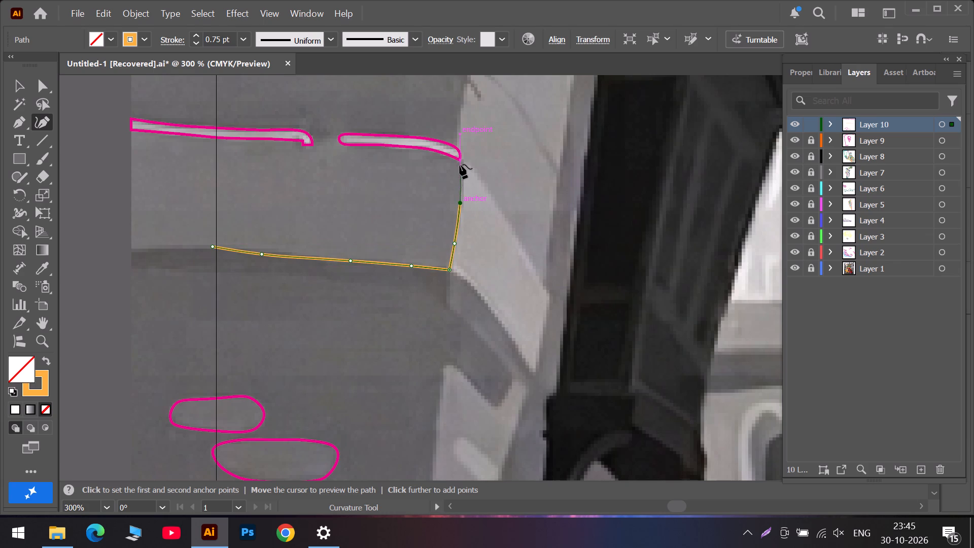
double_click(463, 161)
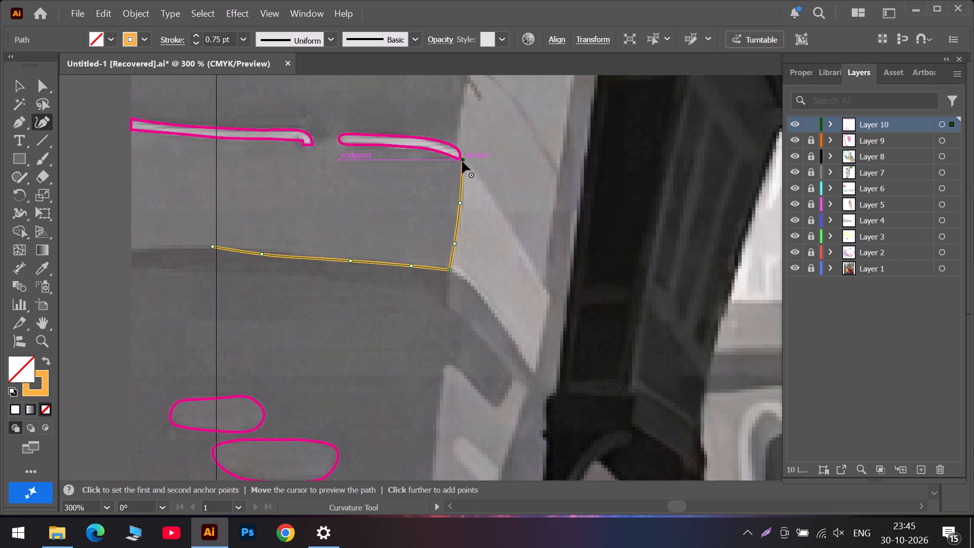
Trace the panel's upper edge below the ledge lines to a corner at the vertical artboard line and close the path.
left_click(403, 150)
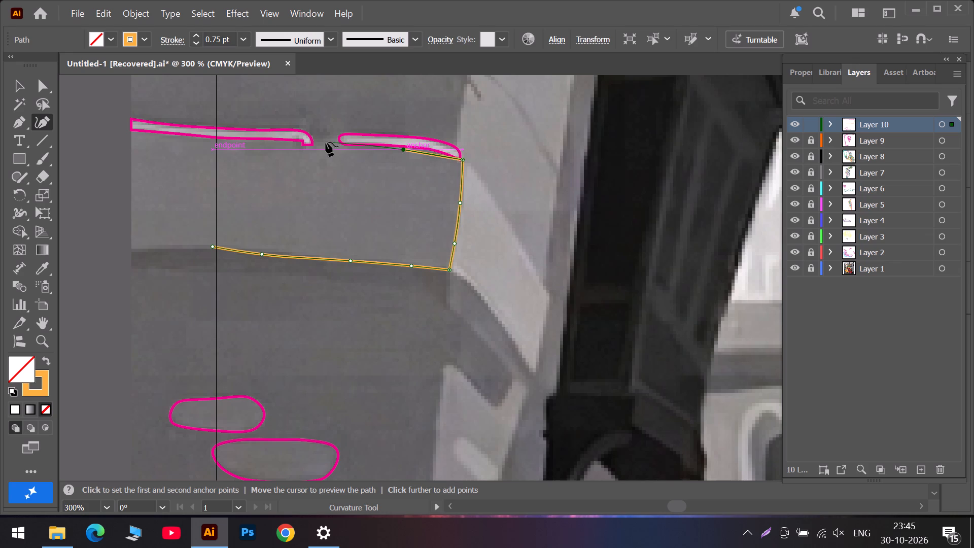
left_click(326, 142)
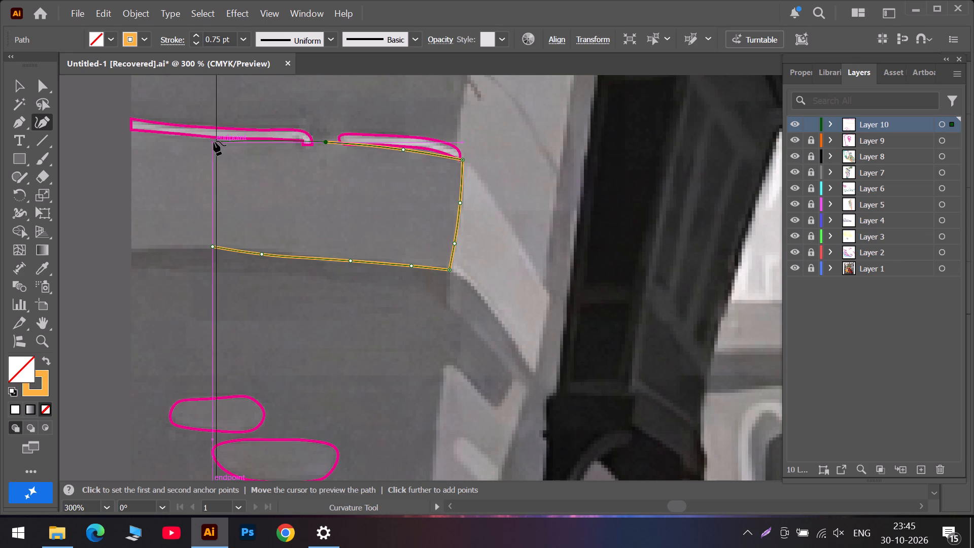
double_click(217, 141)
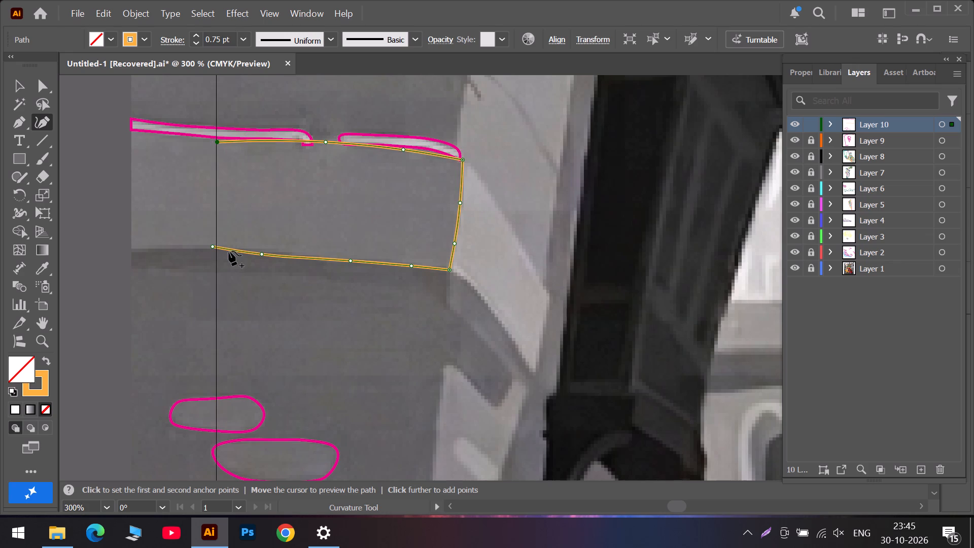
triple_click(215, 249)
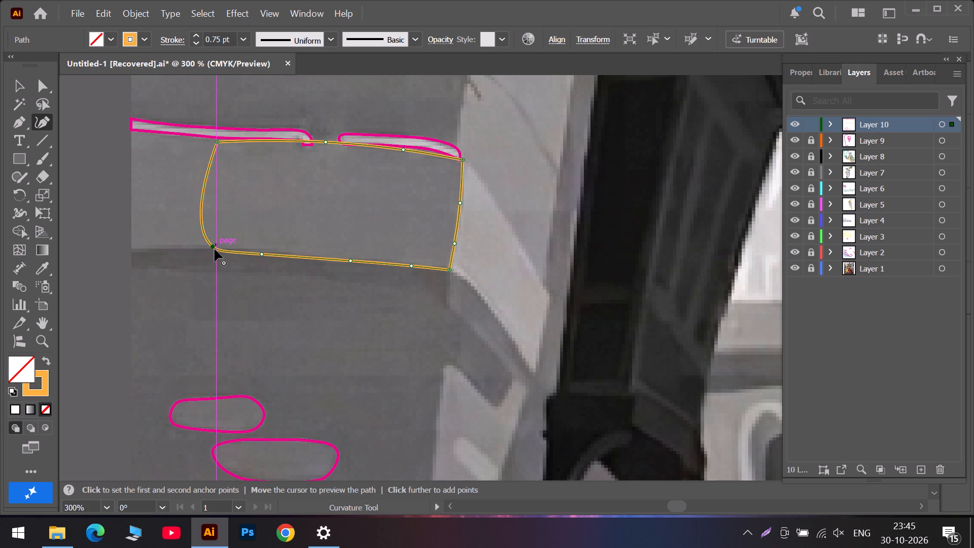
Raise the lower-edge anchor nearest the panel's starting corner slightly to straighten that edge along the shadow band.
left_click(262, 253)
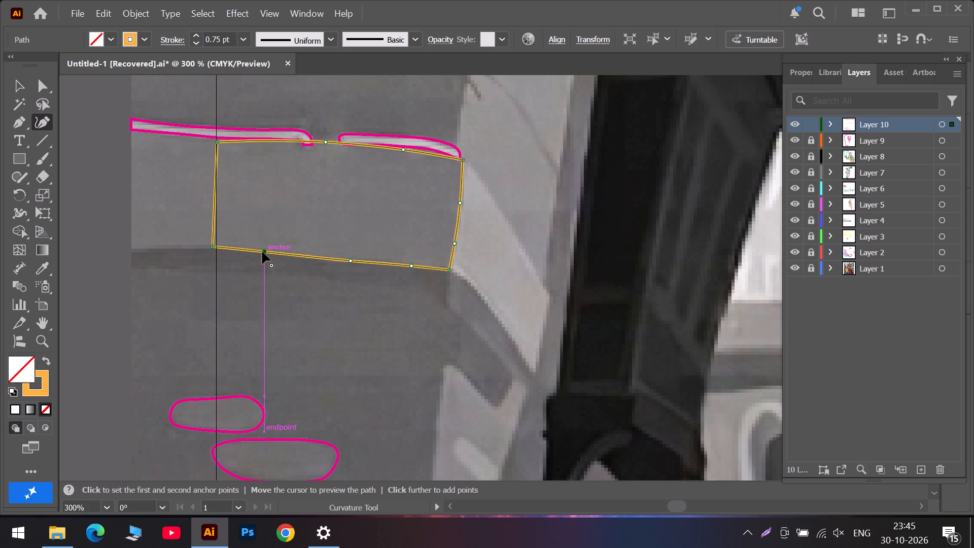
Move the panel's upper corner at the artboard line onto the long ledge's lower edge and add two corner anchors around the ledge hook.
scroll(222, 153, "up", 3, "alt")
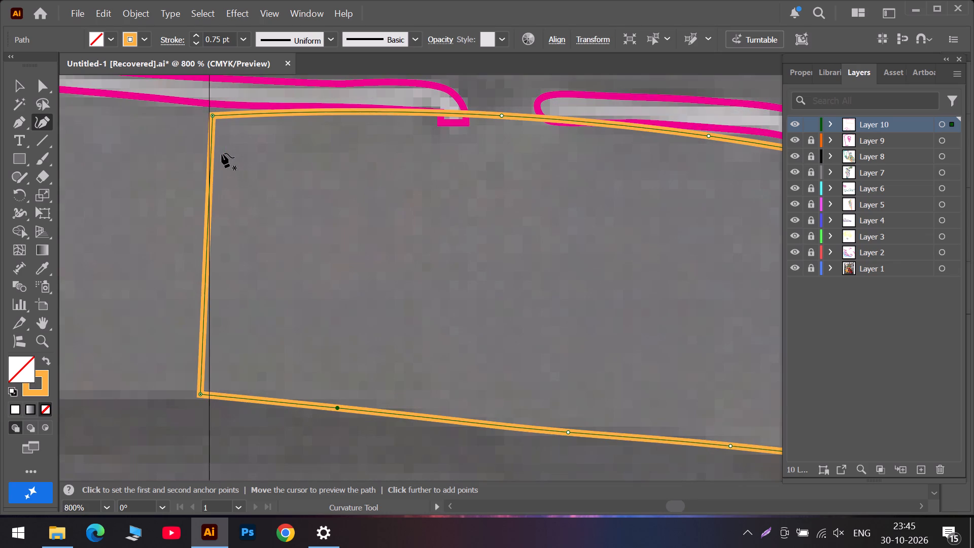
left_click_drag(214, 115, 211, 105)
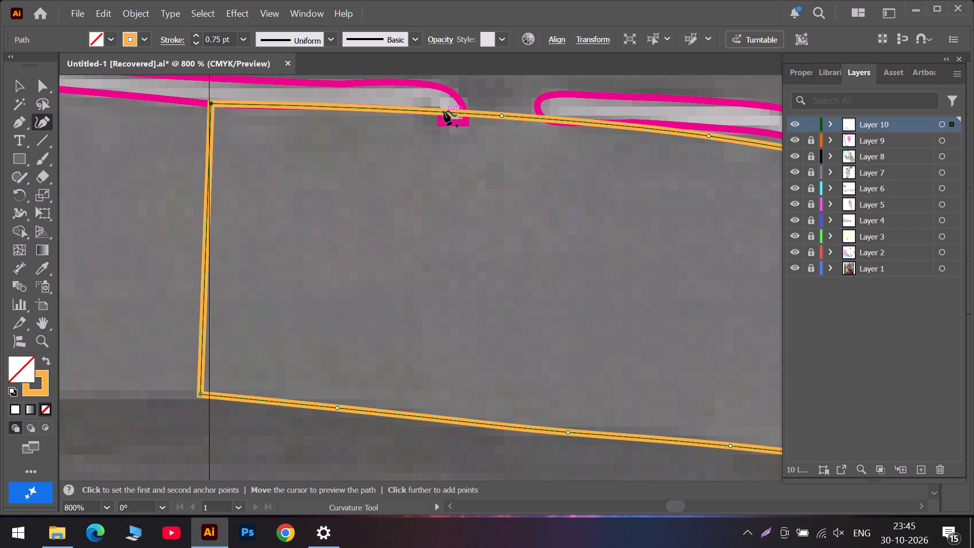
double_click(444, 111)
left_click_drag(444, 111, 438, 126)
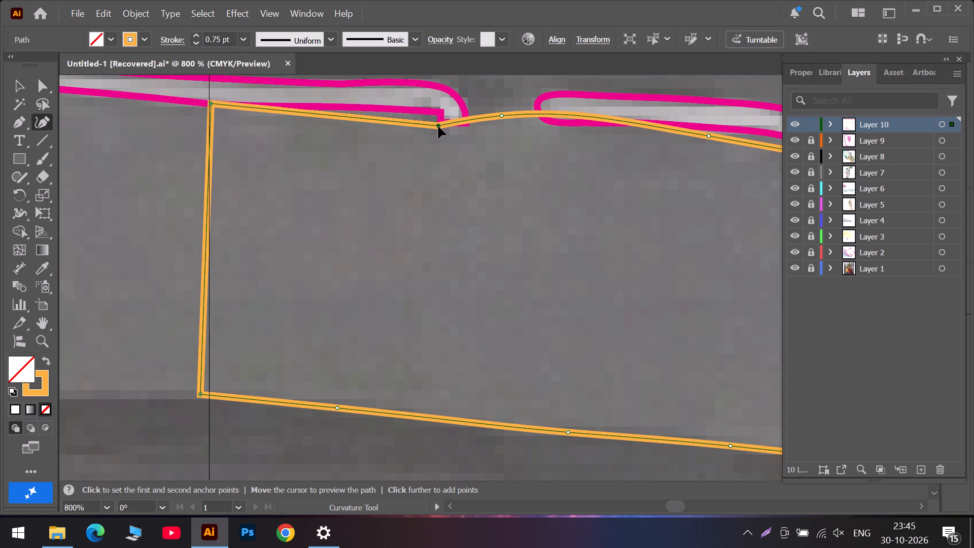
left_click_drag(438, 126, 438, 127)
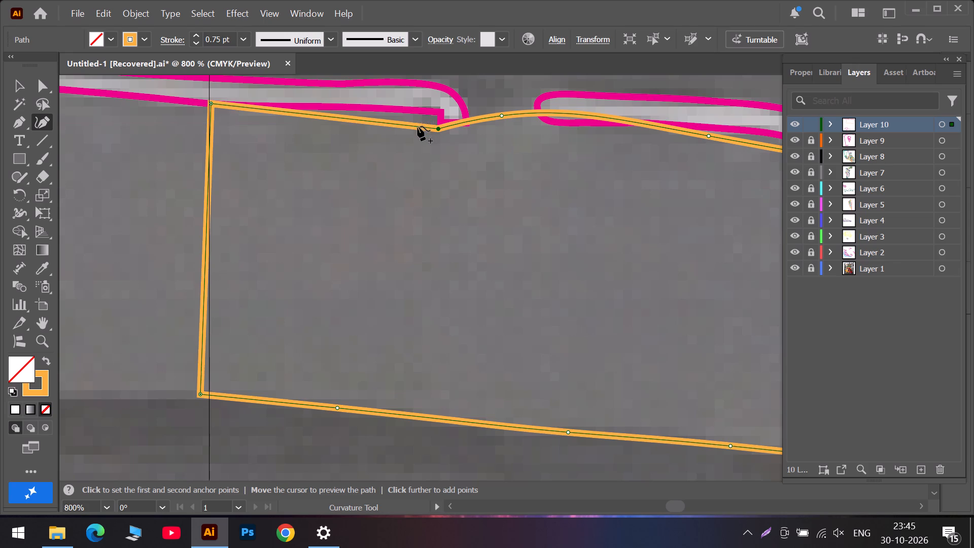
double_click(418, 126)
left_click_drag(418, 126, 443, 114)
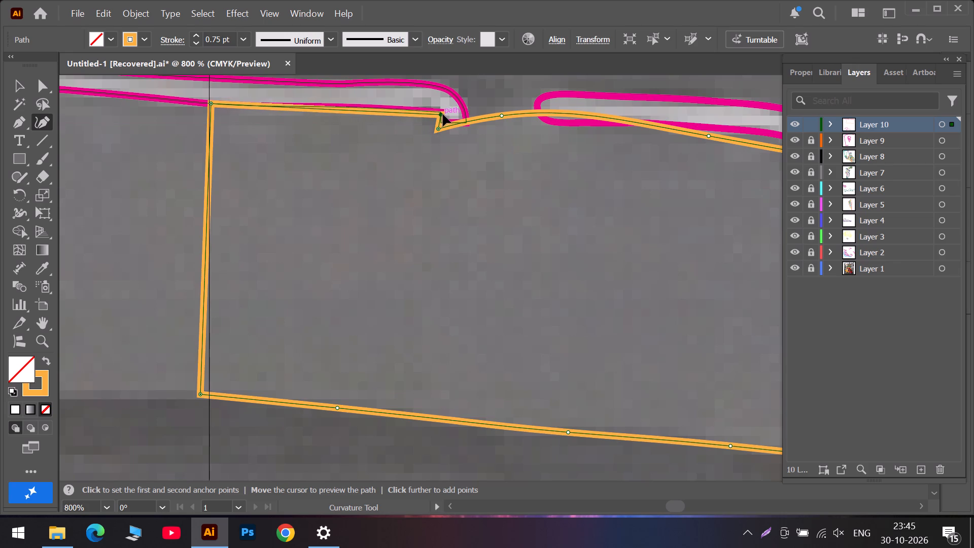
left_click_drag(443, 114, 442, 112)
Add two anchors to the panel's upper edge between the artboard line and the hook, fitting it to the long ledge's underside.
left_click_drag(386, 111, 382, 111)
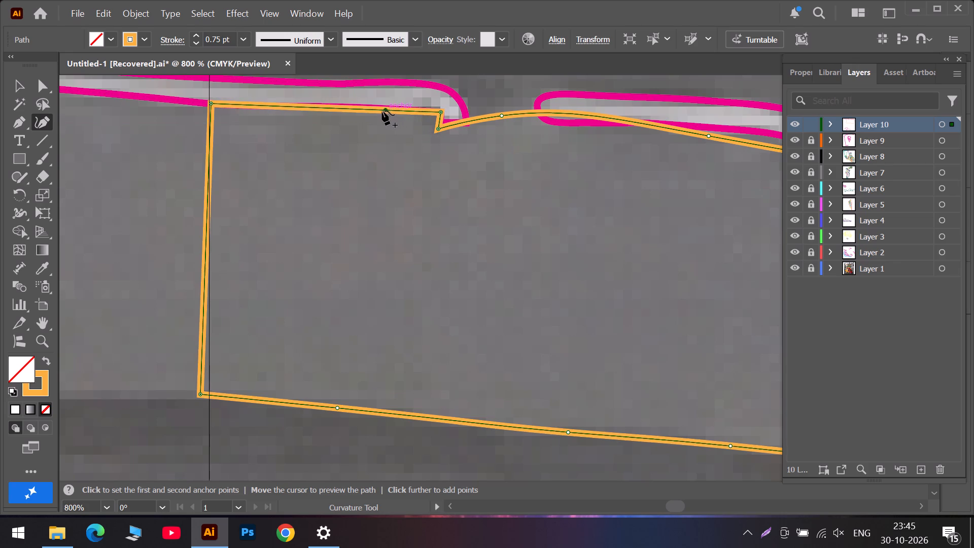
left_click_drag(382, 111, 361, 108)
left_click_drag(293, 104, 284, 106)
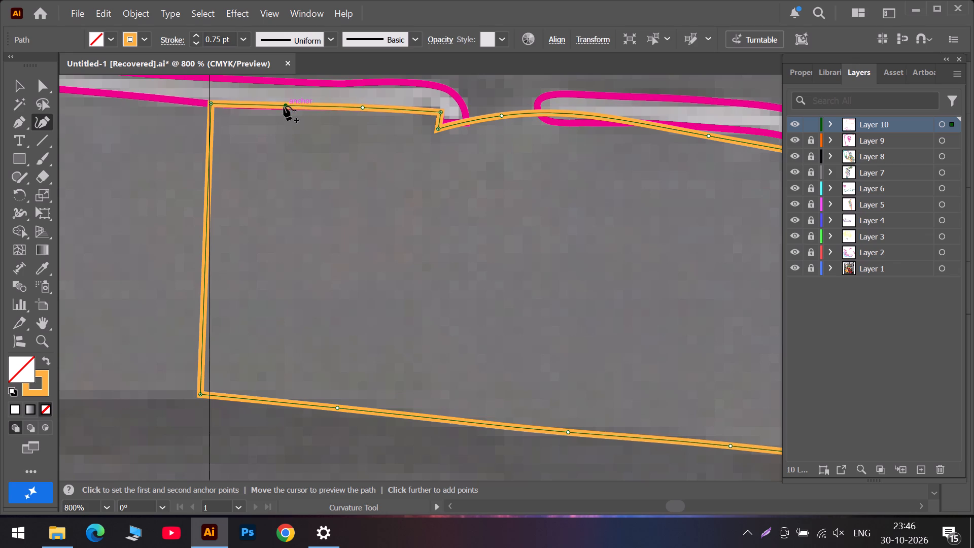
left_click_drag(284, 106, 282, 106)
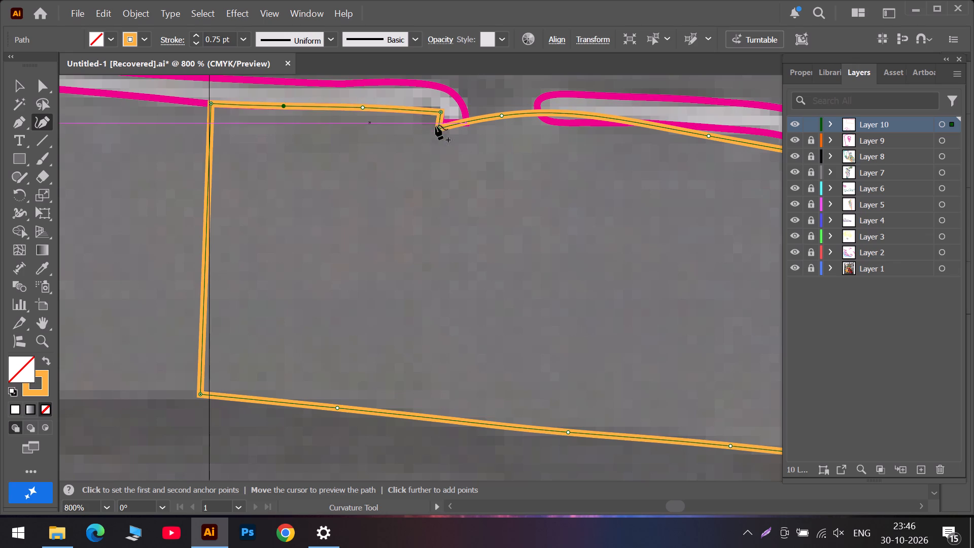
Align the notch's lower corner with the ledge hook and add a corner anchor at the hook's outer bottom tip.
left_click(438, 127)
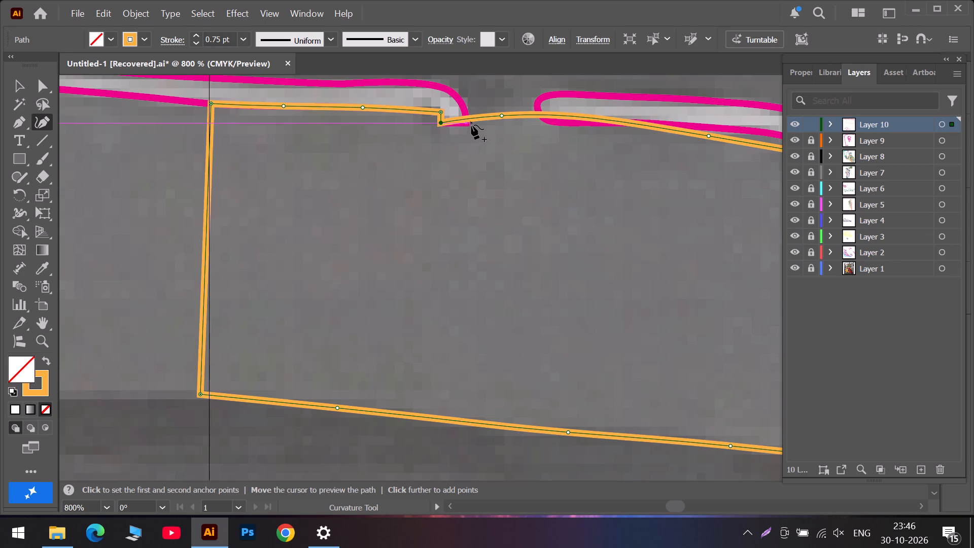
left_click_drag(470, 119, 470, 121)
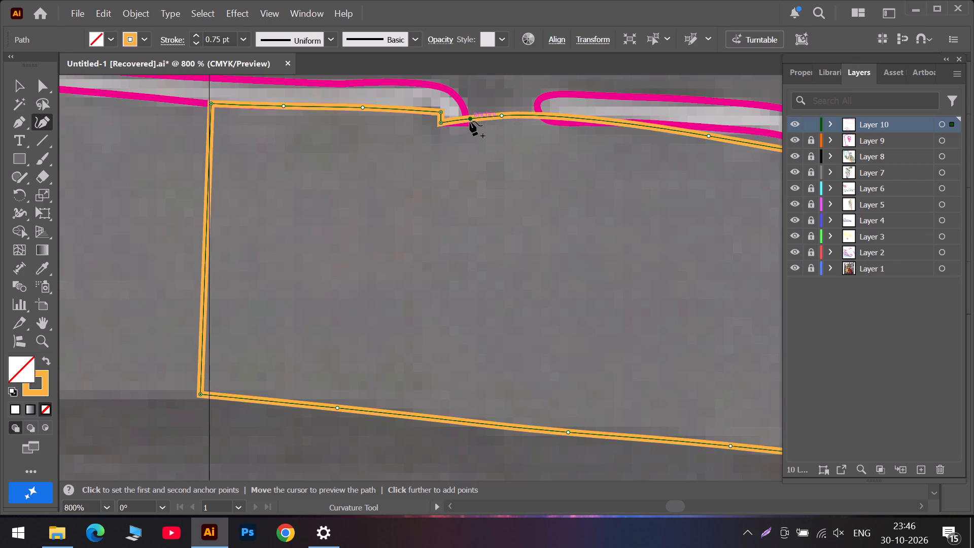
left_click_drag(470, 121, 467, 126)
double_click(467, 126)
left_click(467, 126)
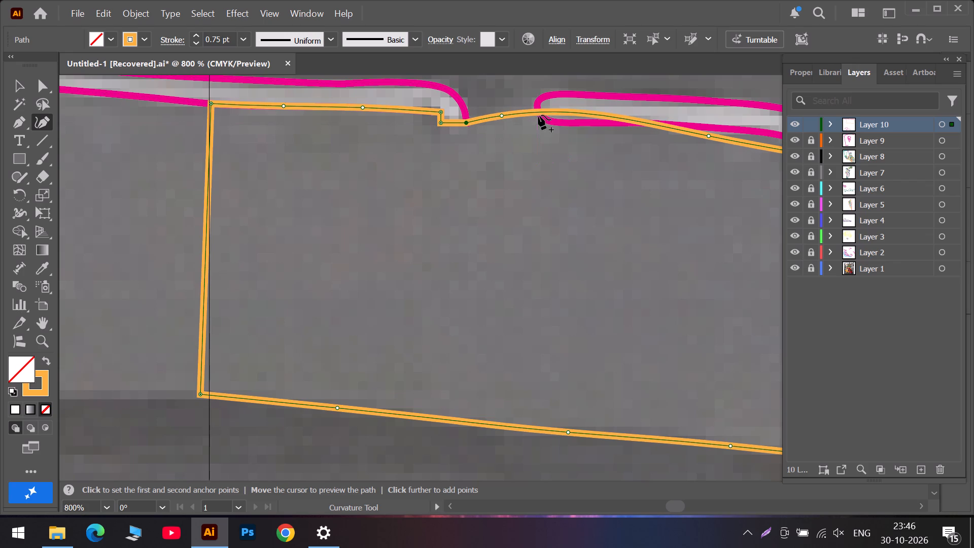
Fit the panel's upper edge to the short ledge segment's underside by adding and shifting anchors, and lower the corner at the pillar.
left_click_drag(540, 112, 545, 121)
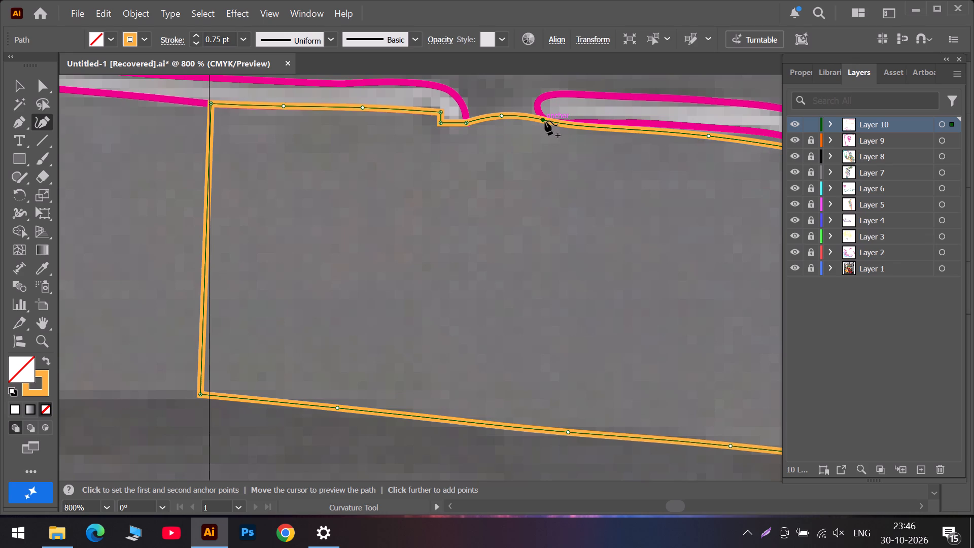
left_click_drag(545, 121, 547, 121)
left_click_drag(598, 128, 613, 124)
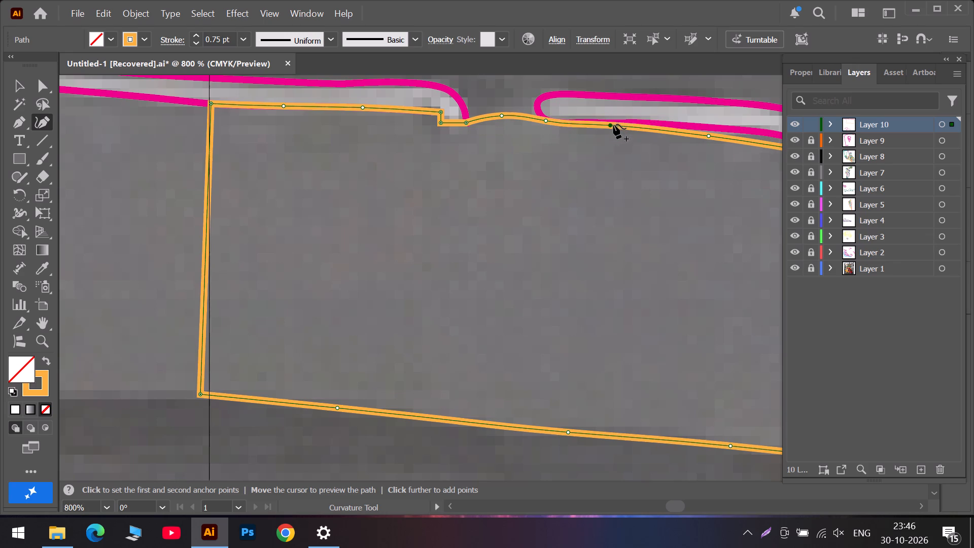
left_click_drag(613, 124, 615, 123)
left_click_drag(709, 133, 696, 126)
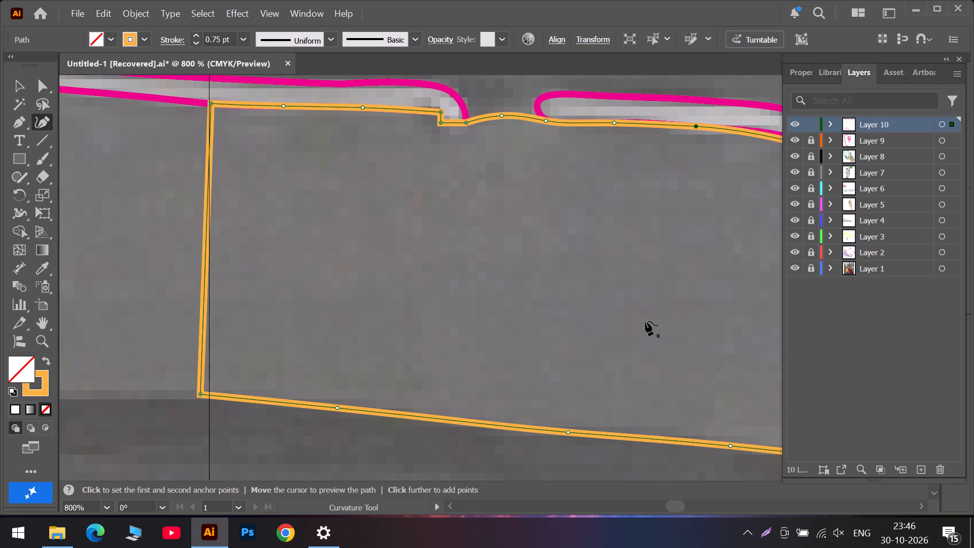
left_click(704, 506)
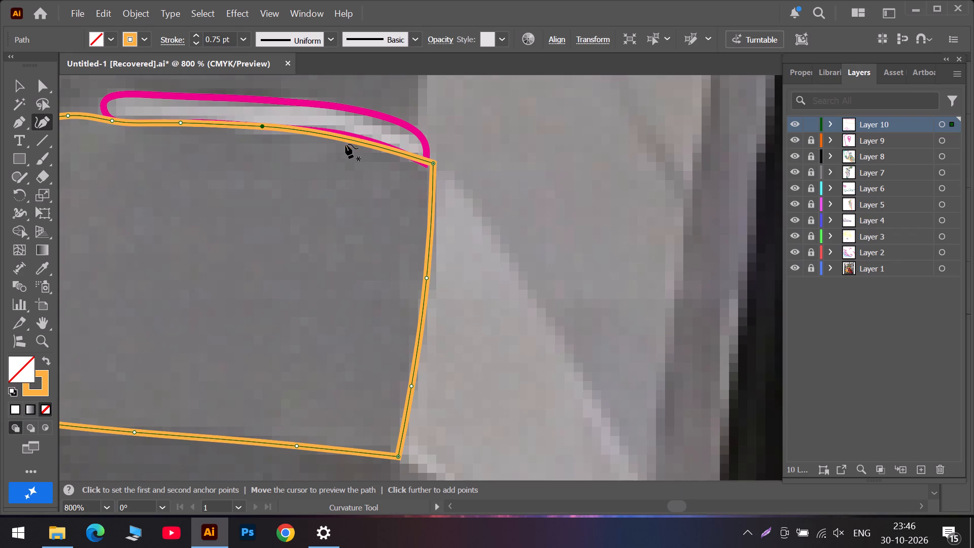
left_click_drag(345, 138, 341, 132)
left_click_drag(434, 161, 432, 166)
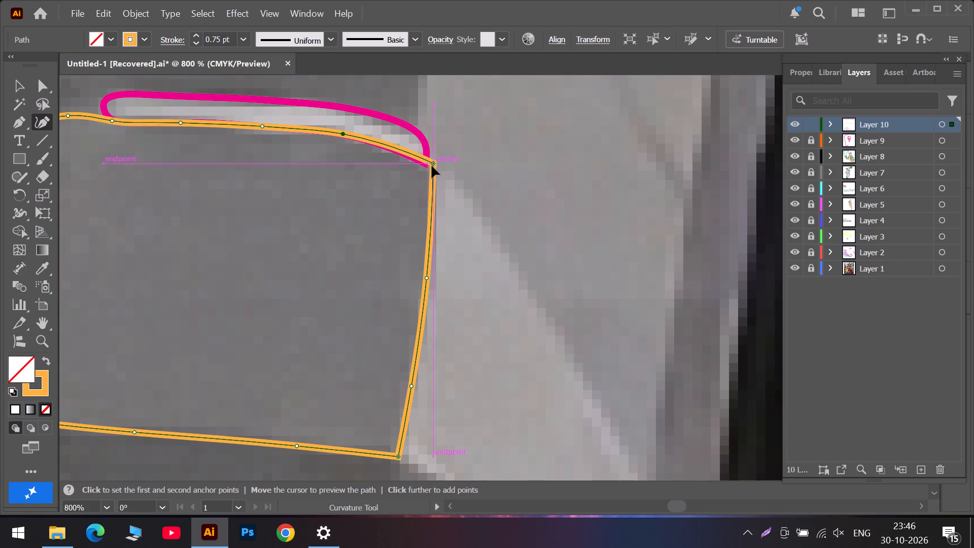
left_click_drag(432, 166, 432, 167)
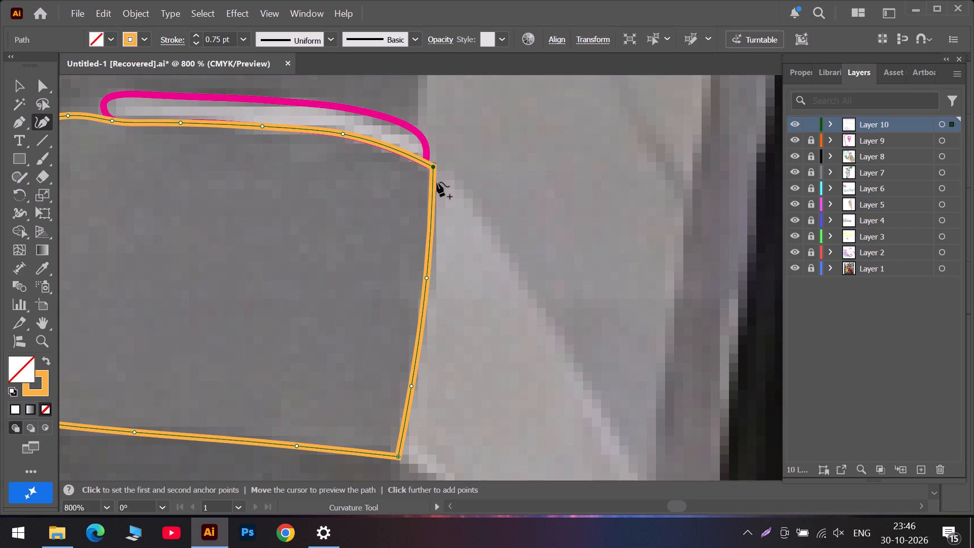
scroll(437, 183, "down", 2, "alt")
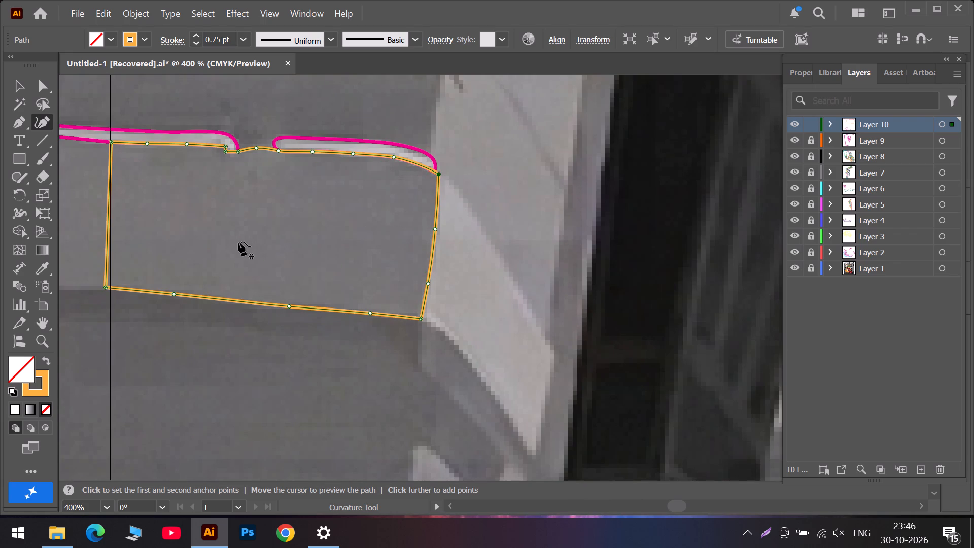
scroll(230, 242, "down", 2, "alt")
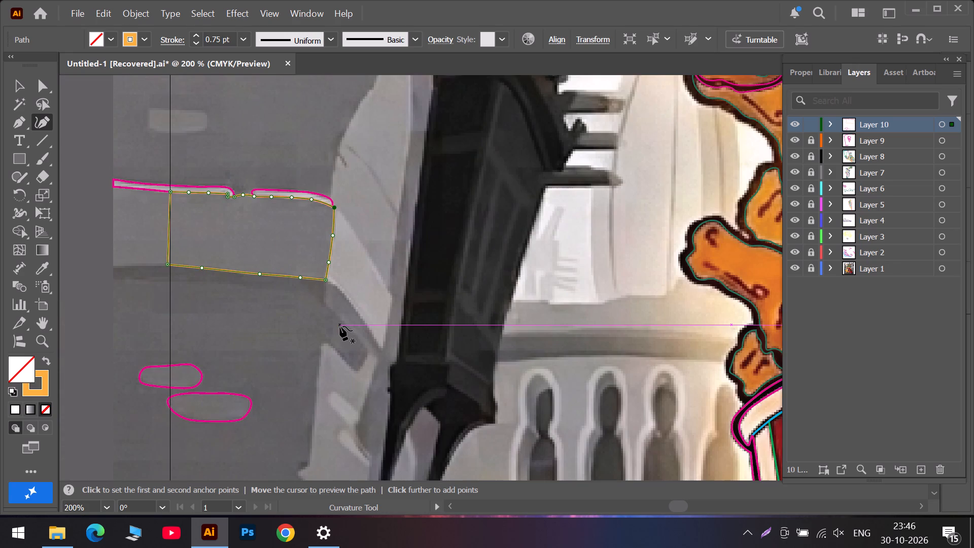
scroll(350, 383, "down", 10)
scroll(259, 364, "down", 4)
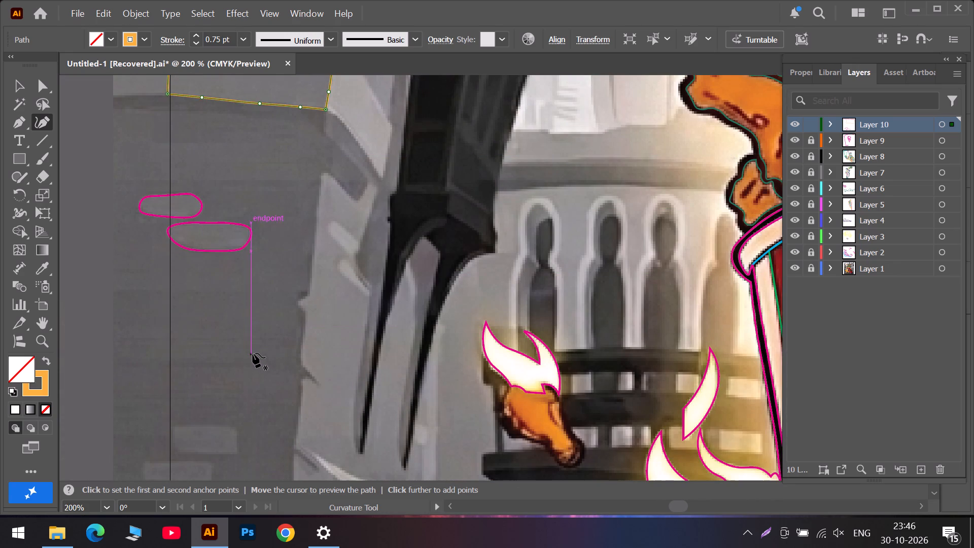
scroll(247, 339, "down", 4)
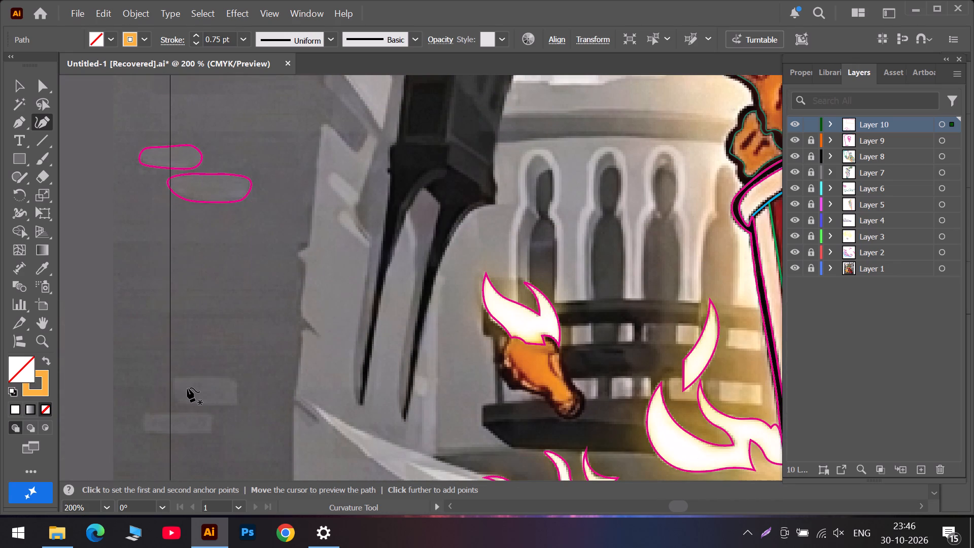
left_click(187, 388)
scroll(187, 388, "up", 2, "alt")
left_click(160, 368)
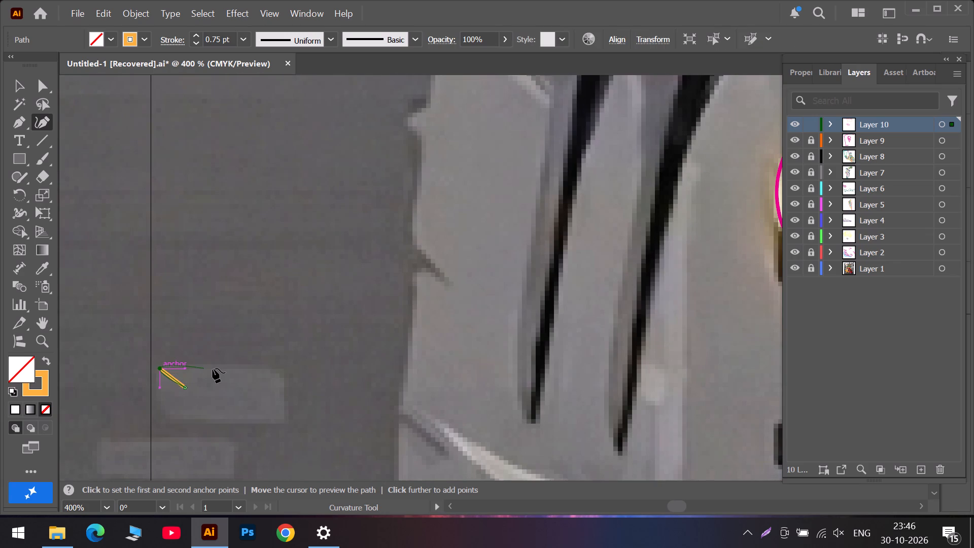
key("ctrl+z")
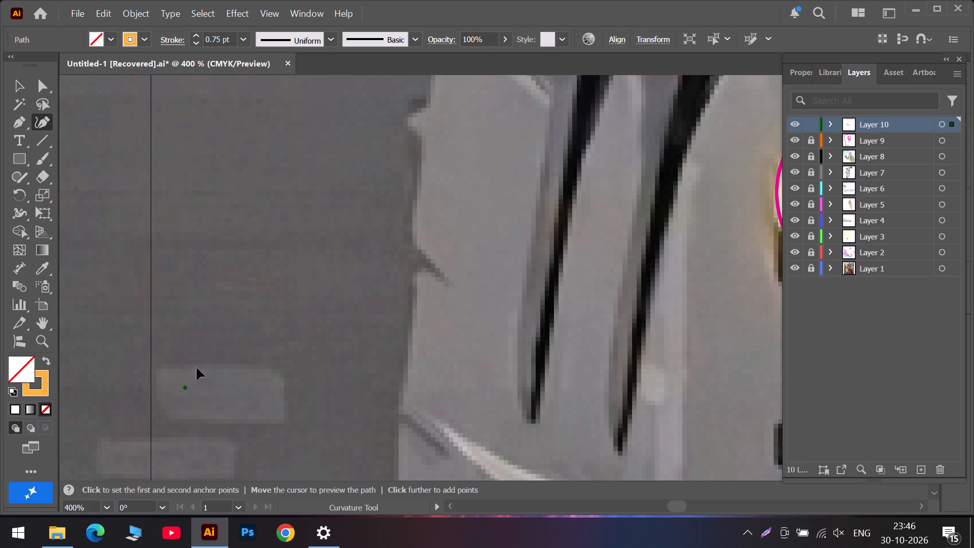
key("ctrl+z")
Trace the upper light brick low on the grey wall as a closed path, with a sharp lower corner on the pillar side.
left_click(162, 368)
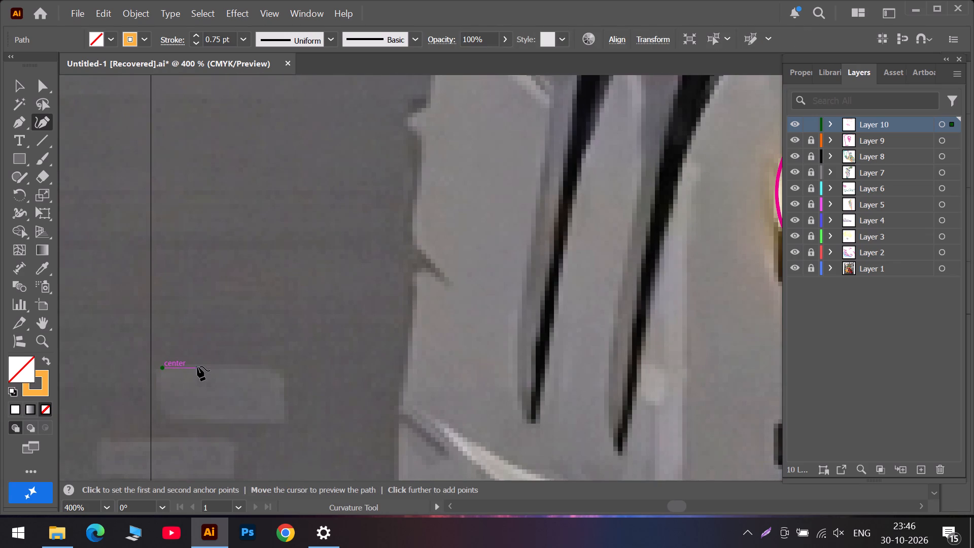
left_click(197, 366)
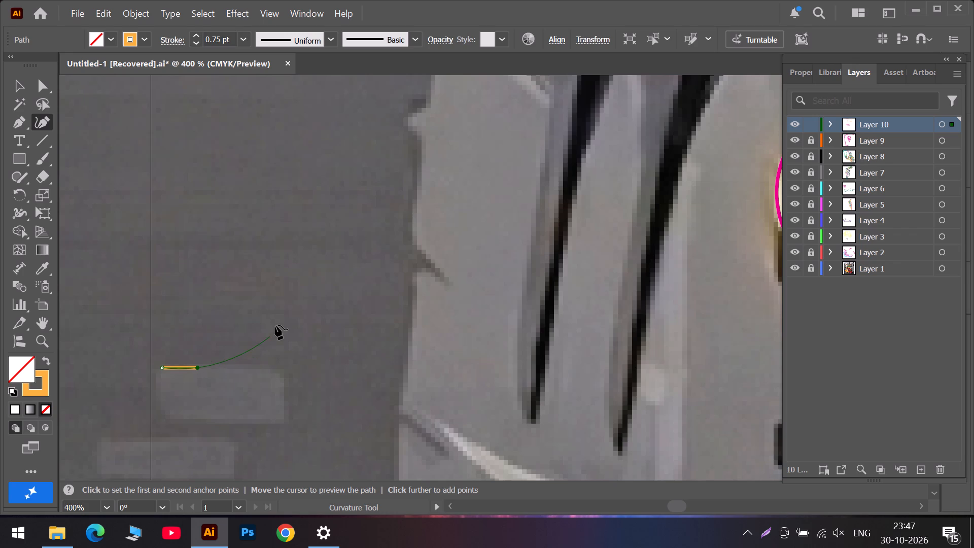
left_click(243, 369)
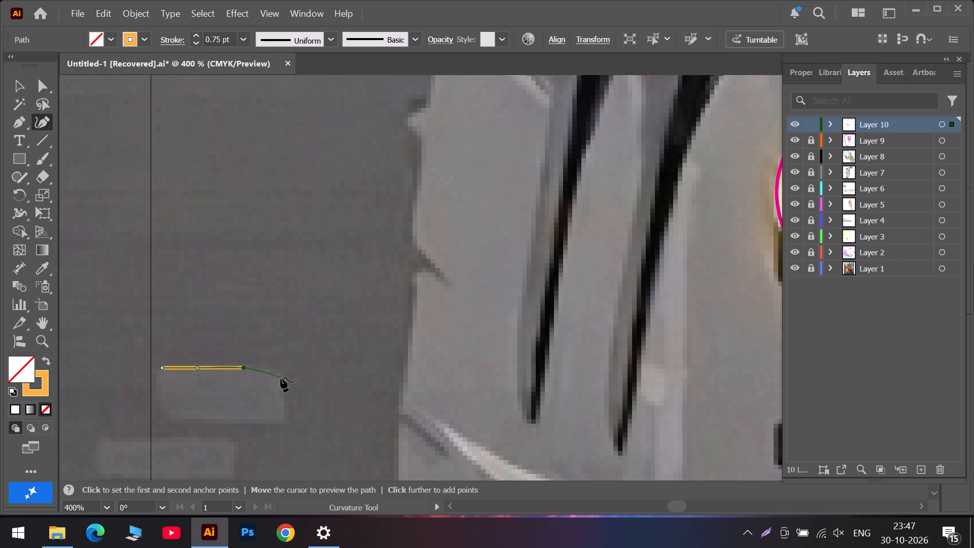
left_click(281, 378)
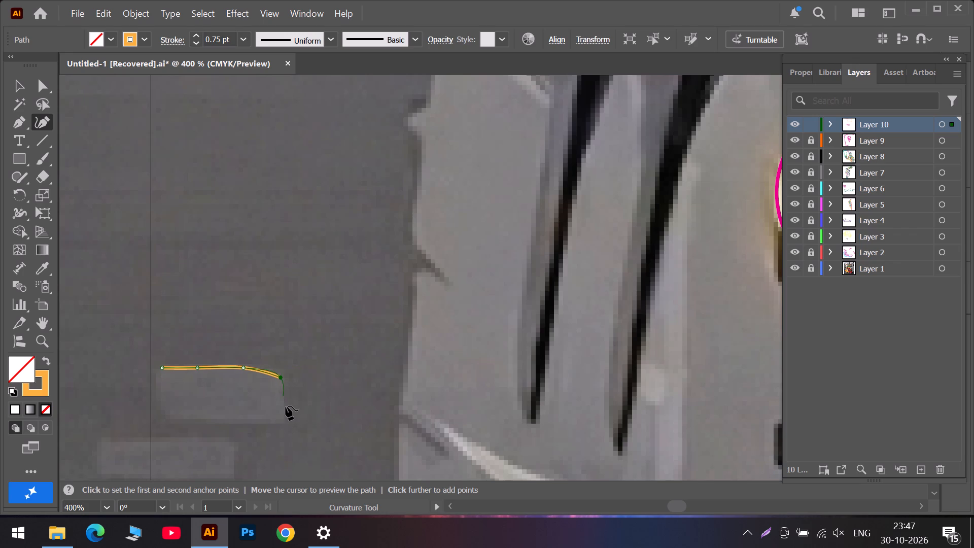
triple_click(286, 419)
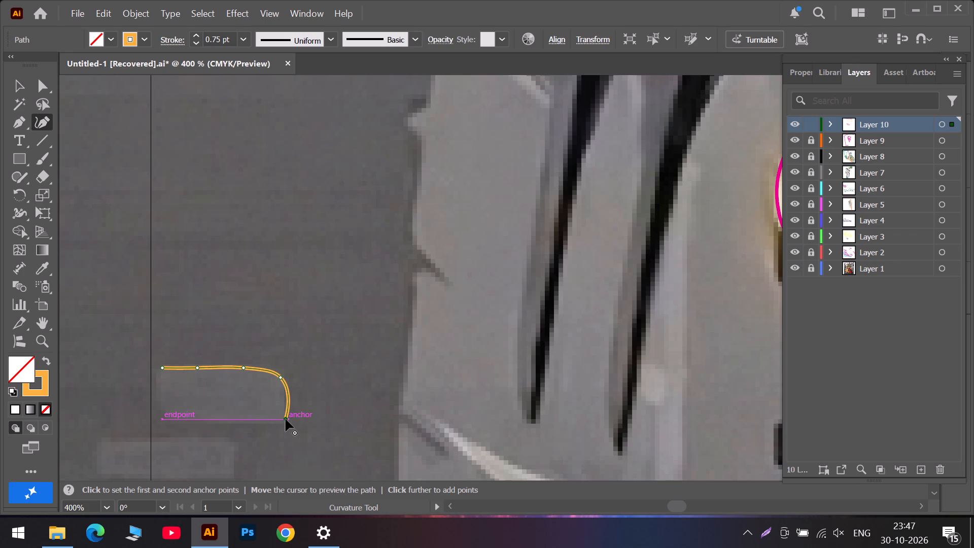
left_click_drag(285, 420, 286, 424)
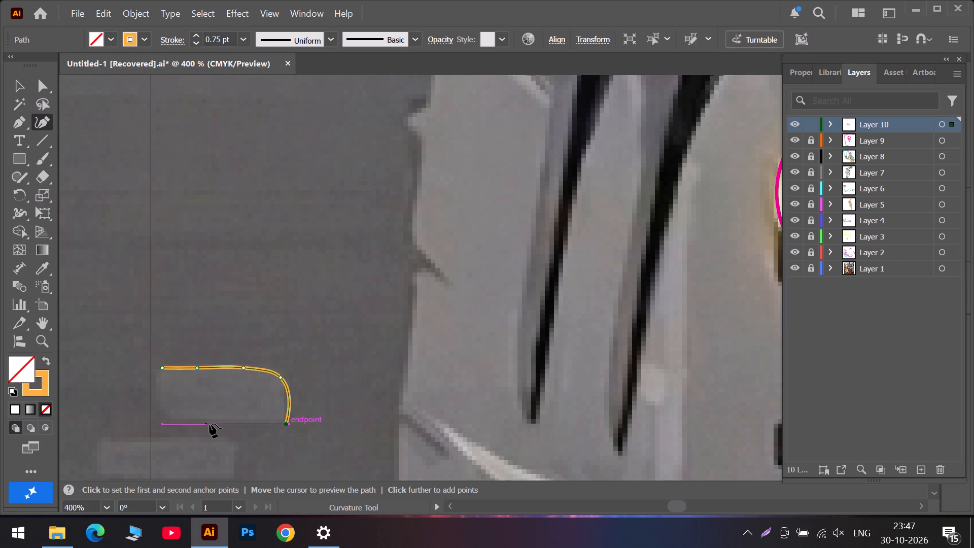
left_click(215, 424)
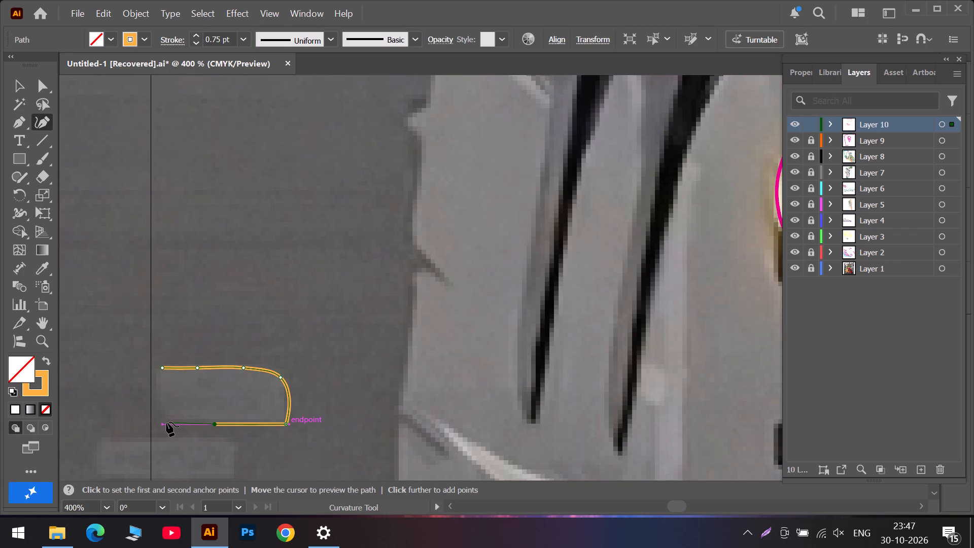
left_click(166, 422)
left_click_drag(166, 426, 191, 423)
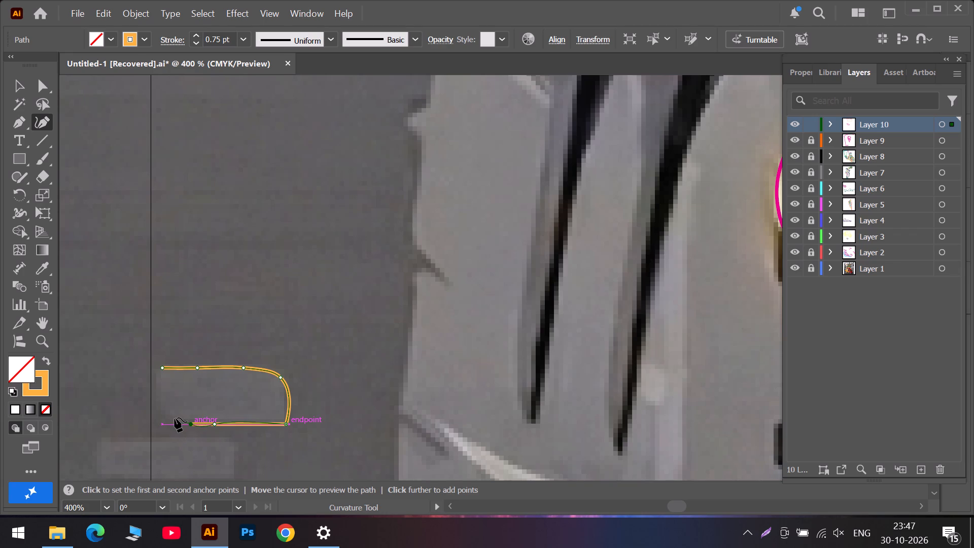
left_click(161, 420)
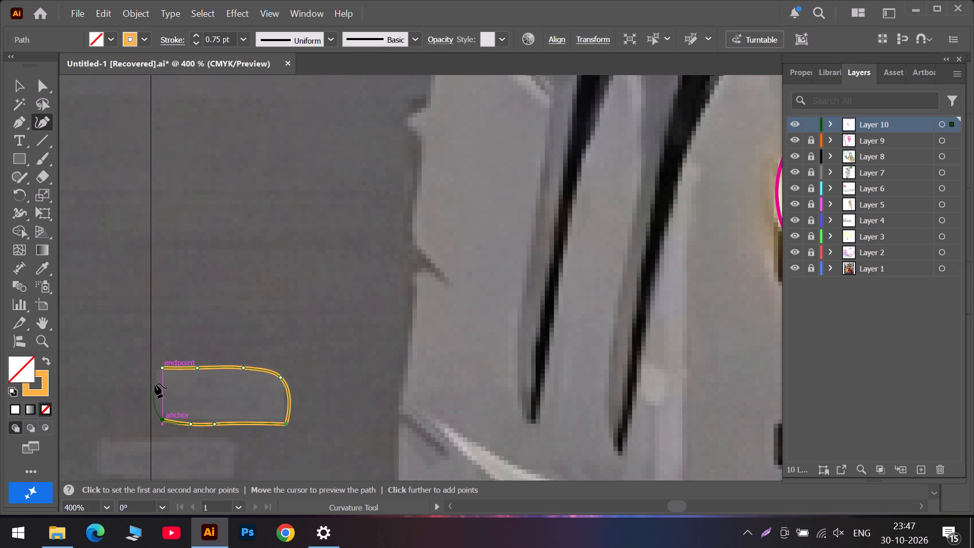
left_click(155, 383)
left_click(162, 369)
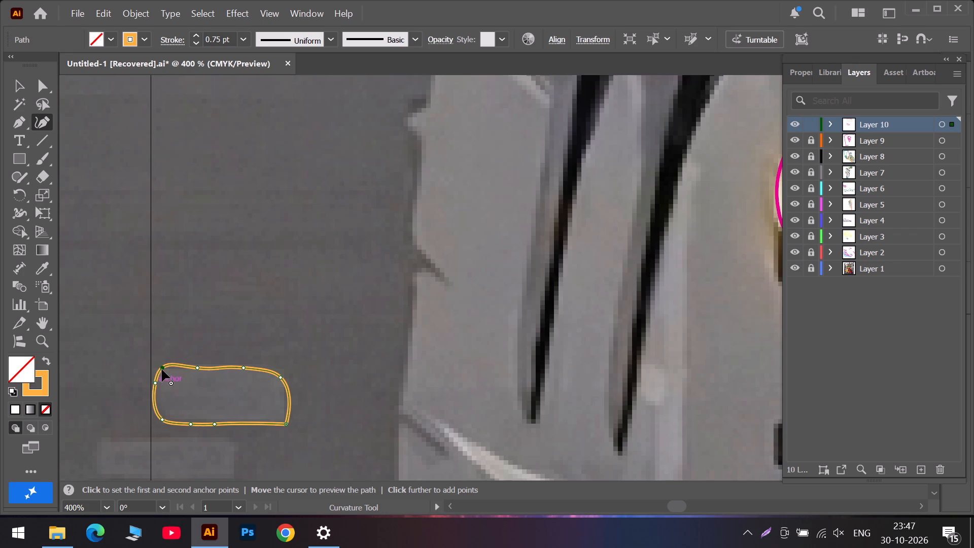
Reposition the two anchors at the upper brick's end beside the artboard line to round and even out that end.
left_click_drag(161, 369, 155, 377)
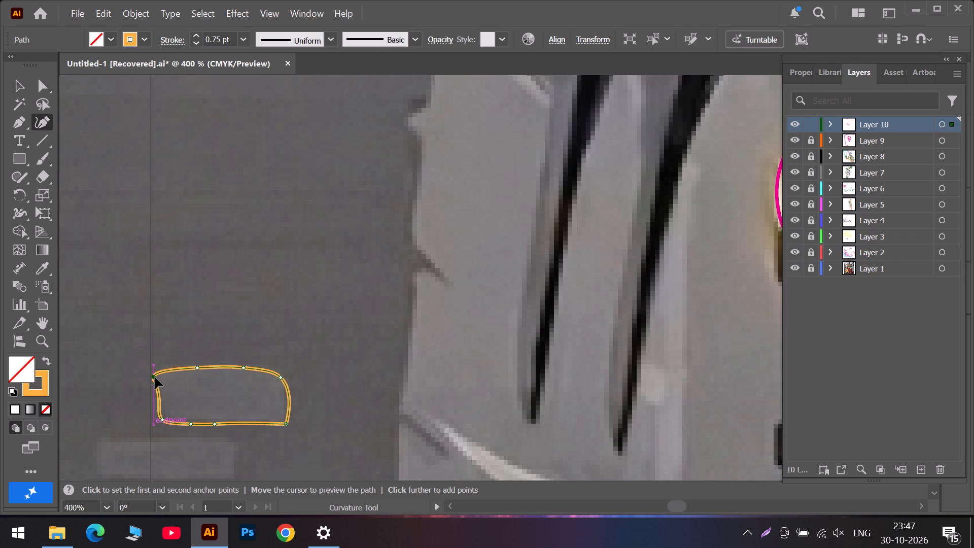
left_click_drag(155, 377, 159, 376)
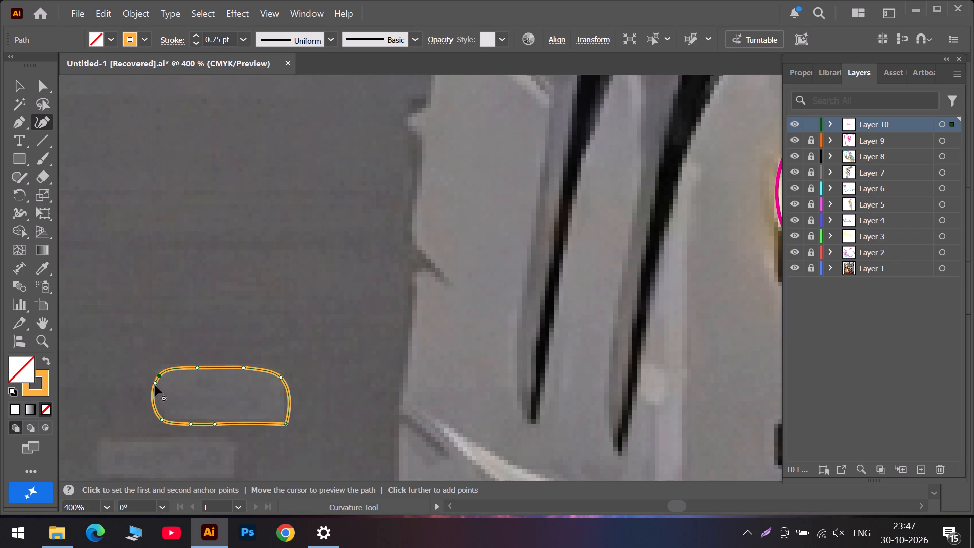
left_click_drag(154, 385, 156, 396)
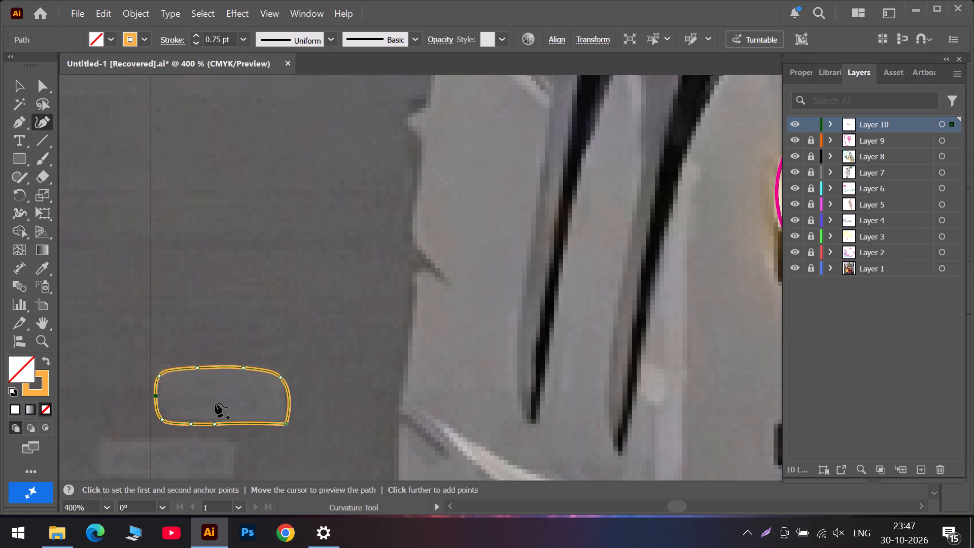
Outline the part of the lower light brick inside the artboard as a closed path, with sharp corners along the artboard line.
scroll(250, 413, "down", 7)
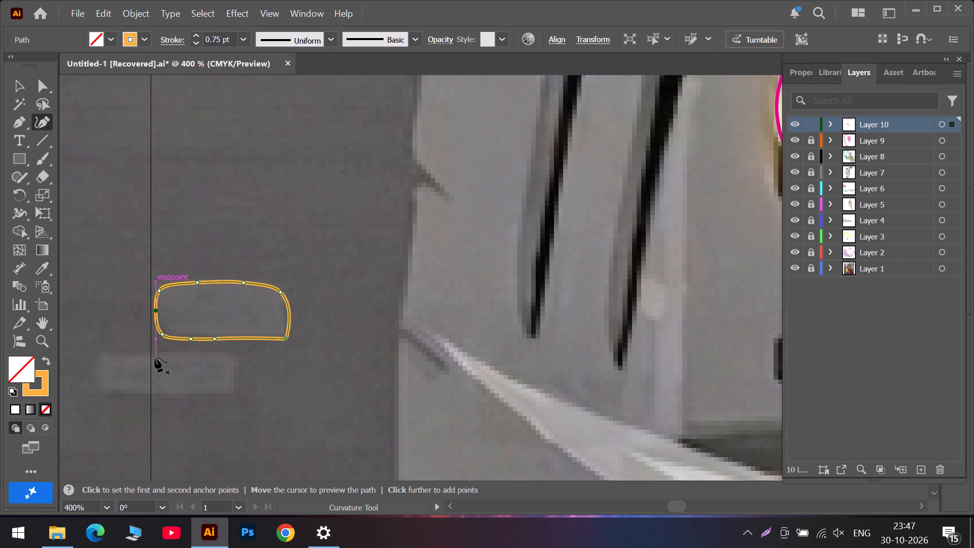
left_click(152, 355)
left_click(187, 356)
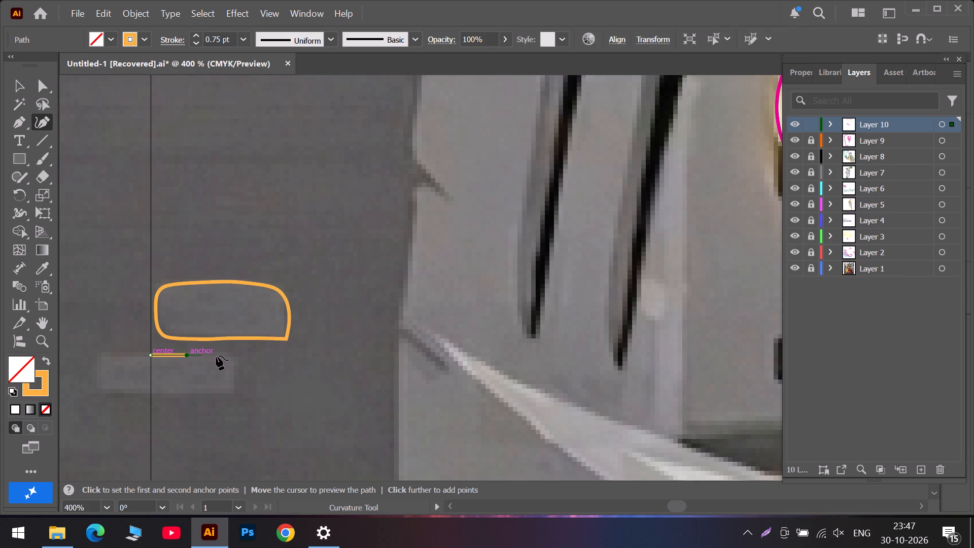
left_click(220, 357)
left_click(235, 364)
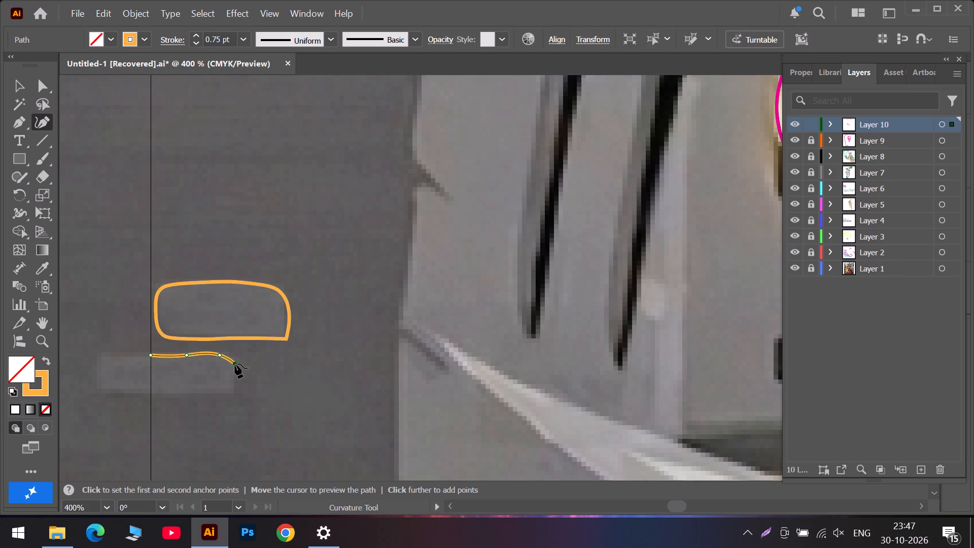
triple_click(235, 391)
left_click(203, 393)
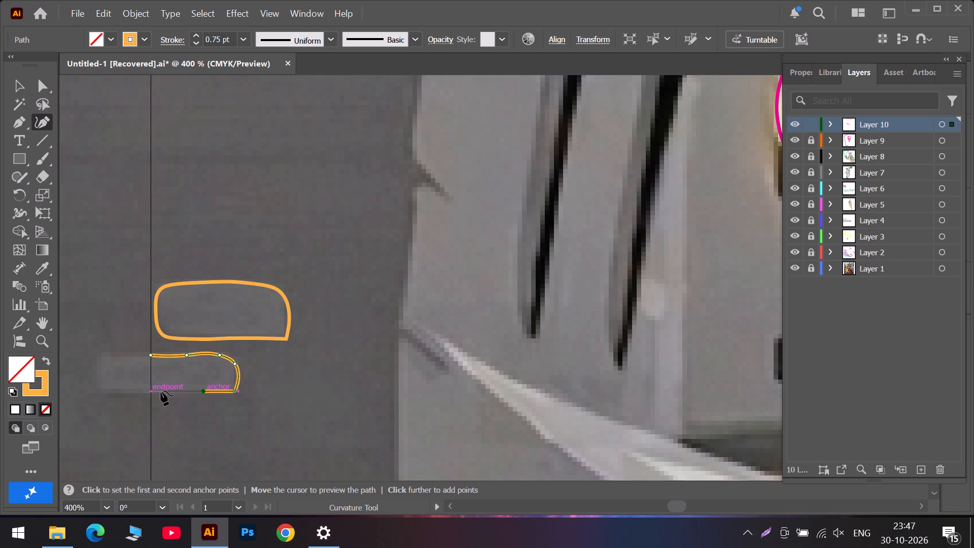
double_click(152, 391)
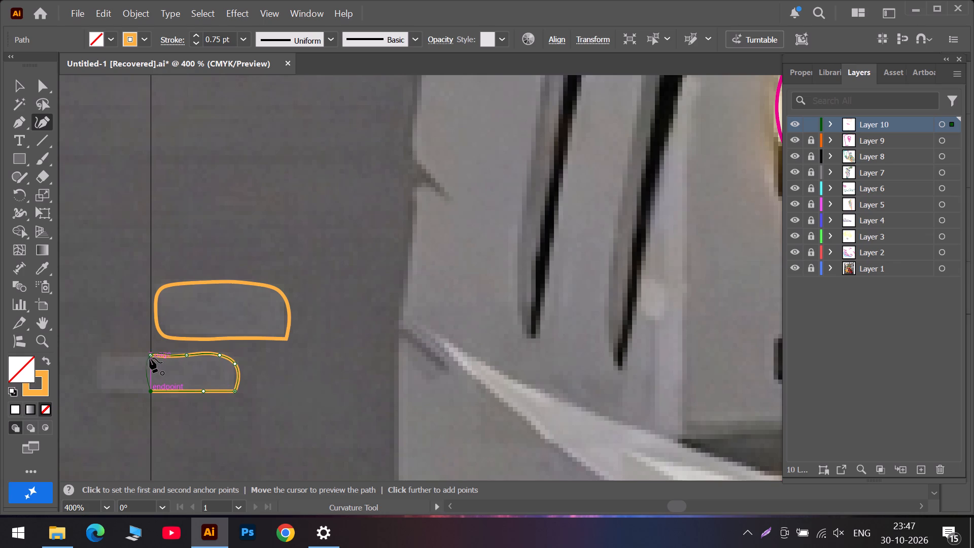
double_click(150, 357)
Shift the anchors on the lower brick's top edge and rounded upper corner to flatten the bump in its outline.
left_click_drag(186, 356, 182, 356)
left_click_drag(182, 356, 177, 356)
left_click(220, 357)
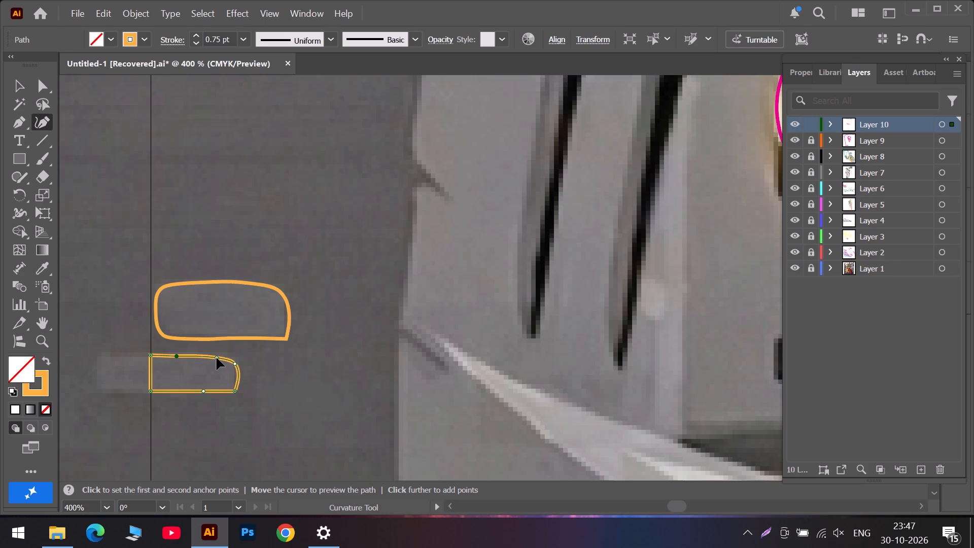
left_click_drag(236, 366, 235, 366)
left_click_drag(235, 366, 230, 363)
Start a path at the light pillar's pointed upper tip and trace its wall-side edge down to a corner above the small bump.
scroll(234, 362, "up", 6)
scroll(259, 304, "up", 6)
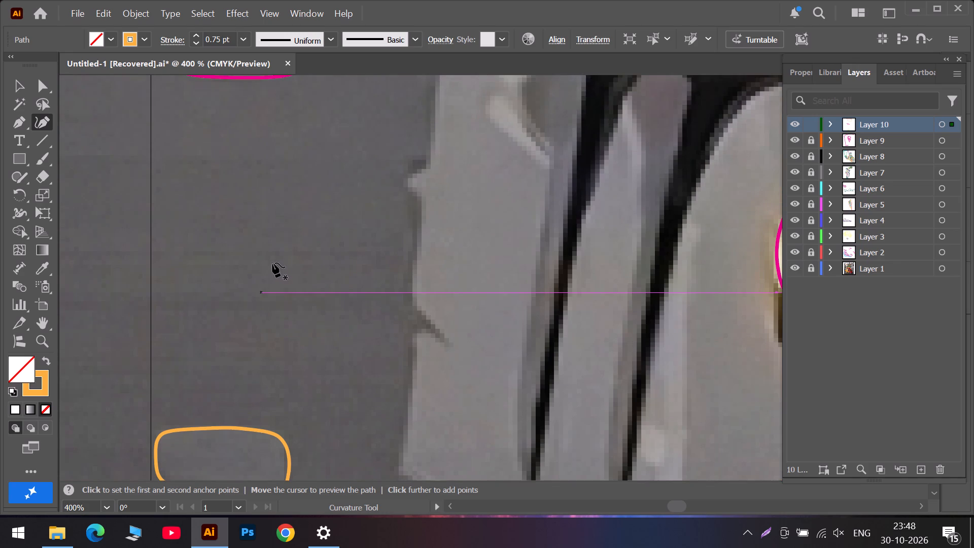
scroll(273, 254, "up", 7)
scroll(335, 211, "up", 6)
scroll(429, 220, "up", 10)
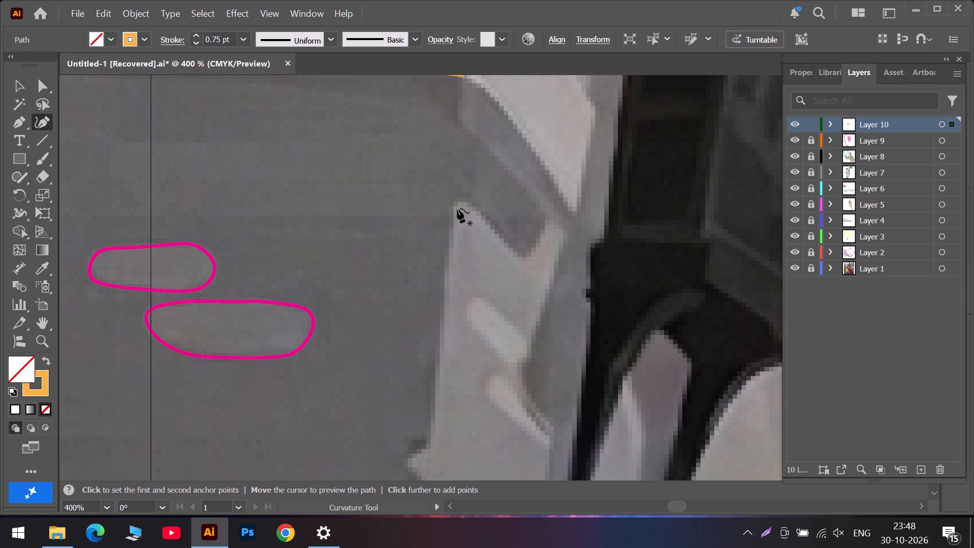
left_click(453, 203)
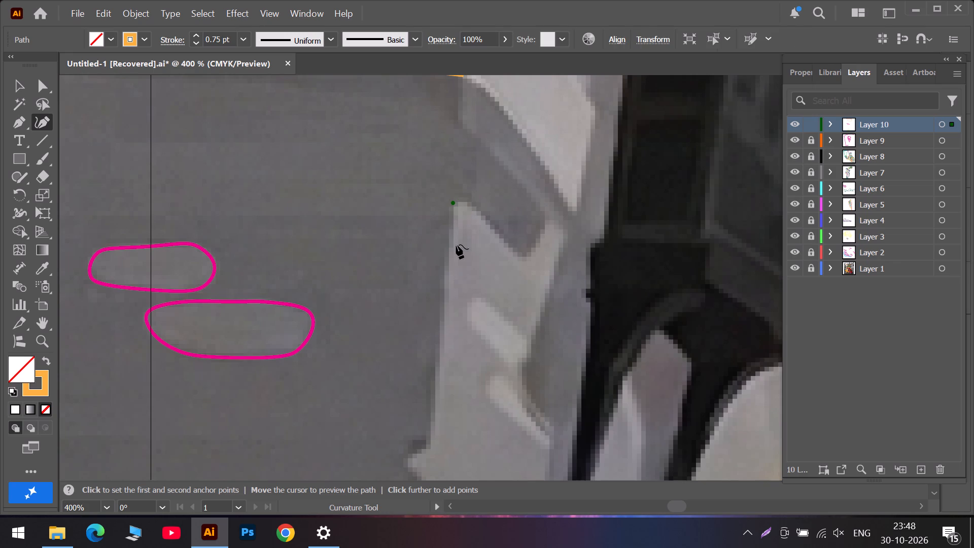
left_click(445, 281)
scroll(445, 287, "down", 5)
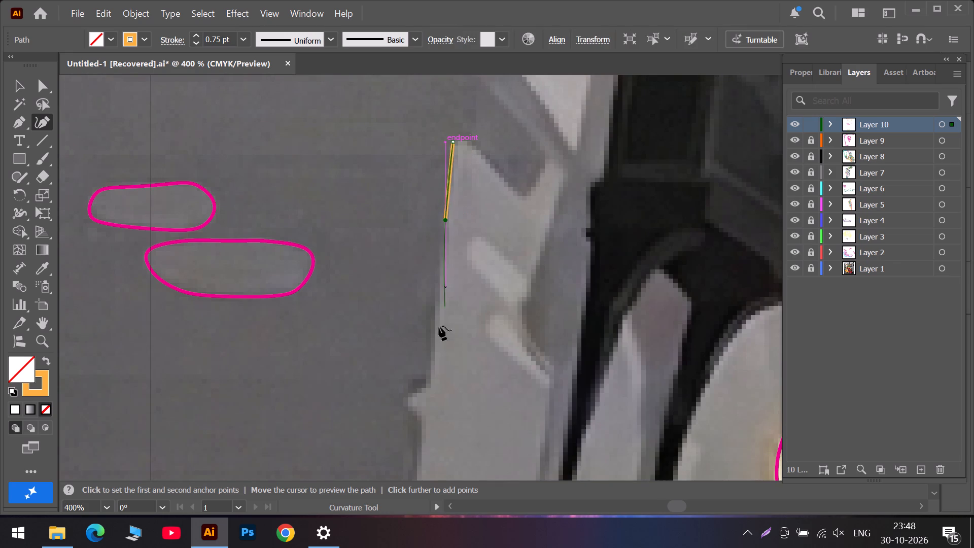
double_click(431, 384)
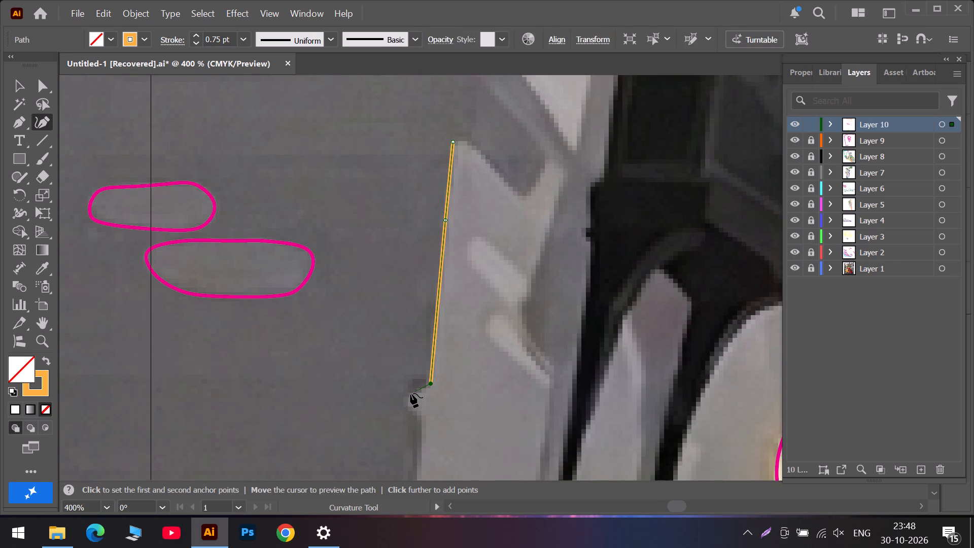
Continue the pillar path around the small bump as a rounded curve, ending in a sharp corner at its lower end.
left_click(408, 395)
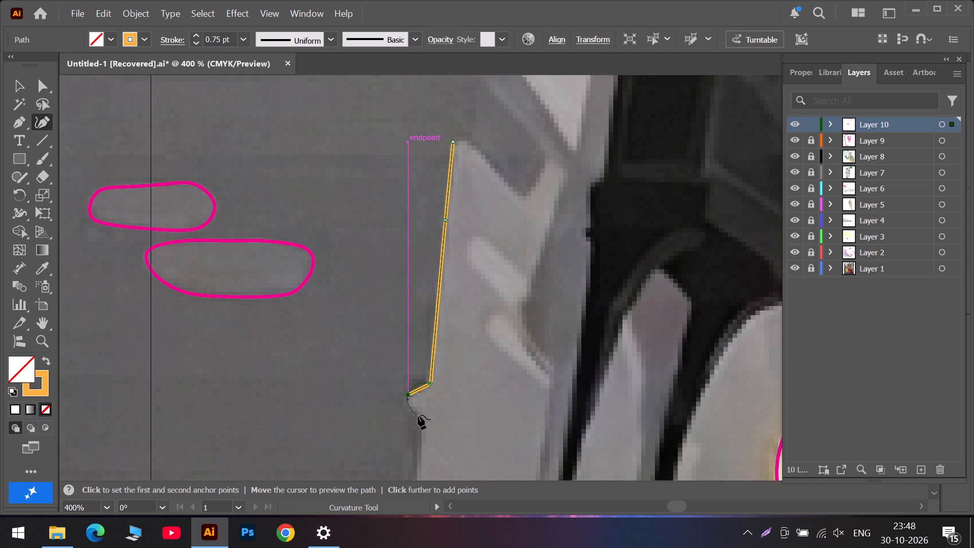
left_click(419, 415)
left_click_drag(408, 394, 407, 402)
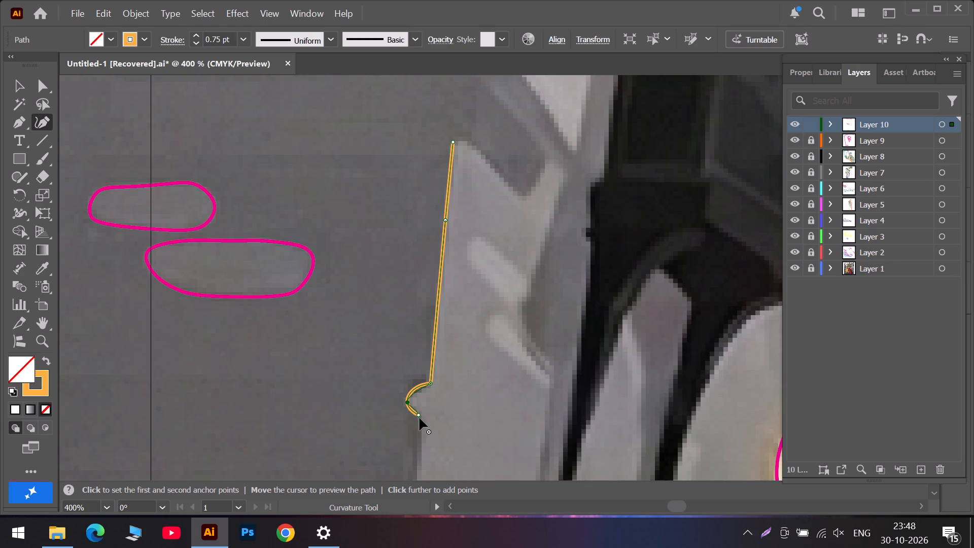
double_click(420, 416)
Extend the path straight down the pillar's wall-side edge and around the pointed diagonal notch, rounding the lip below it.
scroll(420, 416, "down", 7)
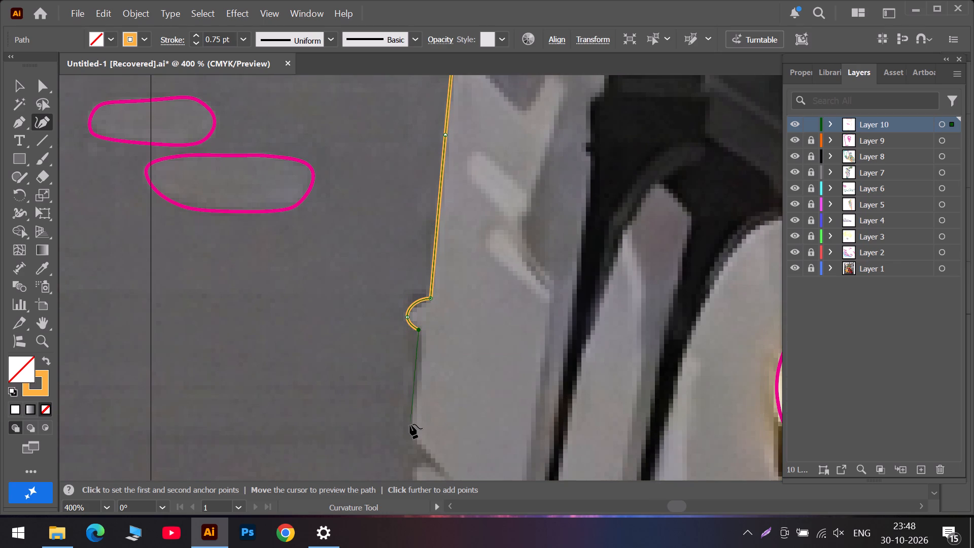
left_click(413, 438)
scroll(415, 439, "down", 6)
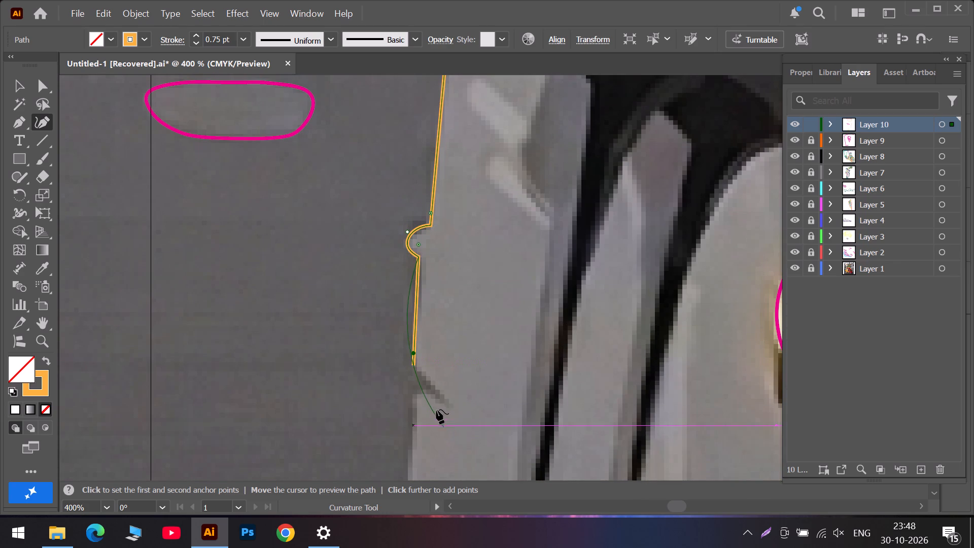
double_click(414, 365)
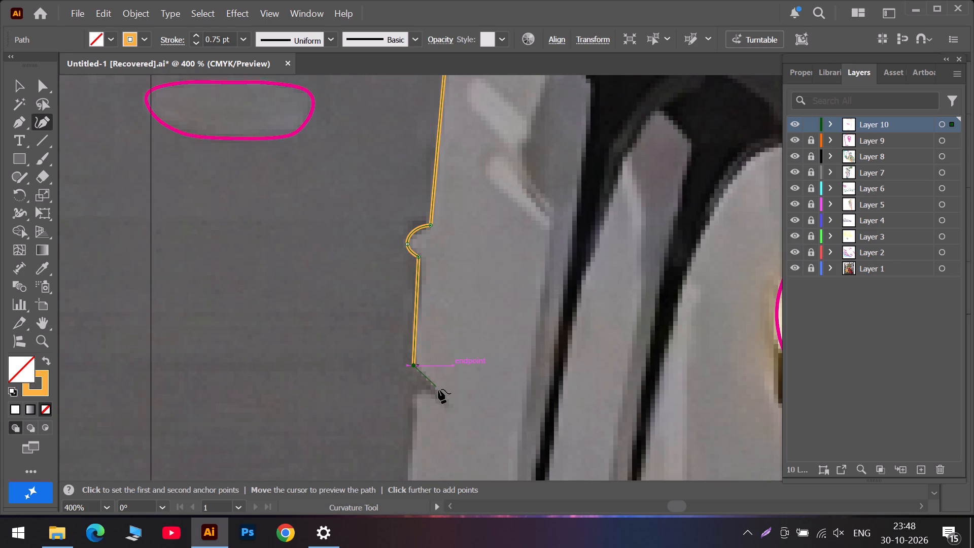
left_click(453, 406)
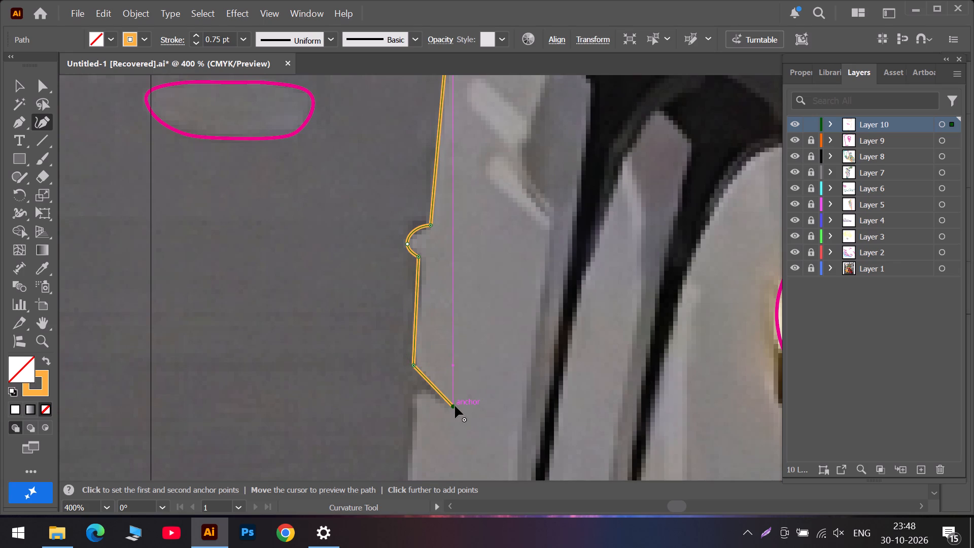
left_click(429, 391)
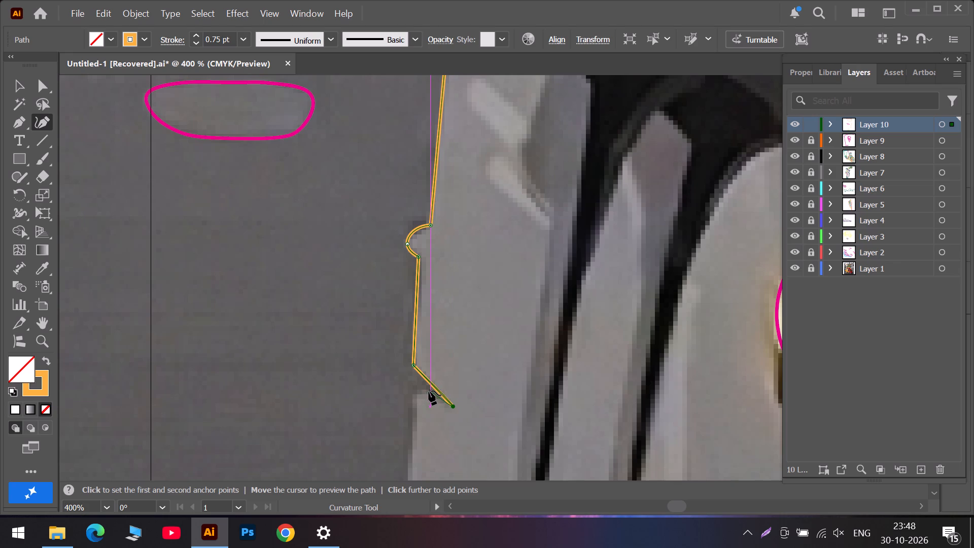
left_click(418, 389)
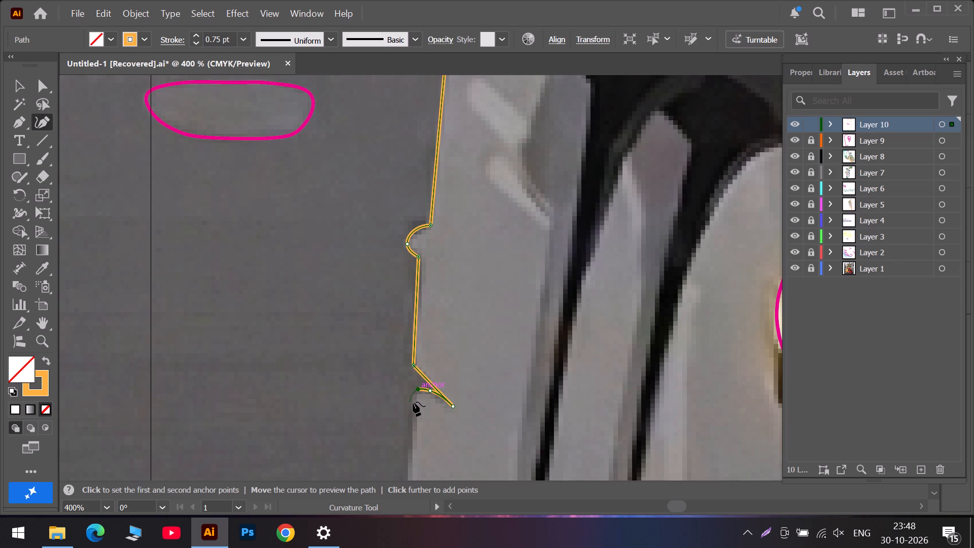
left_click(414, 401)
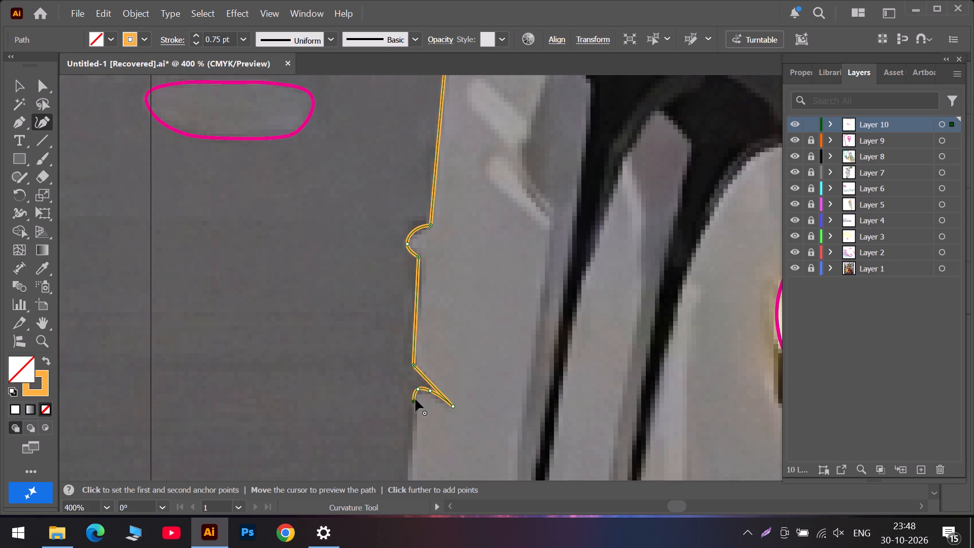
Continue the path from the notch's rounded lip down the pillar's wall-side edge to the next diagonal notch.
scroll(414, 415, "down", 10)
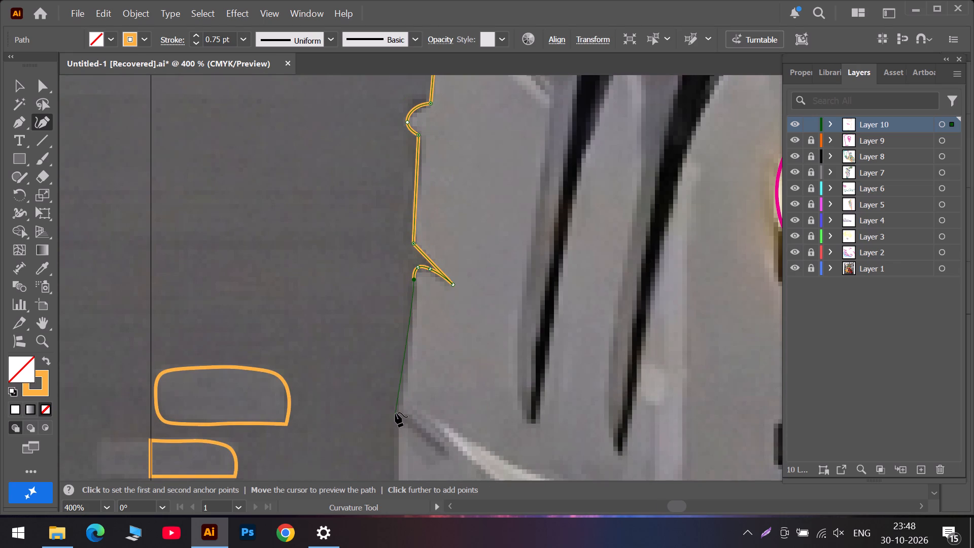
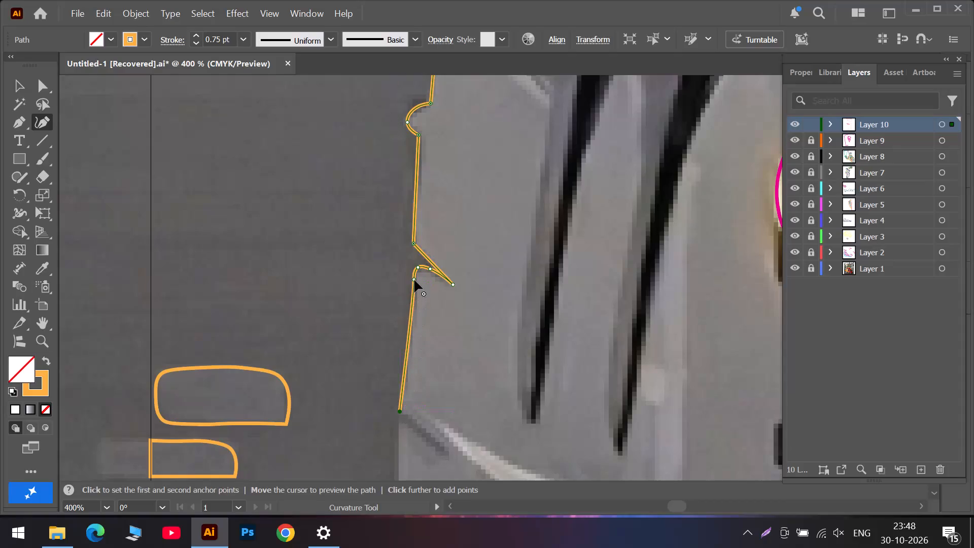
Continue the pillar path around the second diagonal notch, with sharp corners at the edge and at the notch's inner tip.
left_click(414, 279)
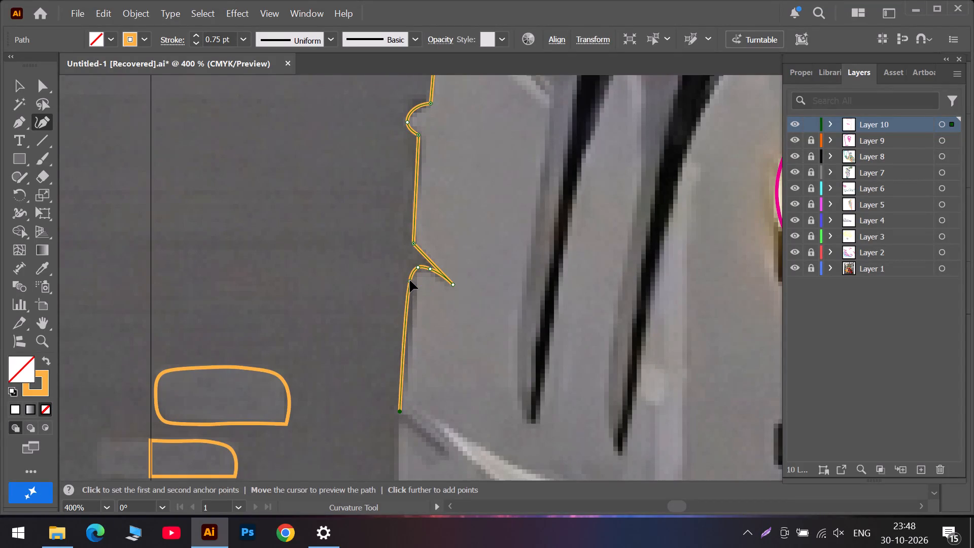
scroll(403, 387, "down", 7)
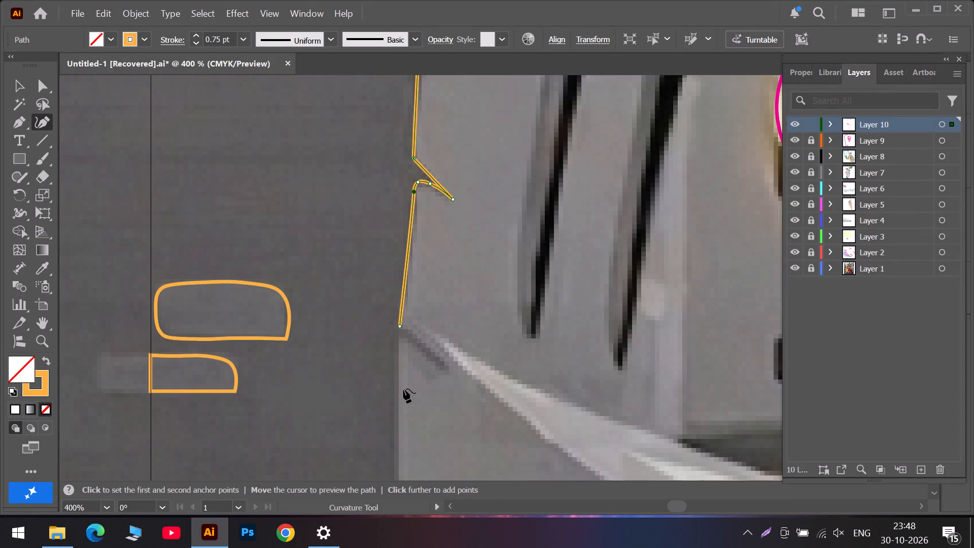
double_click(400, 326)
double_click(448, 367)
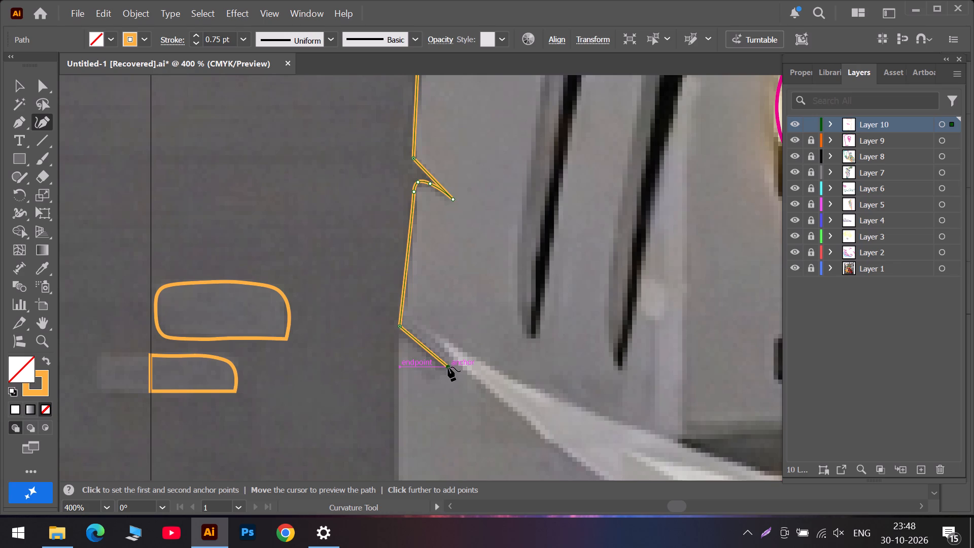
double_click(446, 371)
double_click(398, 336)
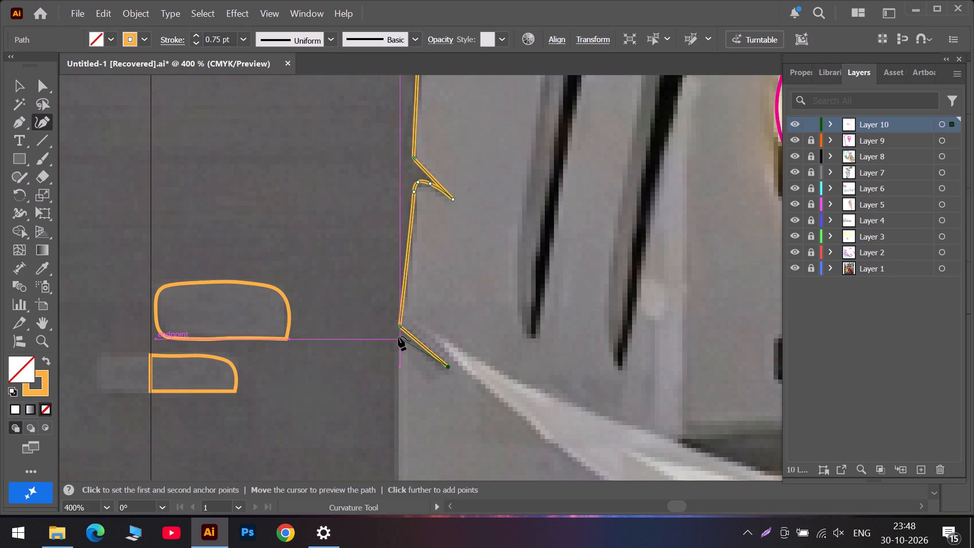
Extend the path straight down the pillar's wall-side edge from the notch to the top edge of the dark hanging cloth.
scroll(396, 400, "down", 13)
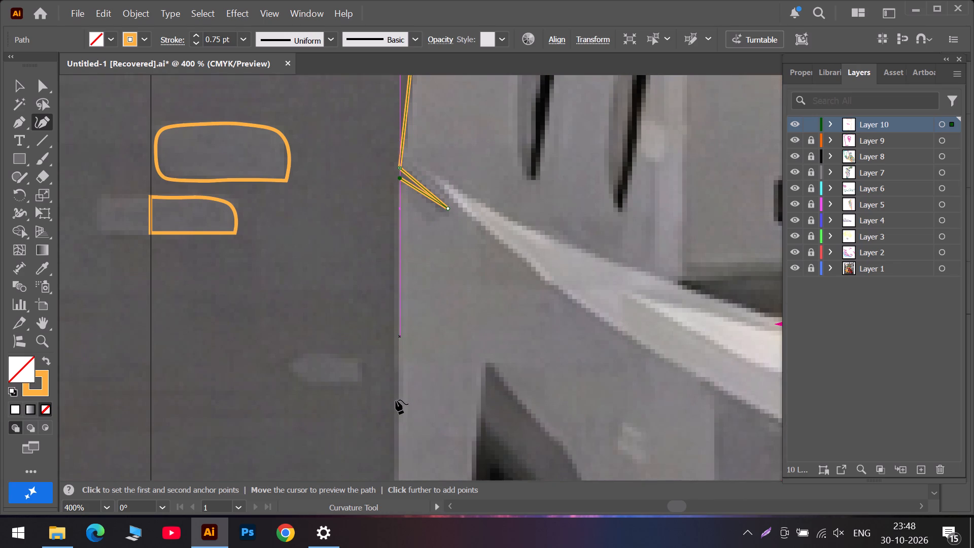
scroll(396, 400, "down", 12)
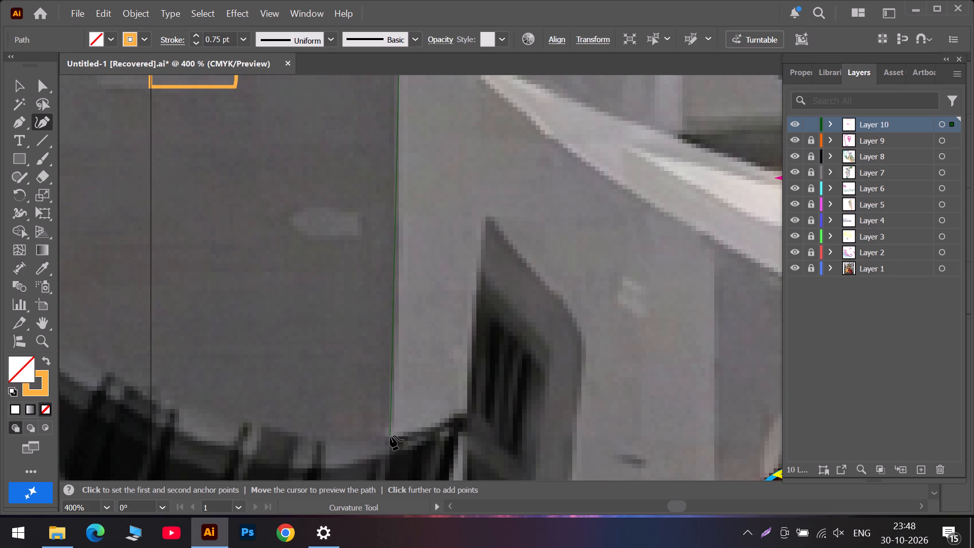
double_click(390, 436)
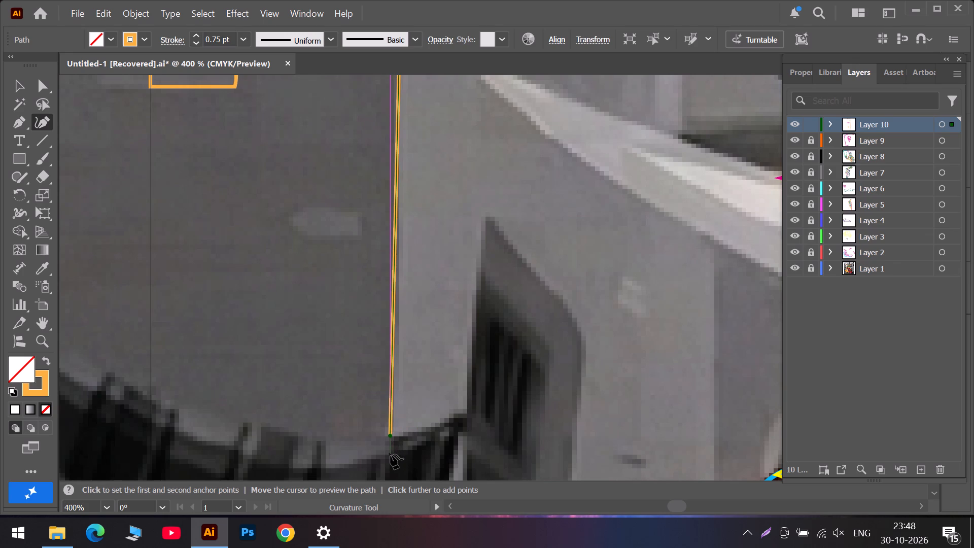
double_click(391, 455)
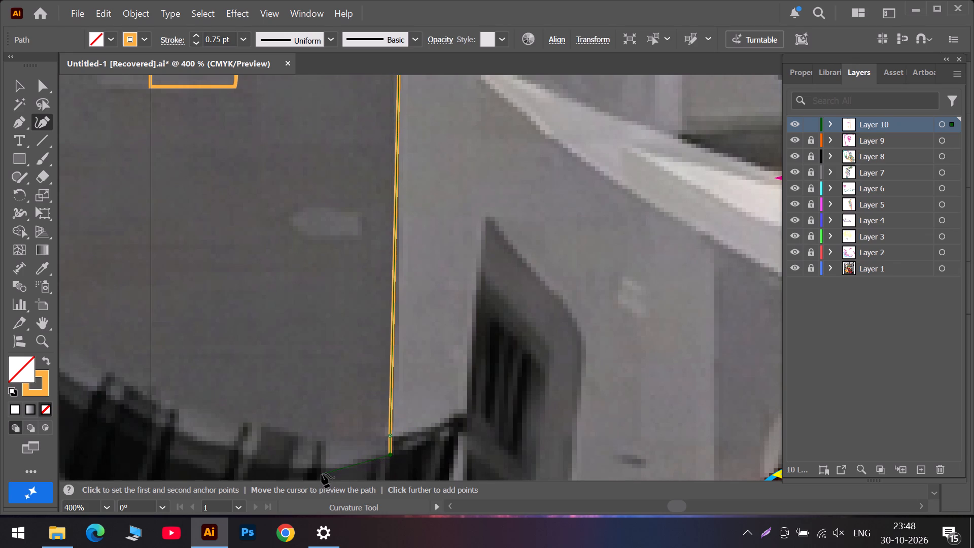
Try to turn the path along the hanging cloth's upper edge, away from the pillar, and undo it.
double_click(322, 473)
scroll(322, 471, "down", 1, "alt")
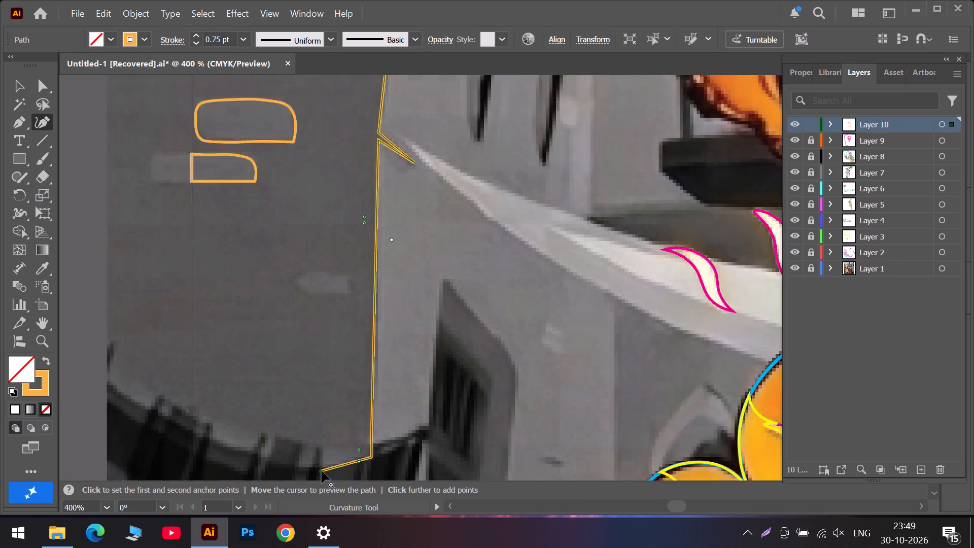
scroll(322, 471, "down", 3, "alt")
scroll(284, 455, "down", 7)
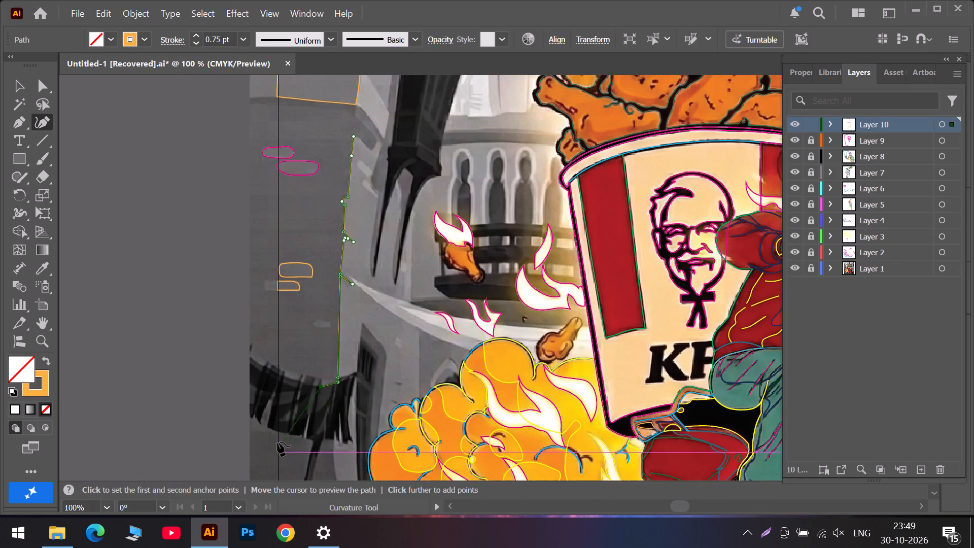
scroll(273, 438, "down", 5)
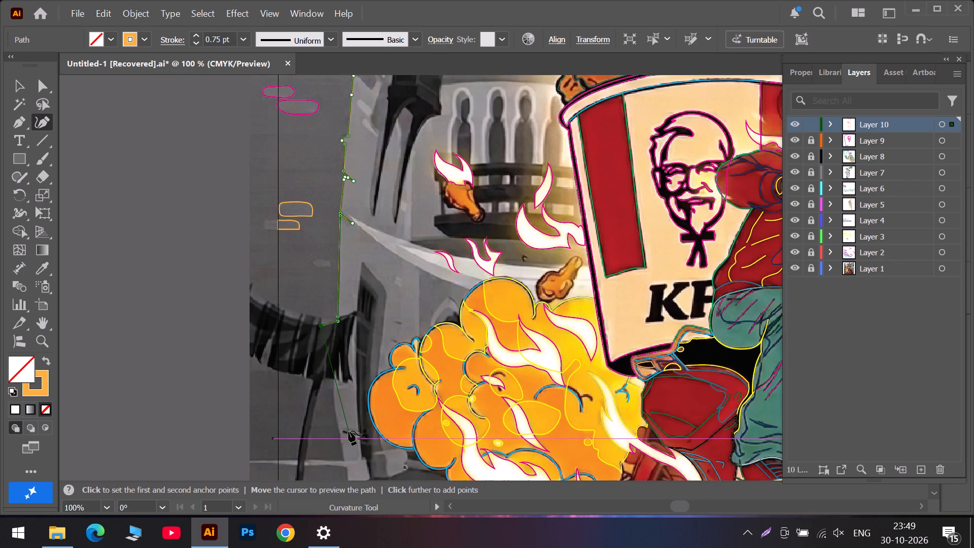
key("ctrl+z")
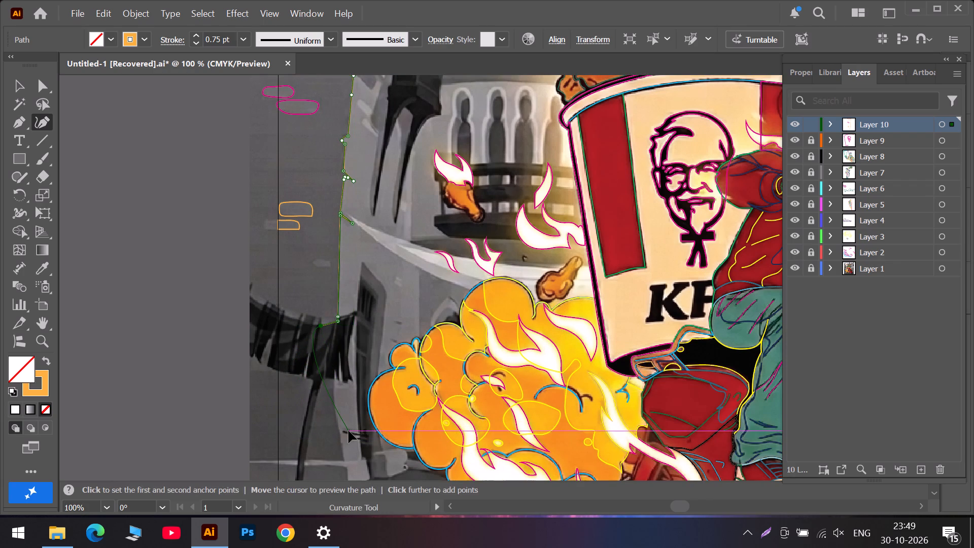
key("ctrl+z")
Extend the path straight down across the hanging cloth to just below its fringe, adding two anchor points along that stretch.
scroll(343, 440, "up", 2, "alt")
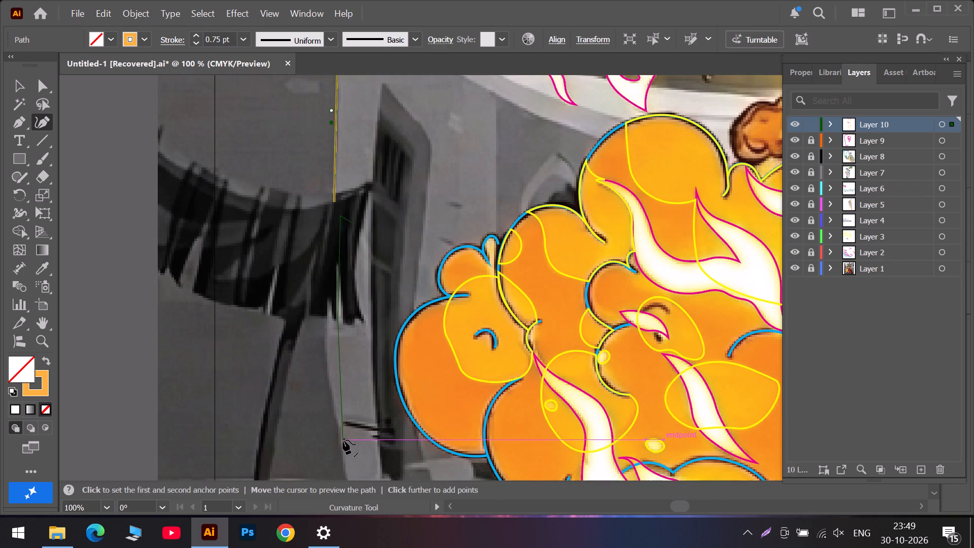
left_click(328, 338)
left_click(328, 338)
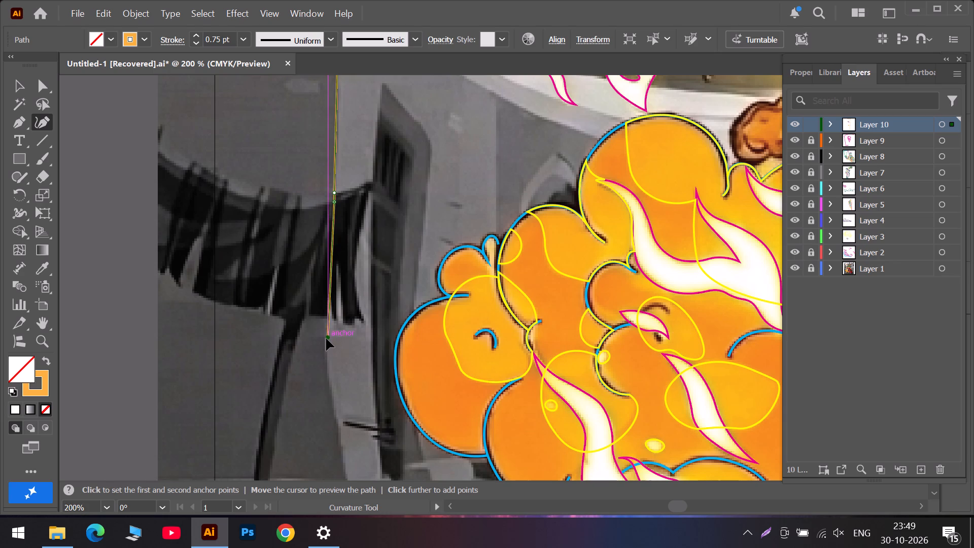
scroll(333, 374, "down", 5)
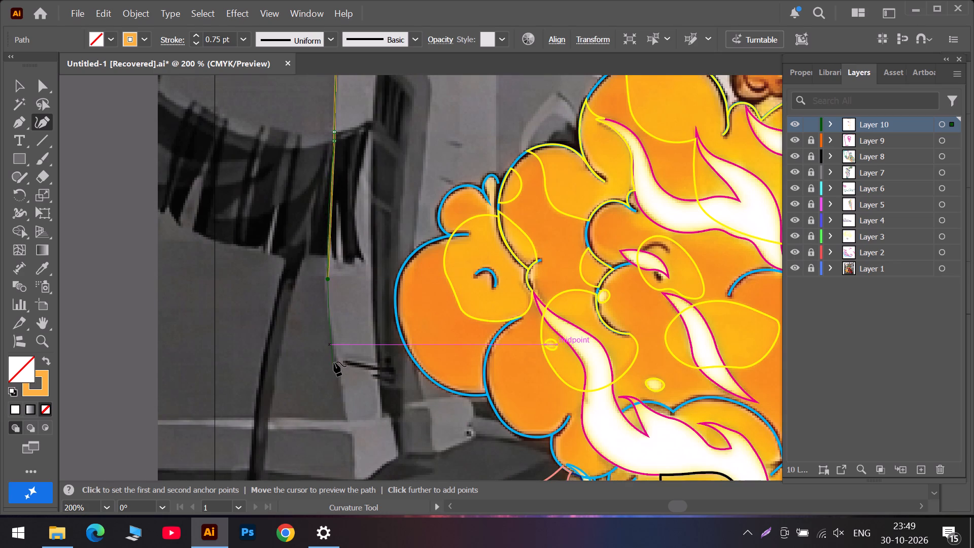
scroll(334, 333, "up", 2, "alt")
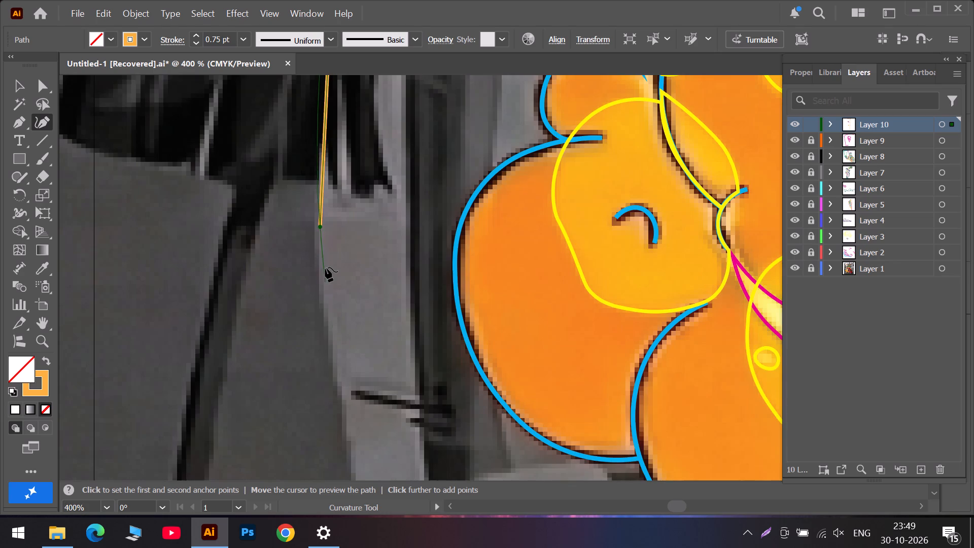
scroll(319, 225, "up", 6)
left_click(325, 176)
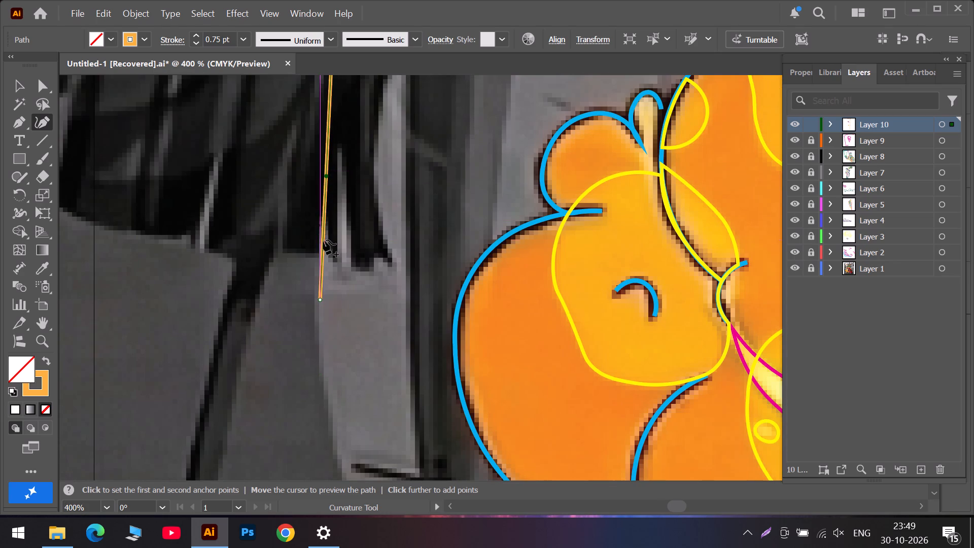
left_click(323, 248)
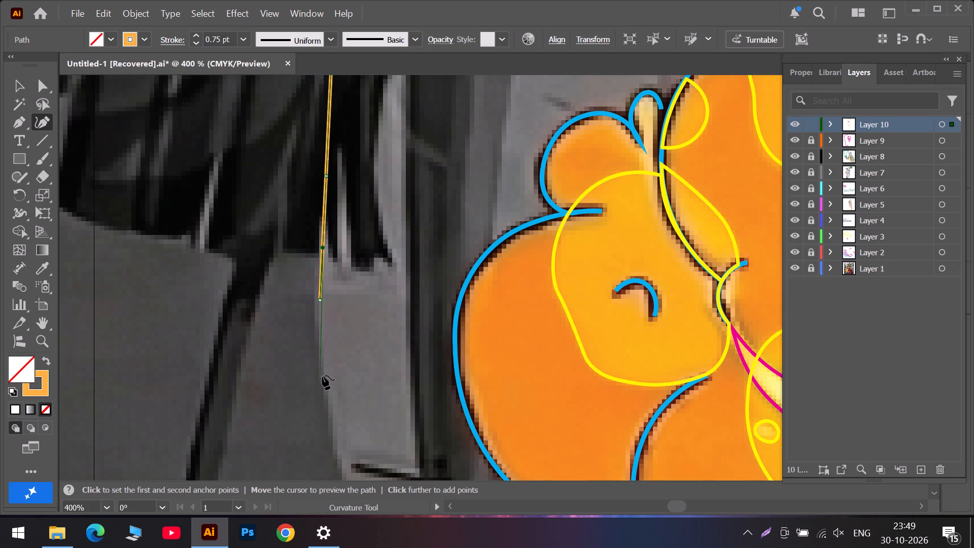
key("ctrl+z")
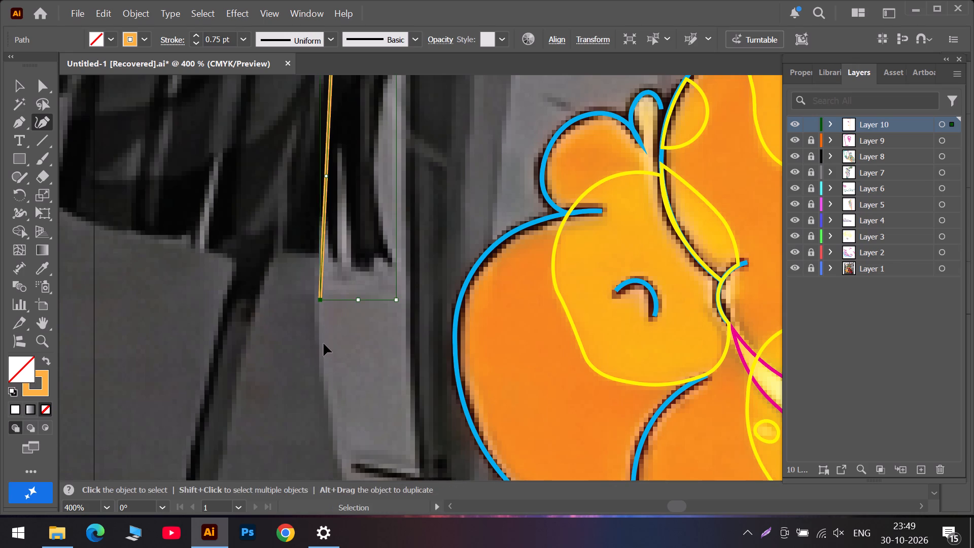
left_click(323, 249)
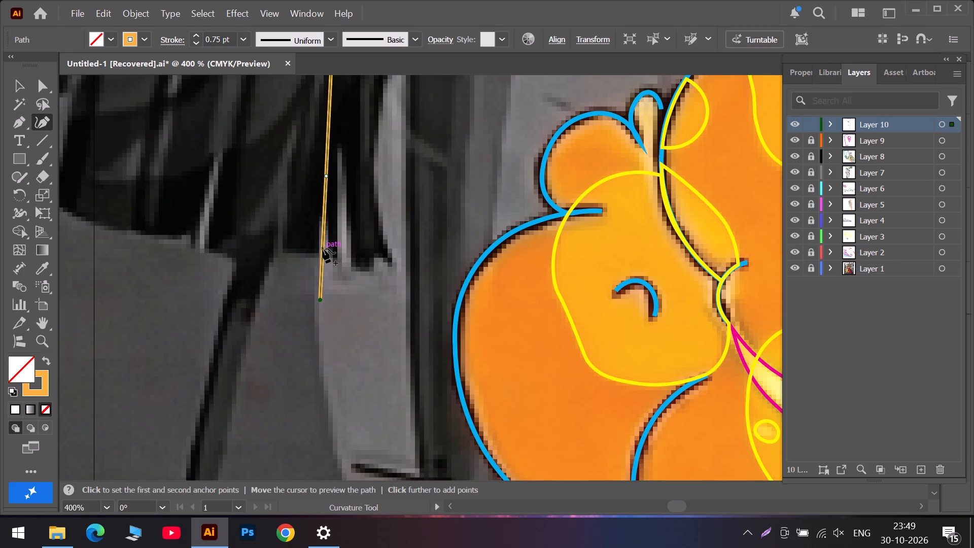
Curve the path down the pillar's lower wall-side edge to a sharp corner at the top of the stone ledge.
left_click(325, 398)
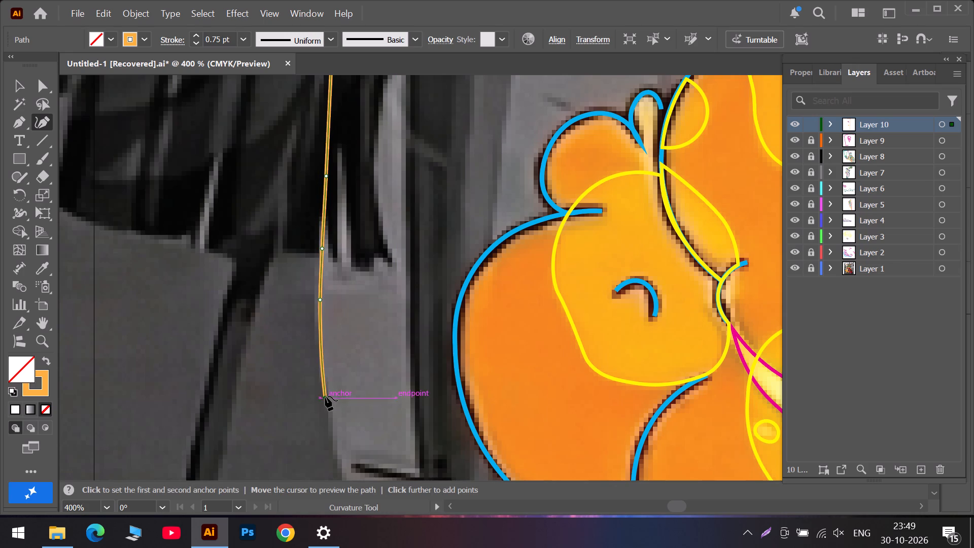
scroll(325, 330, "up", 7)
scroll(332, 235, "up", 7)
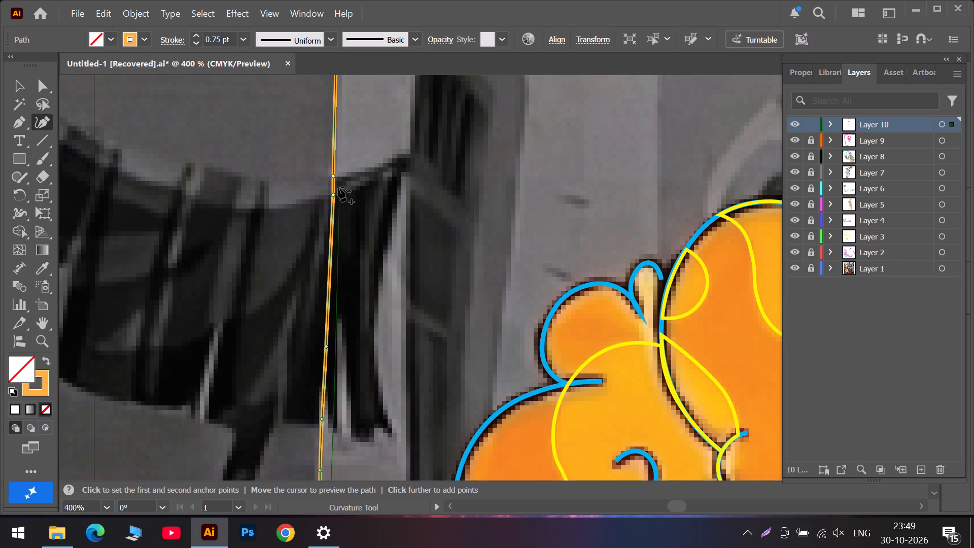
scroll(341, 380, "down", 14)
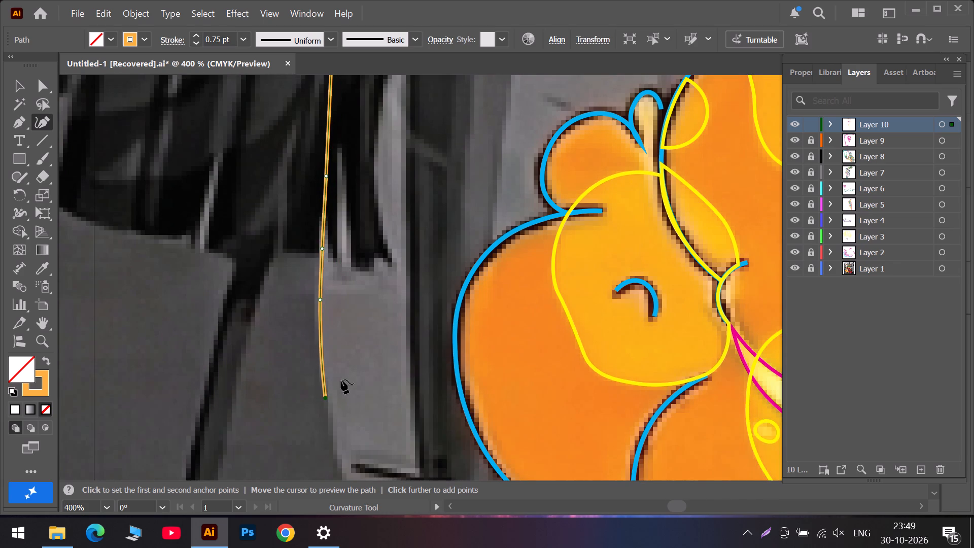
scroll(341, 380, "down", 7)
left_click(342, 408)
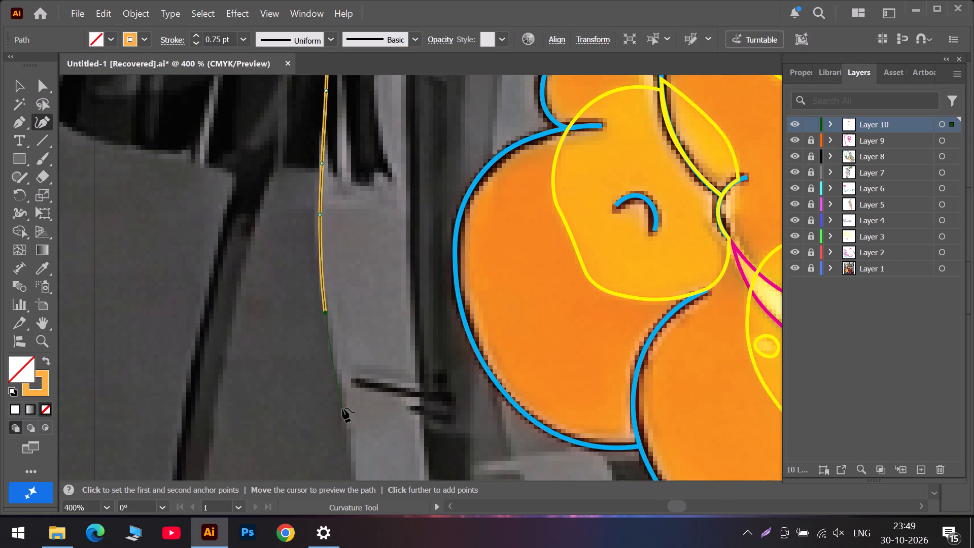
scroll(342, 408, "down", 7)
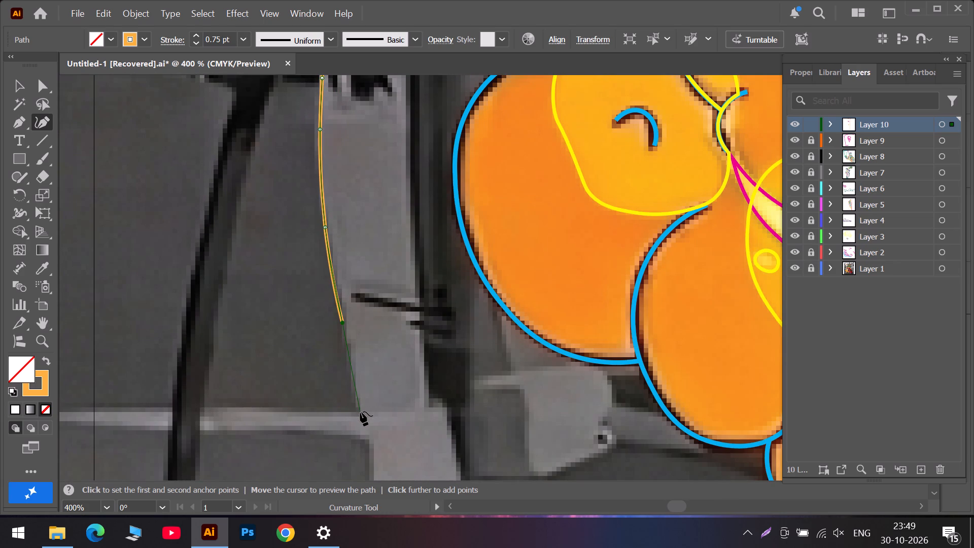
double_click(360, 412)
Trace the path along the top of the stone ledge and align its endpoint with the artboard edge.
left_click(296, 408)
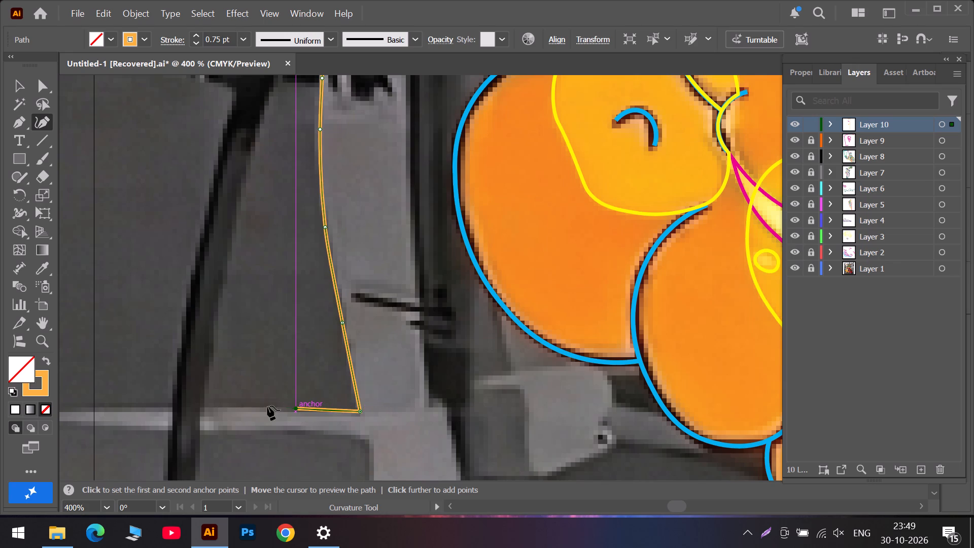
left_click(66, 410)
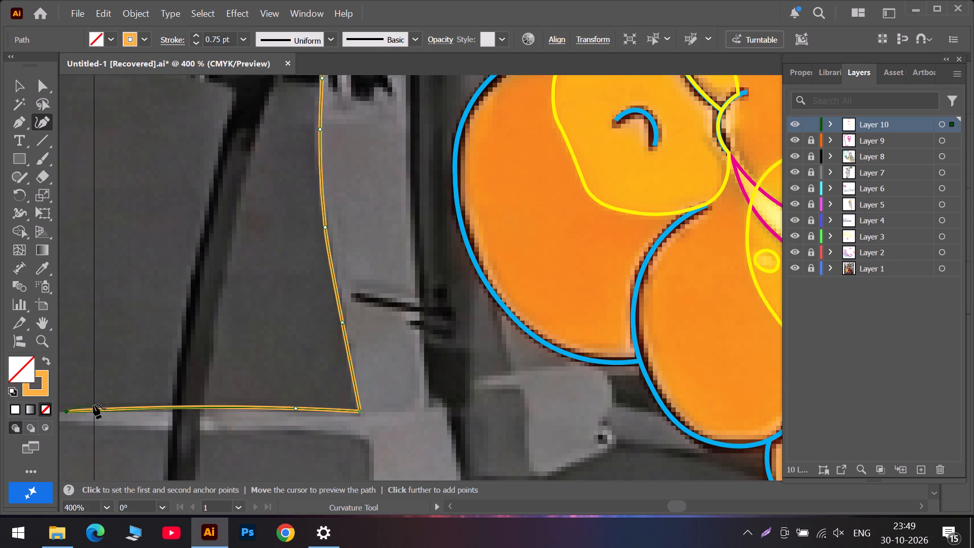
left_click_drag(65, 412, 78, 409)
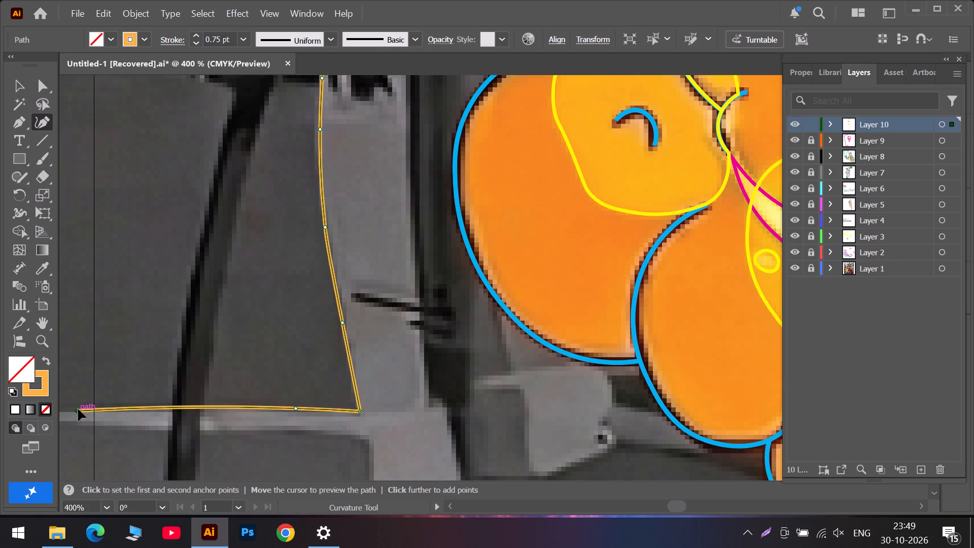
left_click_drag(78, 409, 96, 408)
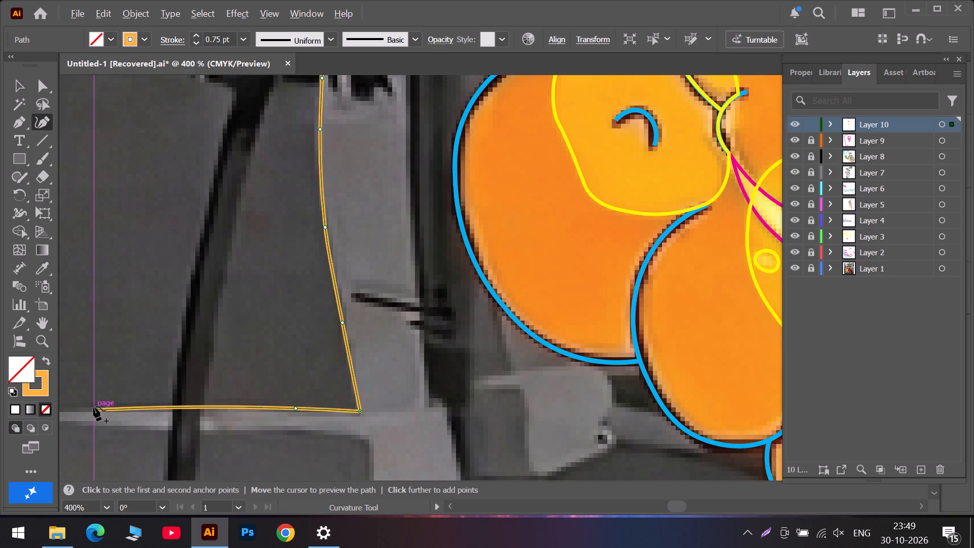
Extend the path from the stone ledge straight up the artboard edge, ending it just below the outlined upper wall block.
scroll(93, 406, "up", 5, "alt")
scroll(94, 404, "down", 8, "alt")
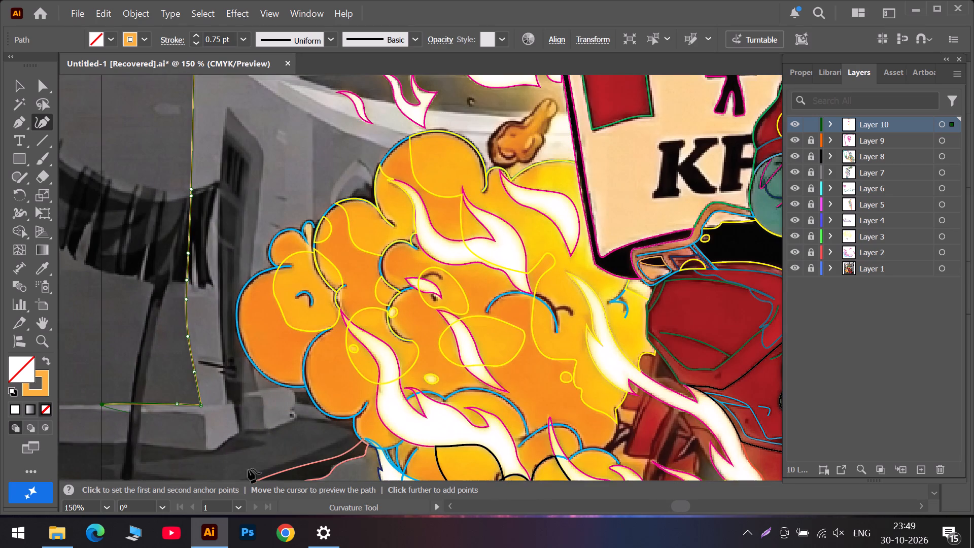
left_click(652, 507)
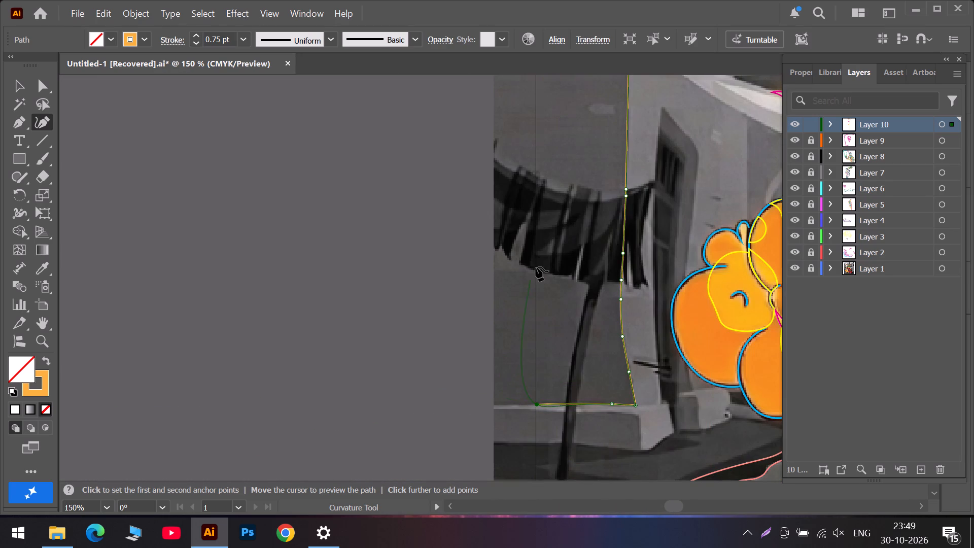
double_click(537, 405)
left_click(537, 302)
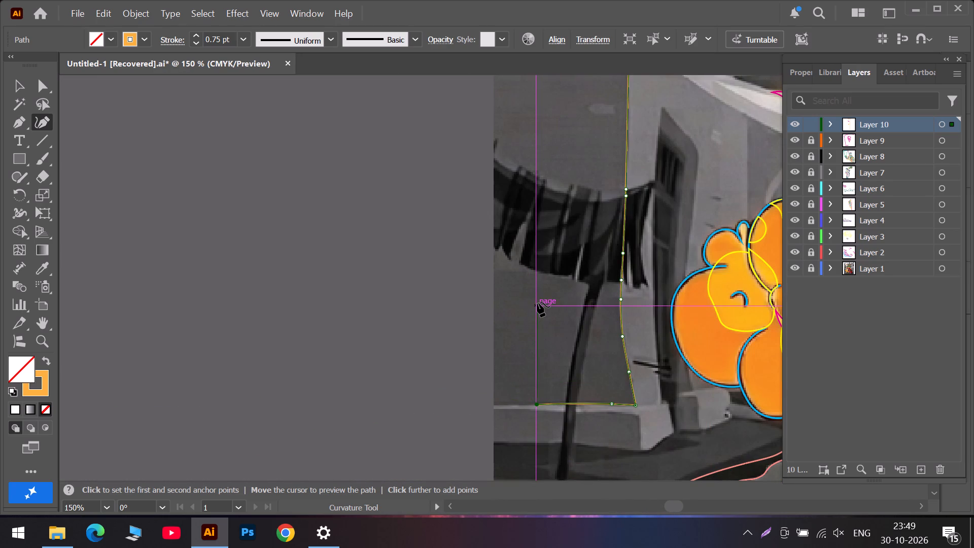
scroll(537, 289, "up", 6)
scroll(543, 233, "up", 13)
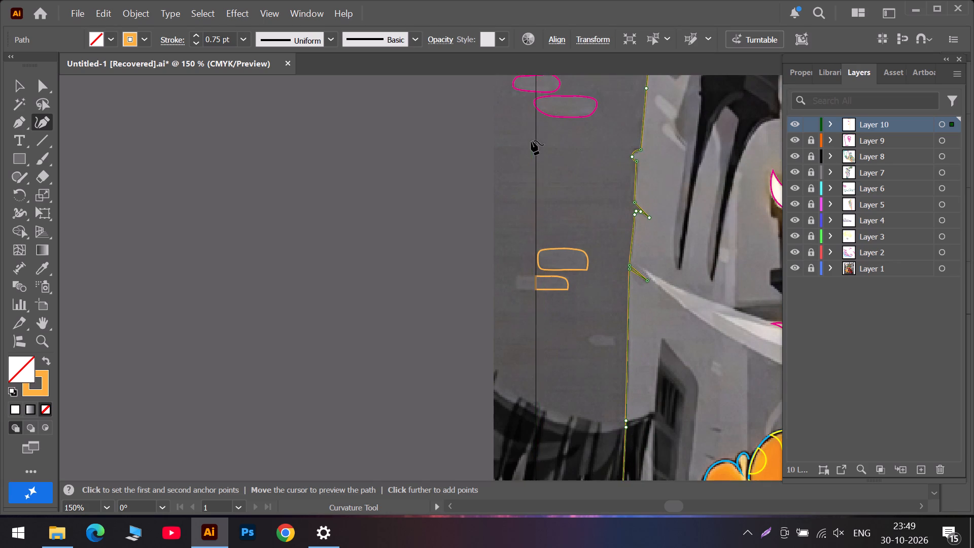
scroll(536, 105, "up", 13)
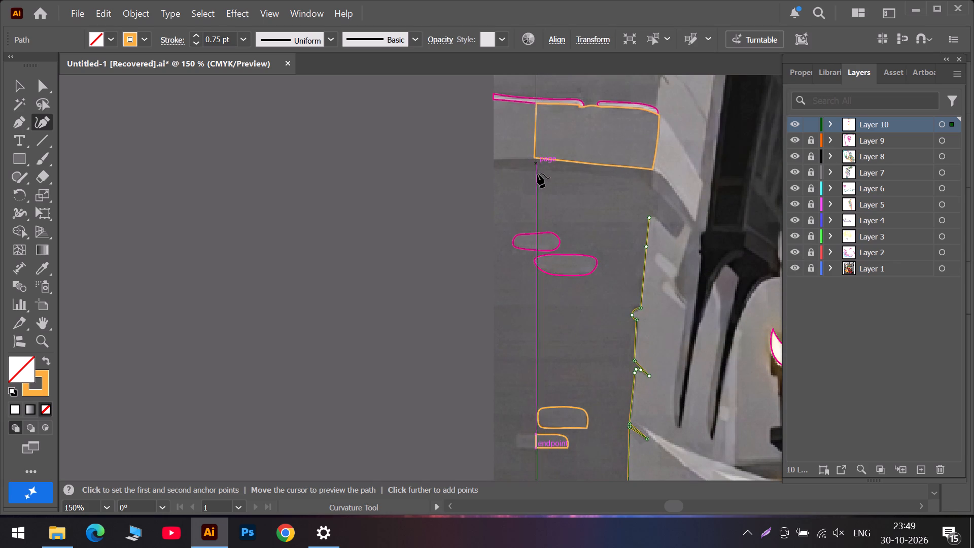
double_click(537, 223)
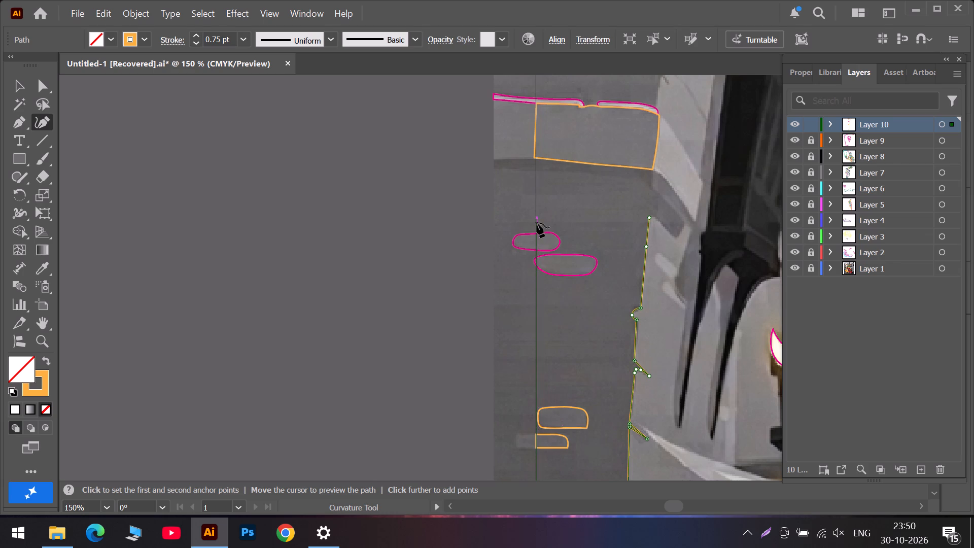
left_click_drag(537, 223, 537, 166)
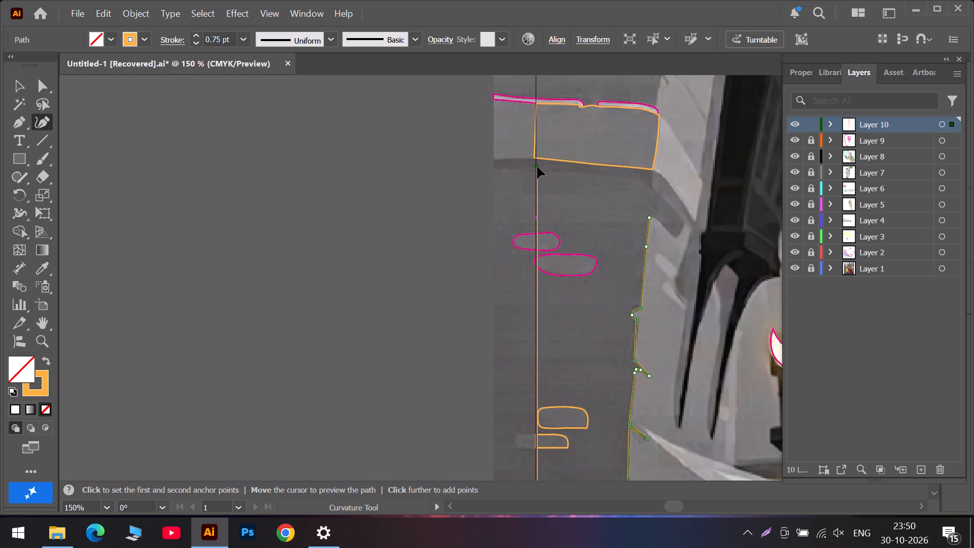
left_click_drag(537, 166, 537, 166)
Change the wall path's stroke colour to orange-red.
scroll(536, 304, "up", 3, "alt")
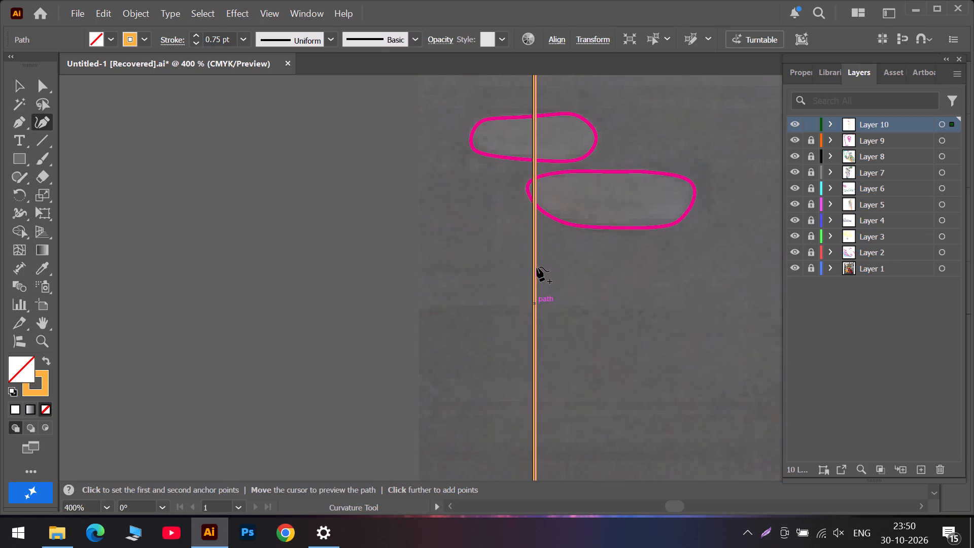
scroll(533, 230, "up", 6)
scroll(545, 172, "up", 6)
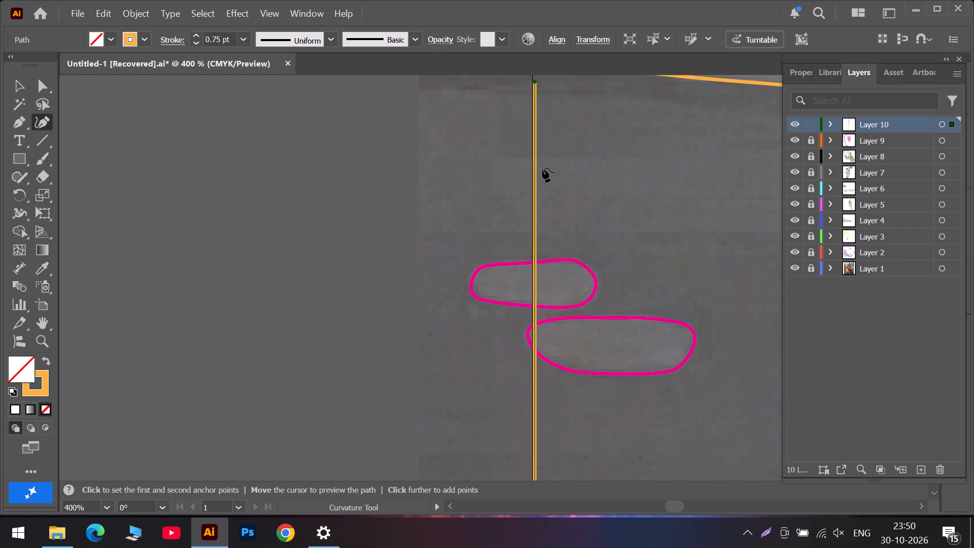
scroll(562, 168, "up", 7)
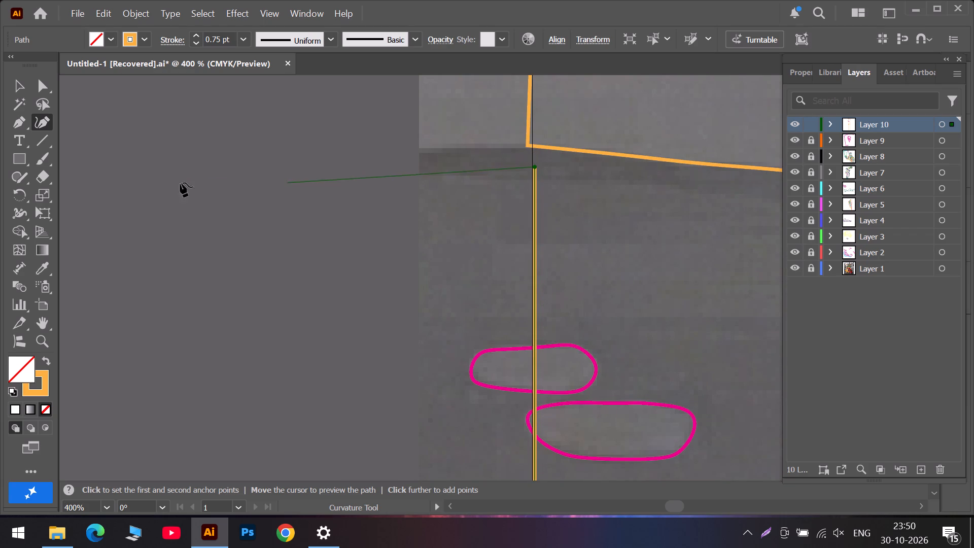
left_click(142, 39)
left_click(100, 113)
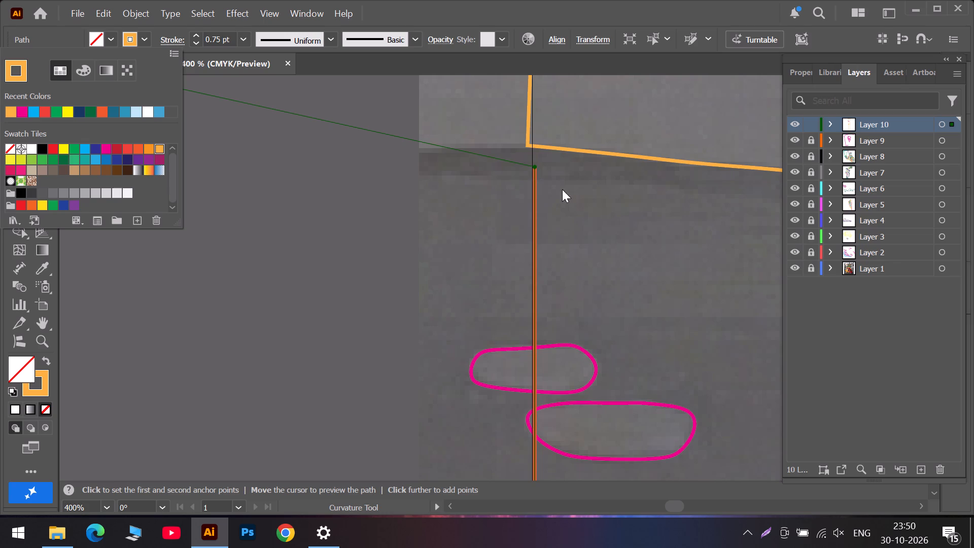
Trace the path from the artboard edge along the underside of the upper wall block to a sharp corner at the pillar.
left_click(533, 168)
left_click(711, 193)
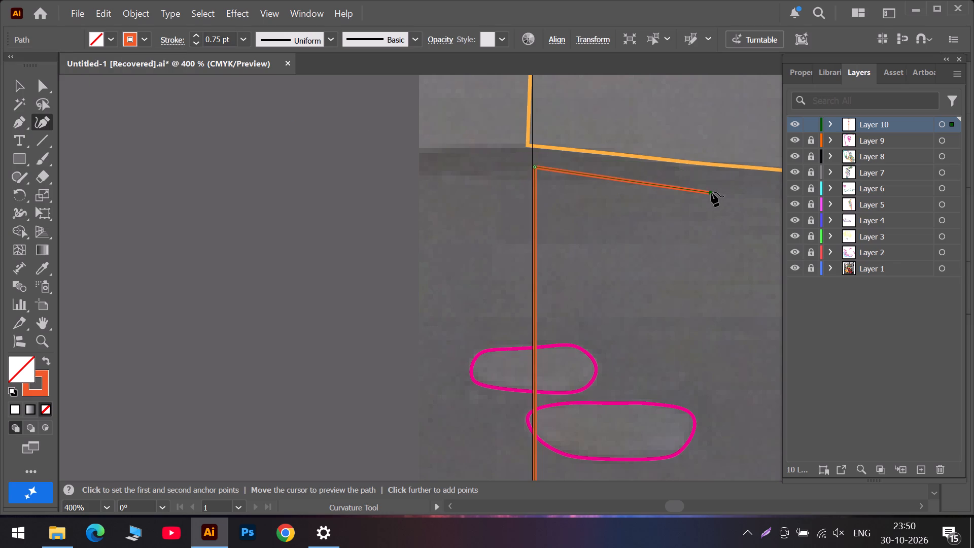
left_click(714, 512)
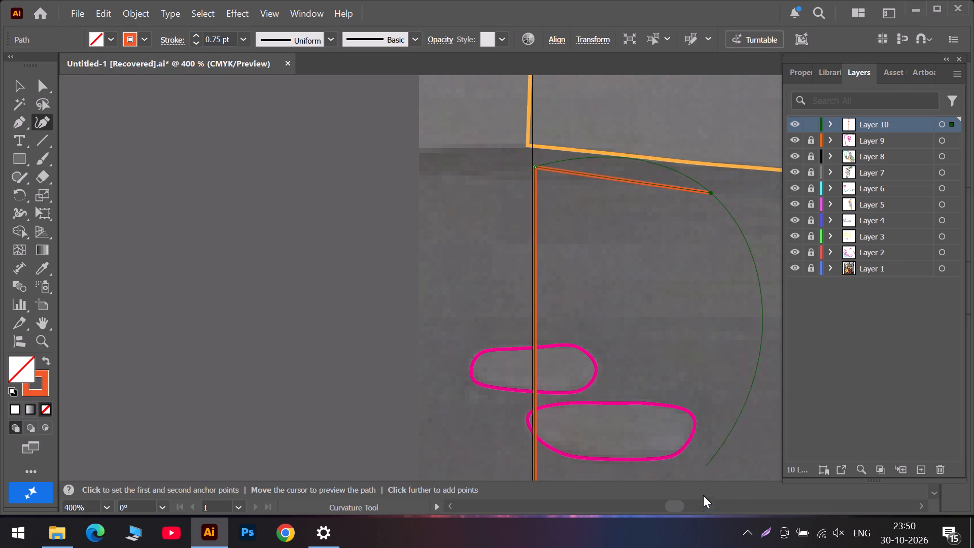
left_click(697, 508)
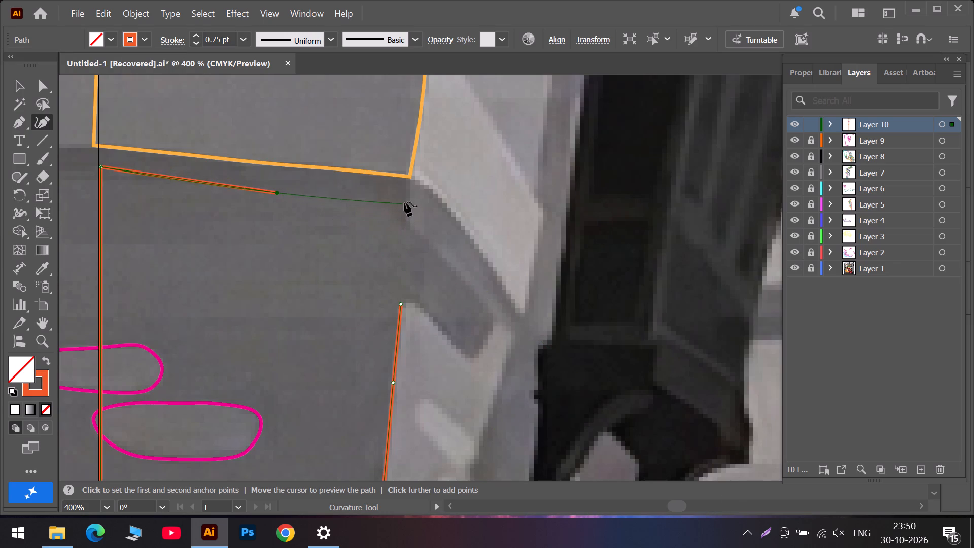
left_click(405, 191)
double_click(405, 191)
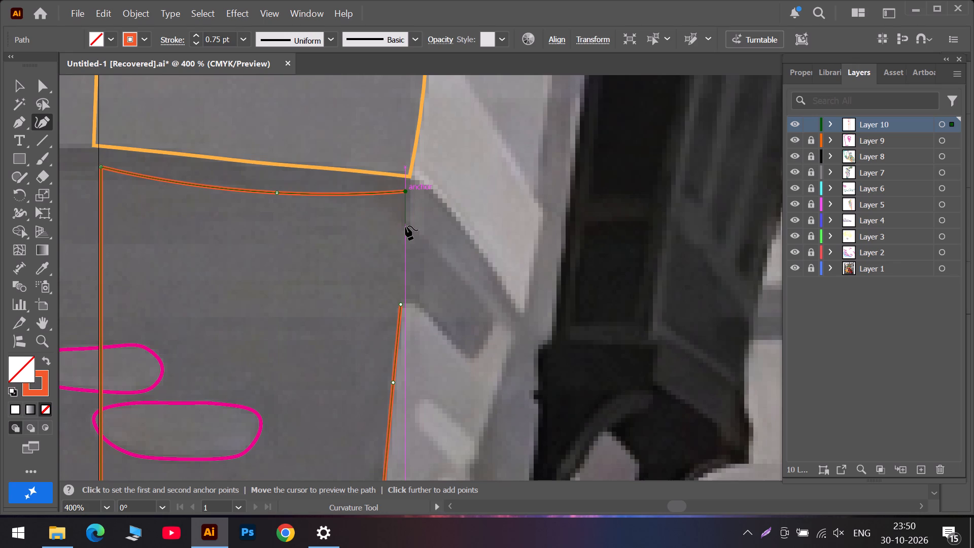
Trace the path a short way down from the corner and diagonally along the pillar shadow's upper edge, repositioning the anchors to fit.
left_click(407, 212)
left_click(407, 225)
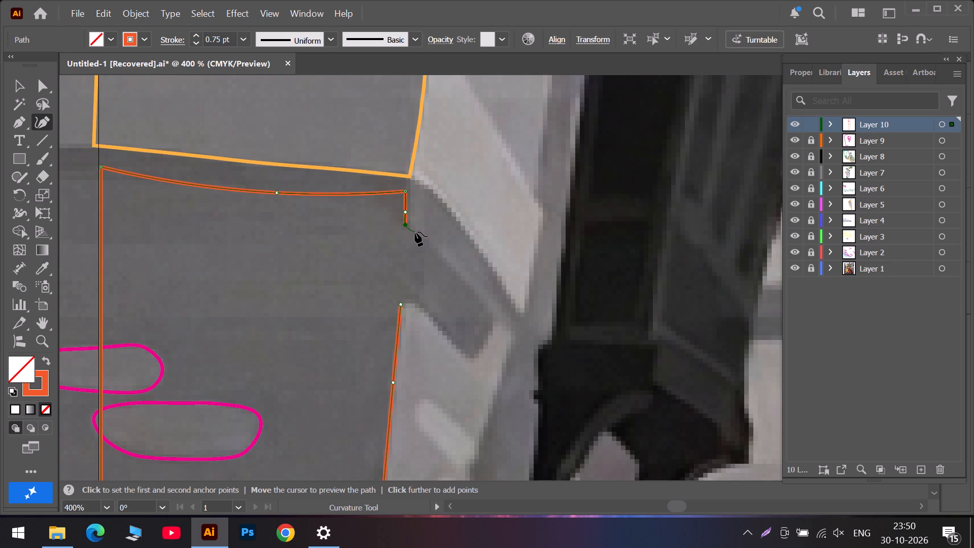
left_click(415, 232)
left_click(463, 279)
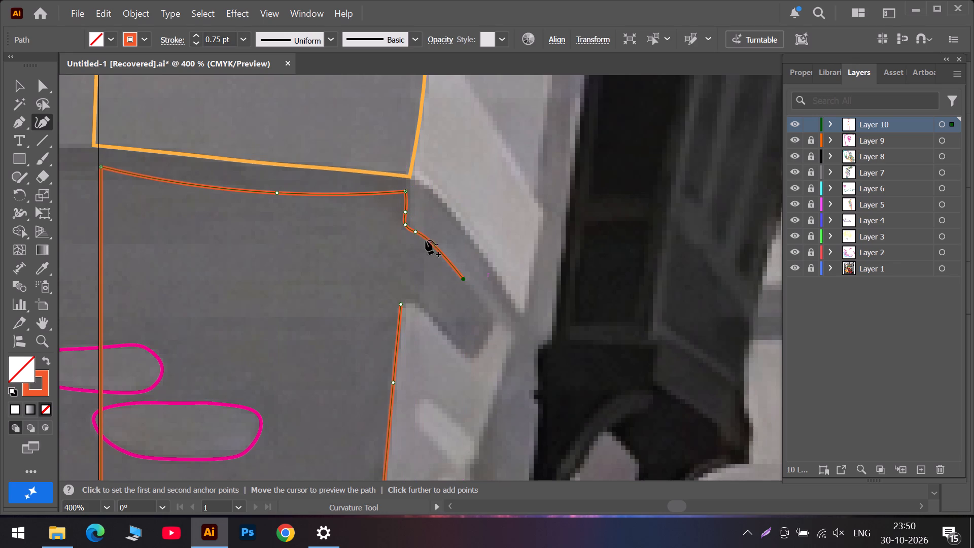
left_click_drag(417, 230, 427, 244)
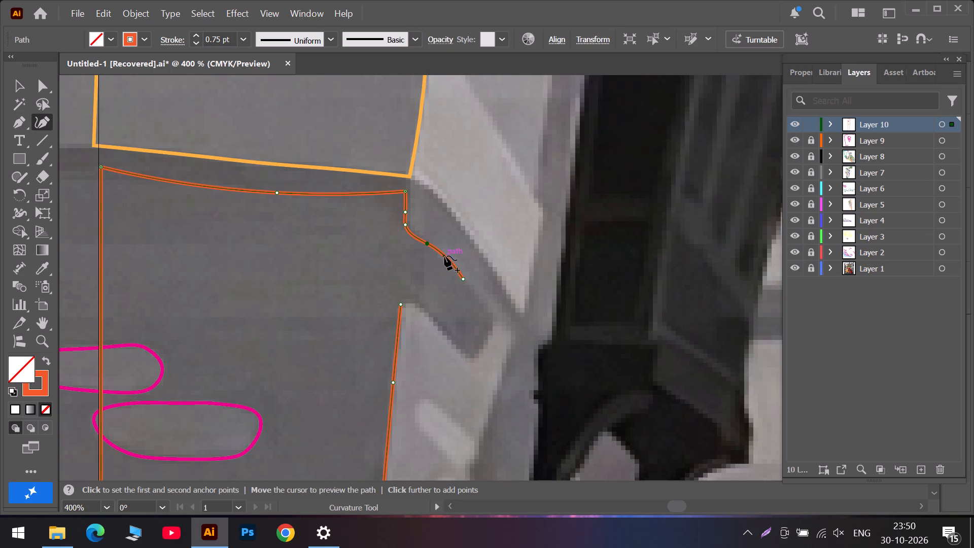
left_click_drag(444, 256, 449, 266)
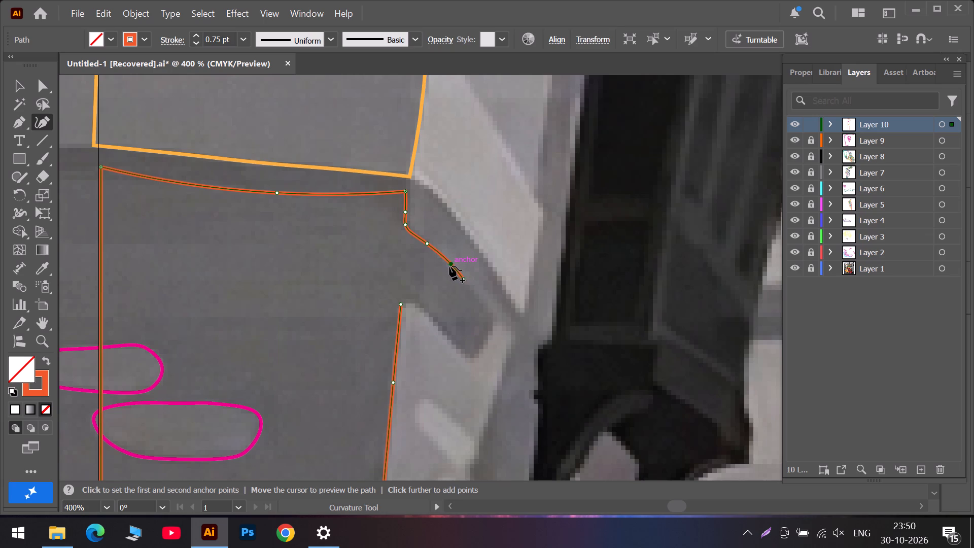
left_click_drag(449, 266, 445, 265)
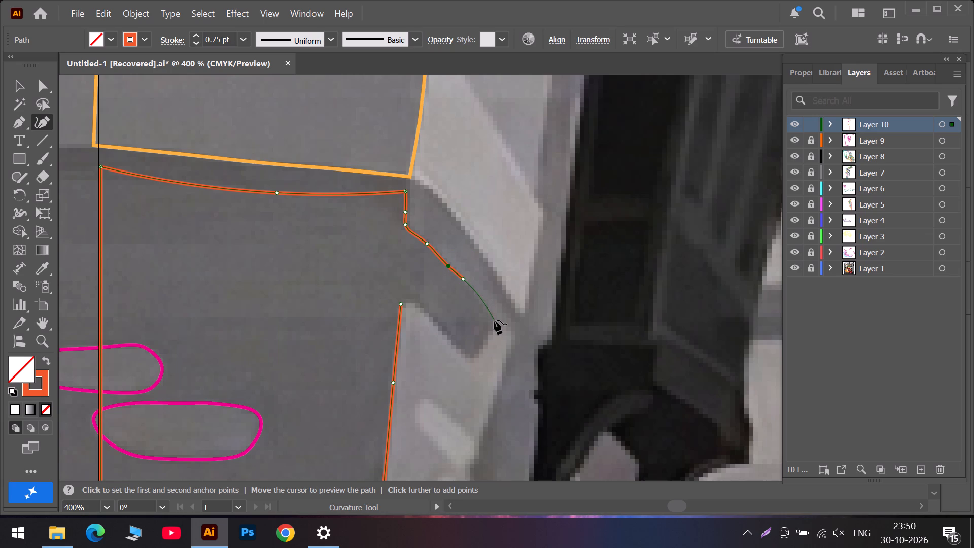
Continue the path along the shadow's diagonal edge to its outer end, refine its anchors, and turn it down to the shadow's lower tip.
left_click(494, 320)
left_click_drag(464, 279, 469, 288)
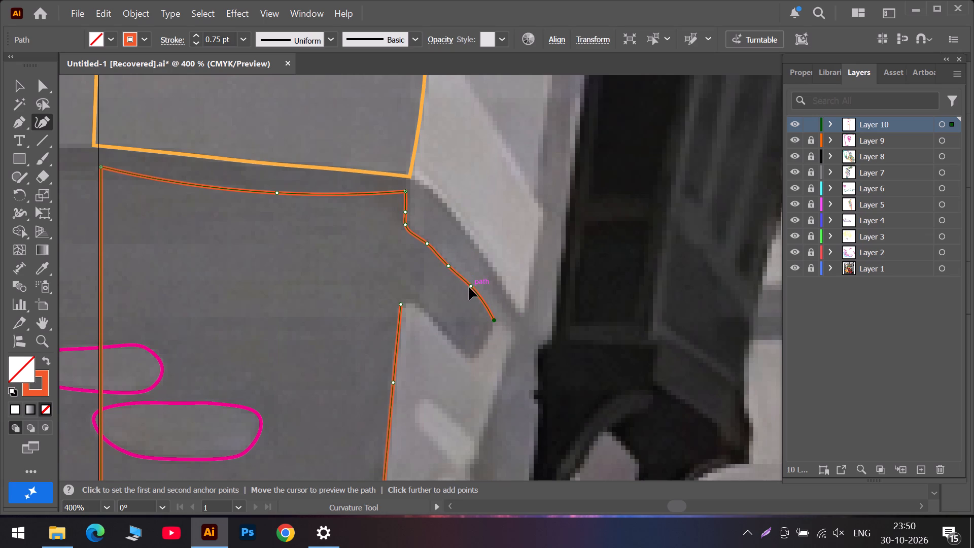
left_click_drag(469, 288, 469, 289)
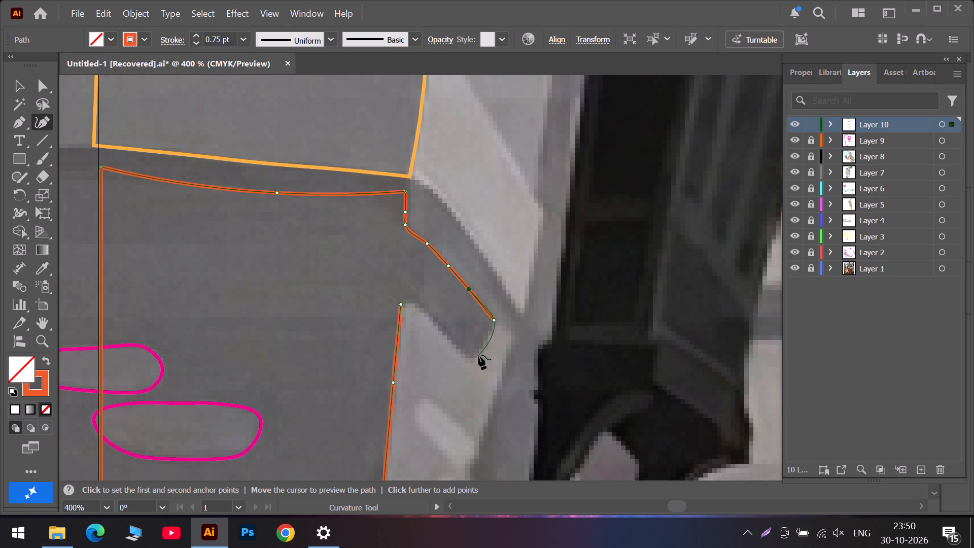
left_click(484, 307)
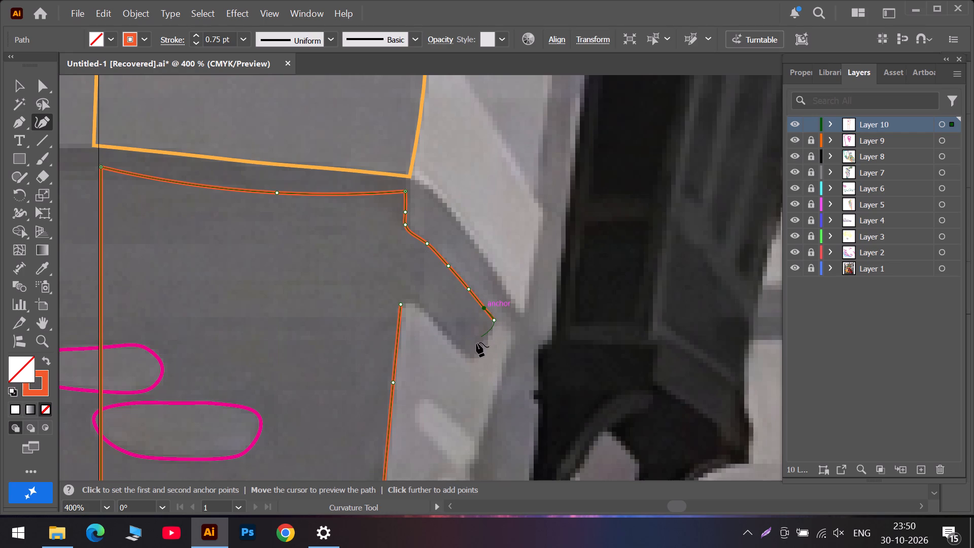
left_click(475, 357)
Trace the shadow's lower edge back to the path's starting anchor, close the wall outline, and refine the anchors around the closing corner.
left_click_drag(493, 329, 485, 345)
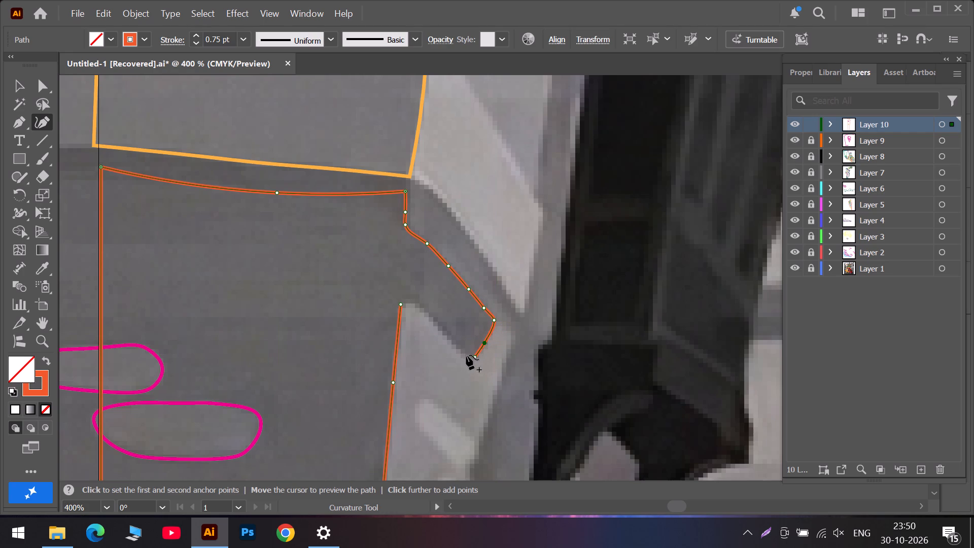
left_click(457, 347)
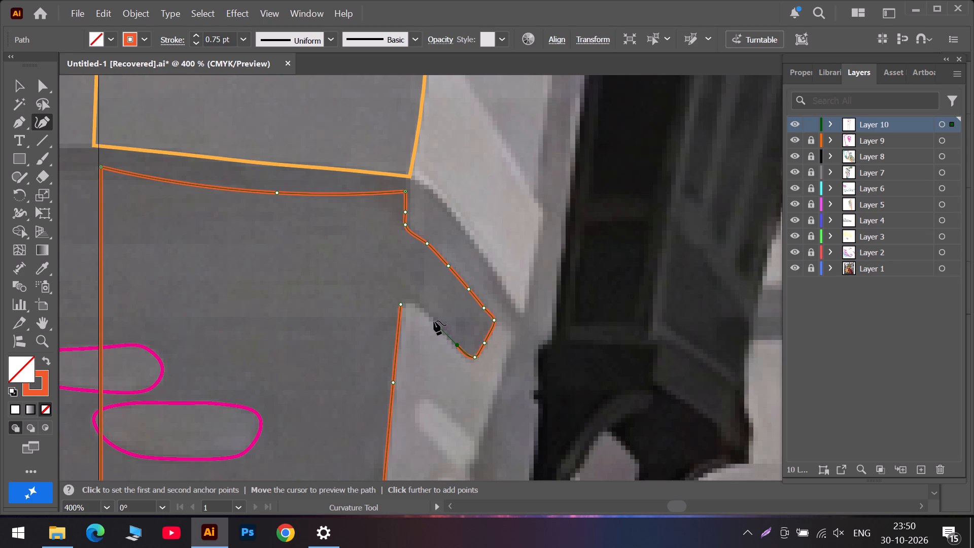
left_click(432, 318)
left_click(415, 303)
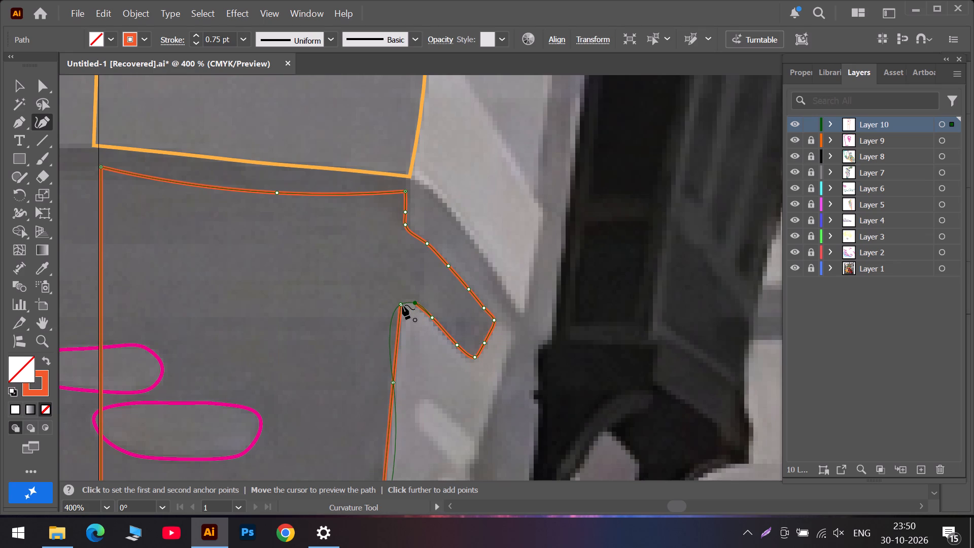
left_click(397, 339)
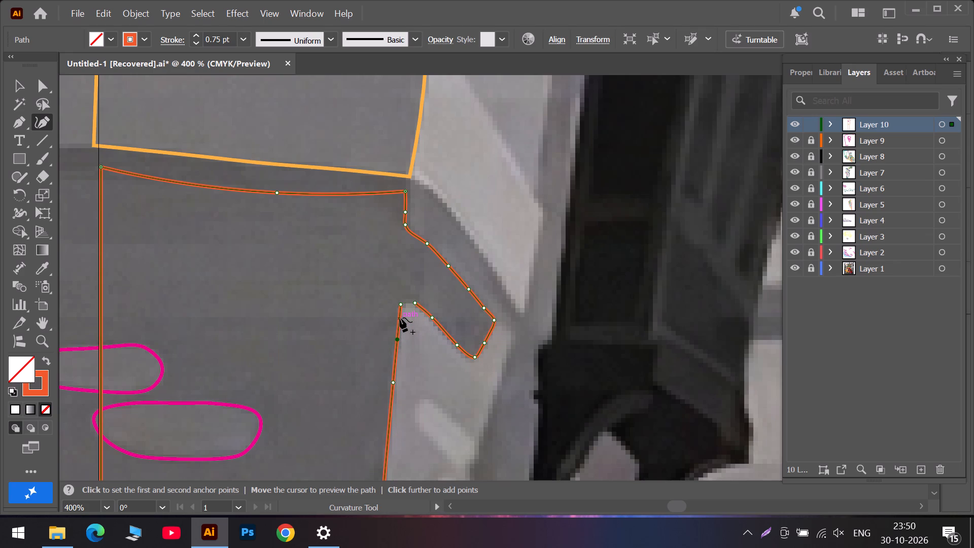
left_click(400, 317)
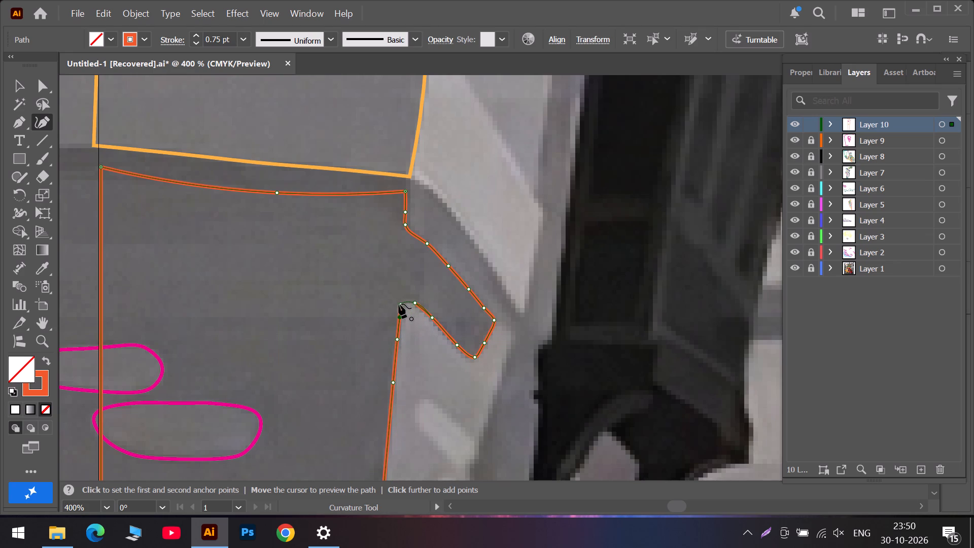
left_click(399, 304)
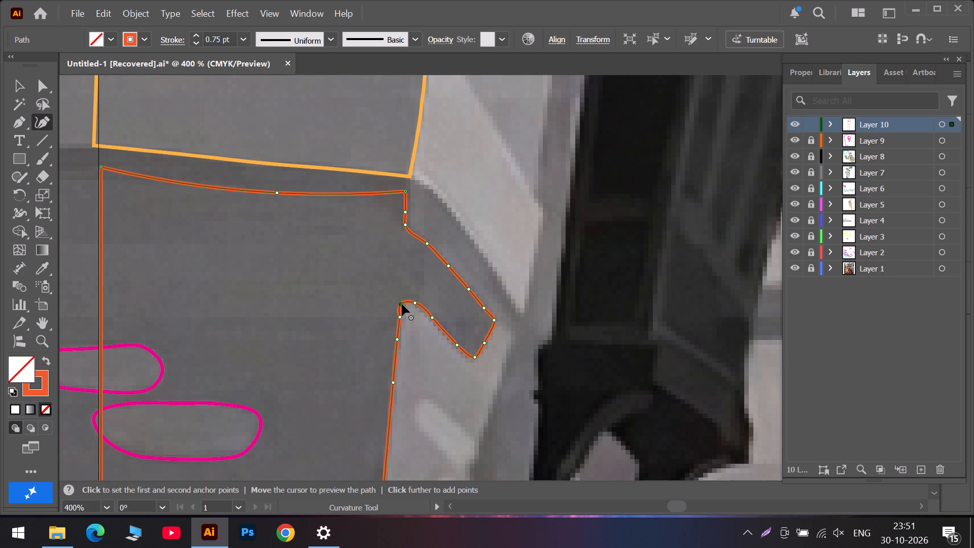
left_click(402, 304)
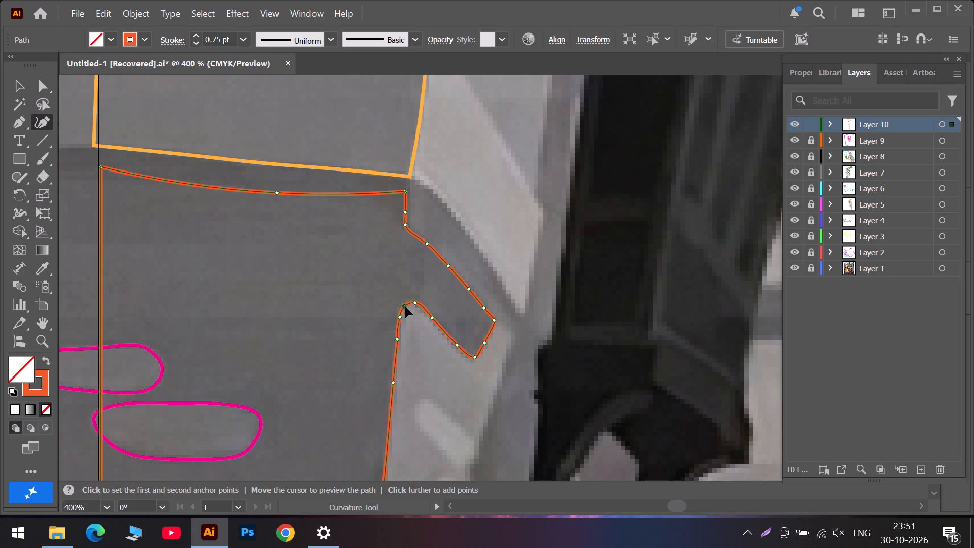
left_click(415, 303)
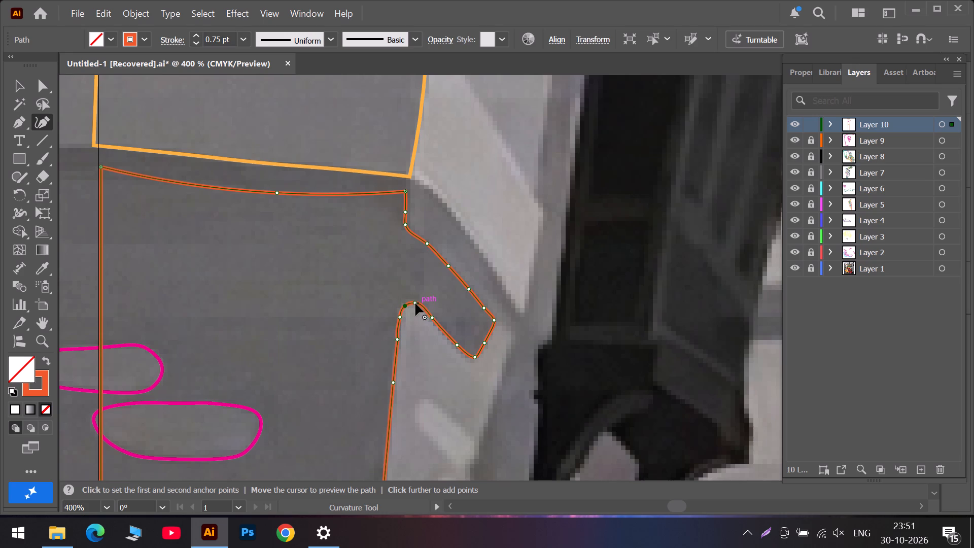
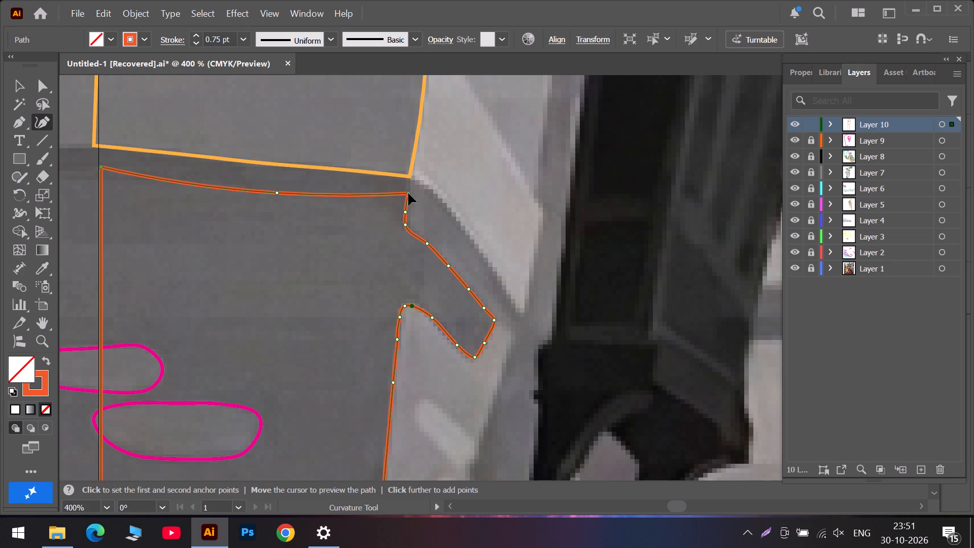
left_click_drag(408, 193, 409, 179)
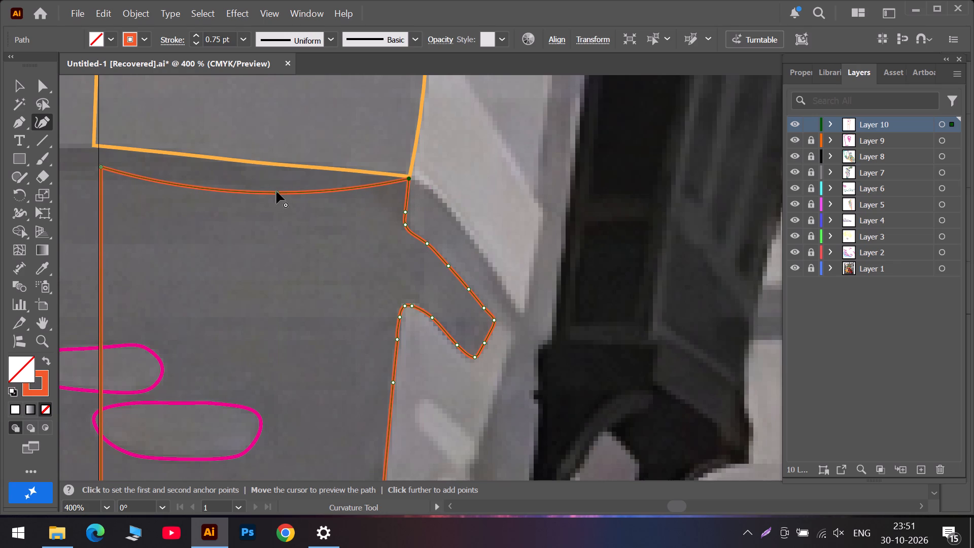
left_click_drag(276, 191, 284, 165)
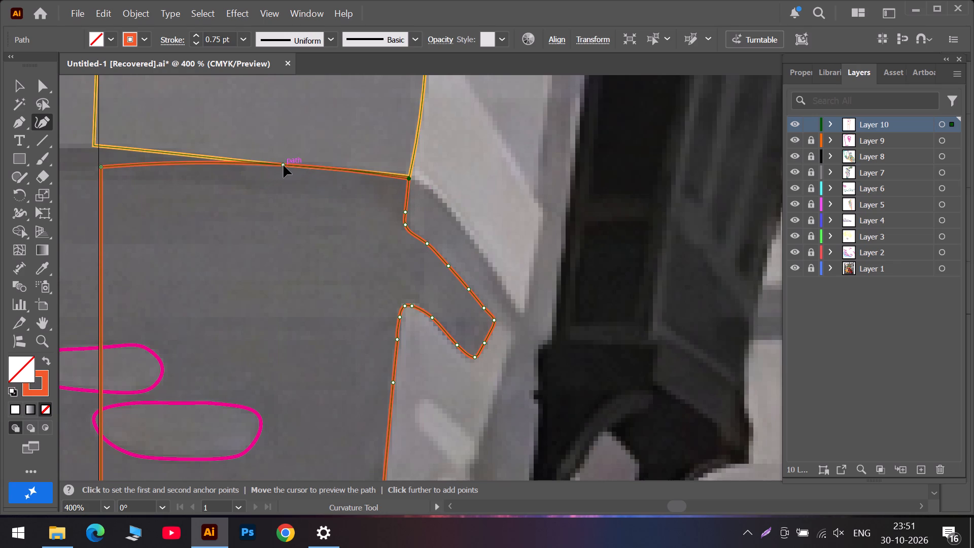
left_click_drag(284, 165, 284, 165)
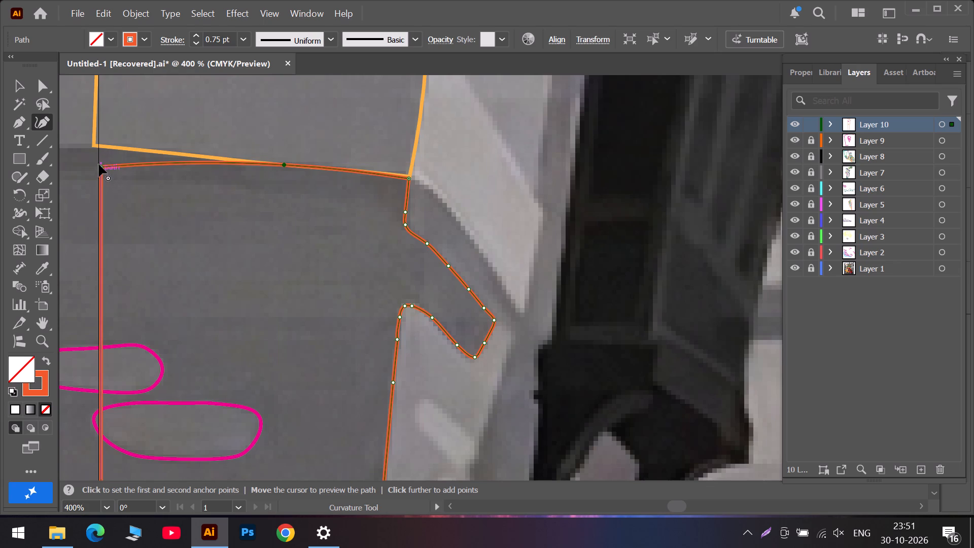
left_click_drag(101, 165, 101, 148)
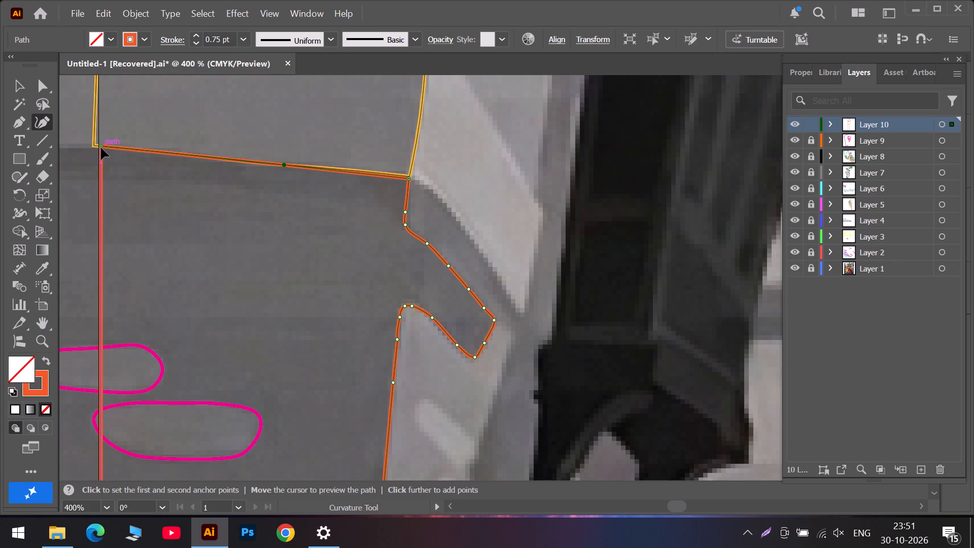
Fit the dark wall outline's top edge to the upper block's underside, nudging its corners and adding an anchor near the pillar corner.
left_click_drag(101, 148, 102, 148)
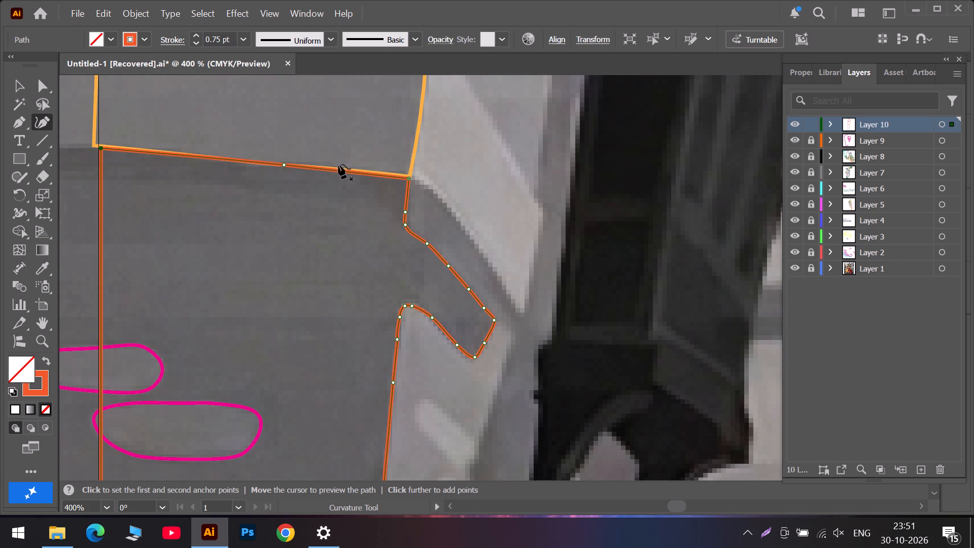
left_click(408, 177)
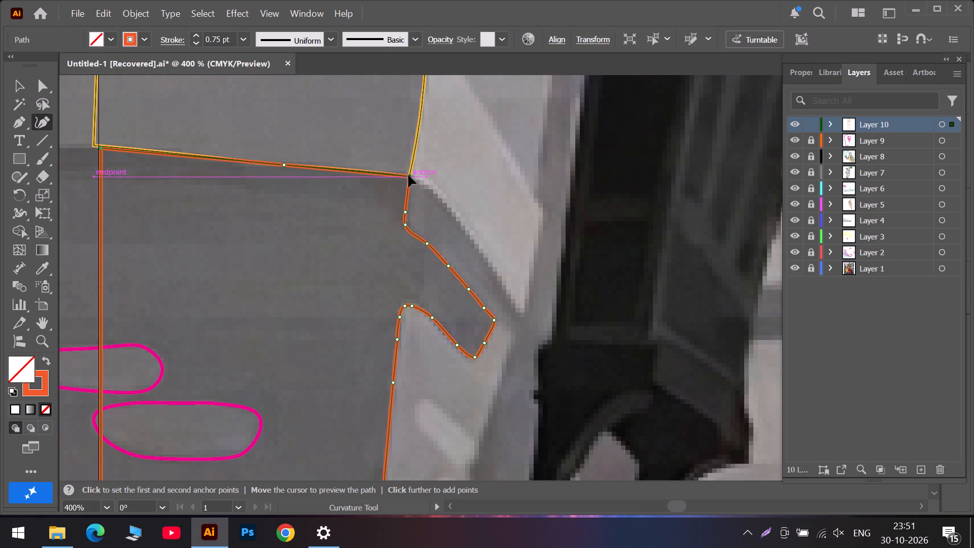
left_click_drag(360, 172, 360, 173)
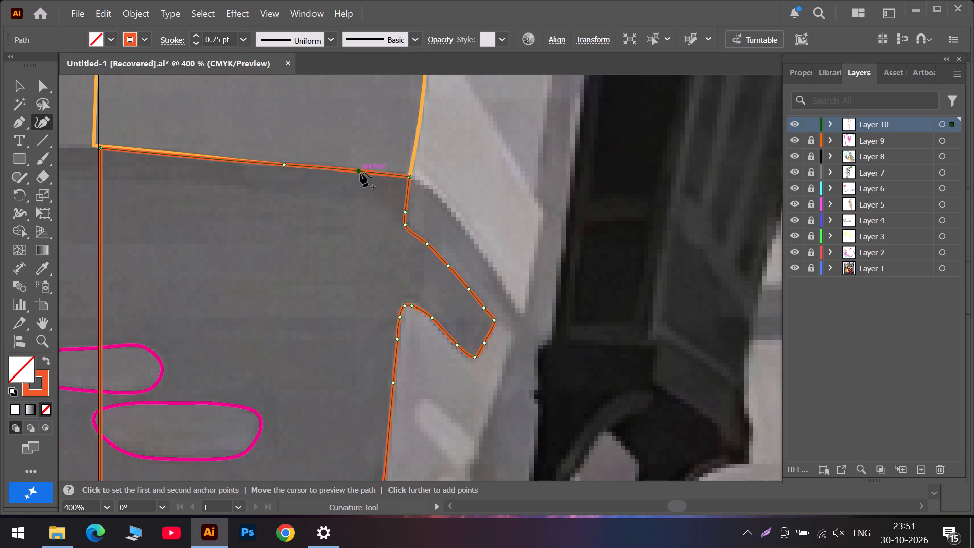
left_click_drag(360, 173, 352, 170)
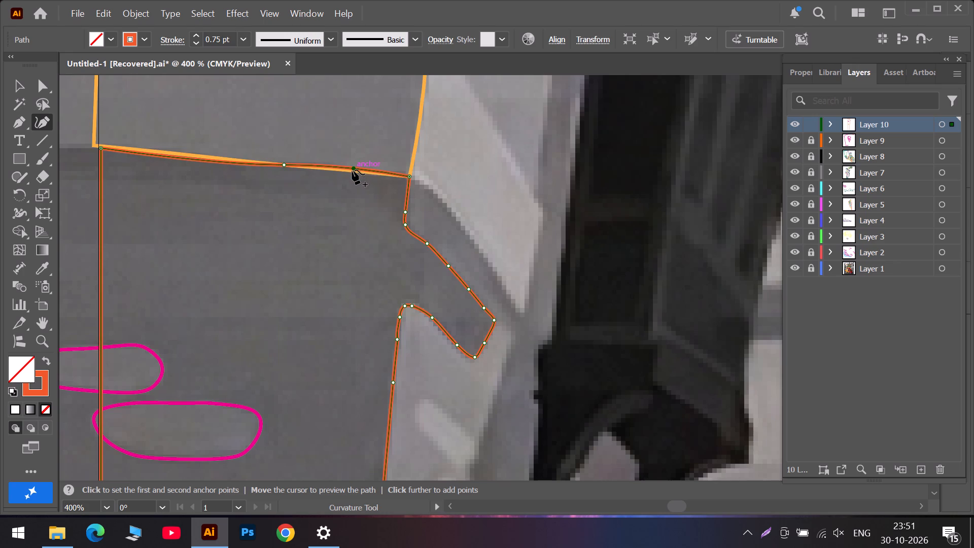
left_click_drag(352, 170, 350, 171)
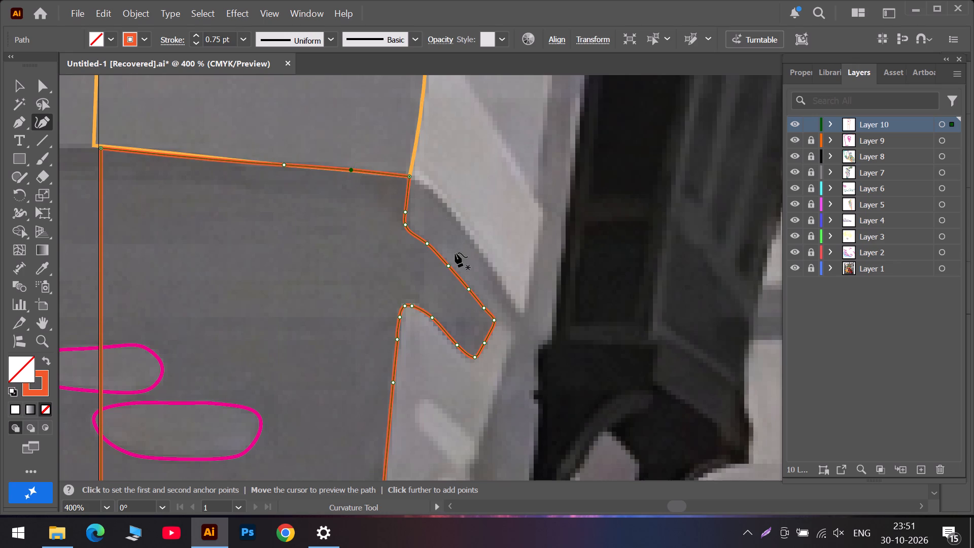
Trace the upper light diagonal highlight on the pillar, below the shadow, as a closed rounded path with the Curvature tool.
scroll(454, 253, "down", 6)
scroll(407, 238, "down", 12)
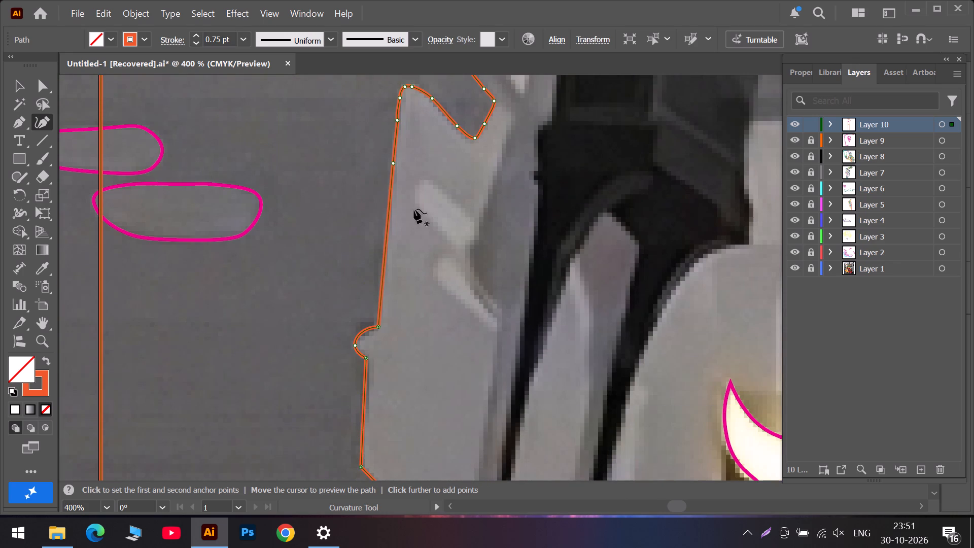
left_click(422, 183)
left_click(418, 200)
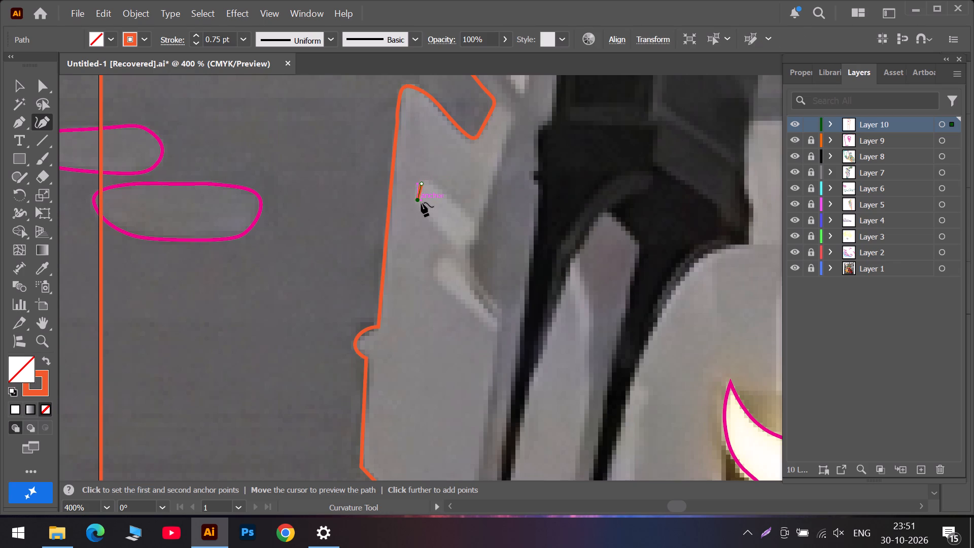
left_click(430, 218)
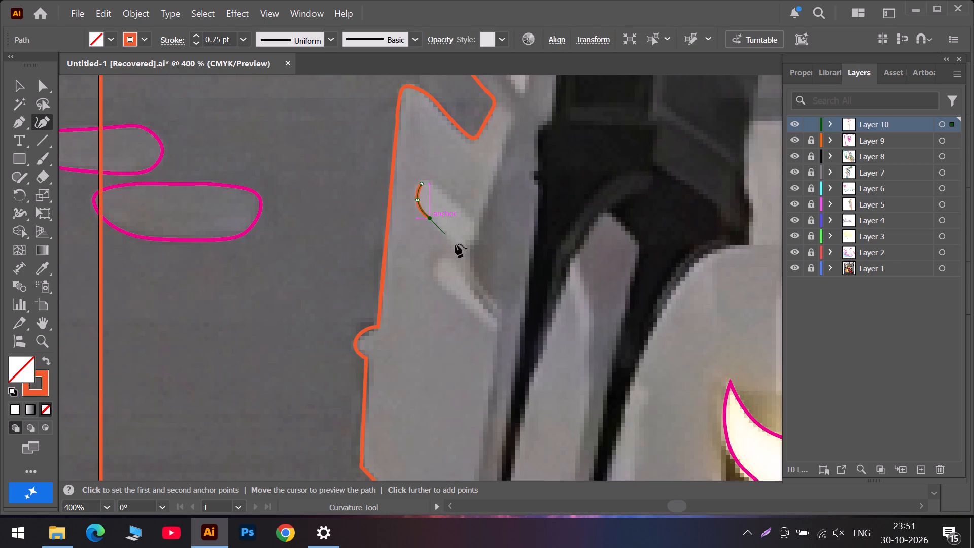
left_click(459, 251)
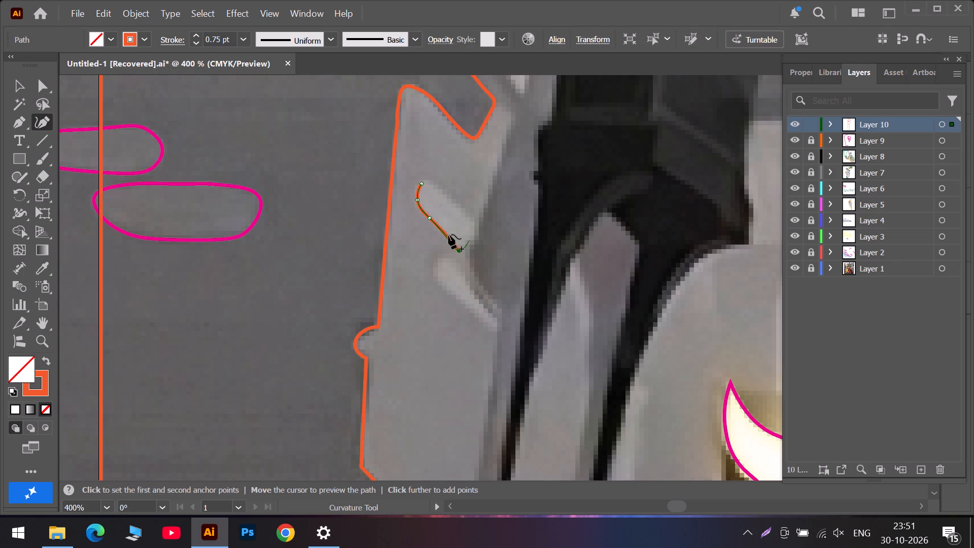
left_click(446, 236)
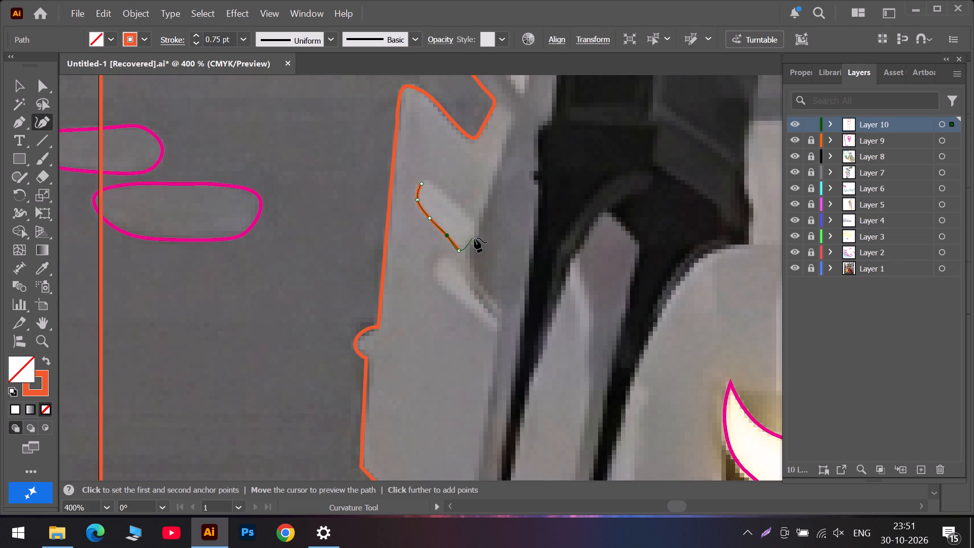
left_click(476, 238)
left_click(476, 223)
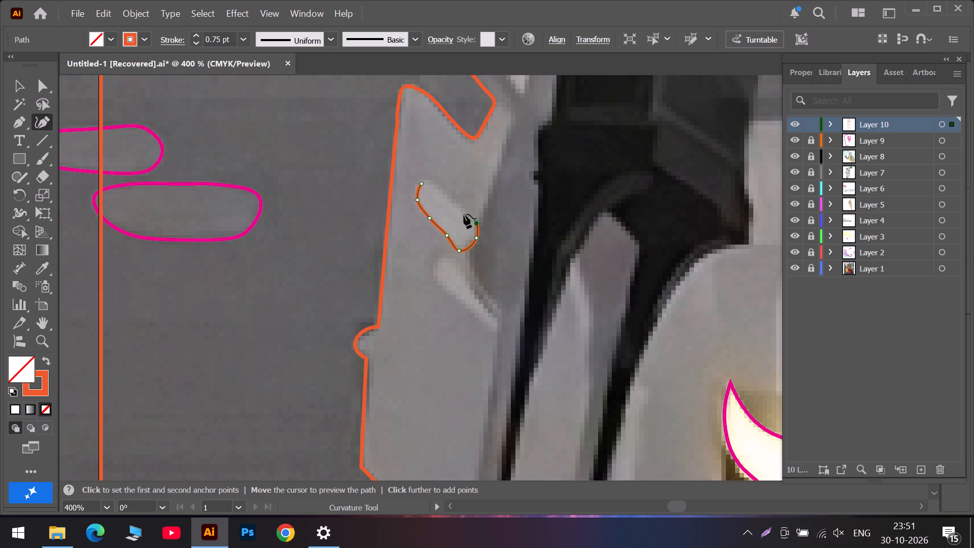
left_click(465, 214)
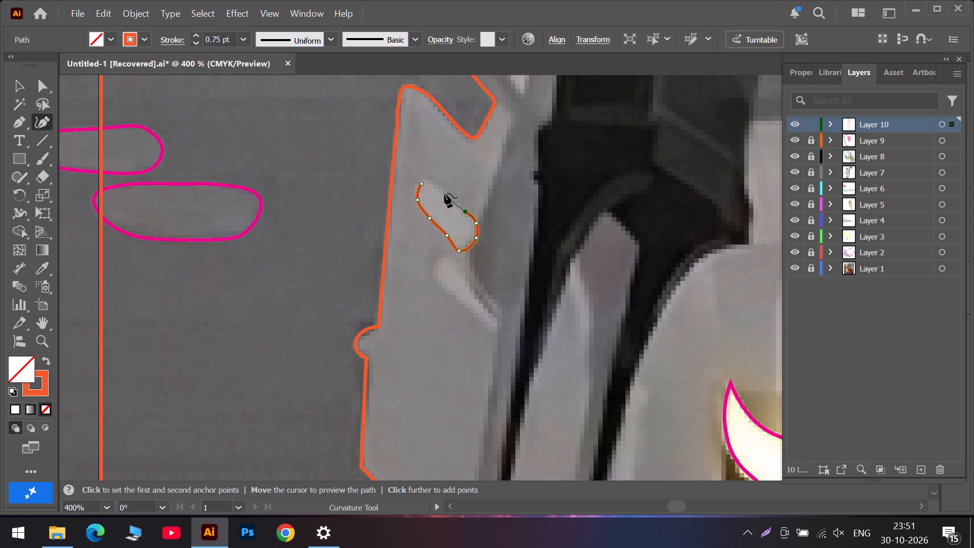
left_click(444, 193)
left_click(428, 179)
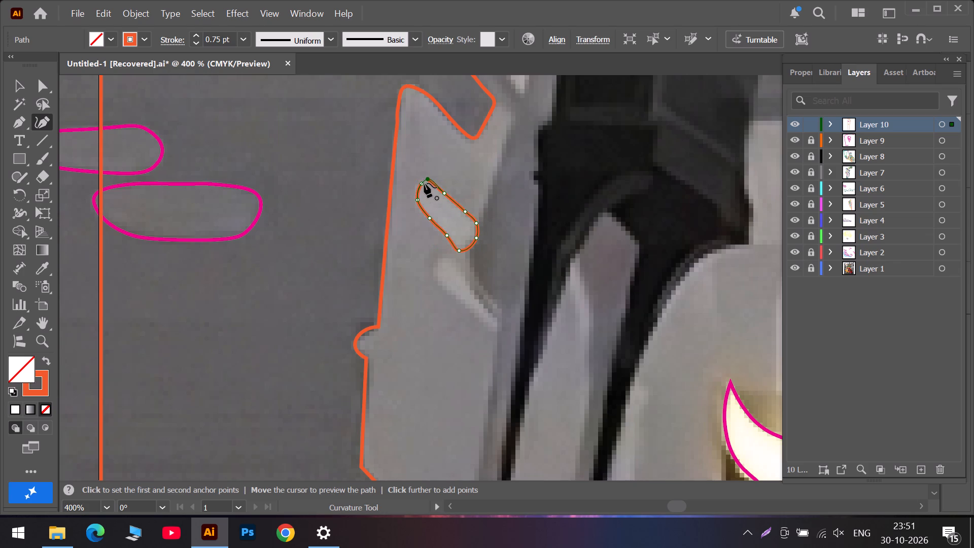
left_click(422, 183)
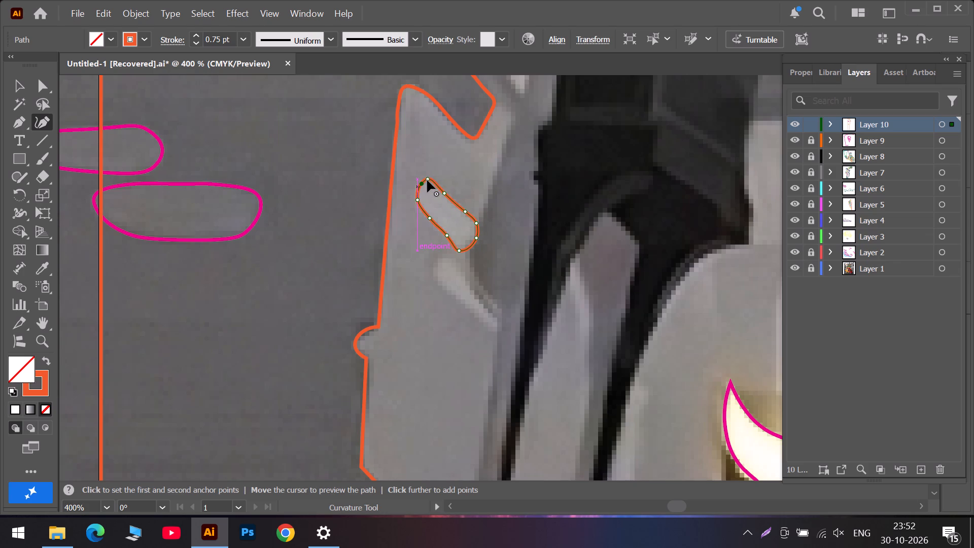
left_click(427, 180)
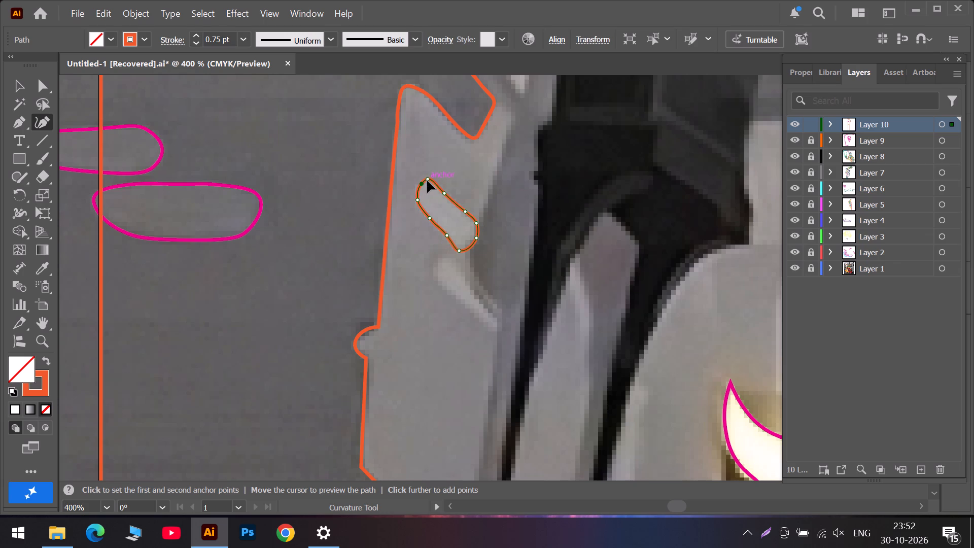
Trace the second diagonal highlight just below the first as a closed curved path tapering towards its lower end.
scroll(469, 249, "down", 4)
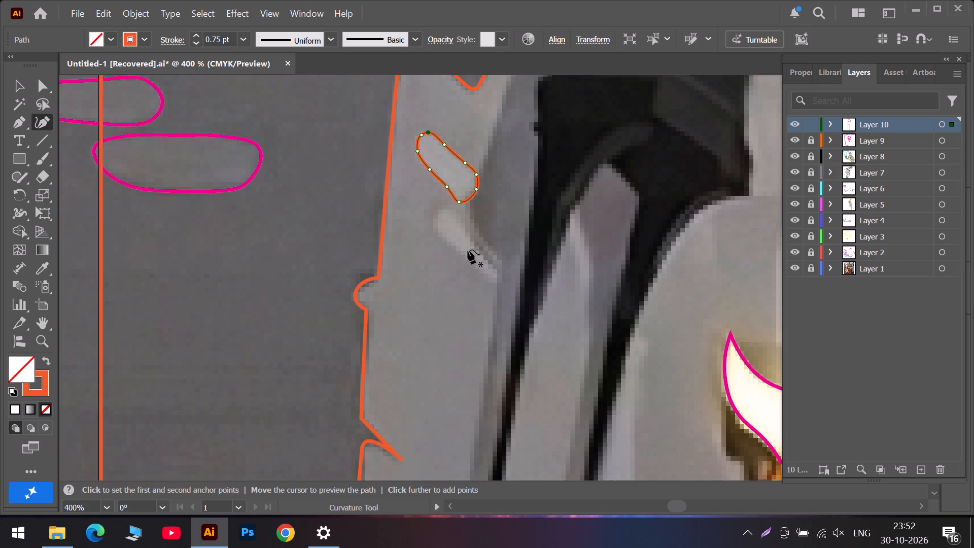
scroll(468, 250, "down", 1)
left_click(439, 199)
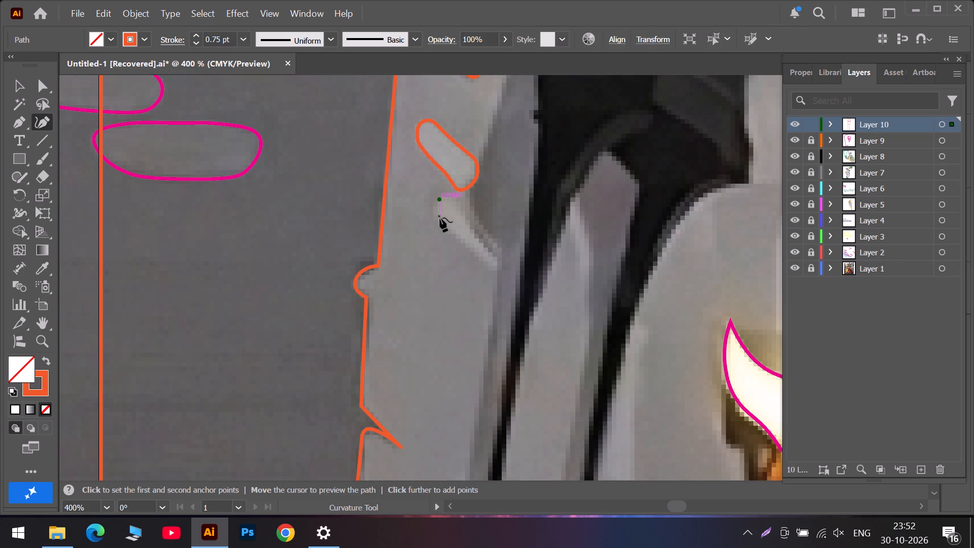
left_click(440, 218)
left_click(455, 236)
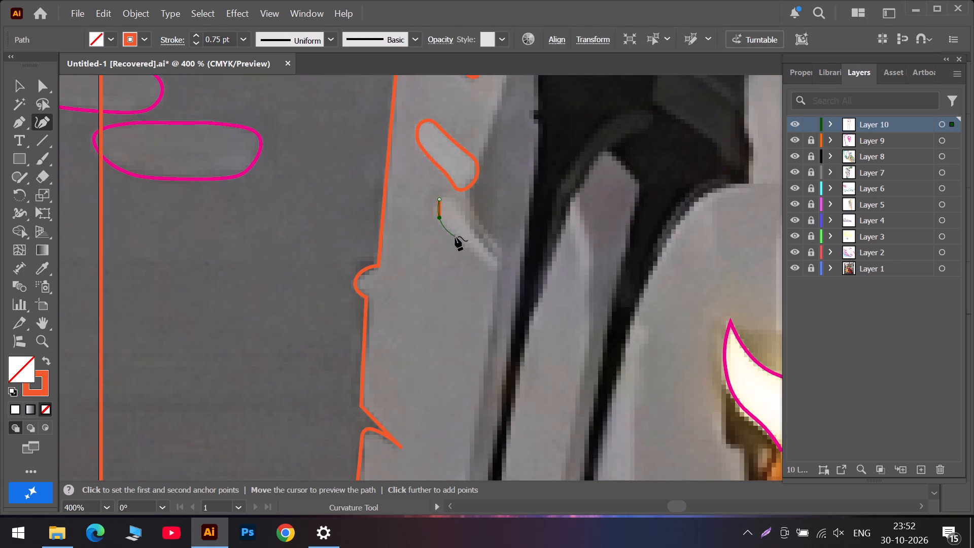
left_click(495, 273)
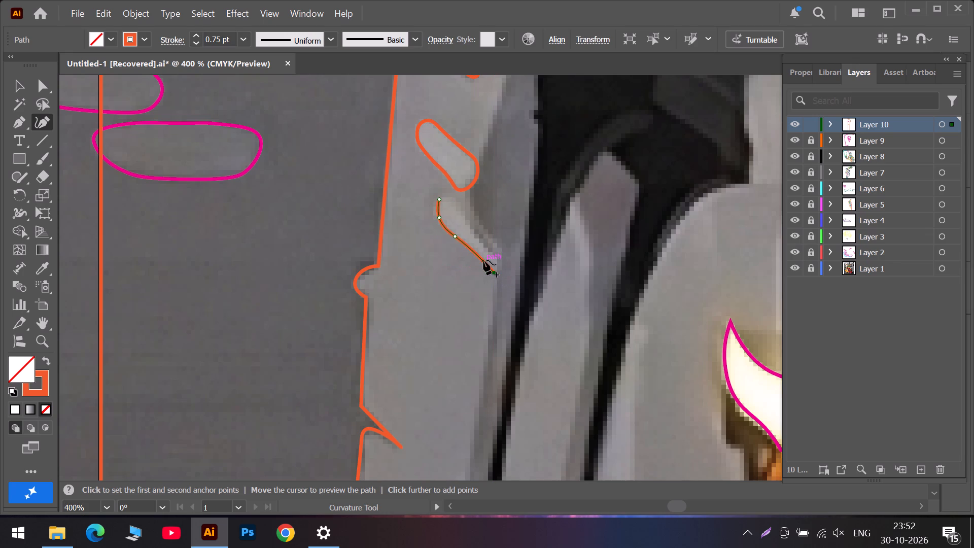
left_click(484, 260)
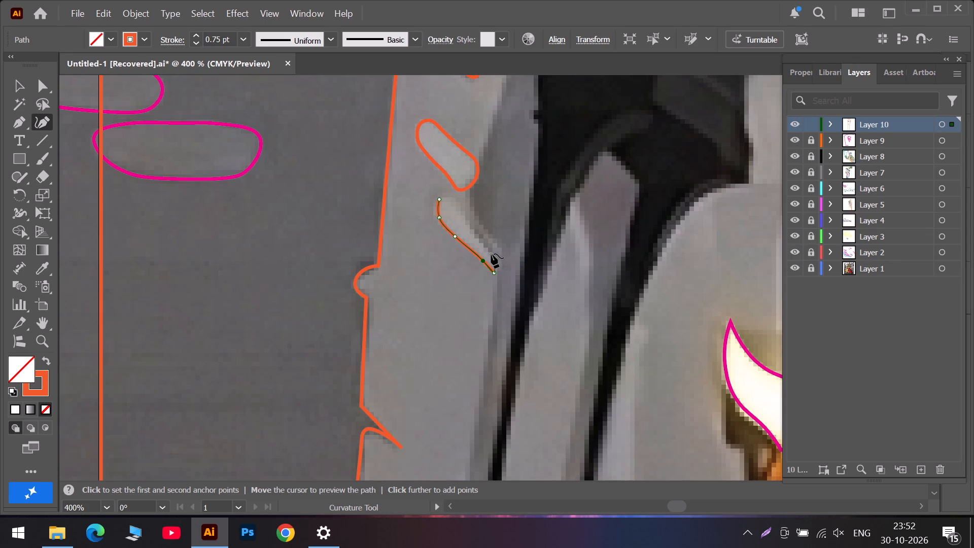
left_click(491, 253)
left_click(472, 226)
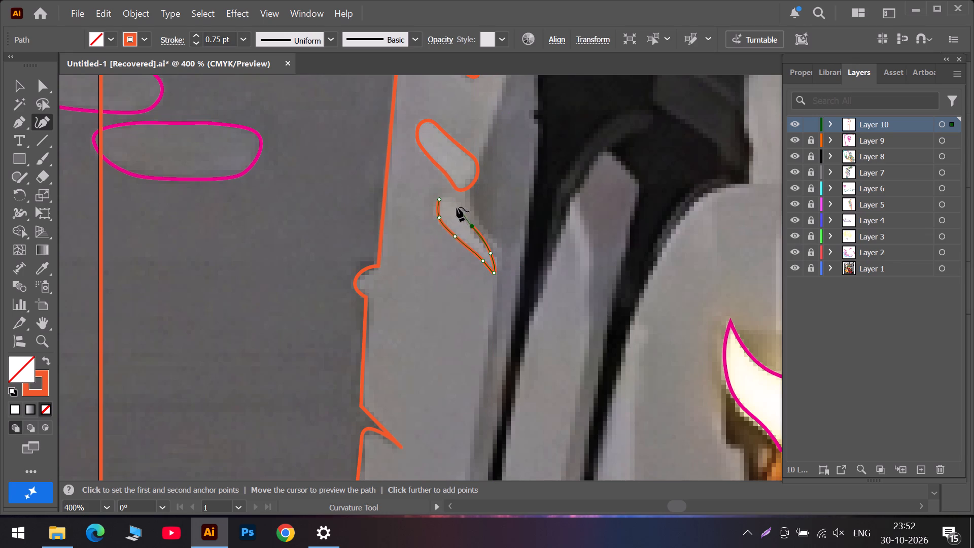
left_click(456, 202)
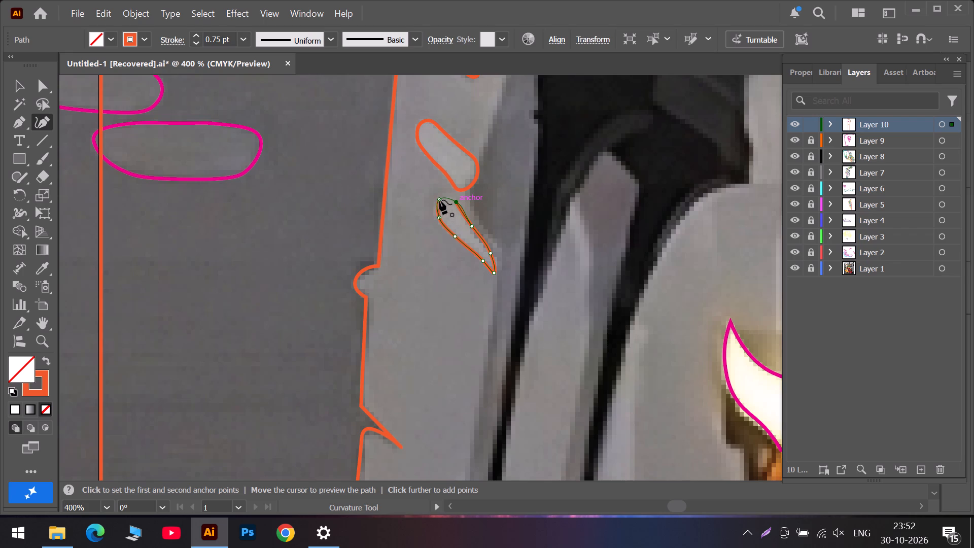
left_click(439, 200)
Refine the lower highlight's outline by narrowing its upper end and reshaping its lower tip with an extra anchor on the edge.
left_click_drag(458, 203, 454, 203)
left_click_drag(454, 203, 452, 204)
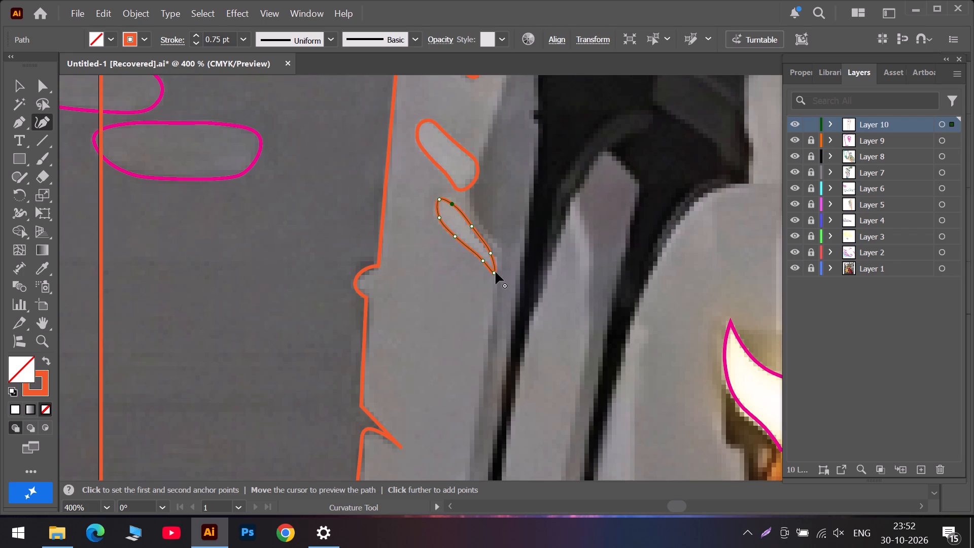
left_click(496, 271)
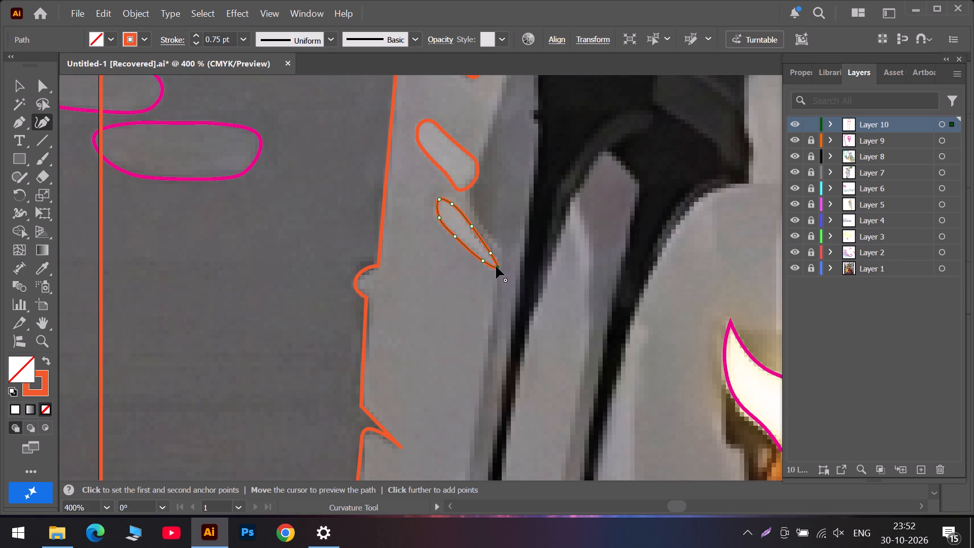
left_click(496, 266)
left_click_drag(489, 253, 497, 258)
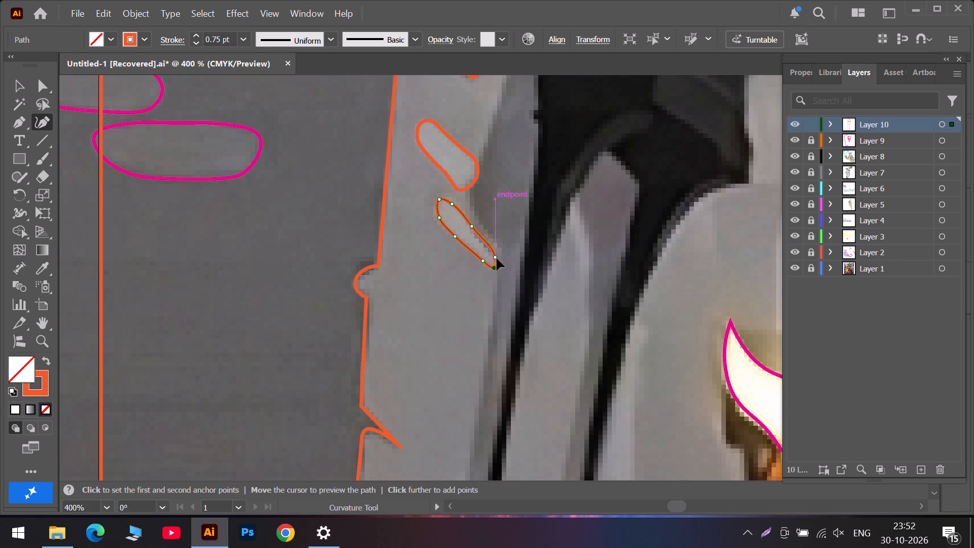
left_click_drag(497, 258, 498, 263)
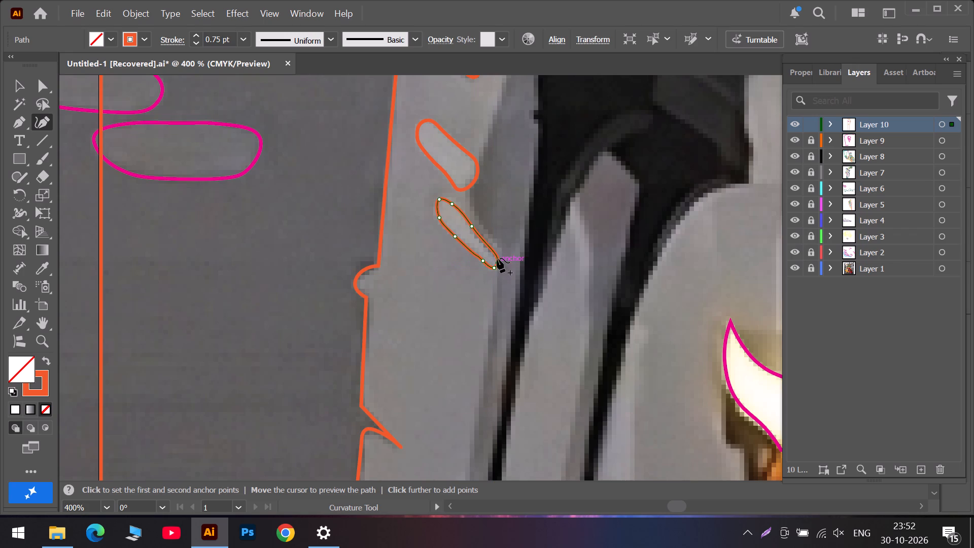
left_click_drag(493, 251, 489, 252)
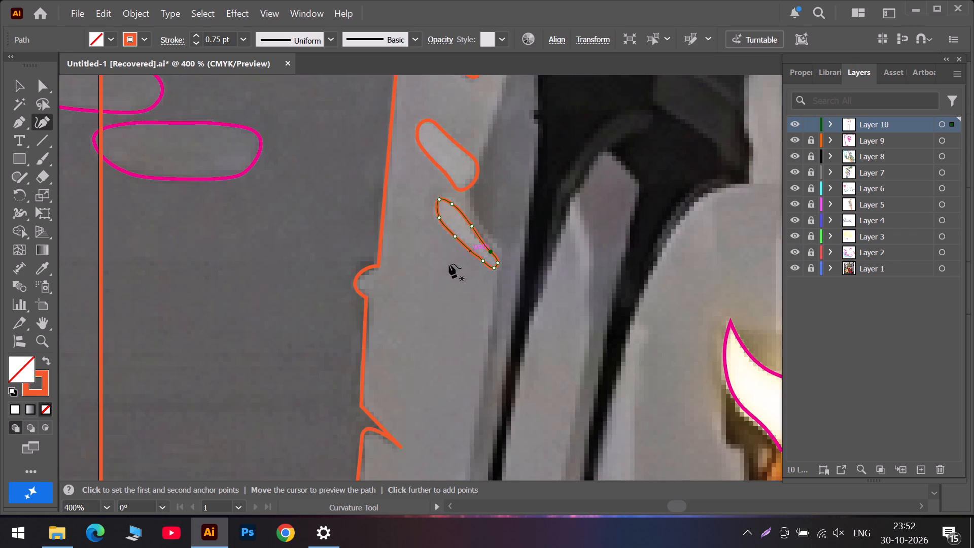
Trace the small light brick on the dark wall below the yellow-orange bricks as a closed path with square corners at its pillar-side end.
scroll(446, 268, "down", 6)
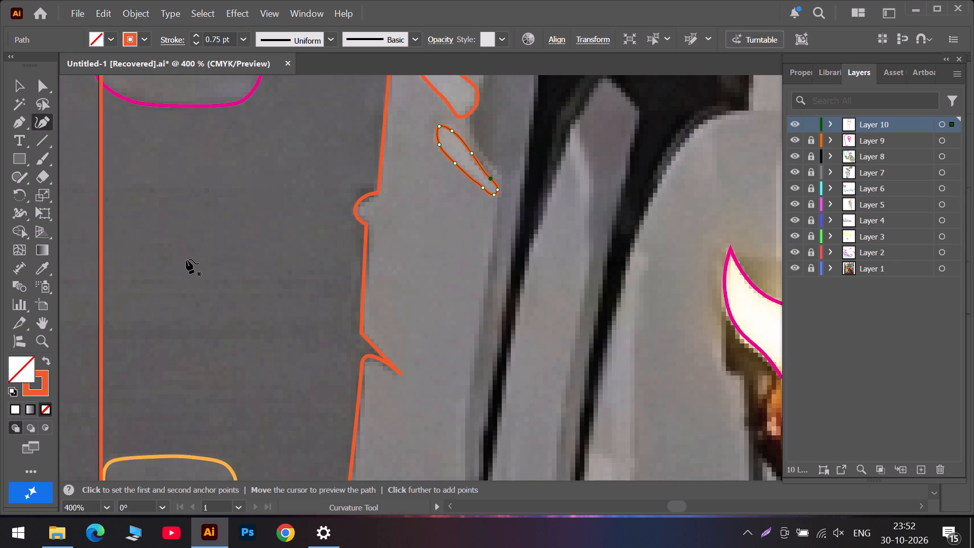
scroll(188, 260, "down", 2, "alt")
scroll(223, 316, "down", 5)
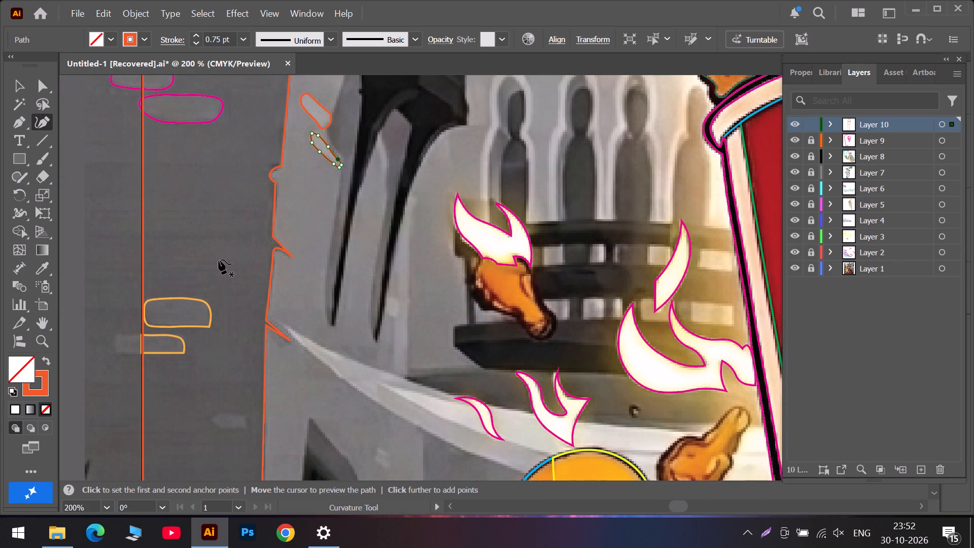
scroll(195, 327, "down", 6)
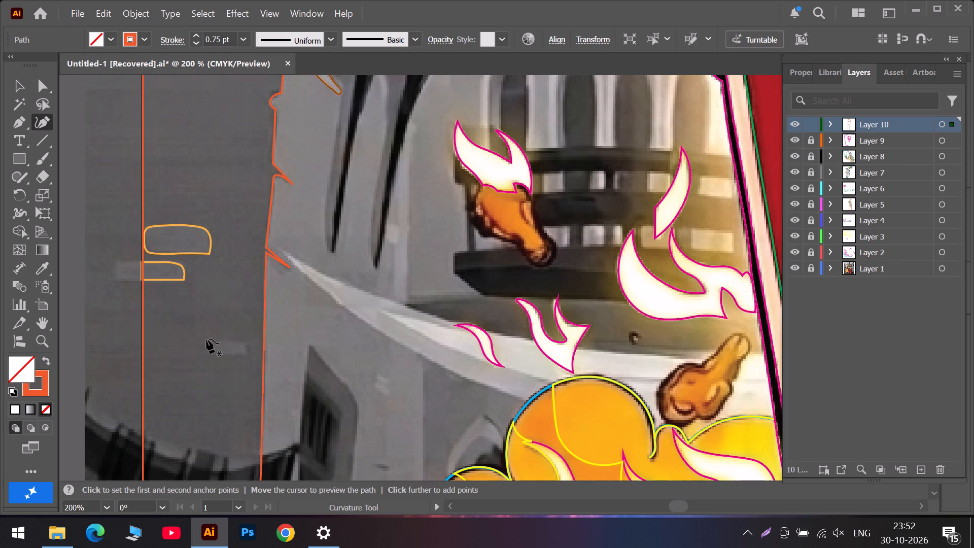
scroll(228, 366, "up", 3, "alt")
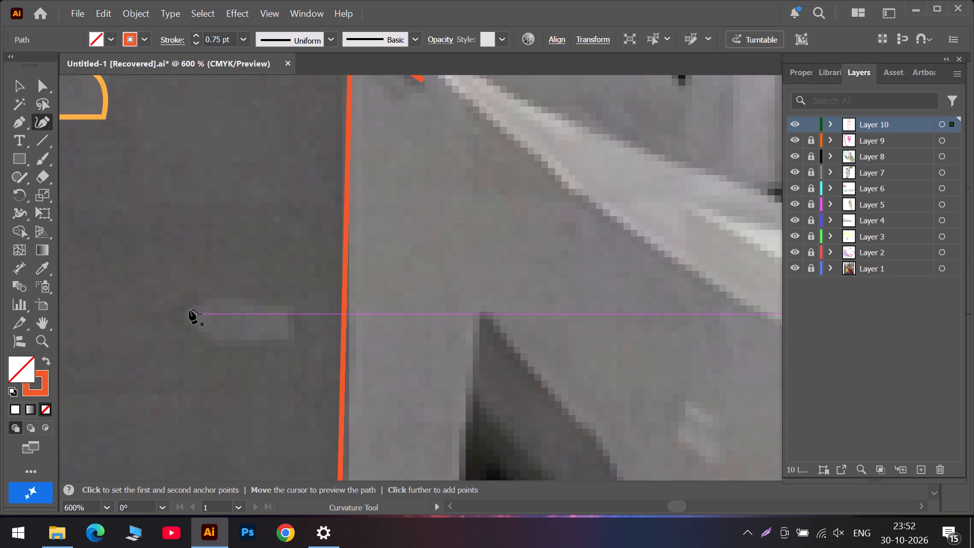
left_click(189, 310)
left_click(217, 303)
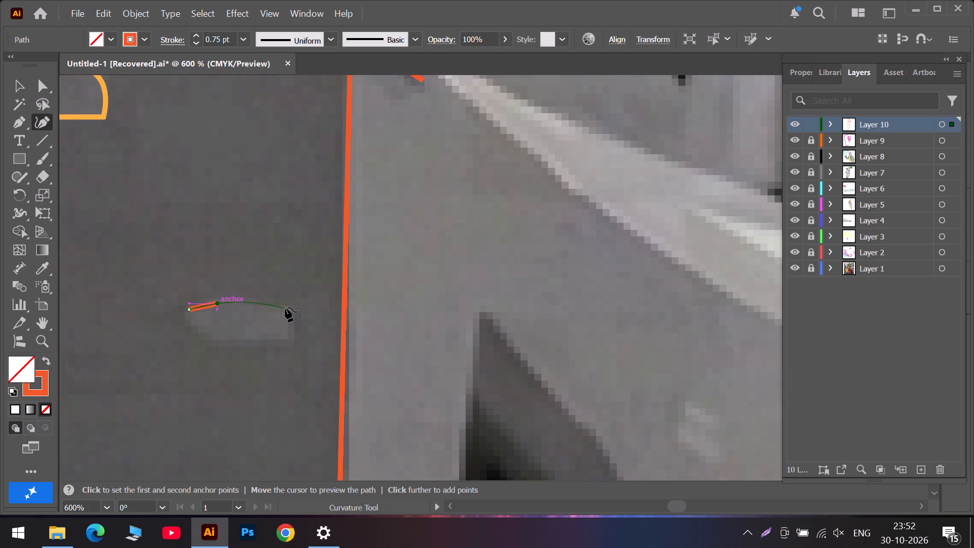
triple_click(288, 310)
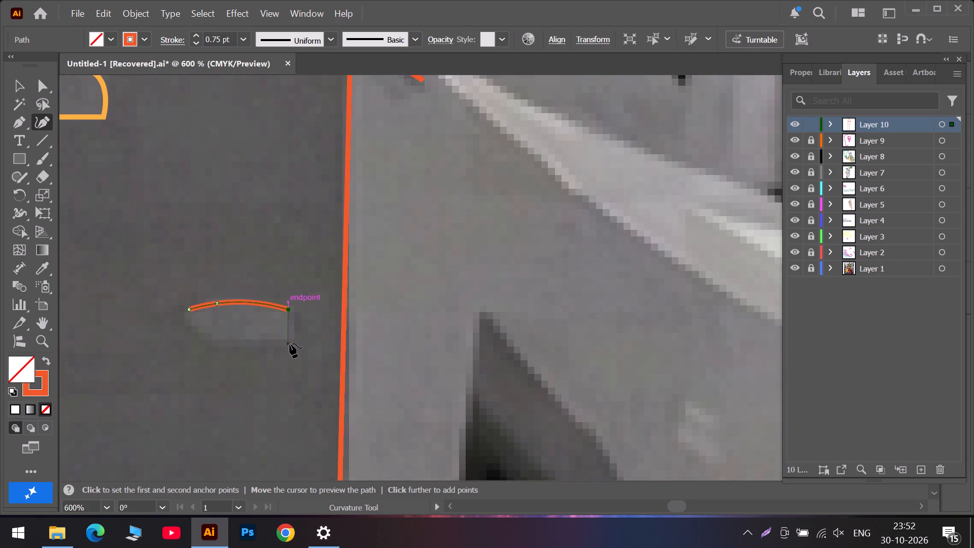
double_click(290, 344)
left_click(248, 344)
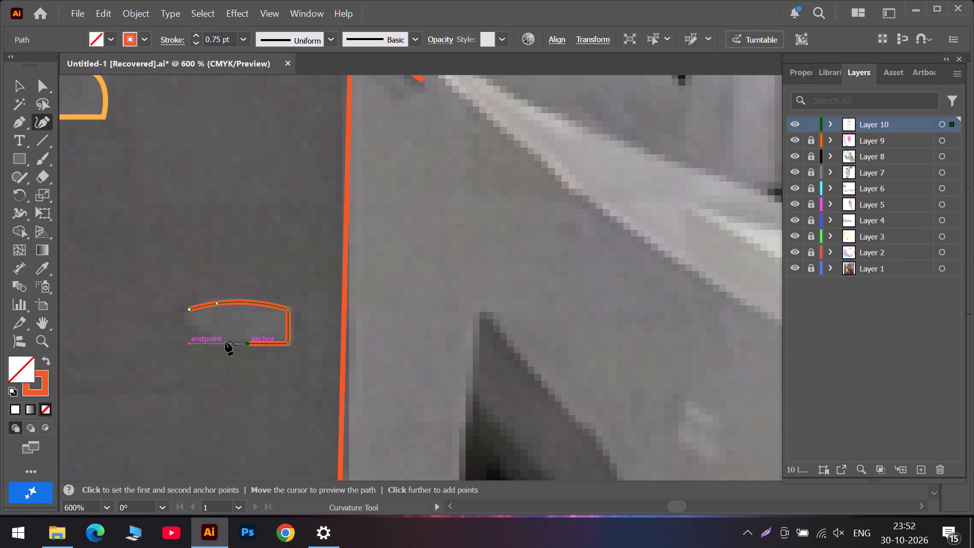
left_click(203, 335)
left_click(188, 310)
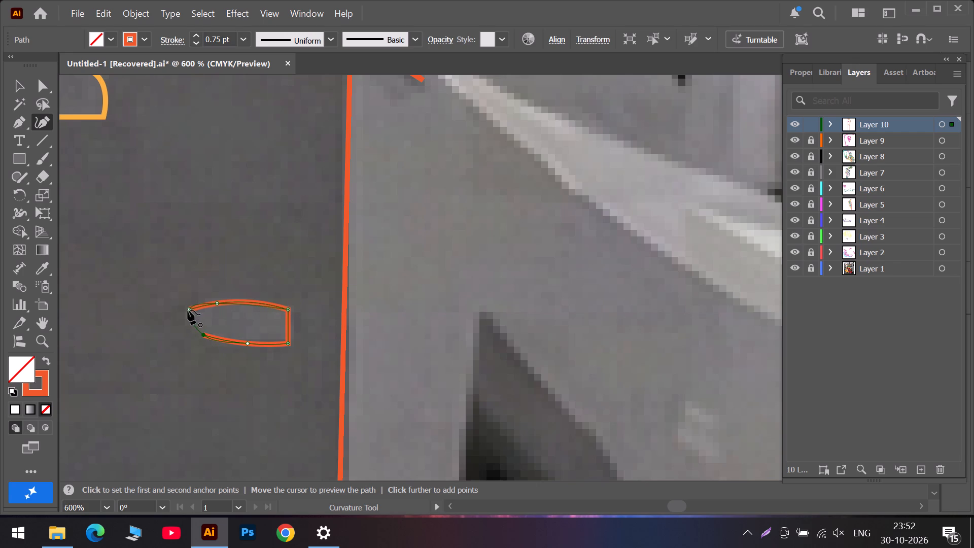
left_click(201, 332)
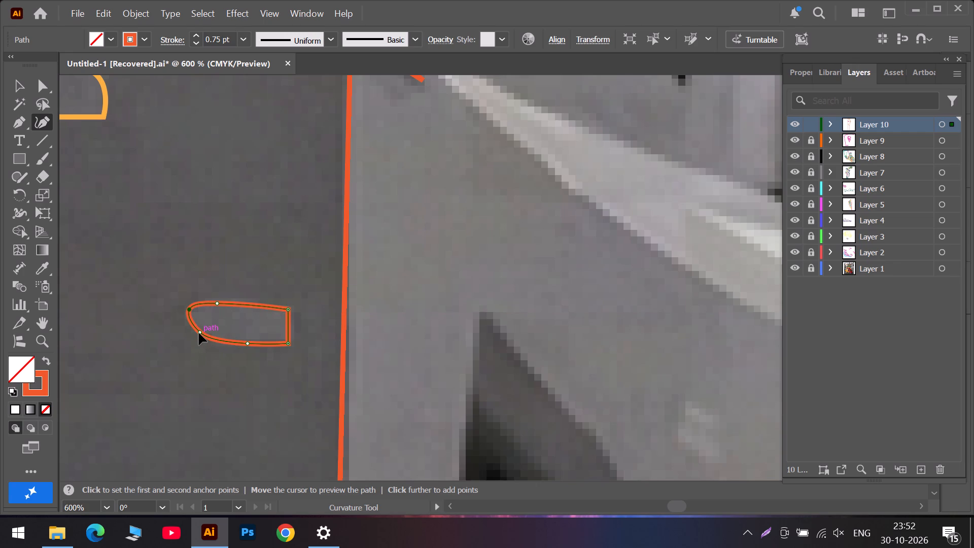
Fit the dark wall outline's top edge to the block above by nudging its outer corner and adjusting an added anchor beside it.
scroll(198, 333, "down", 5, "alt")
scroll(188, 391, "down", 5)
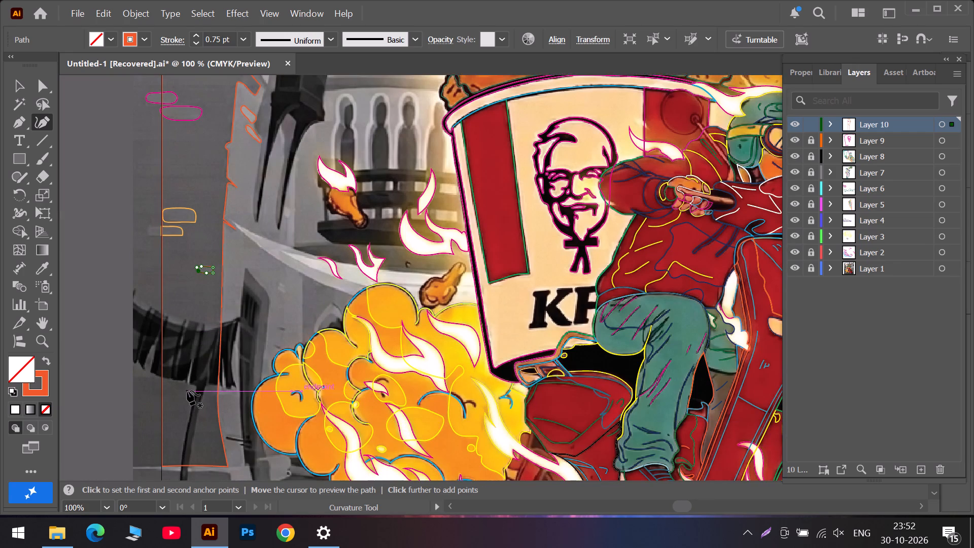
scroll(187, 390, "down", 11)
scroll(164, 300, "up", 5)
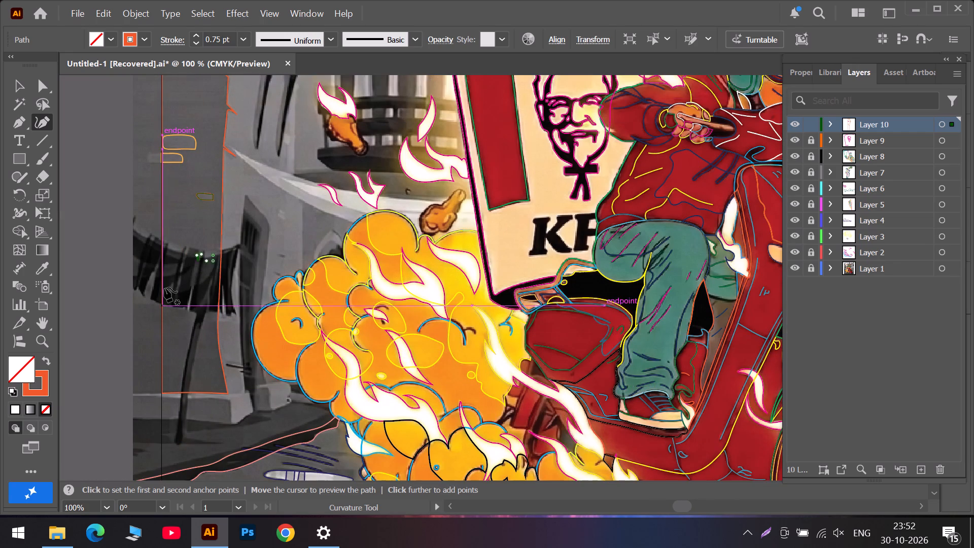
scroll(161, 251, "up", 7)
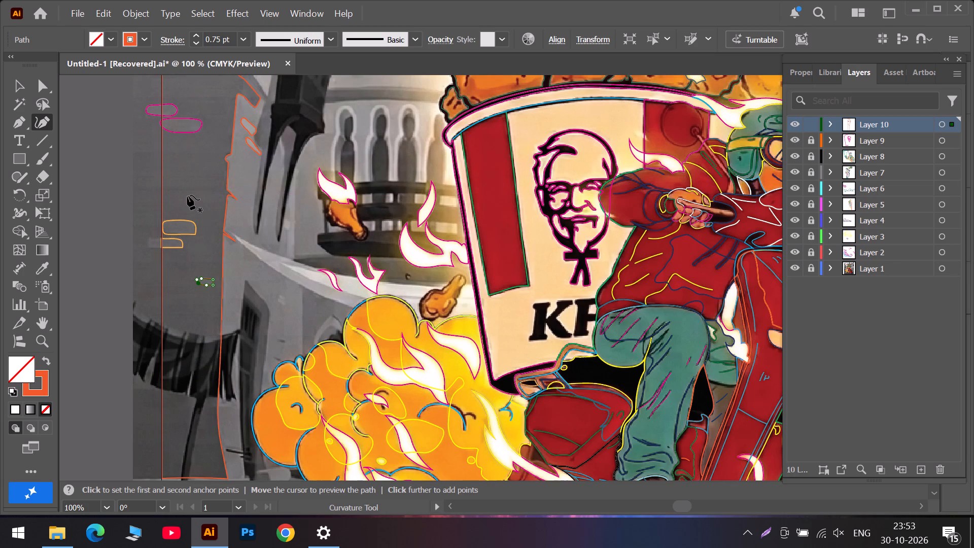
scroll(178, 188, "up", 5)
scroll(187, 140, "up", 4, "alt")
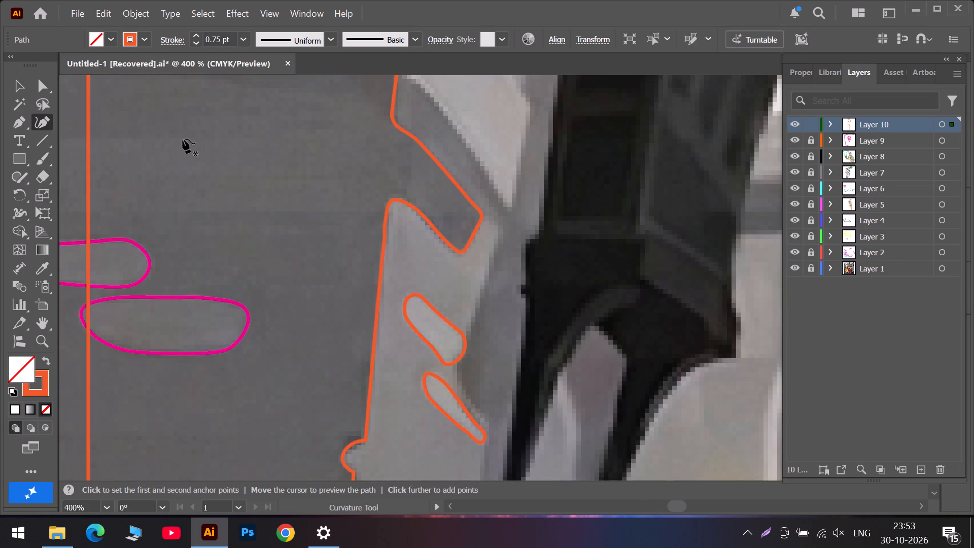
scroll(182, 139, "down", 2, "alt")
scroll(140, 142, "up", 2)
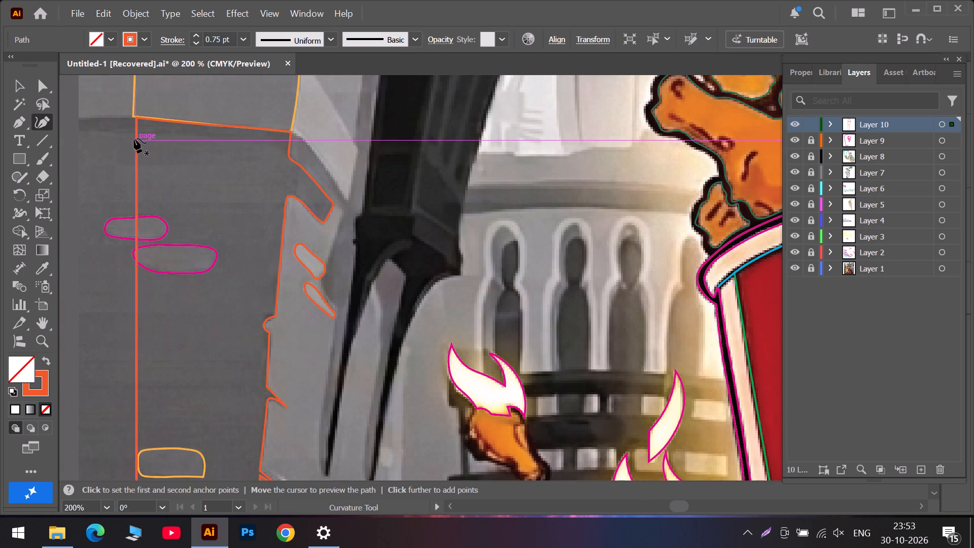
scroll(134, 138, "up", 3, "alt")
scroll(157, 100, "up", 4)
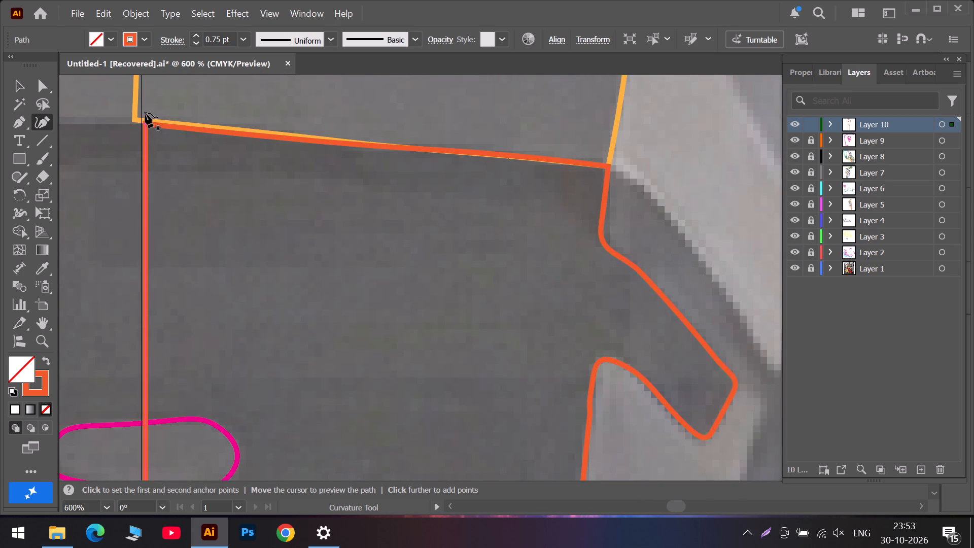
left_click_drag(144, 123, 147, 117)
left_click(145, 122)
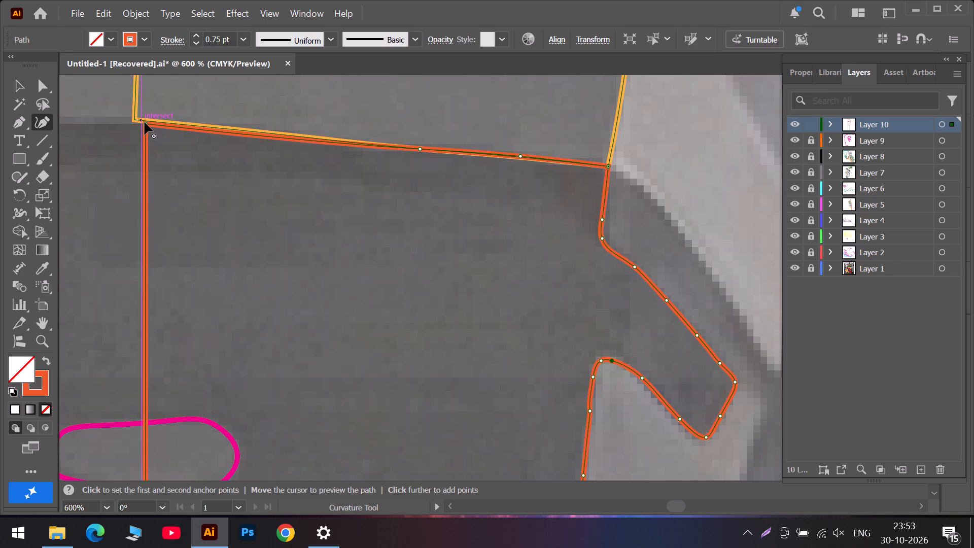
left_click_drag(227, 131, 235, 131)
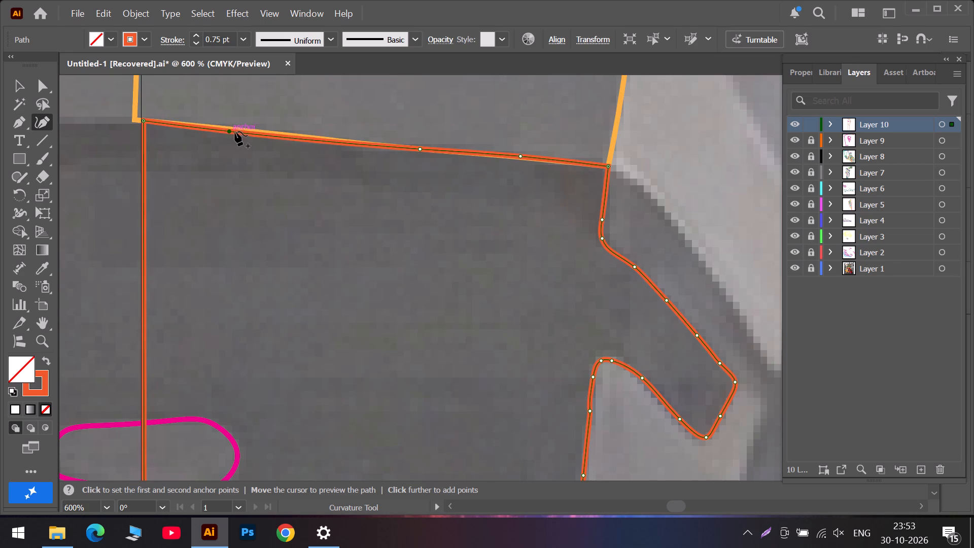
left_click_drag(235, 131, 242, 131)
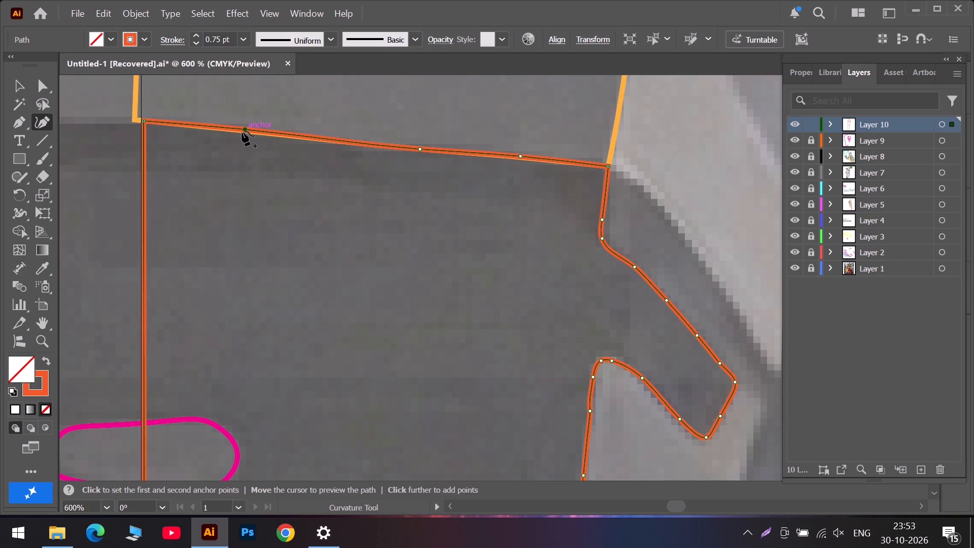
left_click_drag(242, 131, 247, 130)
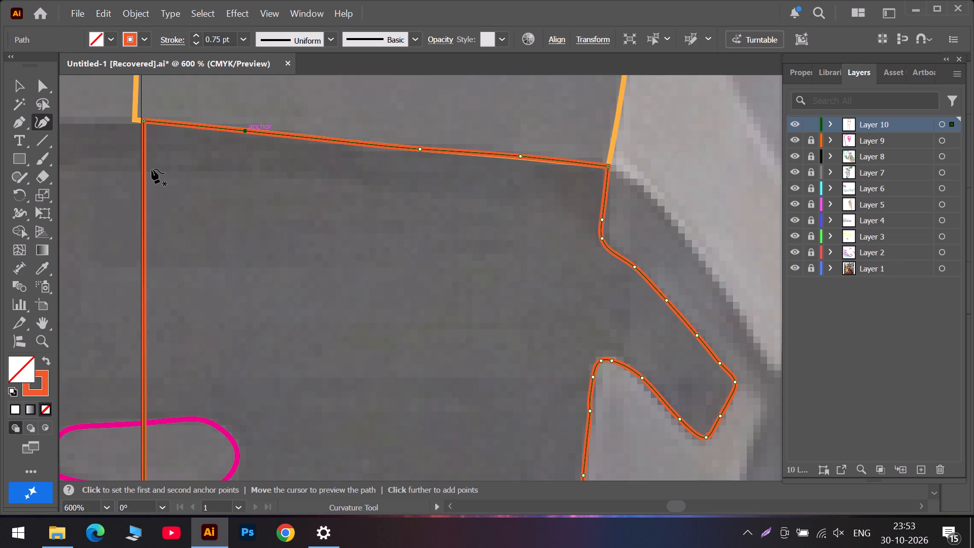
Trace the thin dark shadow strip under the upper block as a closed path with four square corners and gently curved long edges.
left_click(152, 169)
left_click(269, 173)
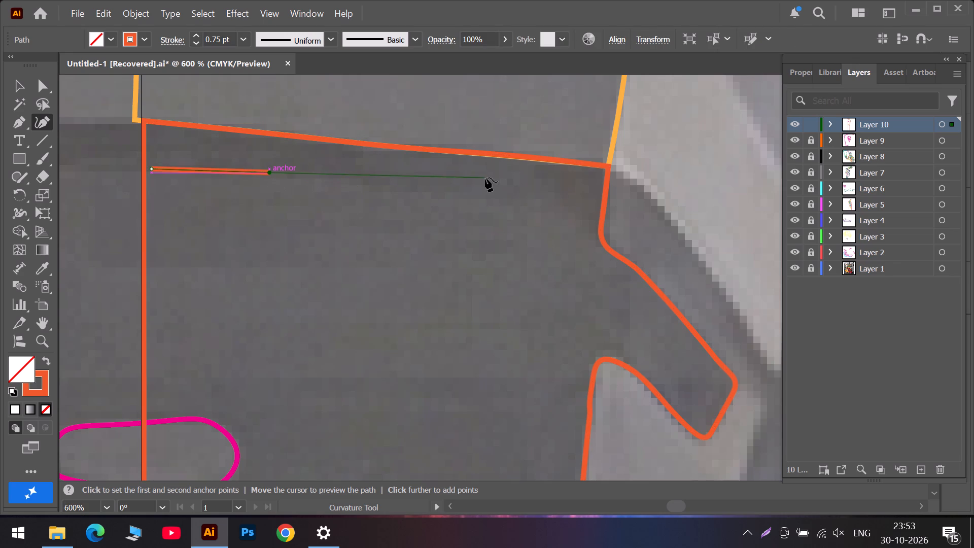
left_click(538, 195)
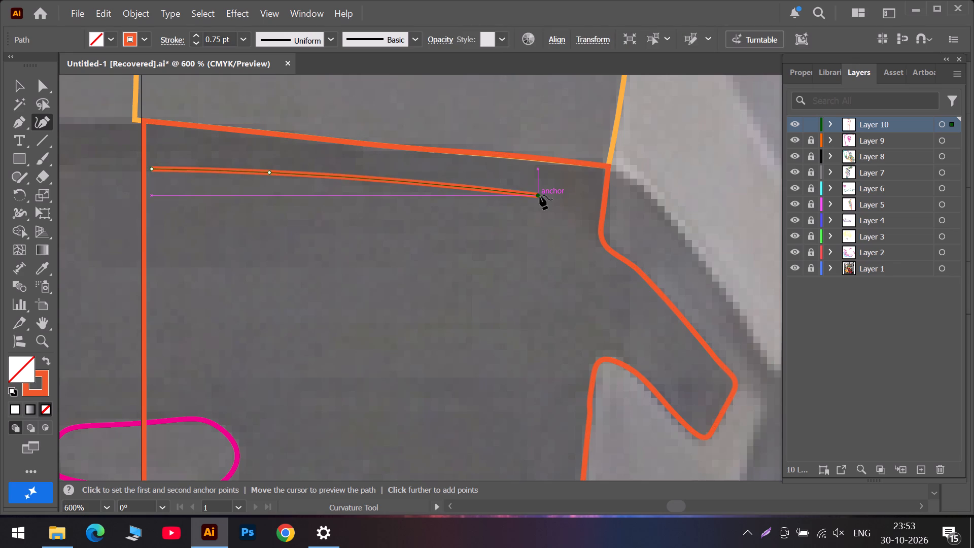
double_click(597, 203)
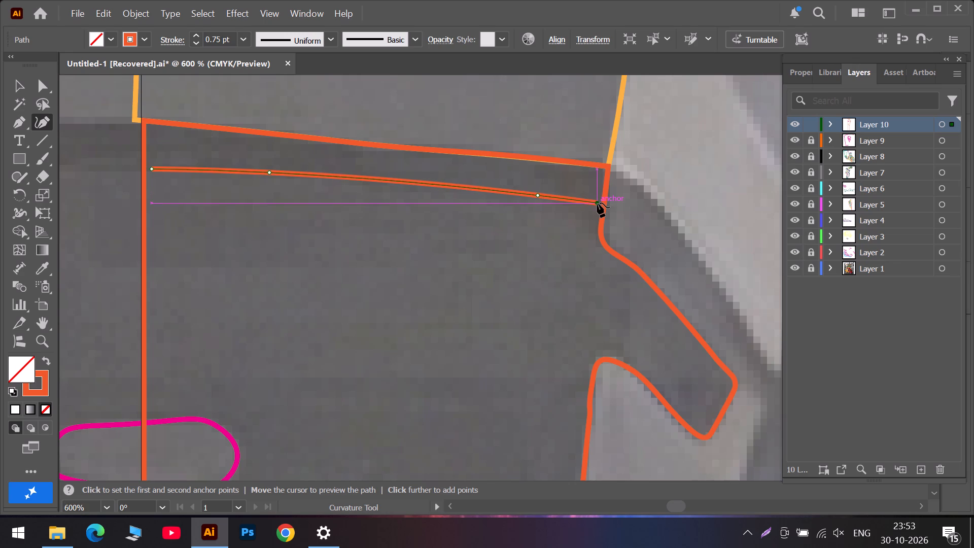
left_click(599, 174)
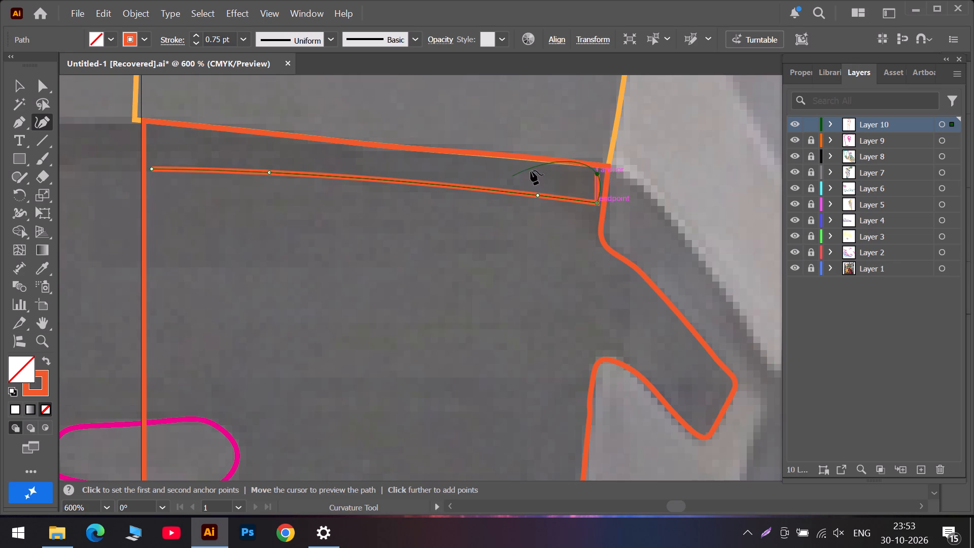
double_click(599, 174)
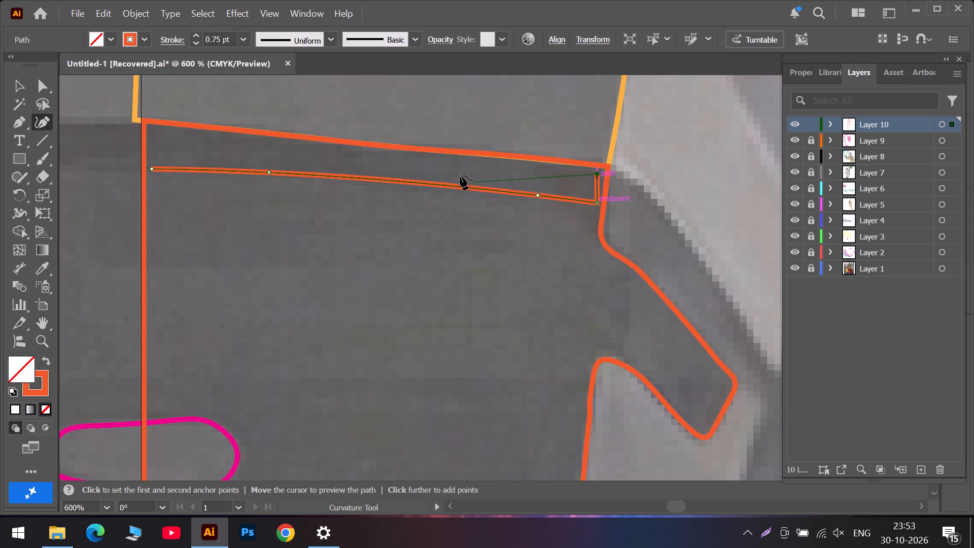
left_click(448, 165)
left_click(286, 148)
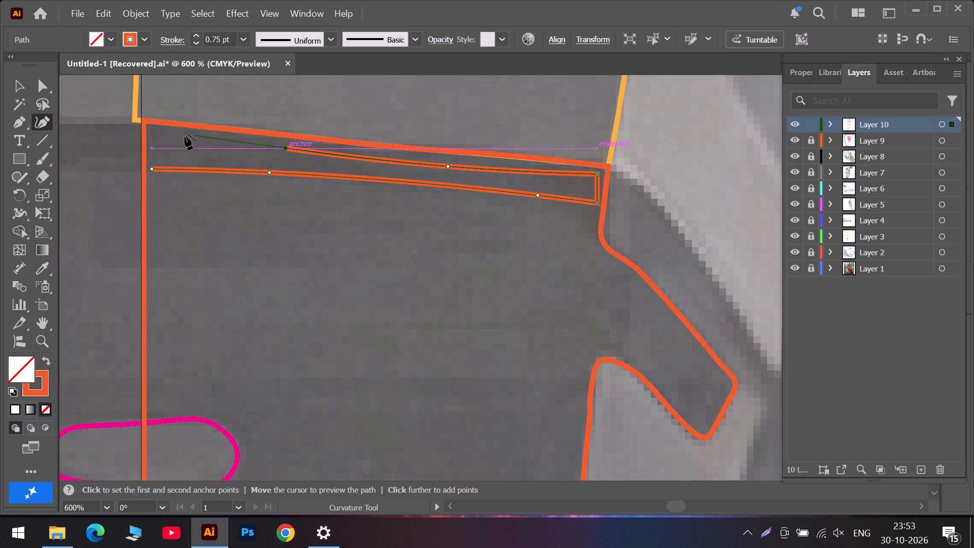
double_click(150, 129)
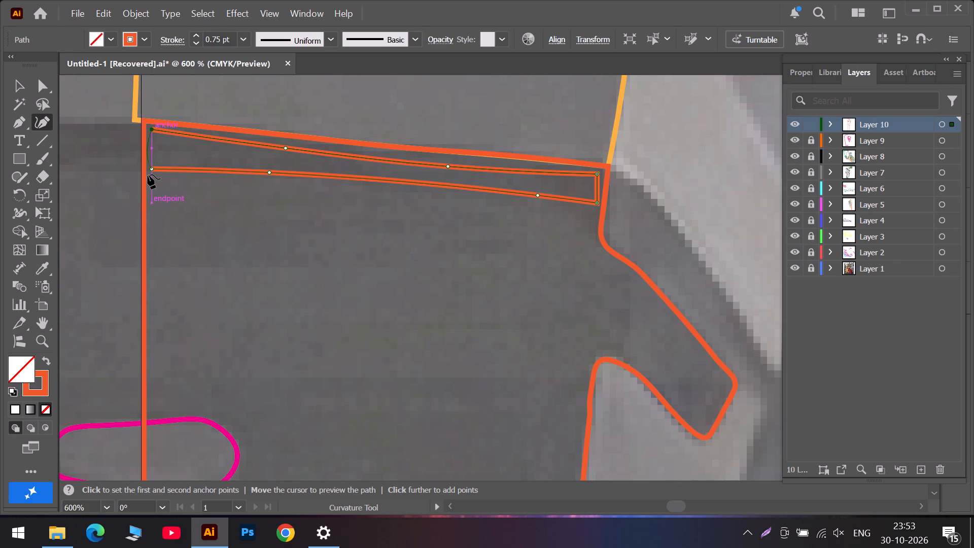
double_click(152, 170)
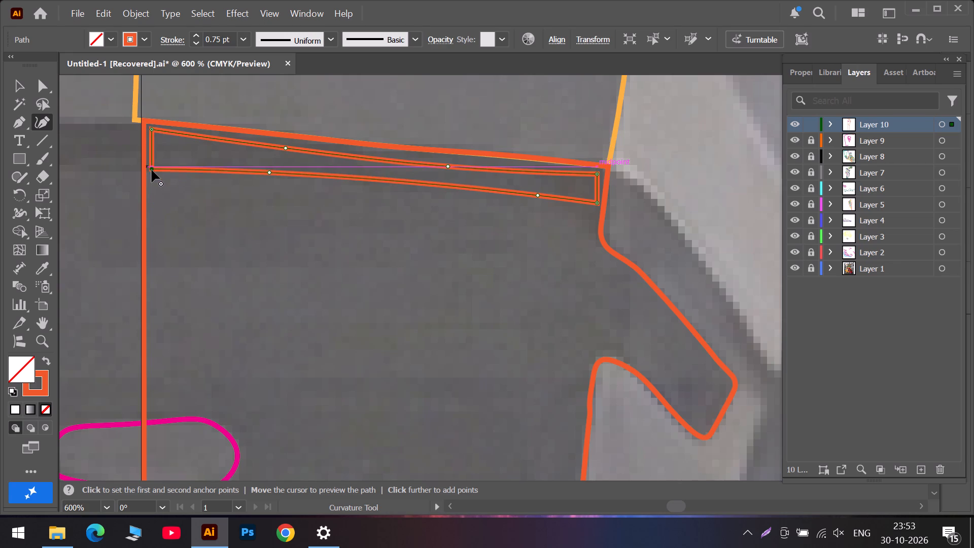
Change the shadow strip's stroke colour to dark teal blue.
left_click(142, 35)
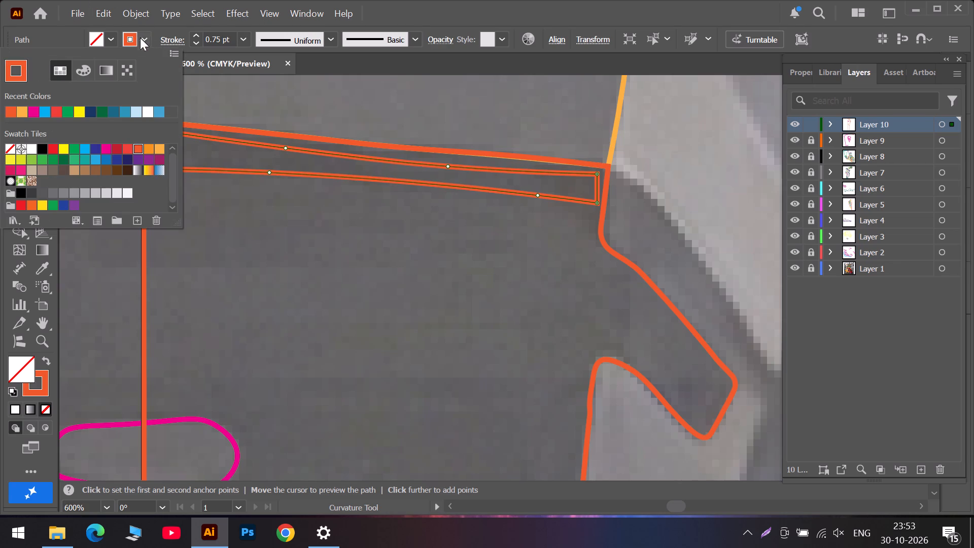
left_click(116, 114)
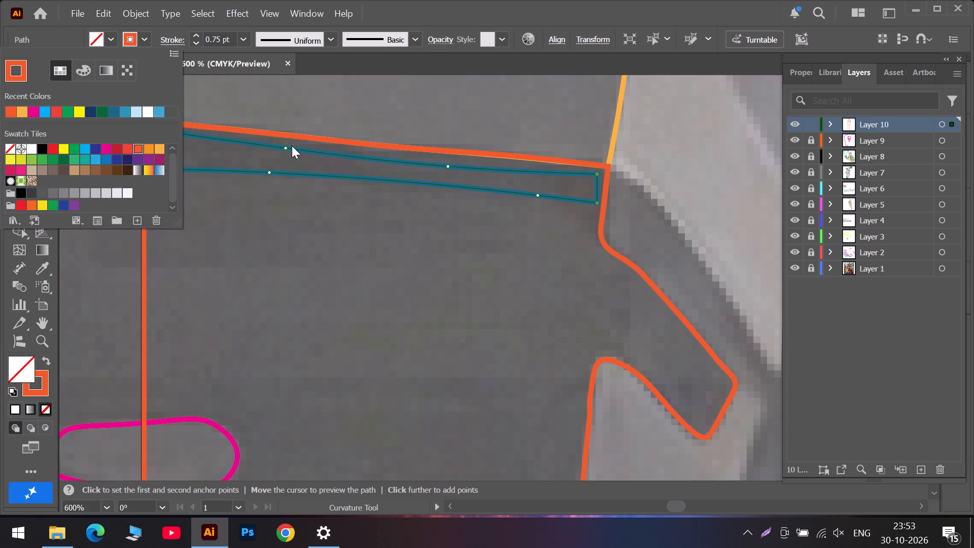
Move the teal shadow strip's two left-end corners onto the orange wall outline's vertical edge, with its first top-edge anchor raised towards the outline.
left_click_drag(286, 147, 286, 130)
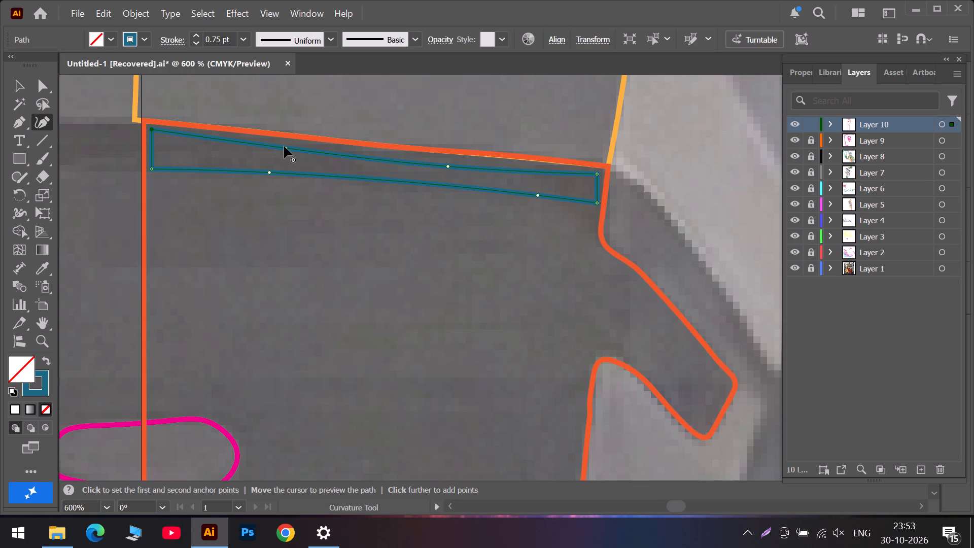
left_click_drag(285, 148, 280, 134)
left_click(152, 129)
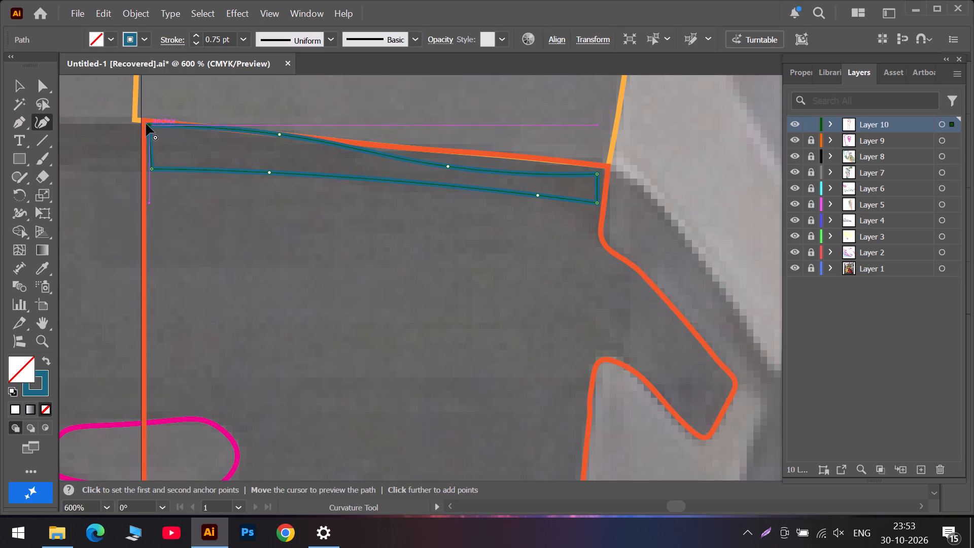
left_click(145, 124)
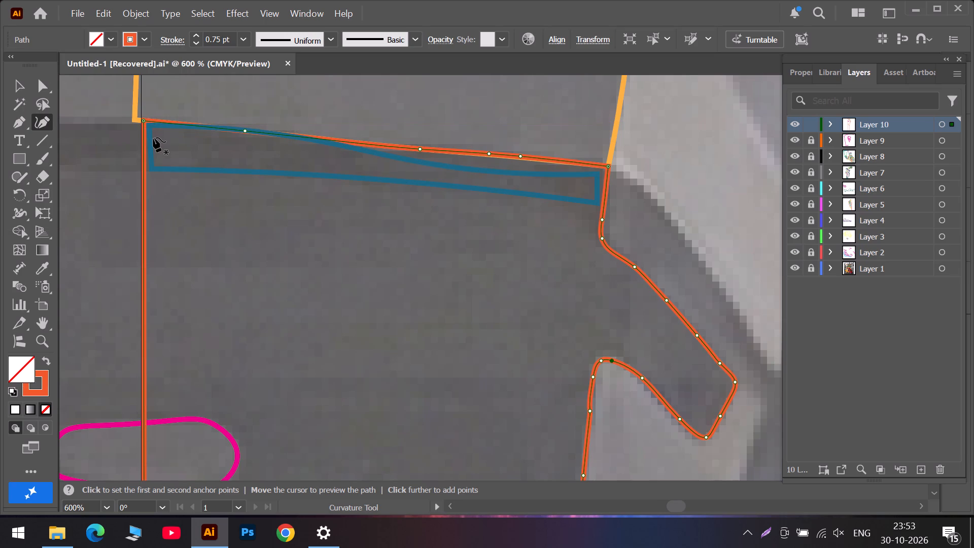
key("ctrl+z")
scroll(148, 127, "up", 4, "alt")
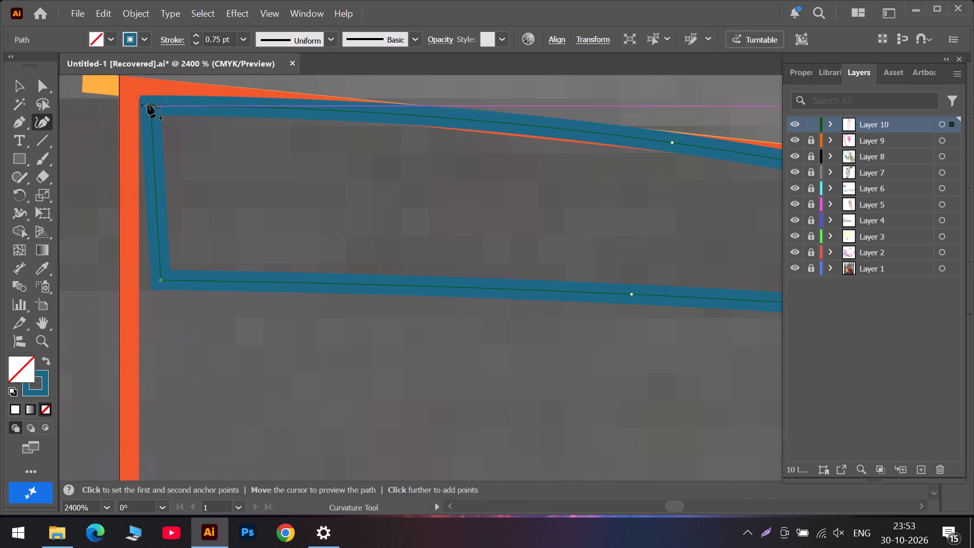
left_click_drag(152, 106, 130, 88)
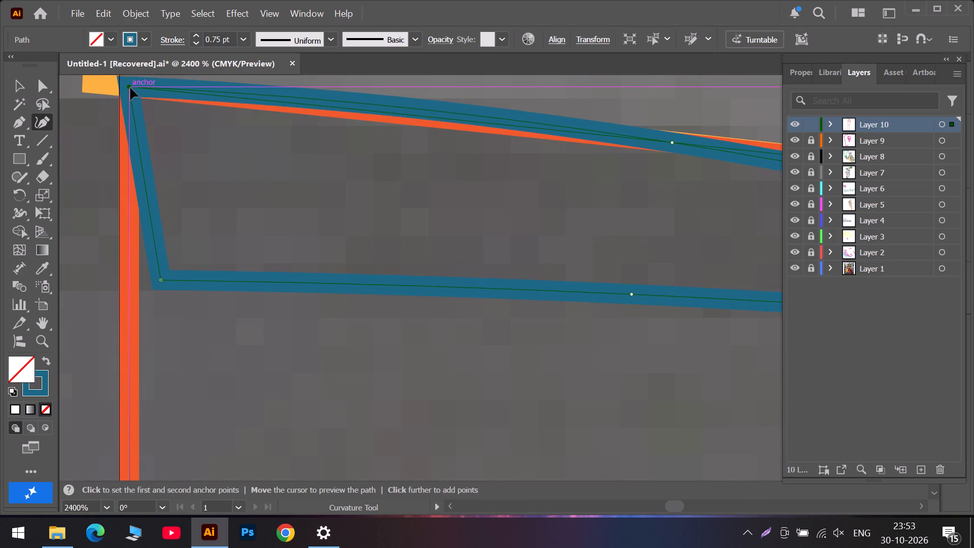
left_click_drag(130, 88, 130, 86)
left_click_drag(160, 279, 130, 287)
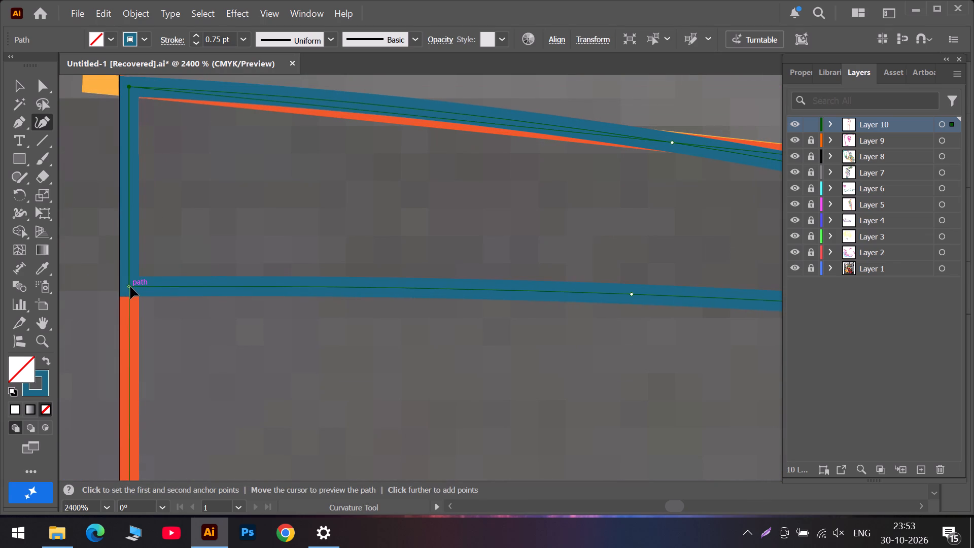
left_click_drag(130, 287, 129, 287)
Fit the left and middle parts of the shadow strip's top edge to the wall outline by adding and repositioning curve anchors.
scroll(494, 129, "up", 4)
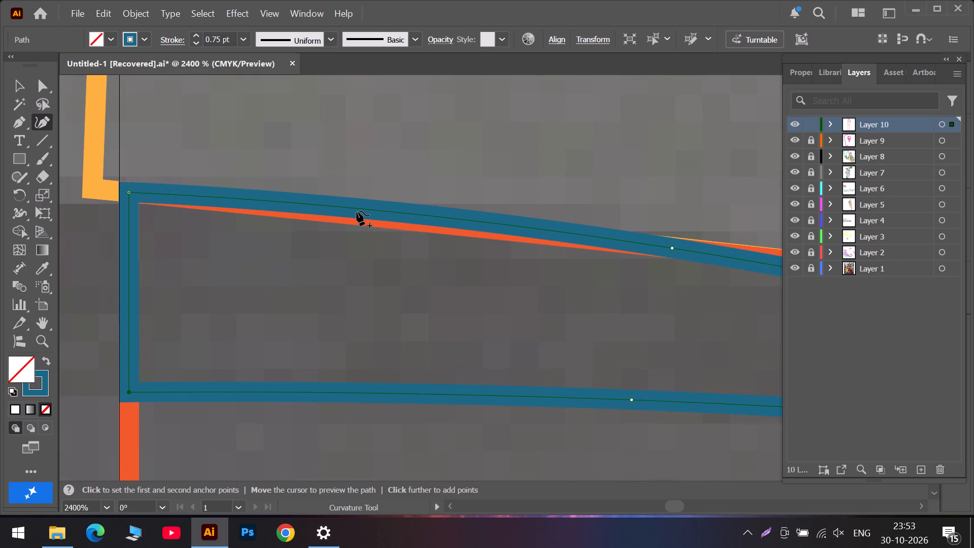
left_click_drag(357, 211, 369, 216)
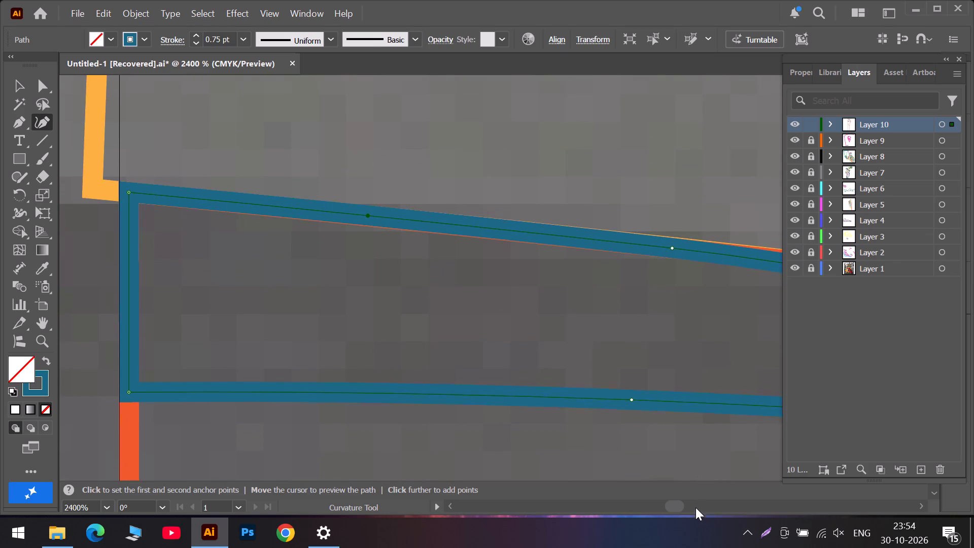
left_click(694, 506)
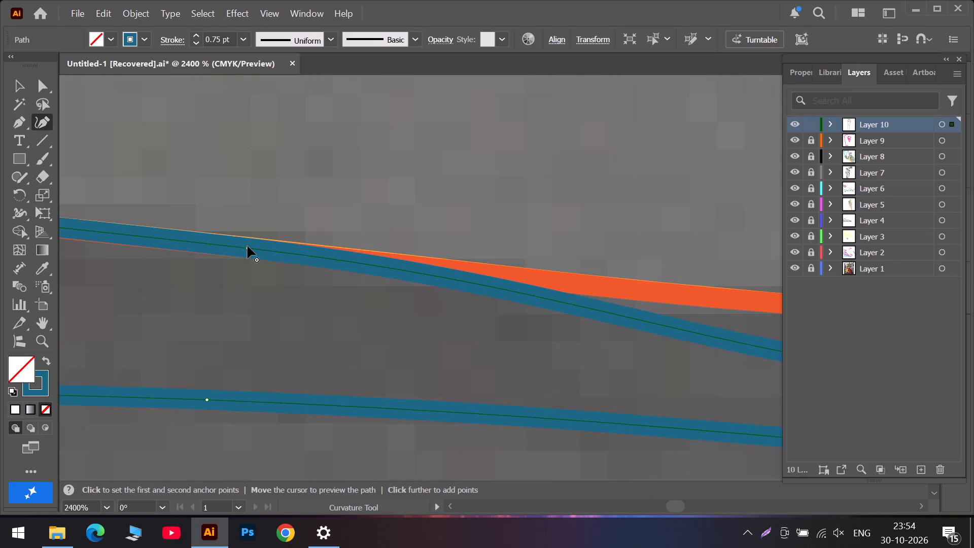
left_click_drag(248, 246, 245, 246)
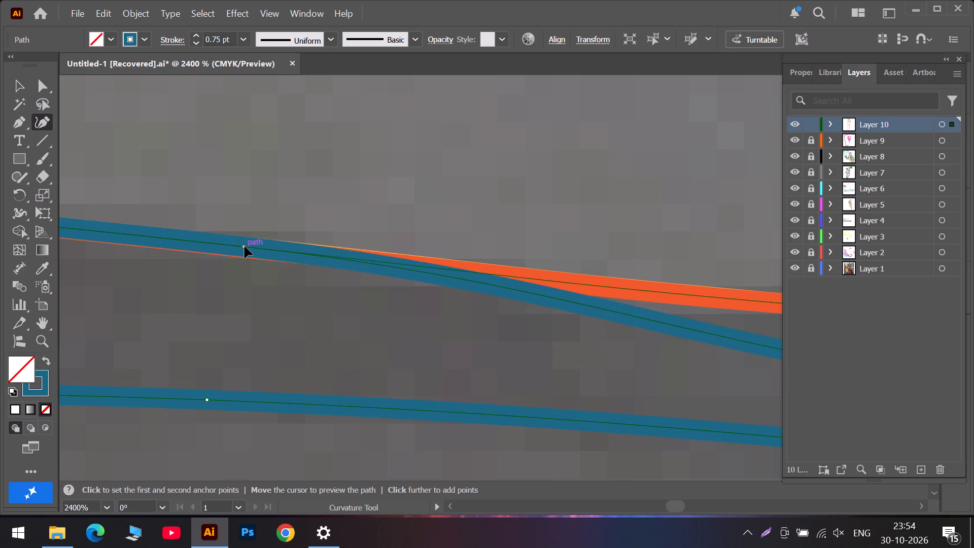
left_click_drag(245, 246, 245, 246)
left_click_drag(245, 246, 240, 246)
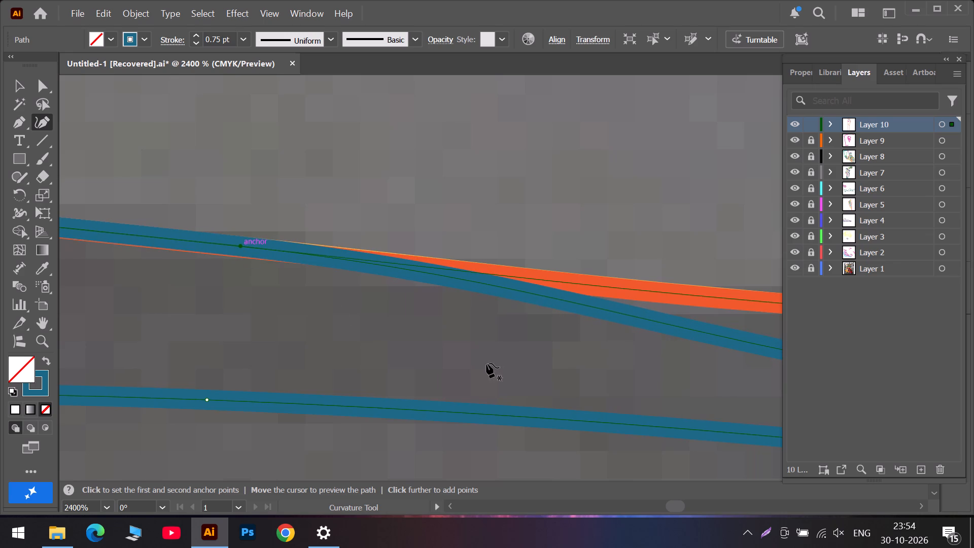
left_click(721, 502)
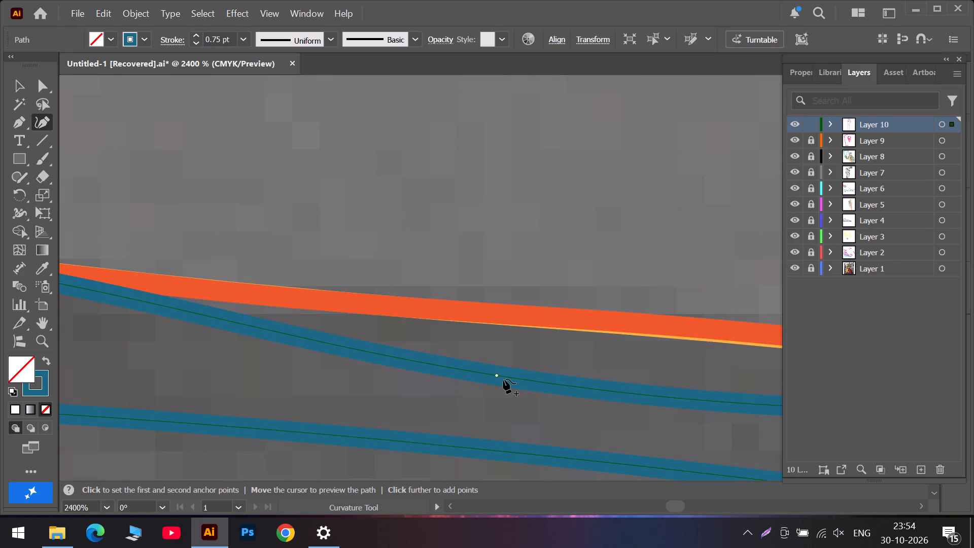
left_click_drag(498, 374, 388, 302)
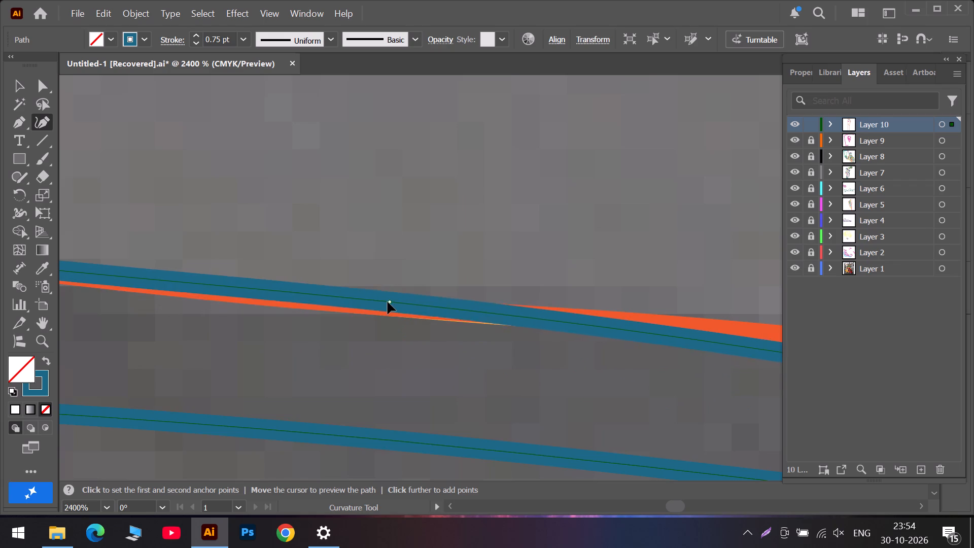
left_click_drag(388, 302, 361, 306)
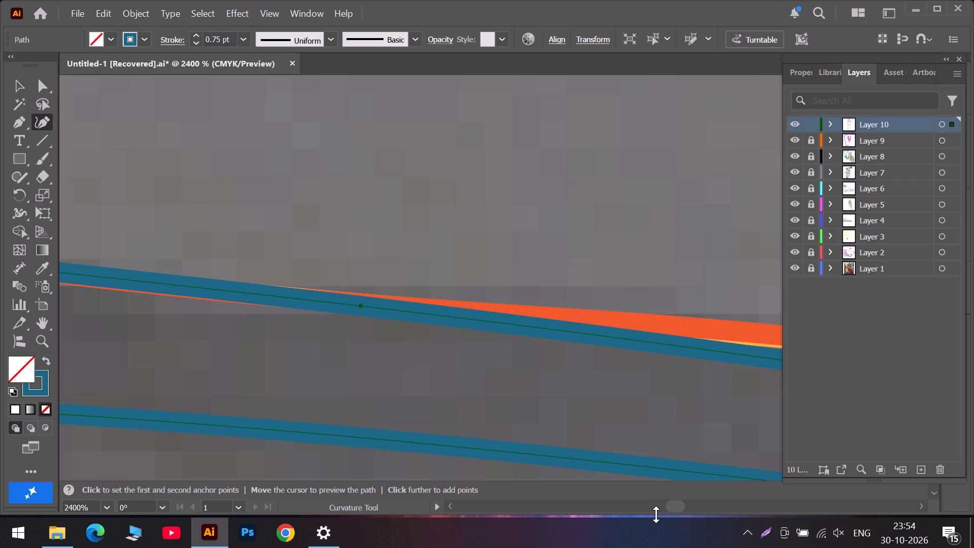
left_click(653, 507)
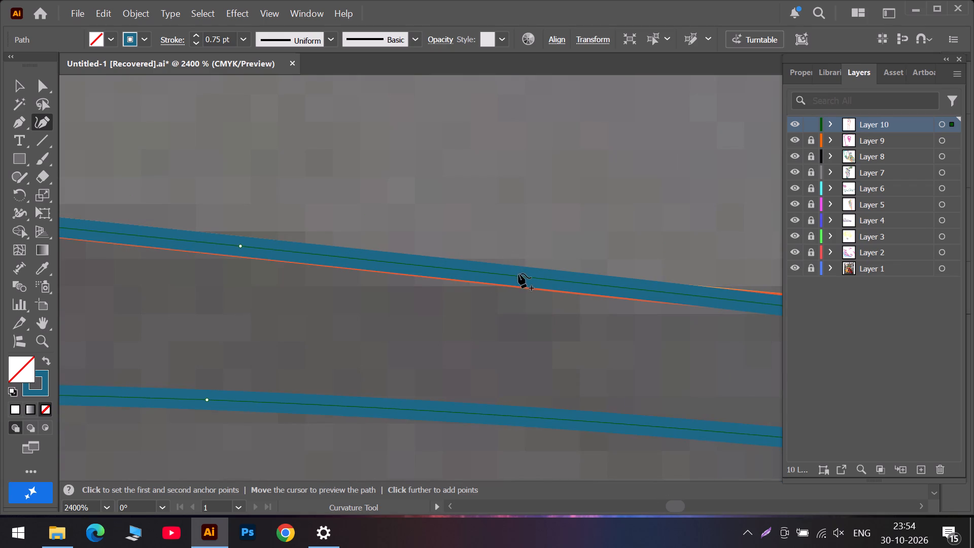
left_click_drag(518, 273, 541, 281)
left_click(706, 502)
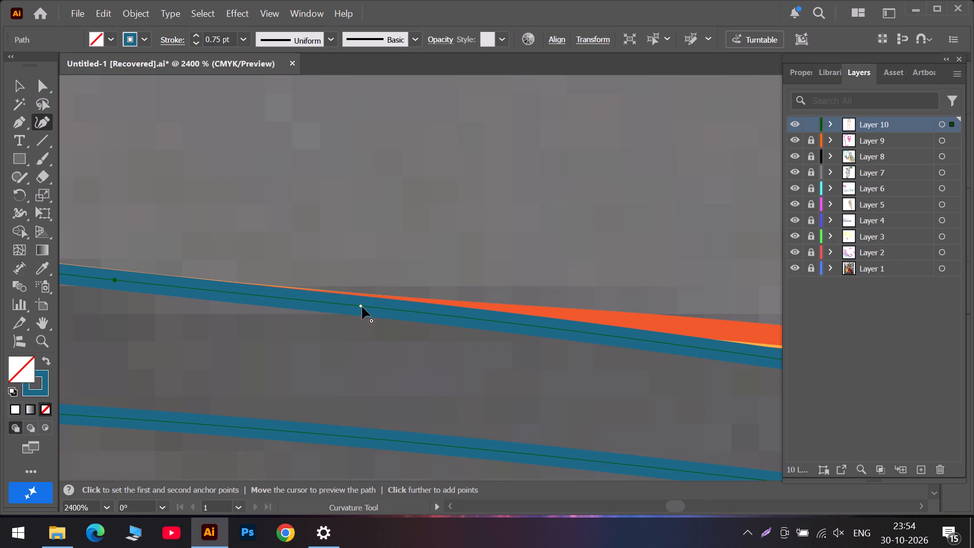
left_click_drag(362, 308, 352, 302)
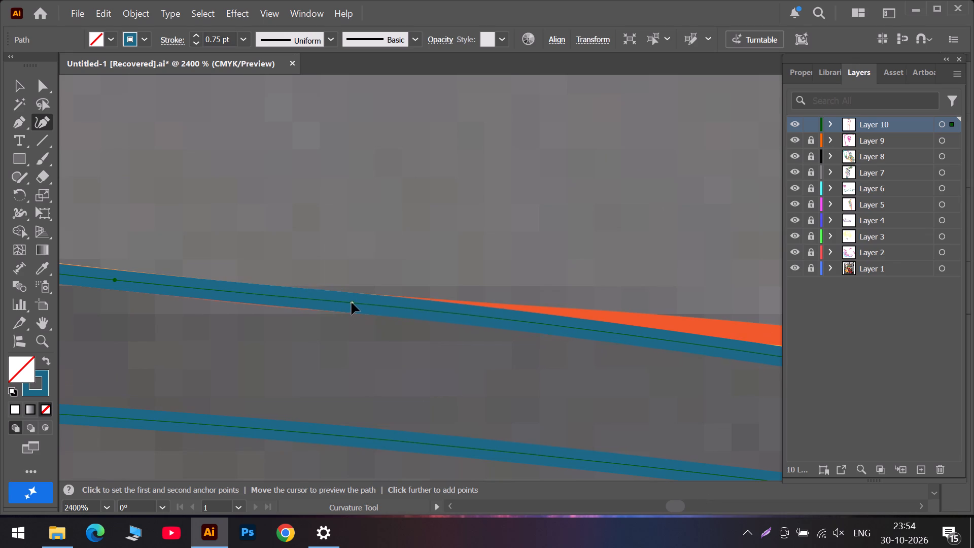
left_click_drag(352, 302, 357, 304)
Snap the shadow strip's upper right corner to the yellow-orange block's lower corner and fit the adjoining top edge with adjusted anchors.
left_click_drag(706, 507, 701, 505)
left_click_drag(669, 404, 714, 375)
left_click_drag(435, 350, 438, 344)
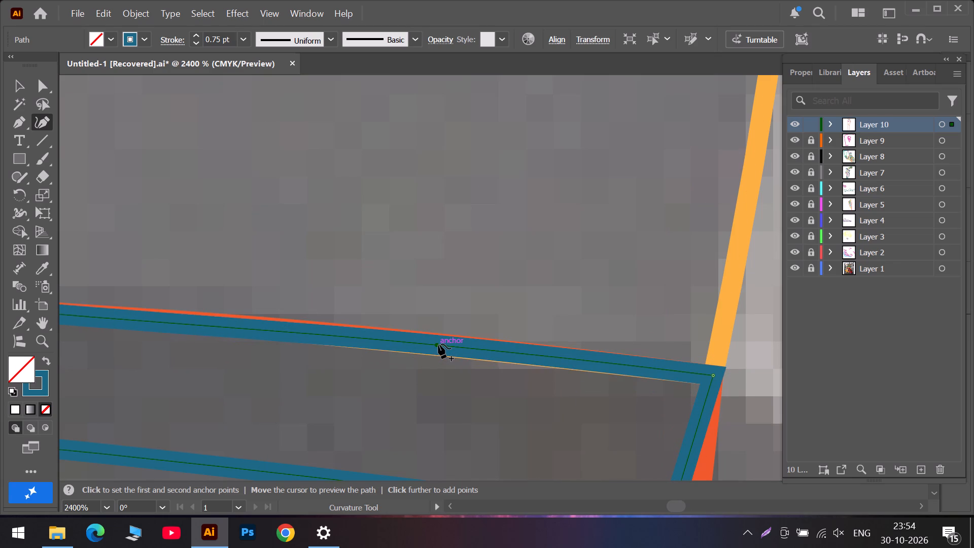
left_click_drag(438, 344, 443, 344)
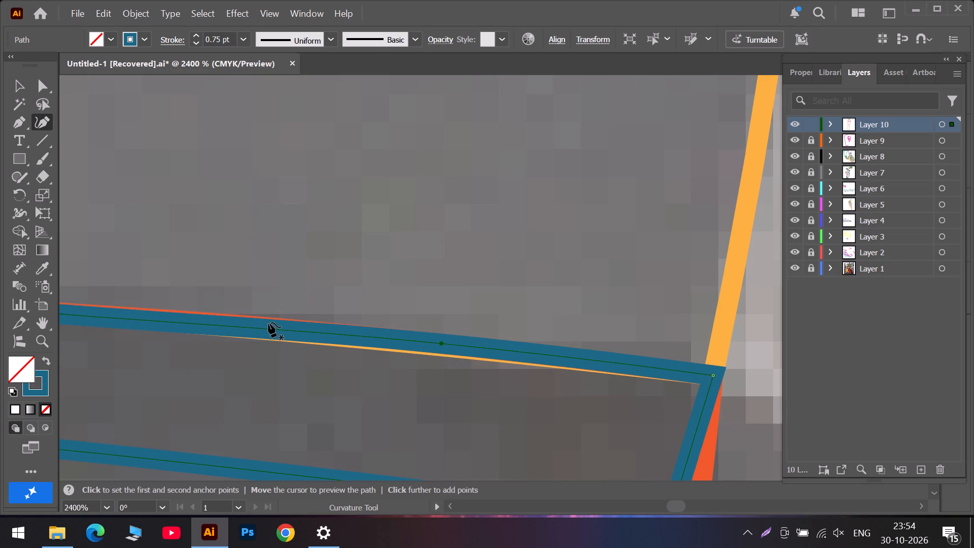
left_click_drag(196, 325, 198, 325)
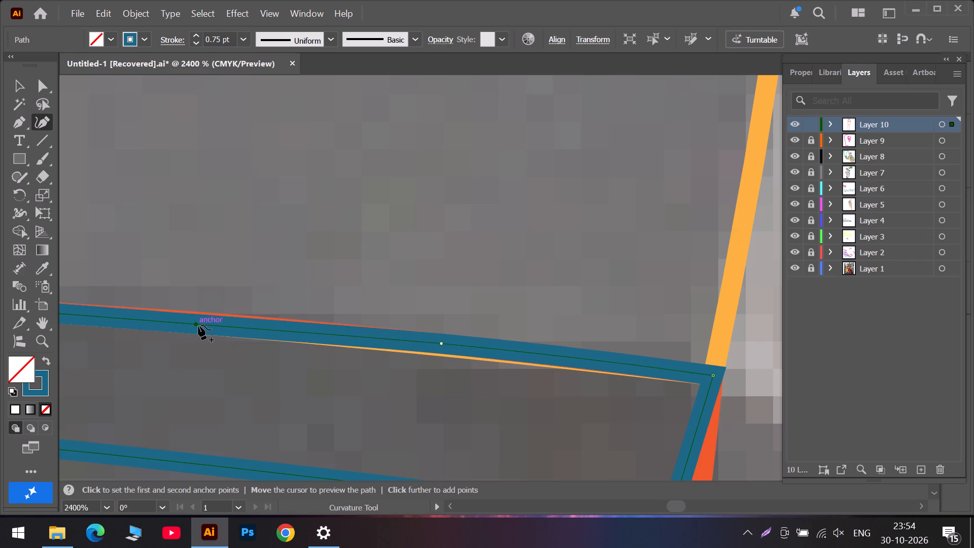
left_click_drag(198, 325, 199, 320)
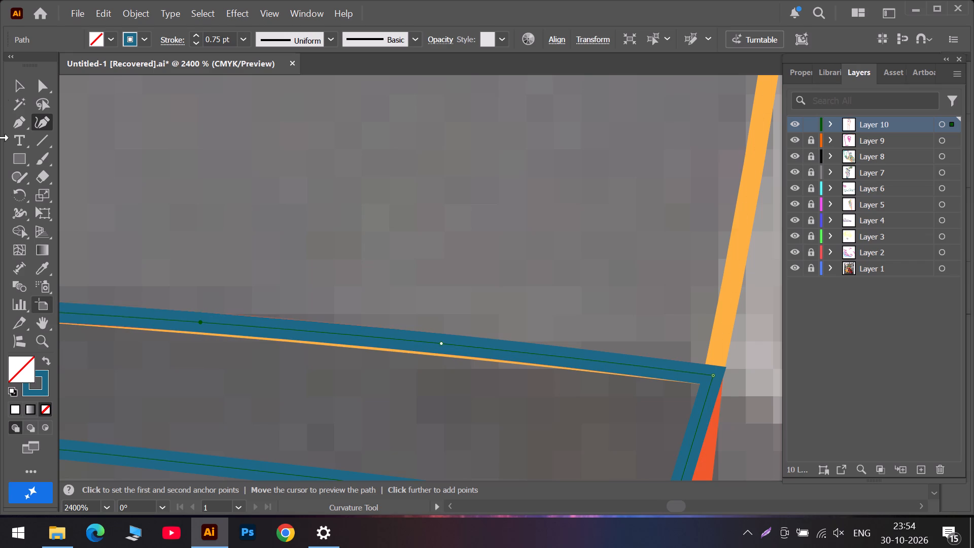
Align the yellow-orange block's bottom edge with the shadow strip's top edge by shifting the block's bottom curve anchor.
left_click(14, 87)
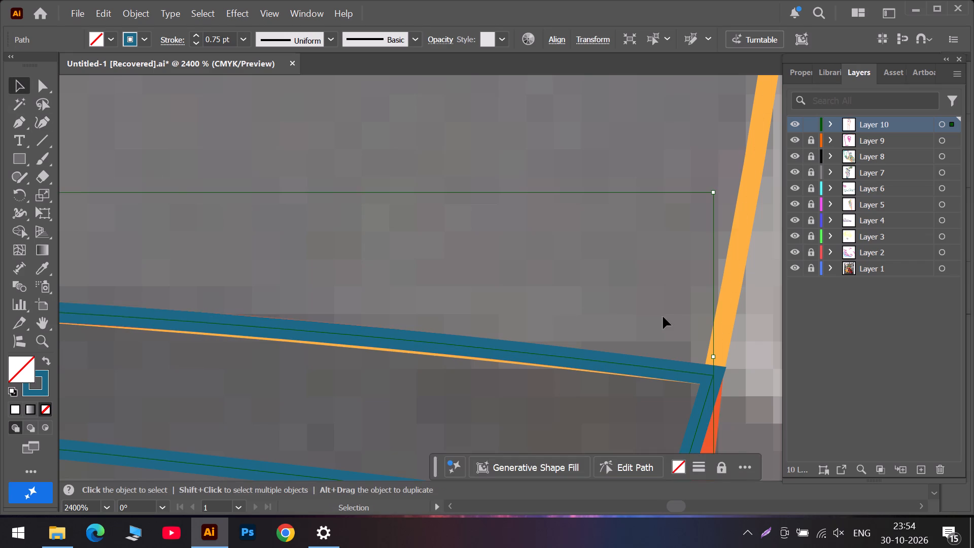
left_click(718, 337)
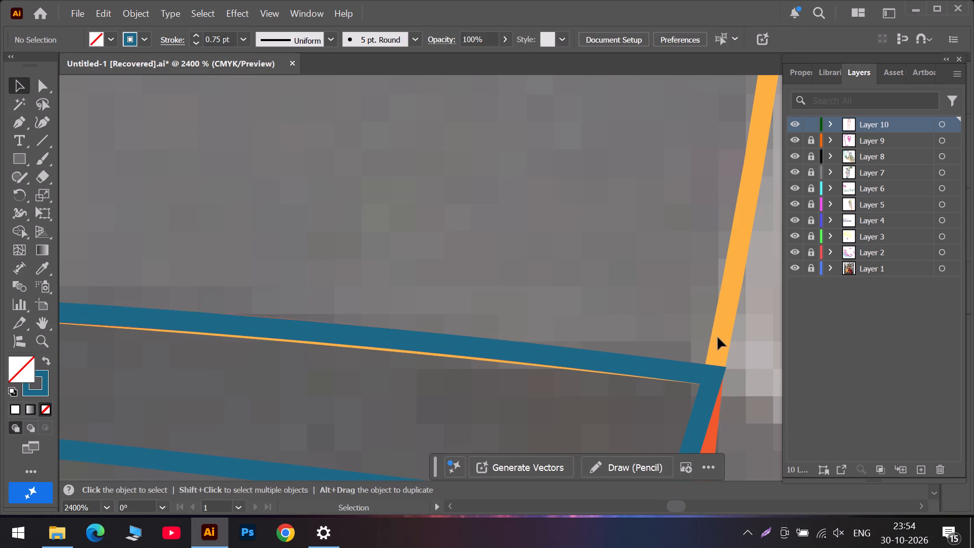
left_click(718, 337)
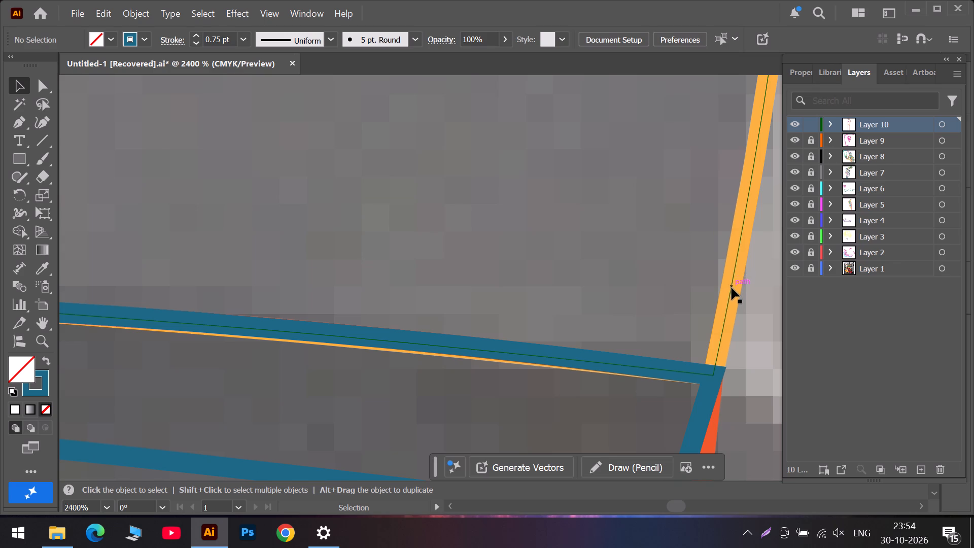
left_click(732, 288)
left_click(40, 119)
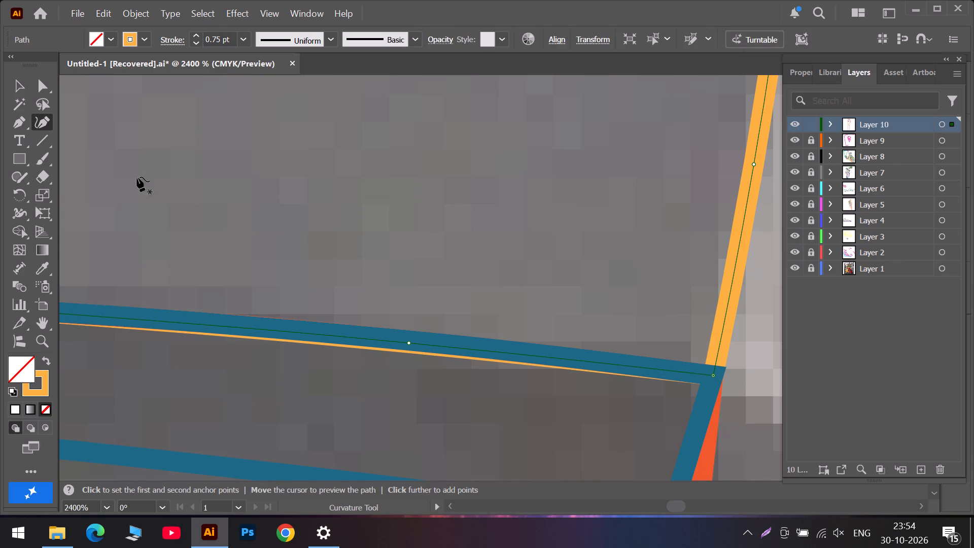
left_click_drag(408, 342, 400, 338)
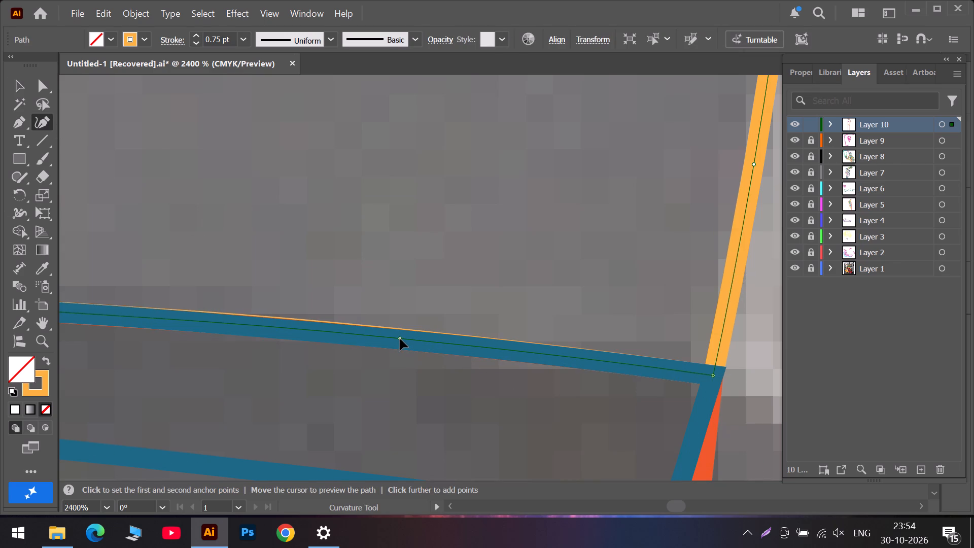
left_click_drag(400, 338, 380, 339)
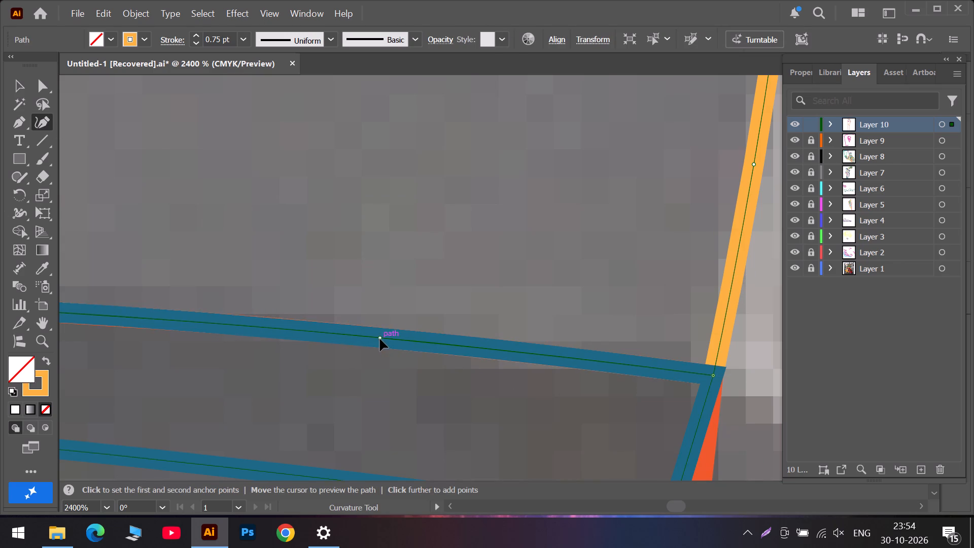
left_click_drag(380, 339, 384, 338)
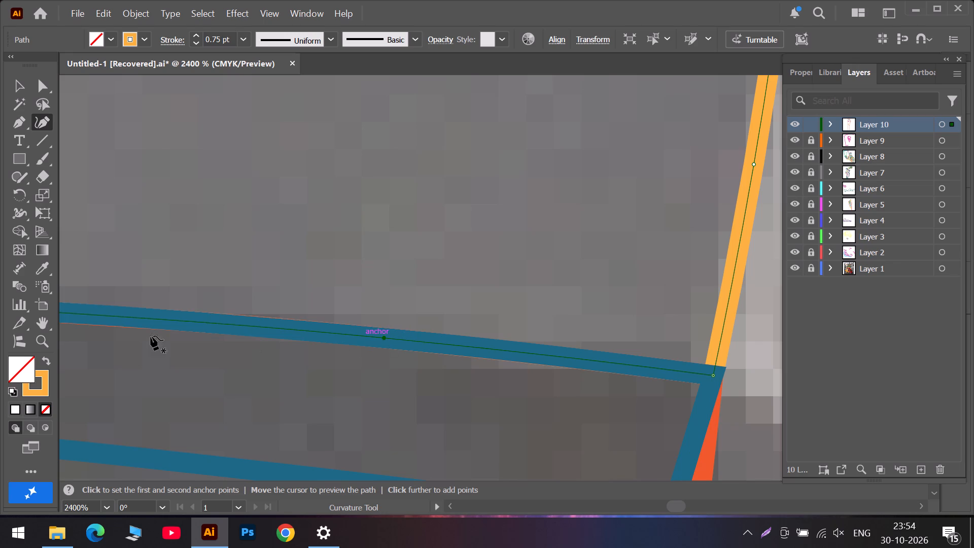
left_click(657, 507)
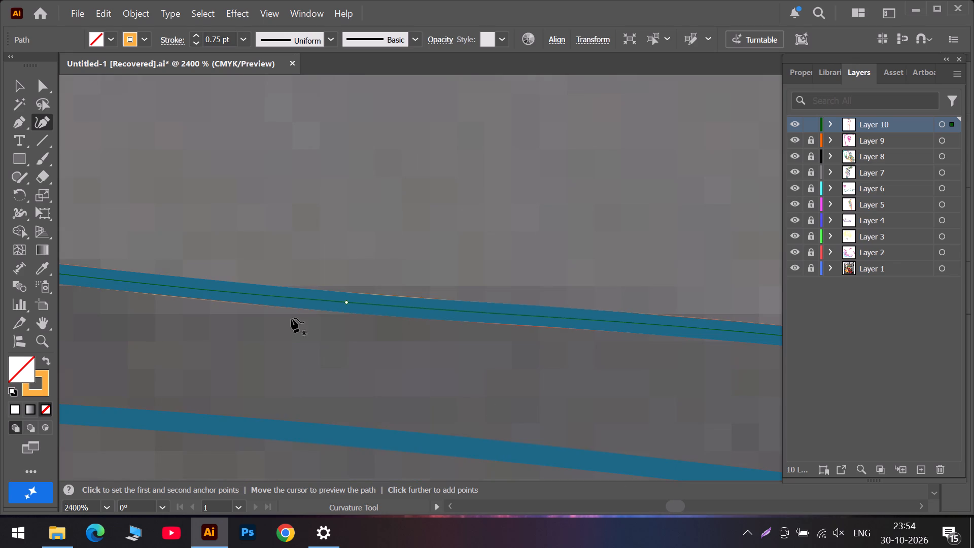
Fit the teal shadow strip's right end to the orange wall outline by moving its lower corner and adding an adjusted curve anchor.
left_click(15, 93)
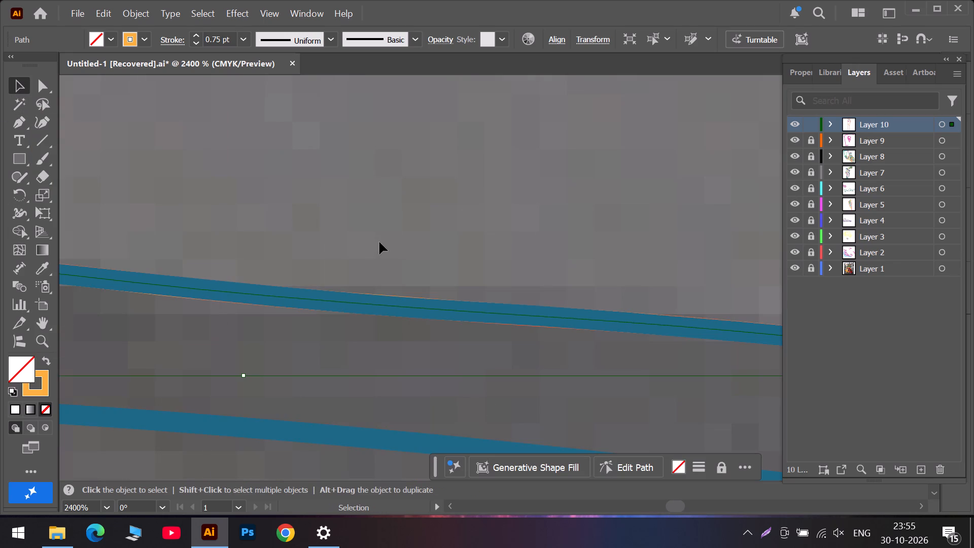
scroll(385, 244, "down", 4, "alt")
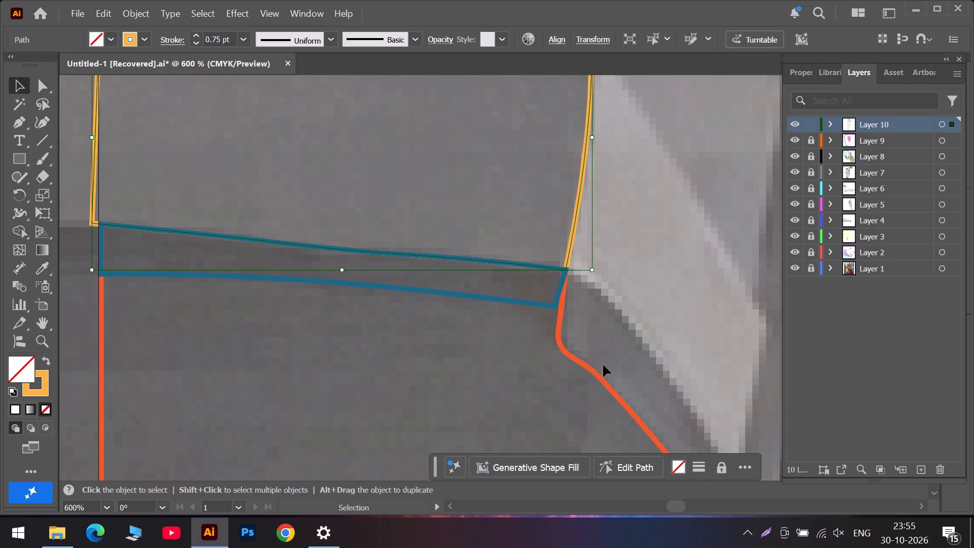
left_click(555, 304)
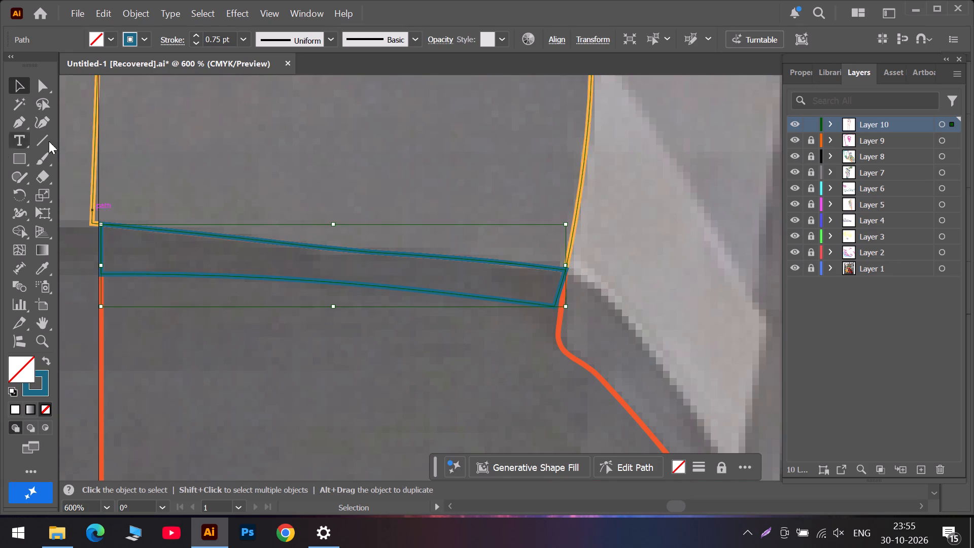
left_click(41, 128)
scroll(599, 318, "up", 3, "alt")
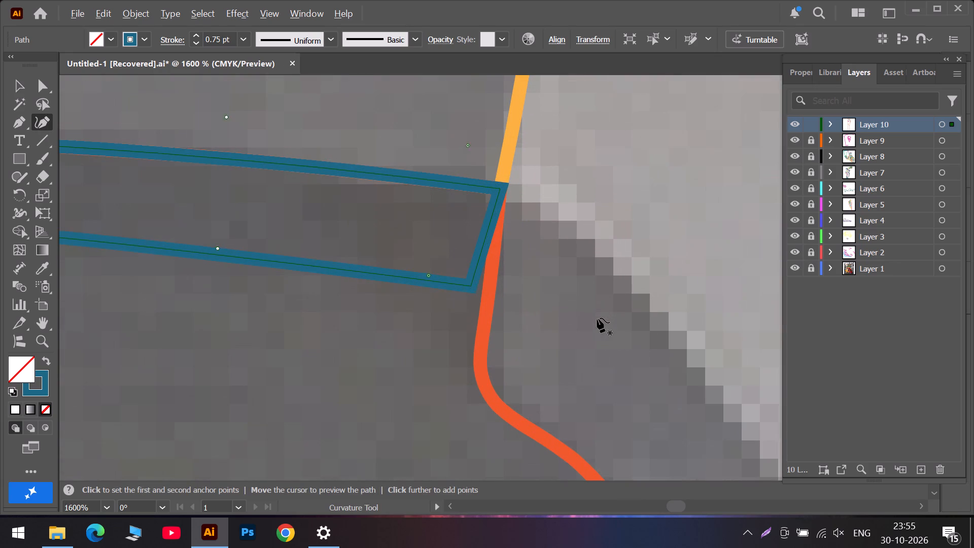
scroll(466, 273, "up", 3, "alt")
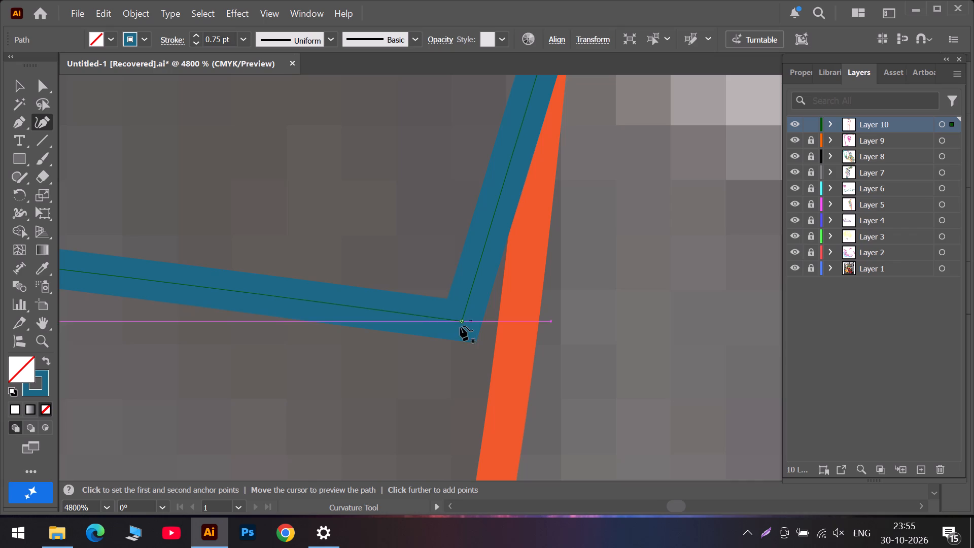
left_click_drag(463, 323, 522, 323)
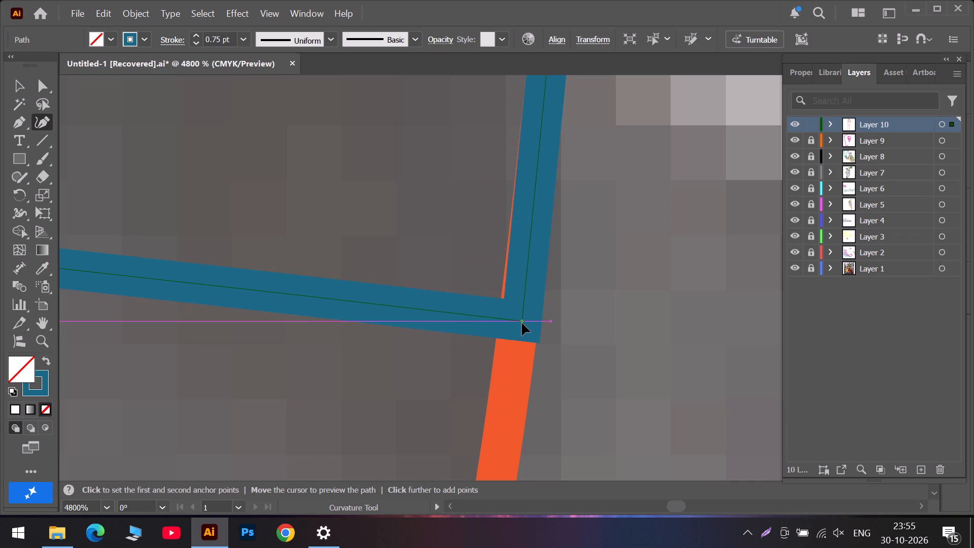
left_click_drag(522, 323, 516, 326)
scroll(520, 300, "up", 6)
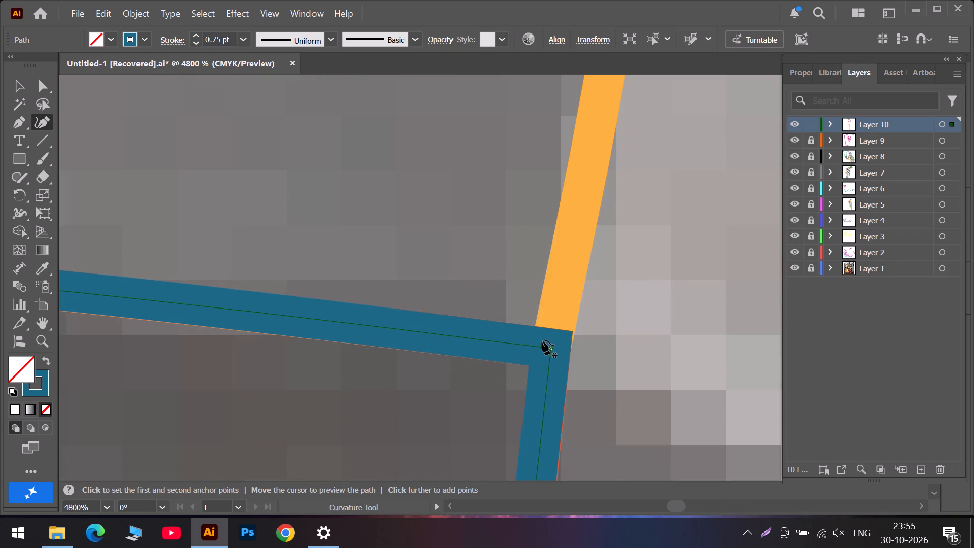
scroll(542, 341, "down", 6)
scroll(521, 217, "up", 1)
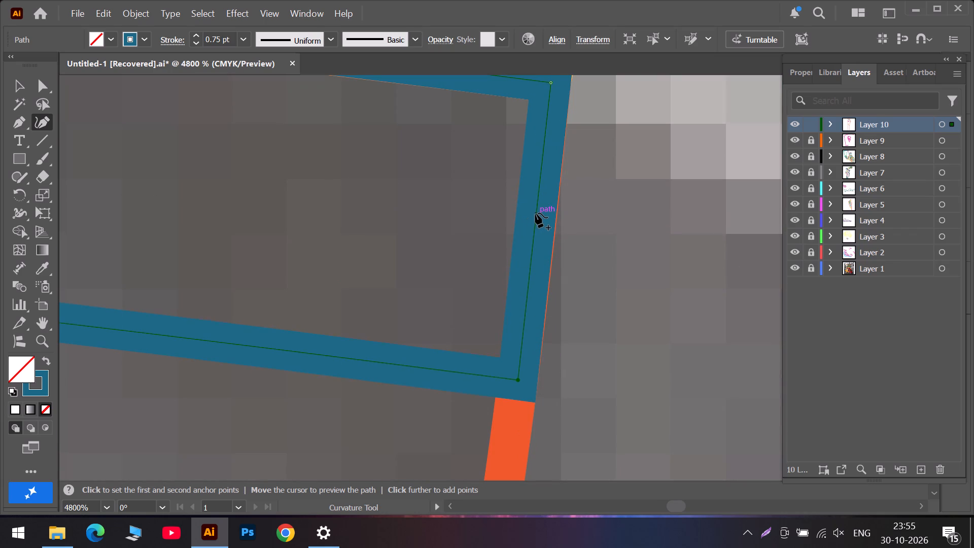
left_click_drag(535, 213, 533, 233)
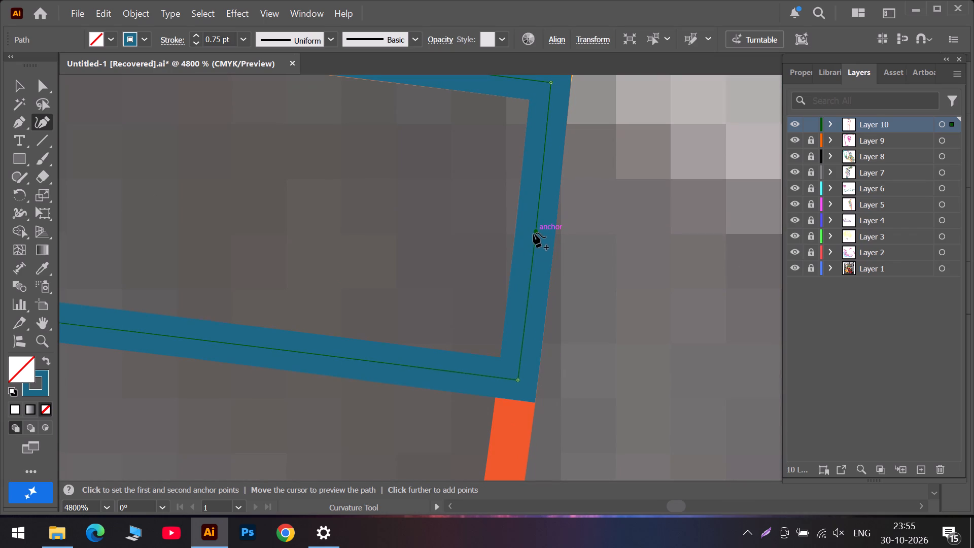
scroll(504, 302, "down", 3, "alt")
scroll(464, 323, "down", 3, "alt")
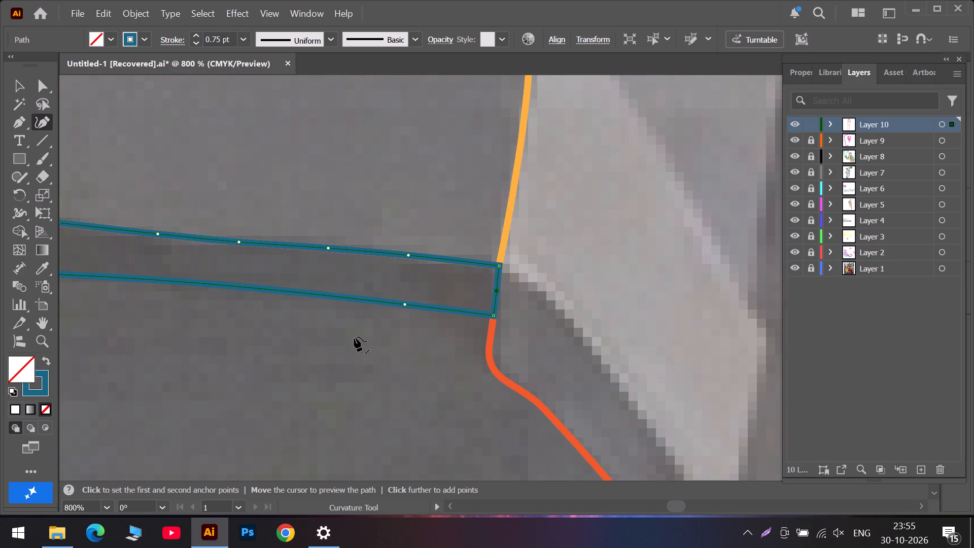
Trace a thin, closed horizontal strip across the wall, above the yellow-orange bricks, reaching almost to the notched right edge.
scroll(354, 337, "down", 2, "alt")
scroll(337, 372, "down", 6)
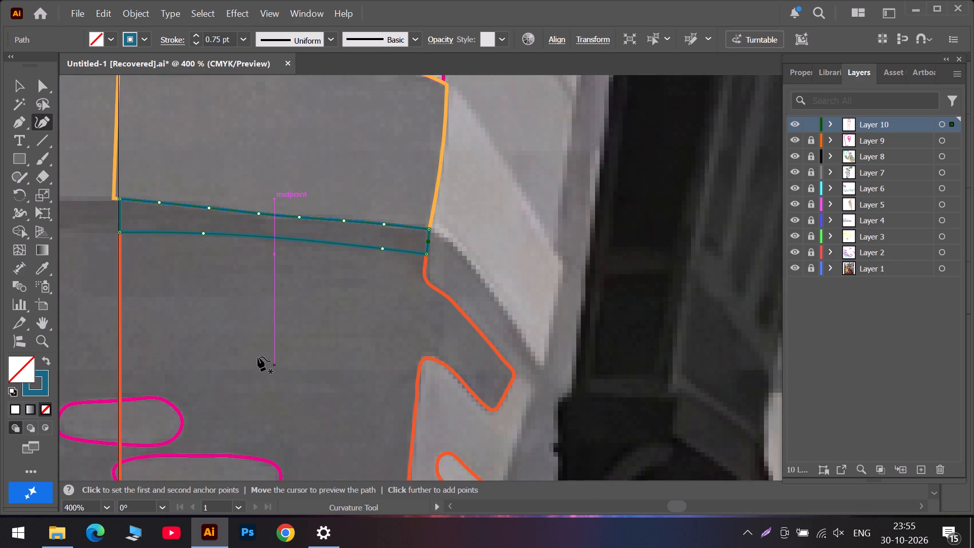
scroll(258, 357, "down", 6)
scroll(230, 299, "down", 4)
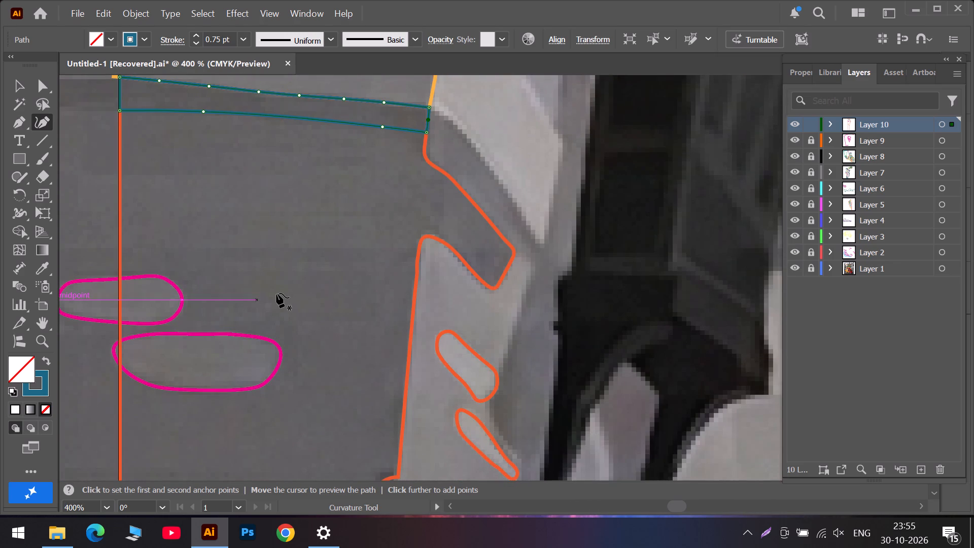
scroll(288, 290, "down", 2, "alt")
scroll(286, 313, "down", 10)
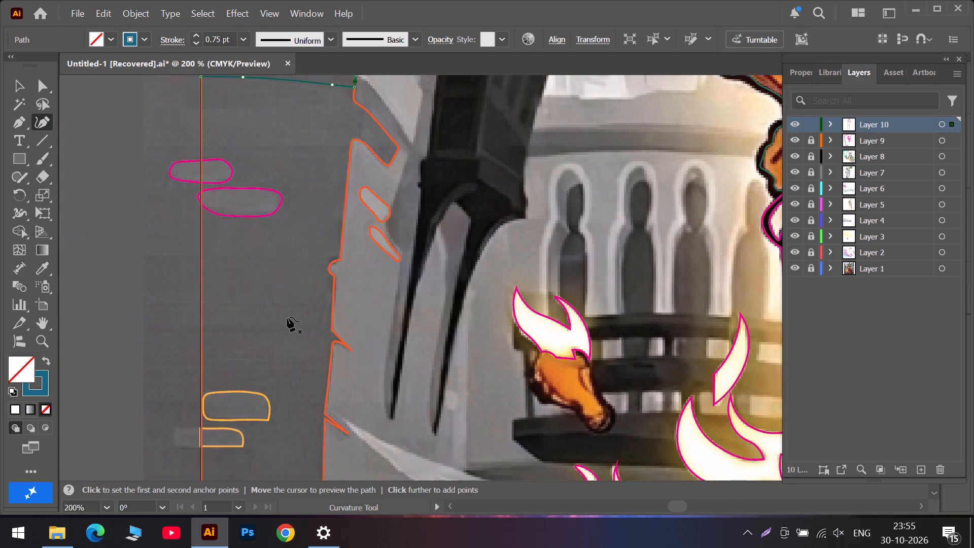
scroll(287, 317, "down", 11)
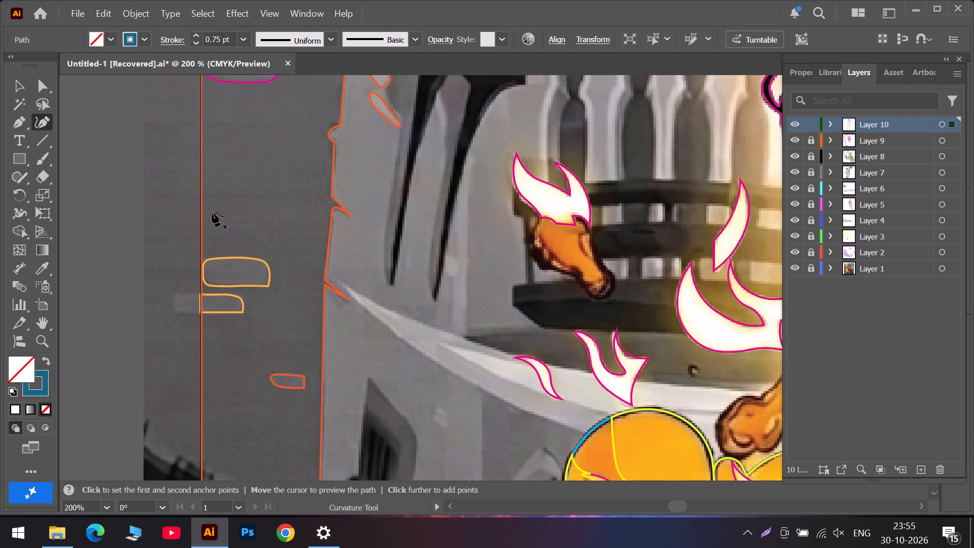
scroll(205, 209, "up", 4)
scroll(212, 220, "up", 1, "alt")
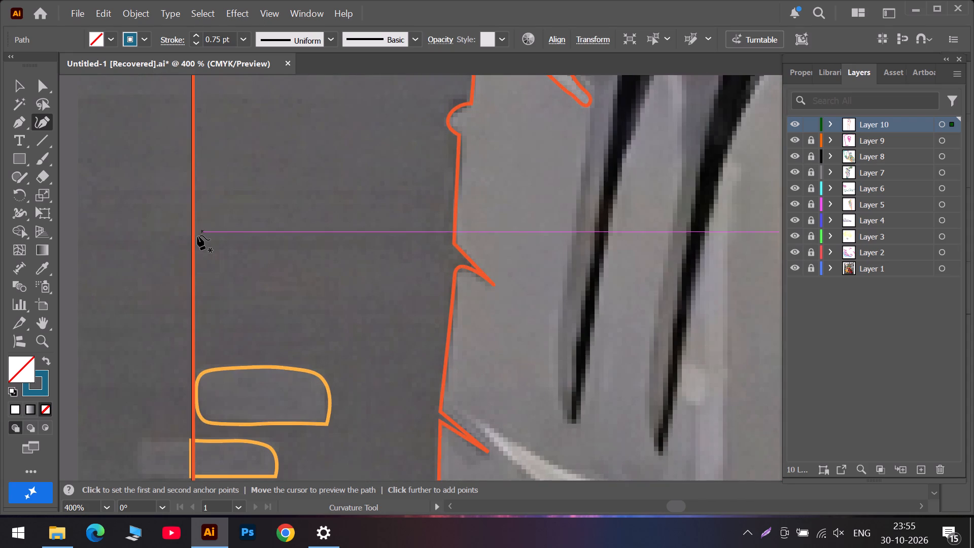
left_click(199, 243)
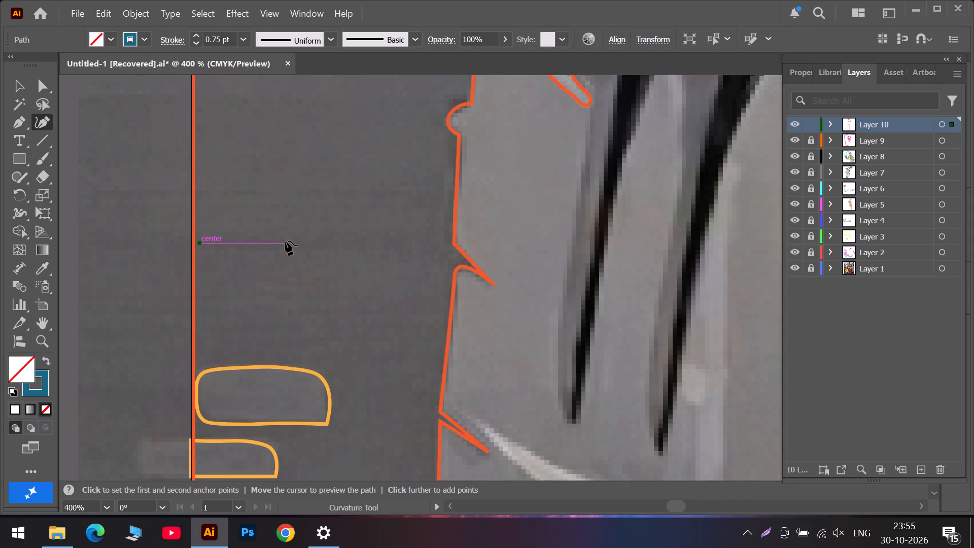
left_click(286, 241)
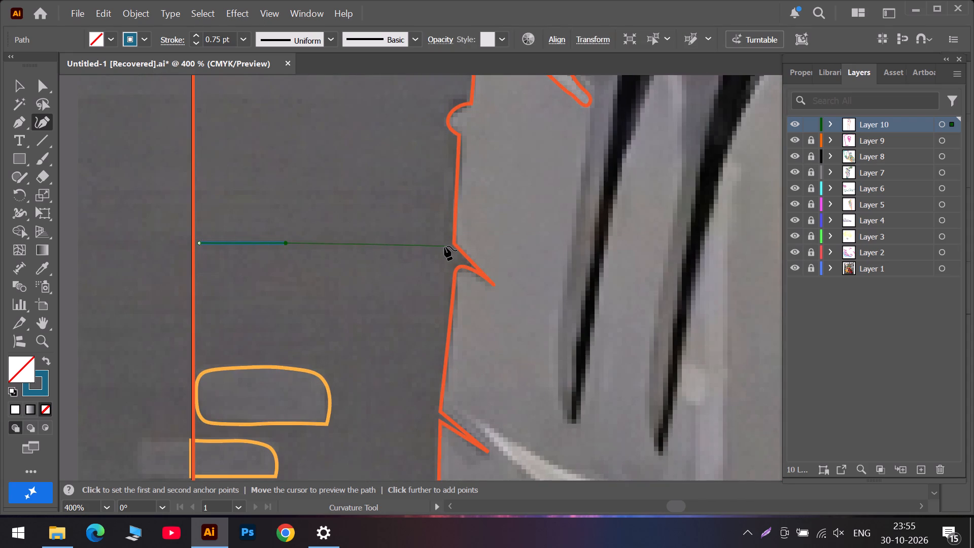
left_click(444, 246)
double_click(444, 247)
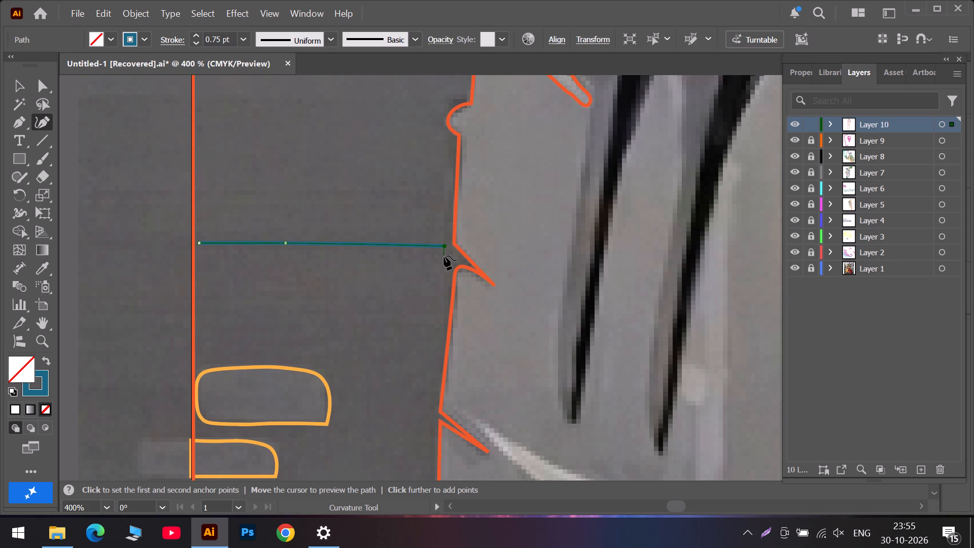
double_click(446, 256)
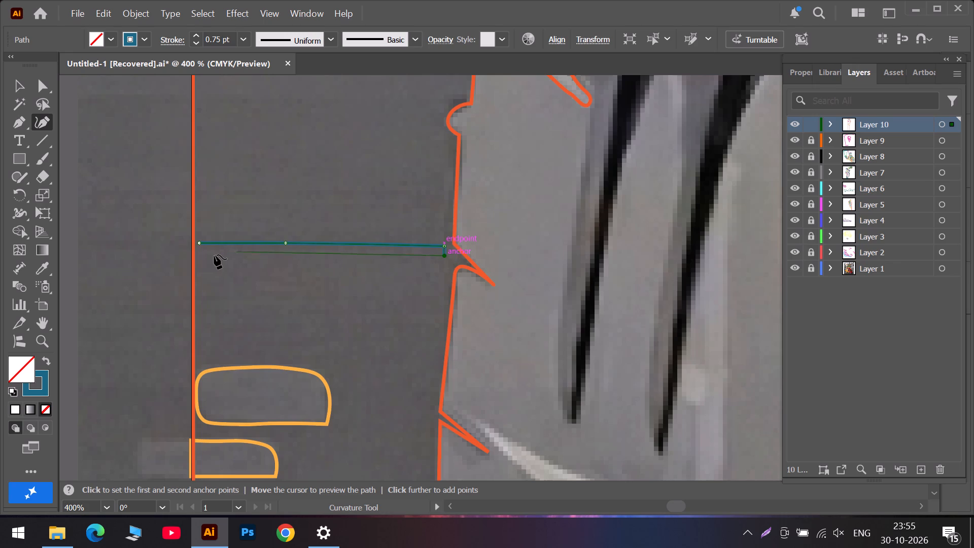
double_click(199, 254)
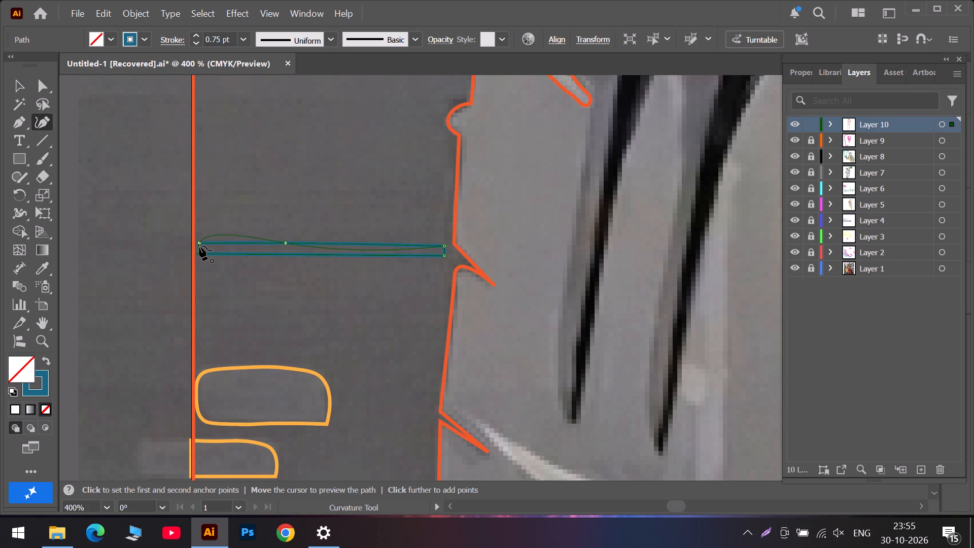
double_click(199, 246)
Extend the thin strip's two left-end corners past the orange wall outline's vertical edge.
left_click_drag(199, 246, 177, 242)
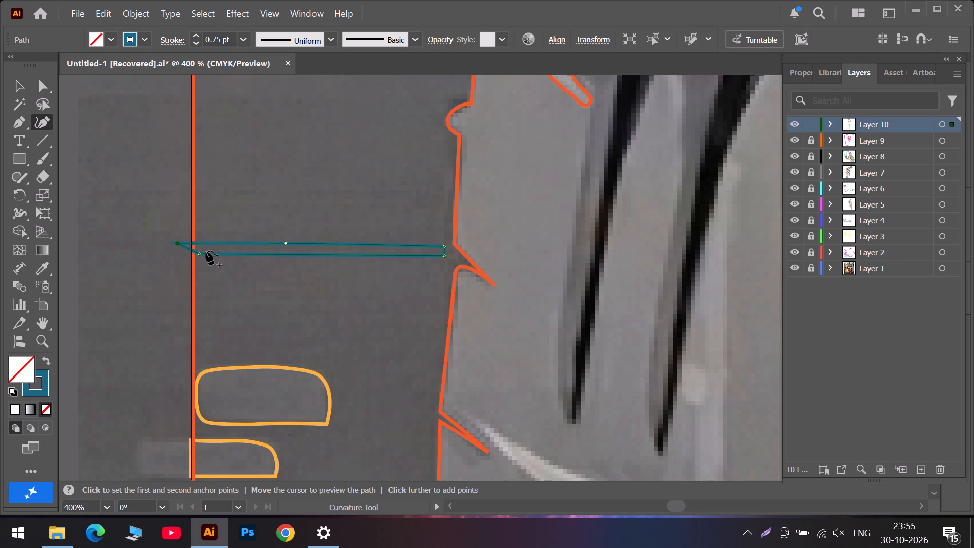
left_click_drag(199, 254, 177, 254)
Trace the dark front face of the stone ledge below the orange wall outline as a closed path, starting at the artboard's left edge.
scroll(282, 263, "down", 4, "alt")
scroll(309, 271, "down", 6)
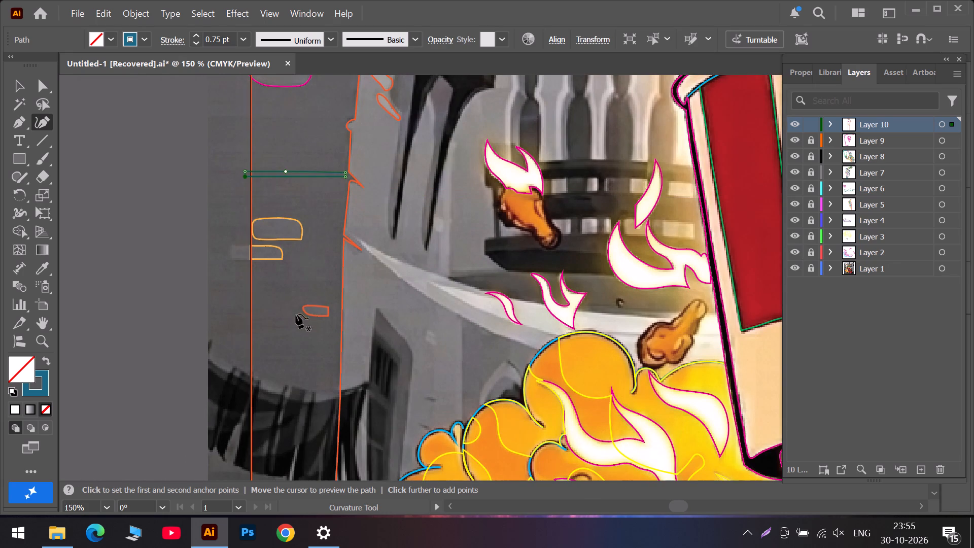
scroll(283, 332, "up", 2, "alt")
scroll(283, 332, "down", 5)
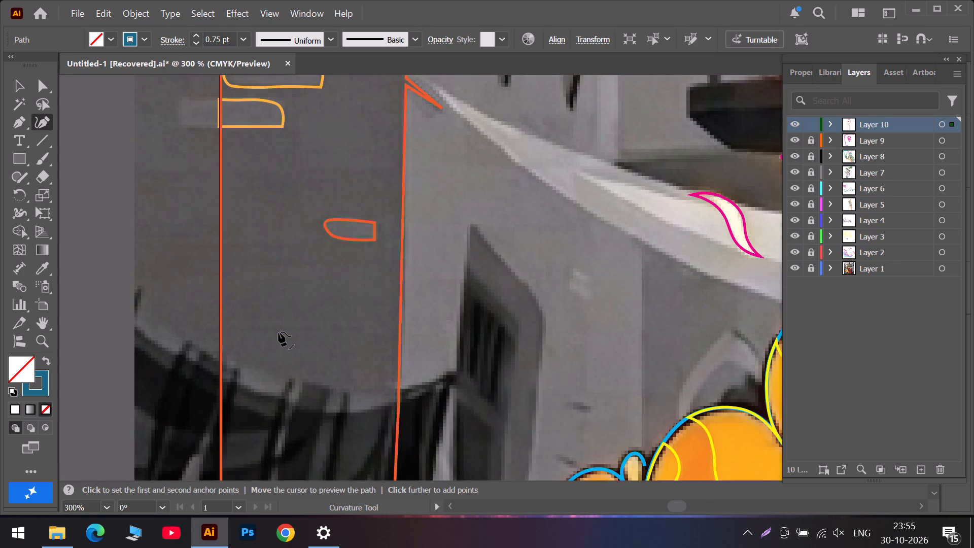
scroll(279, 332, "up", 1, "alt")
scroll(279, 332, "down", 2, "alt")
scroll(279, 331, "down", 6)
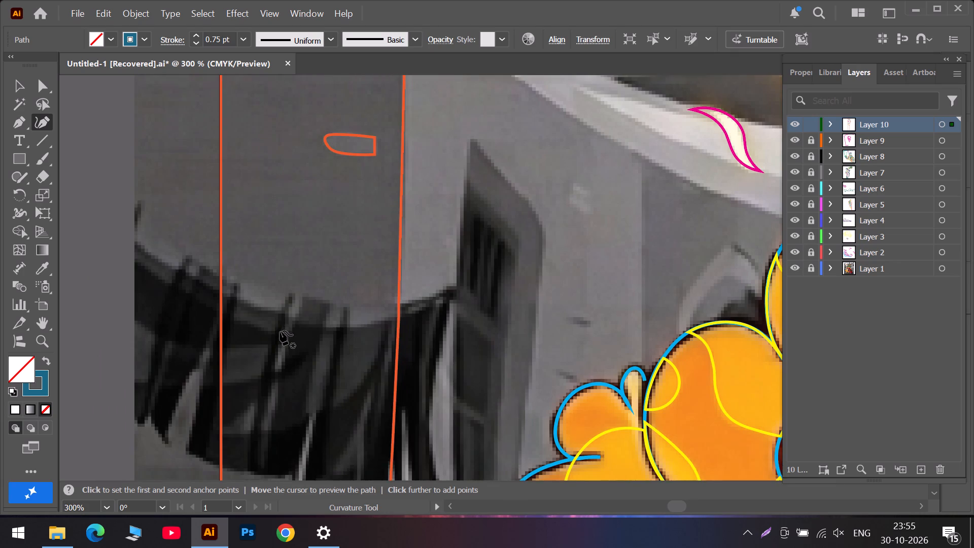
scroll(281, 331, "down", 7)
scroll(283, 326, "down", 18)
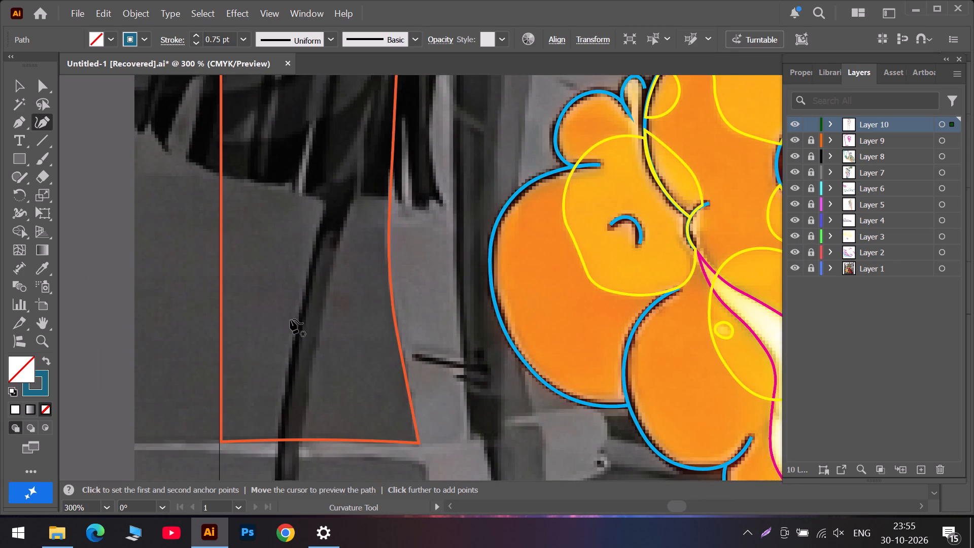
scroll(290, 319, "down", 18)
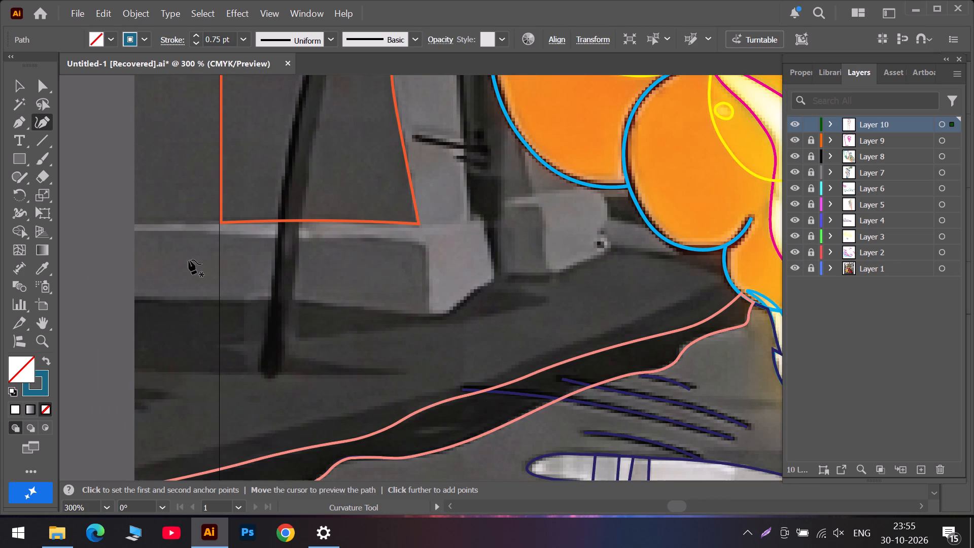
scroll(245, 238, "up", 2, "alt")
left_click(191, 222)
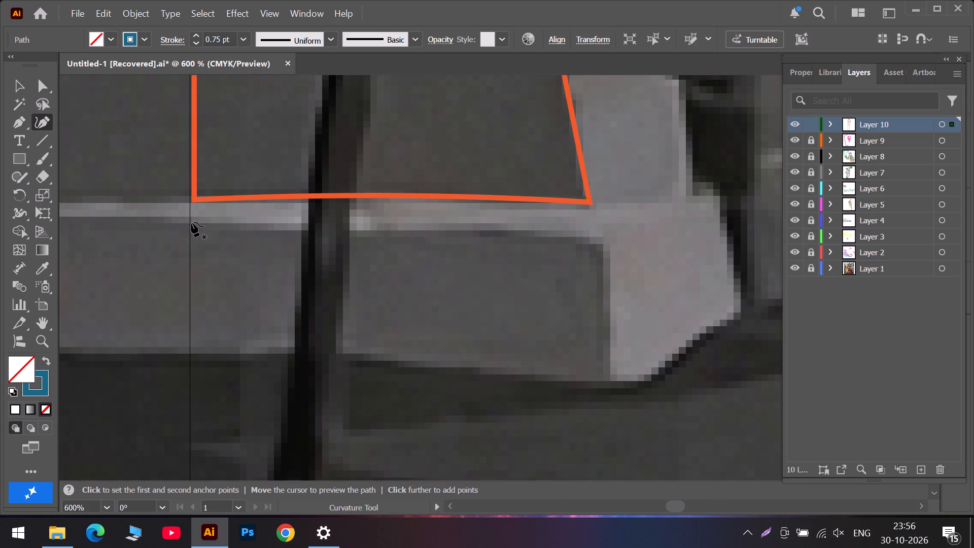
left_click(304, 230)
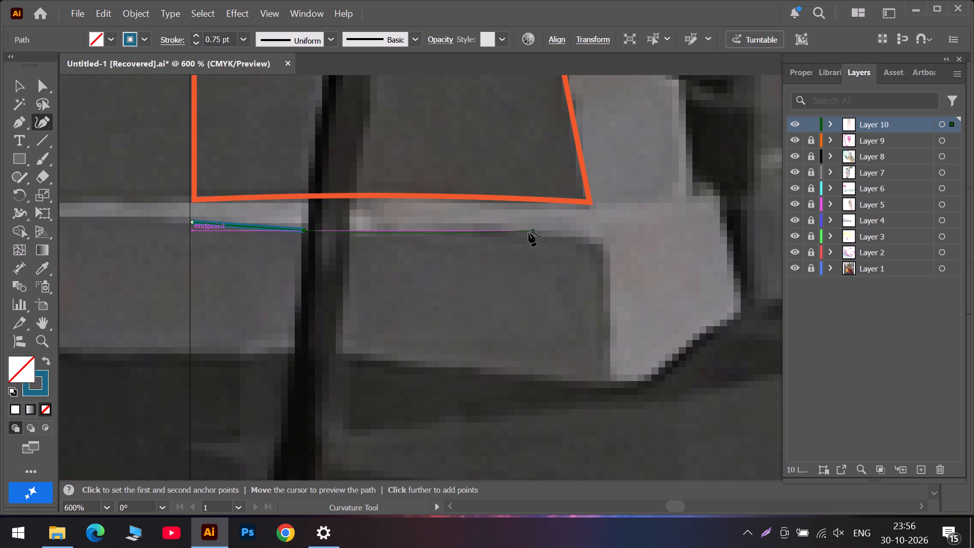
left_click(512, 235)
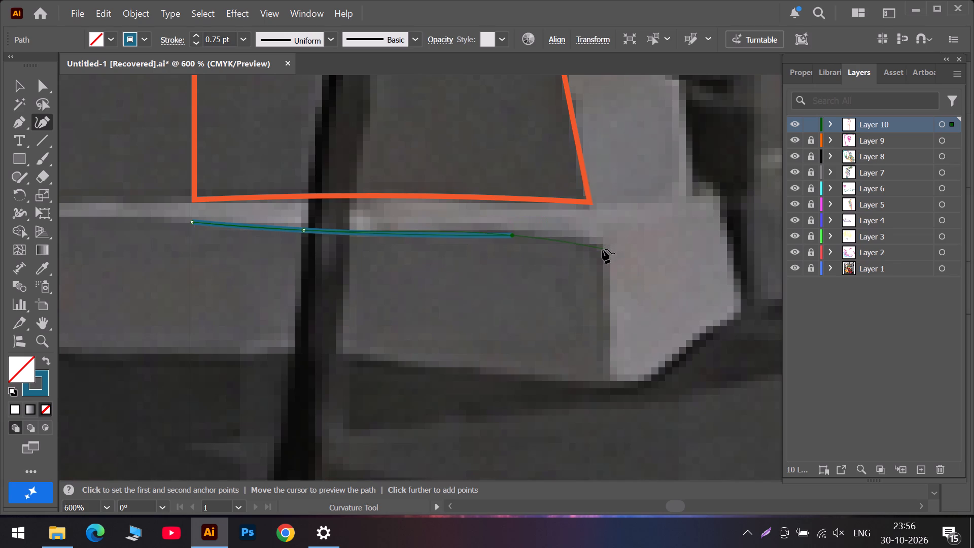
left_click(602, 249)
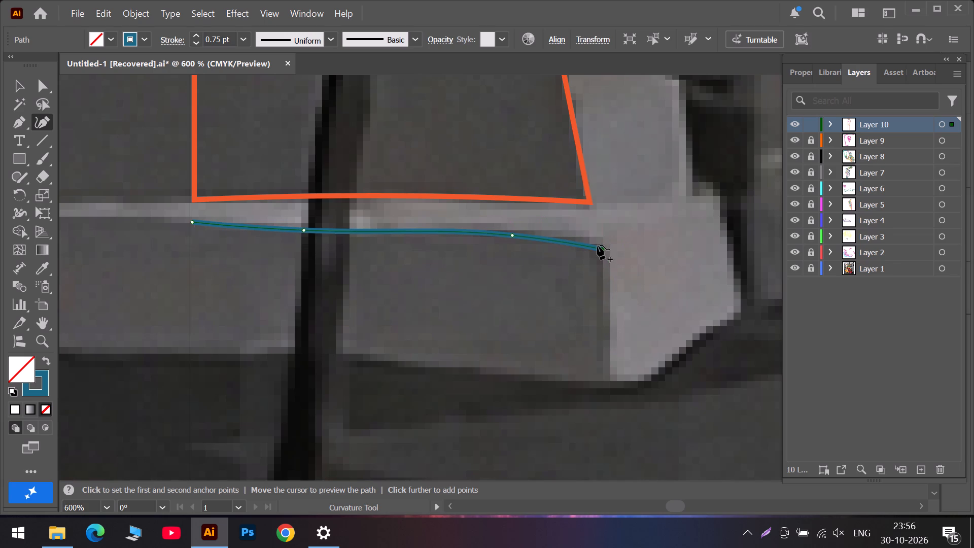
double_click(602, 248)
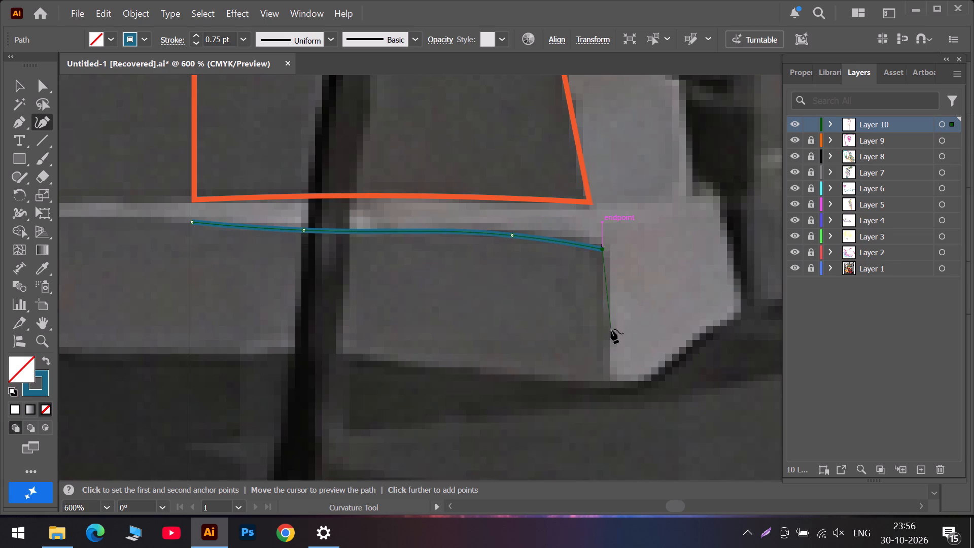
left_click(609, 332)
double_click(608, 385)
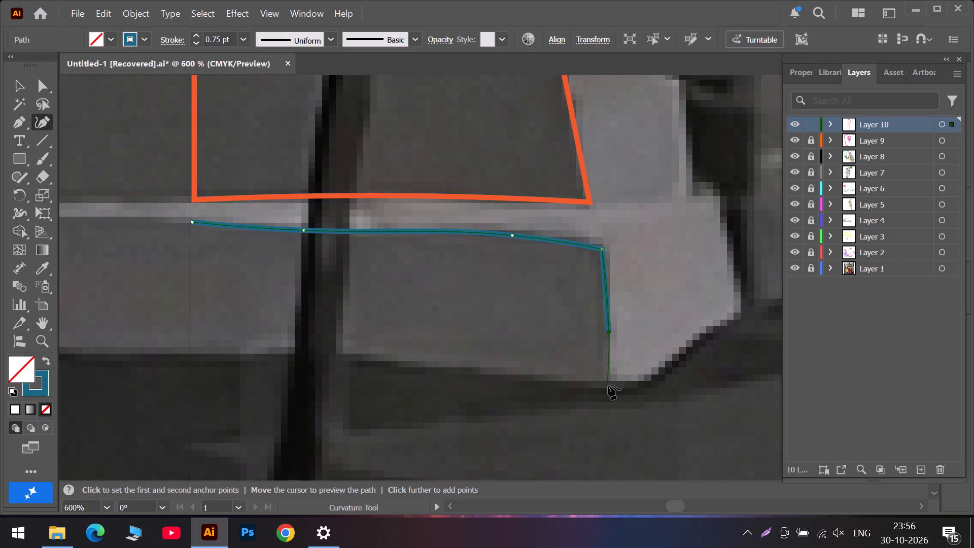
left_click(488, 374)
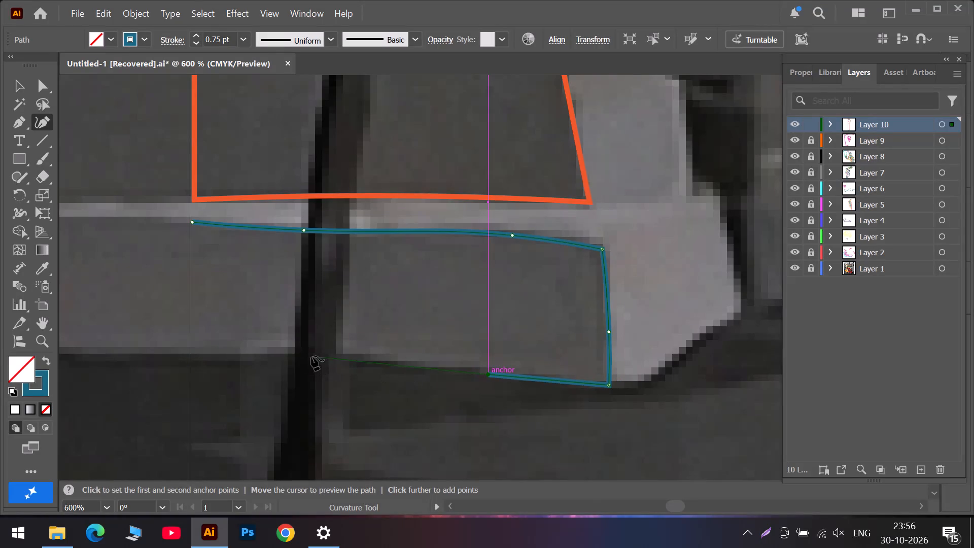
double_click(188, 358)
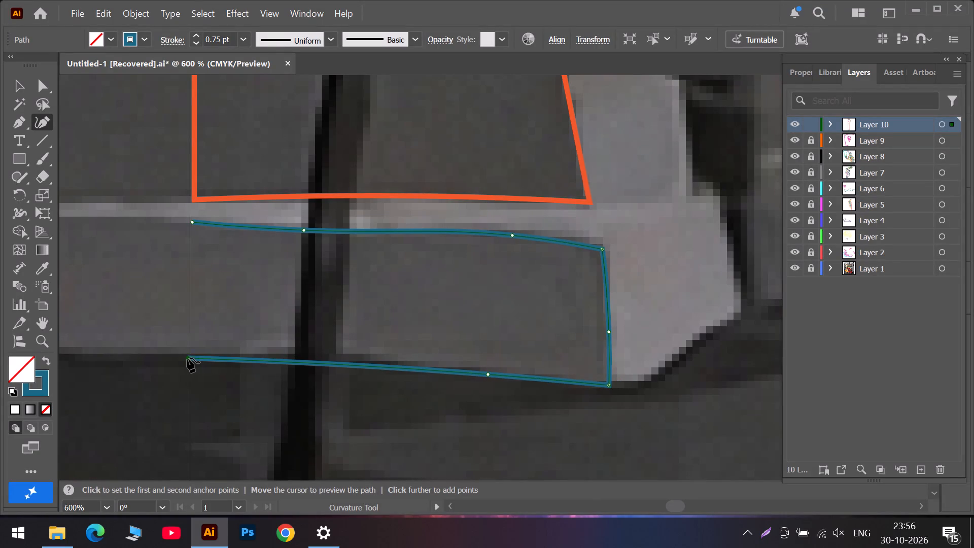
double_click(190, 223)
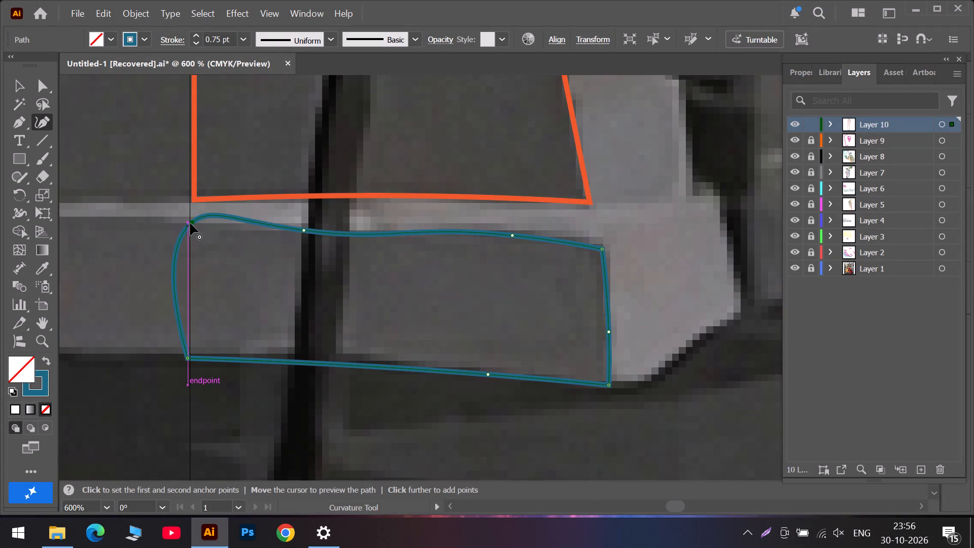
Add an anchor on the stone ledge outline's bottom edge and shift it slightly to fit the reference.
left_click_drag(355, 365, 347, 359)
Start a new path at the artboard's left edge, tracing the upper wall's boundary below the pale ledge line and down beside the pale block.
scroll(539, 253, "up", 2)
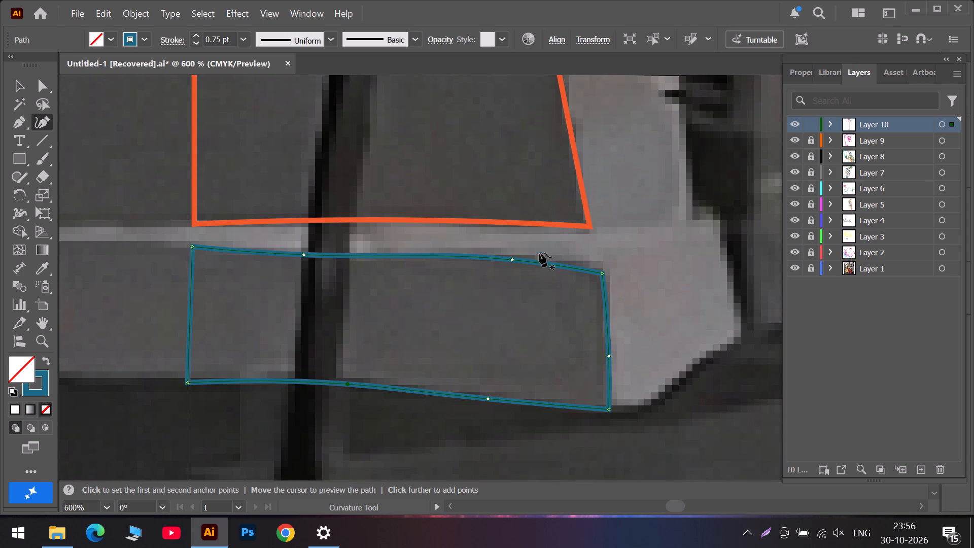
scroll(539, 253, "up", 3)
scroll(611, 262, "up", 5)
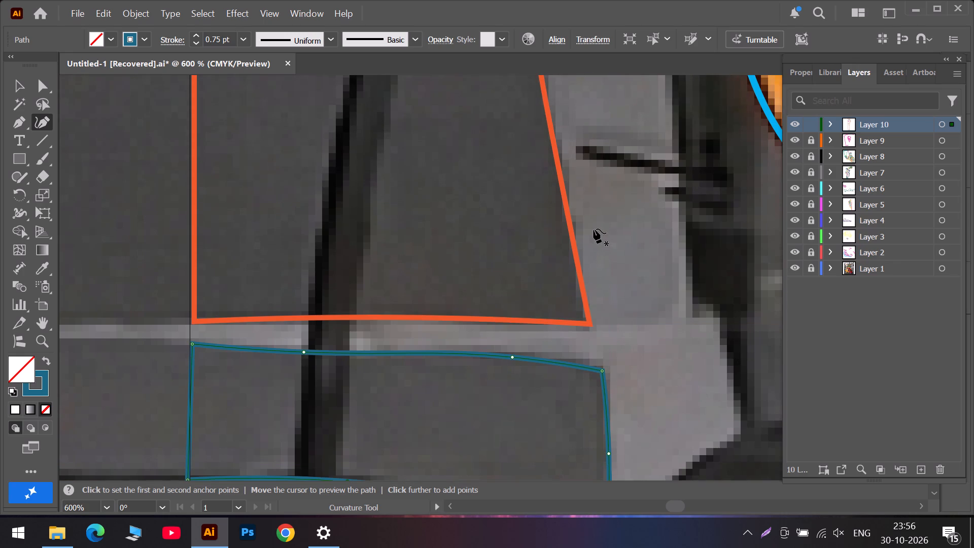
scroll(582, 222, "down", 3, "alt")
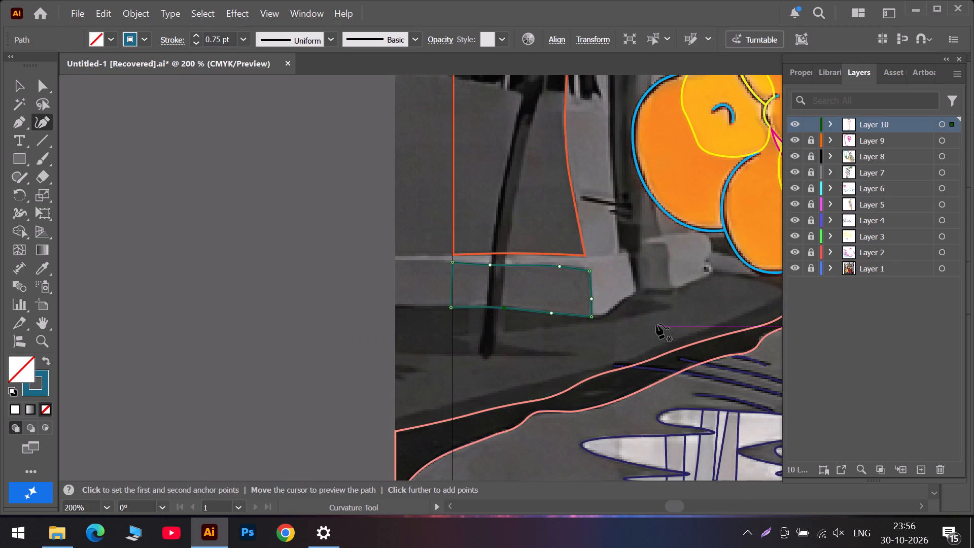
scroll(652, 321, "up", 8)
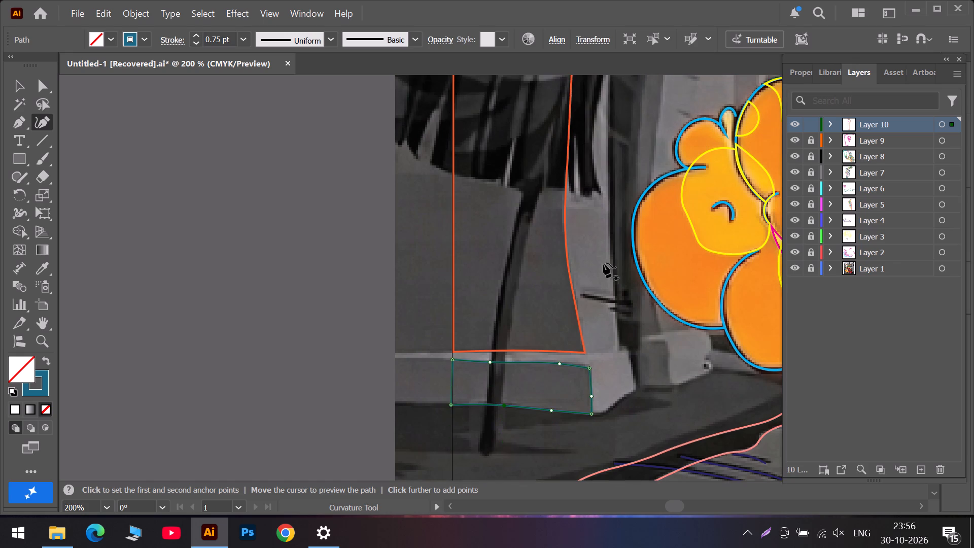
scroll(589, 236, "up", 15)
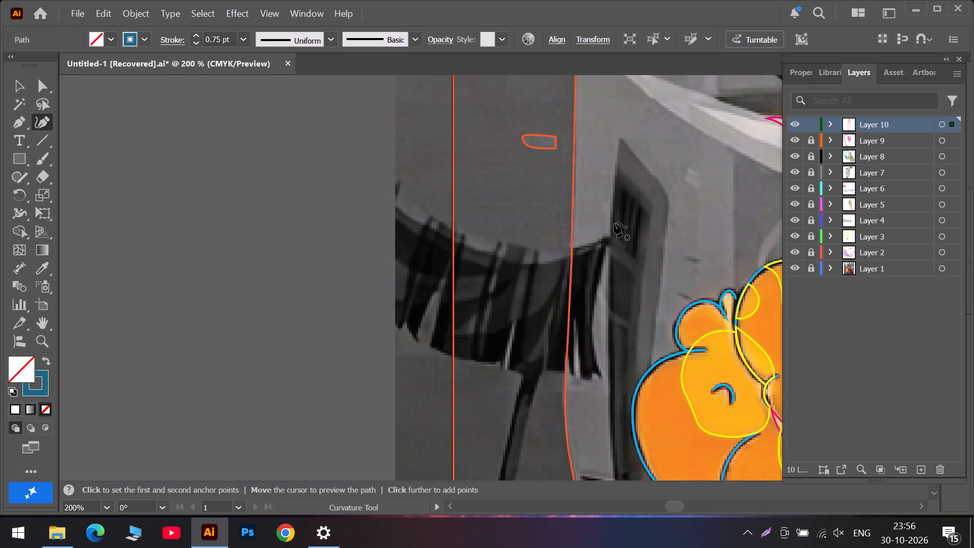
scroll(617, 223, "up", 17)
scroll(621, 193, "up", 7)
scroll(702, 183, "up", 6)
scroll(745, 203, "up", 6)
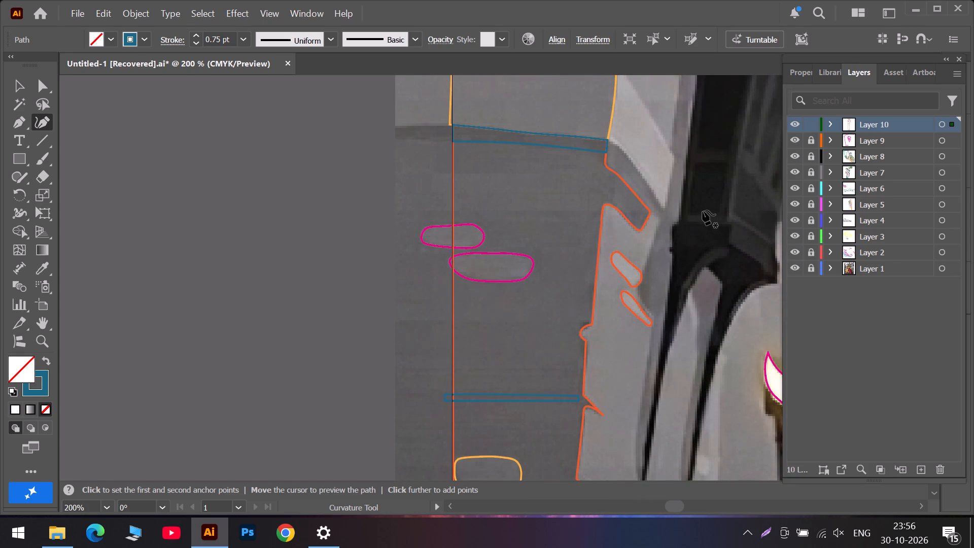
scroll(690, 211, "up", 4)
scroll(664, 252, "up", 8)
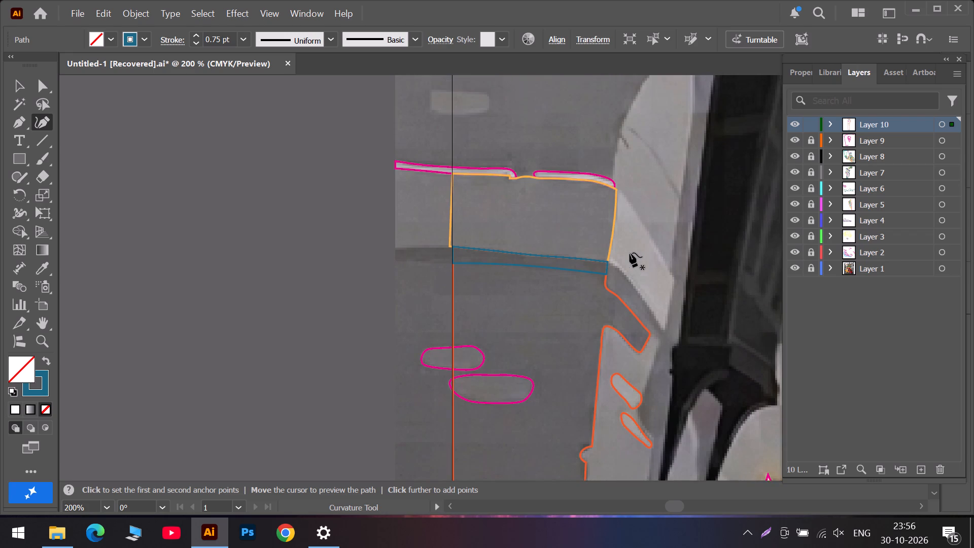
scroll(630, 253, "up", 3)
scroll(567, 186, "up", 11)
scroll(477, 237, "up", 6)
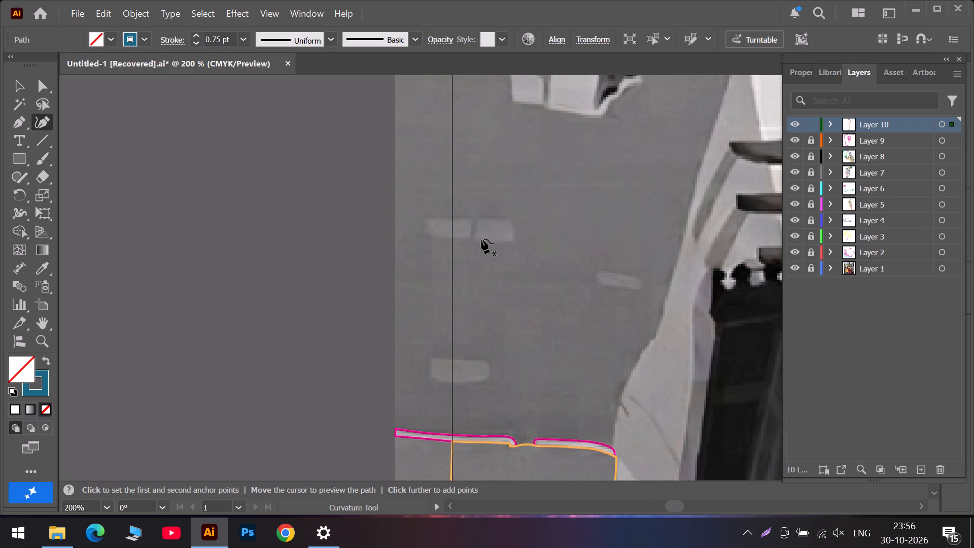
scroll(481, 239, "up", 6)
scroll(542, 220, "up", 6)
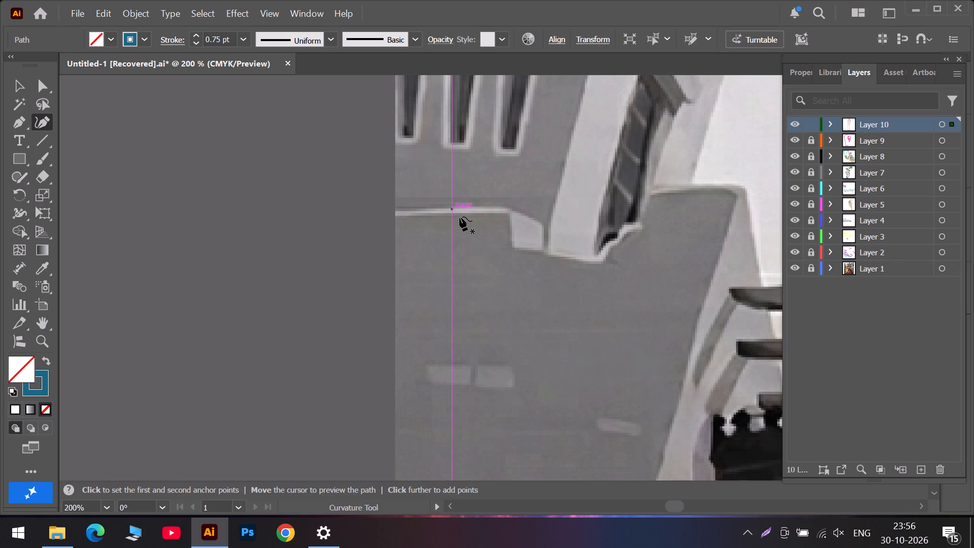
scroll(460, 221, "up", 1, "alt")
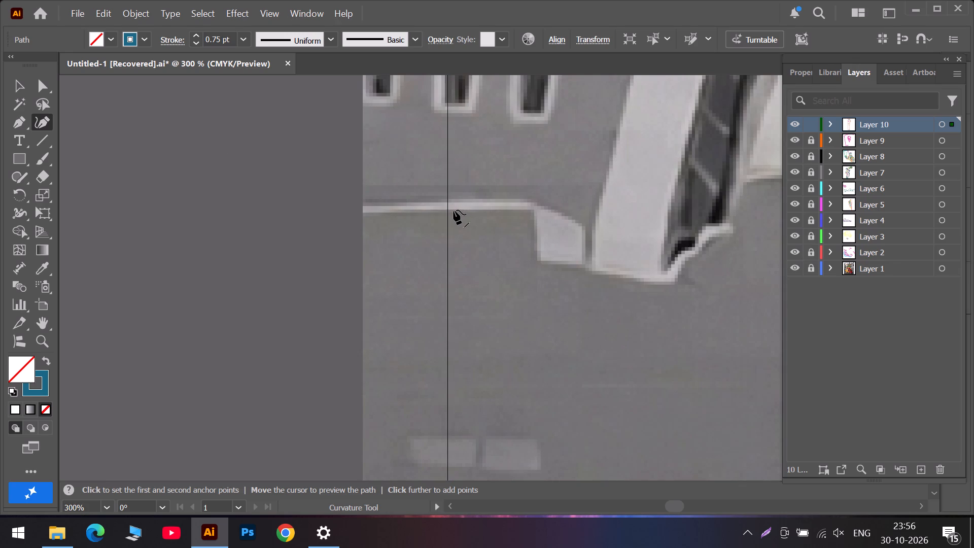
scroll(454, 210, "up", 1, "alt")
left_click(446, 210)
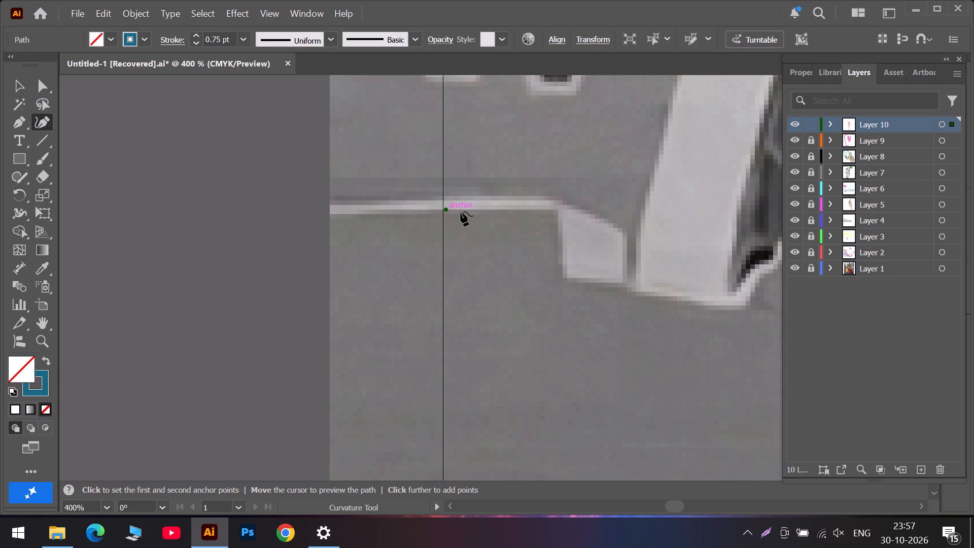
left_click(504, 210)
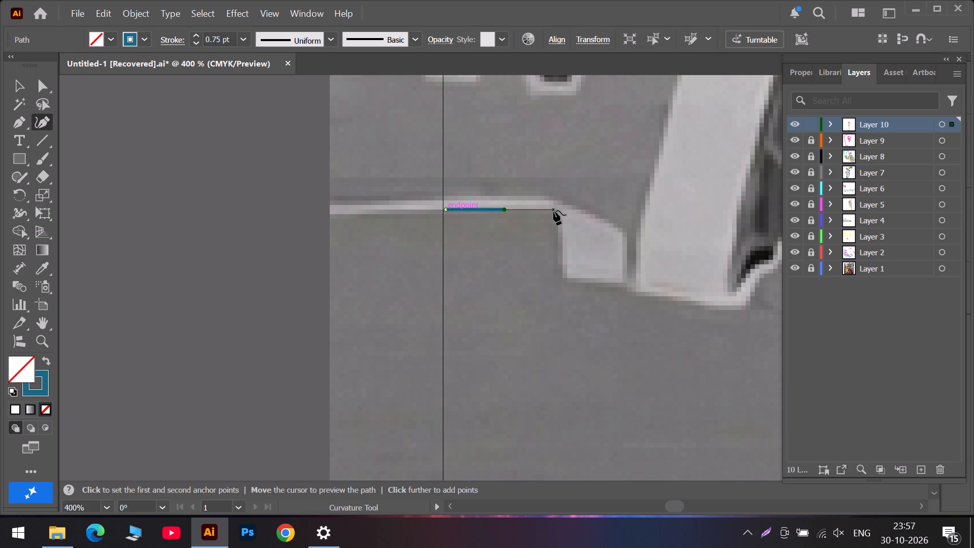
double_click(553, 211)
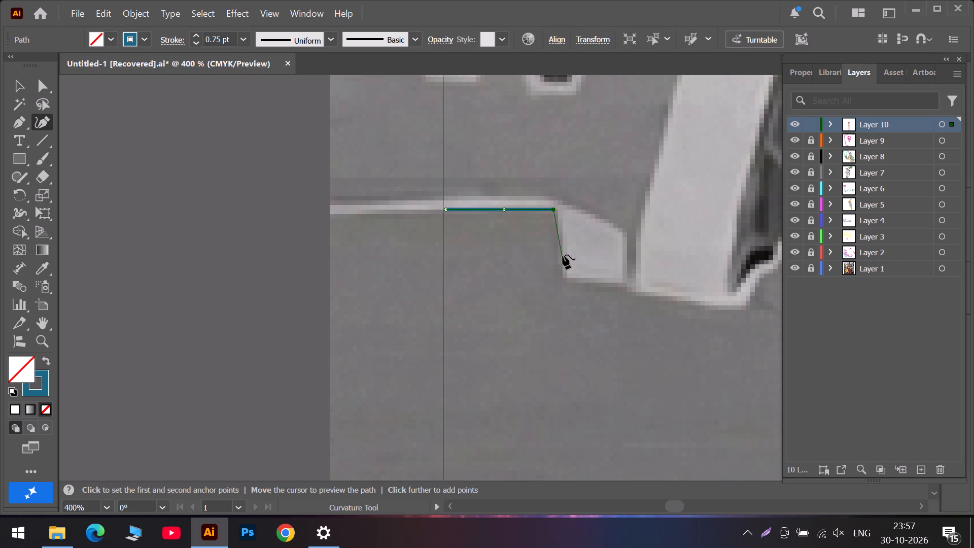
left_click(558, 249)
left_click(562, 281)
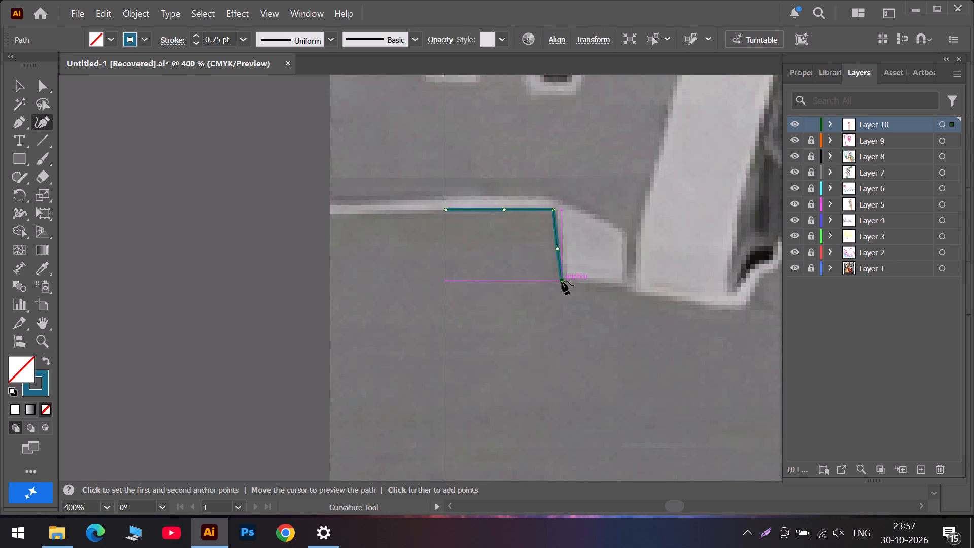
left_click(562, 276)
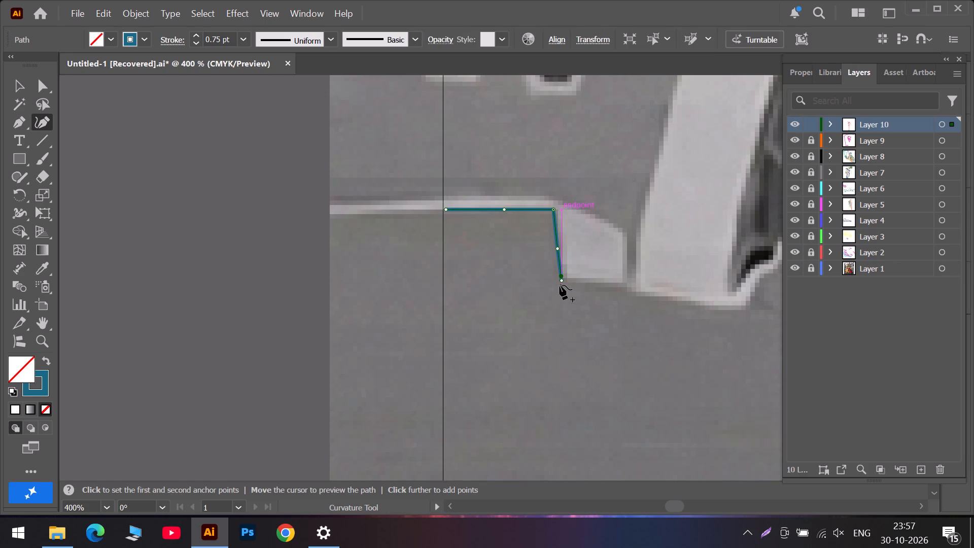
key("ctrl+z")
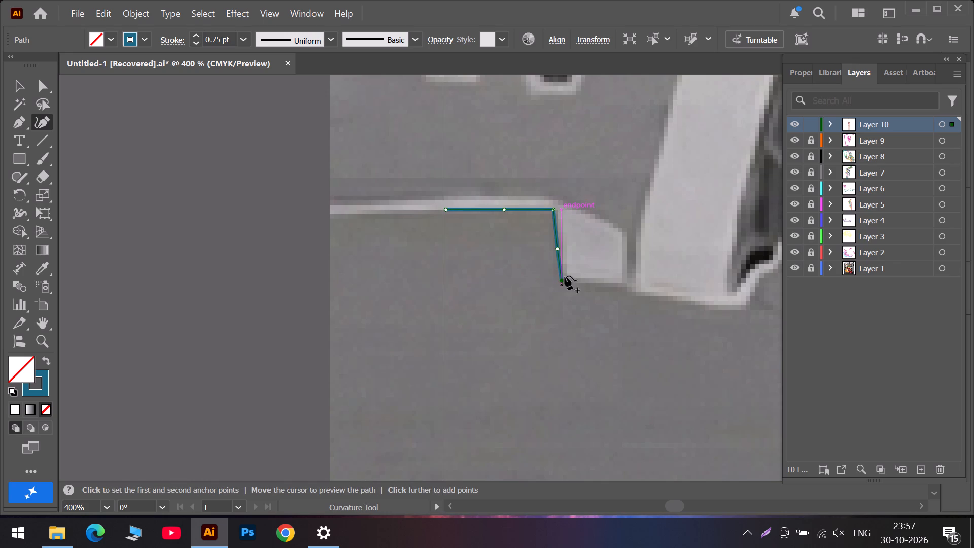
double_click(561, 282)
Continue the wall path beneath the pale block and slanted pillar, ending in a corner point at the pillar's lower end.
left_click(616, 288)
left_click(675, 302)
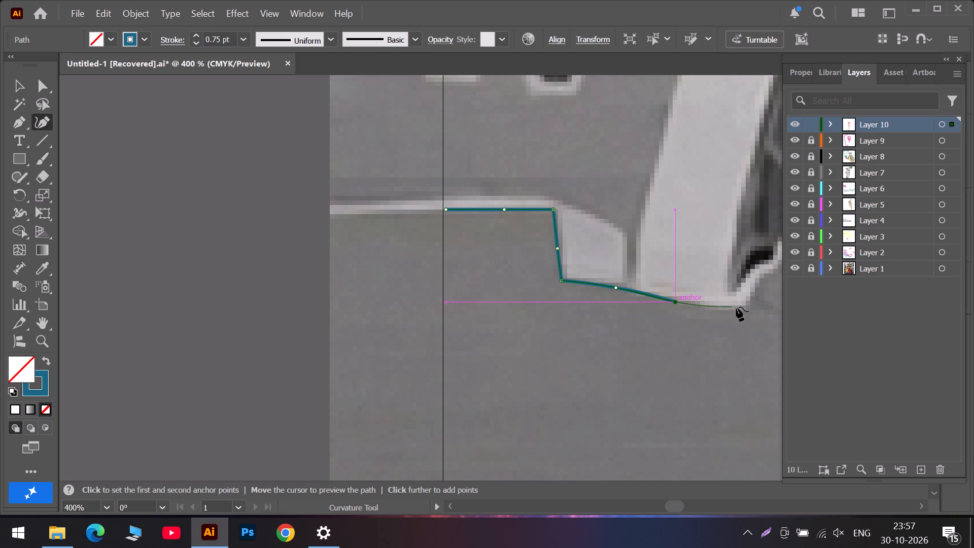
left_click(743, 308)
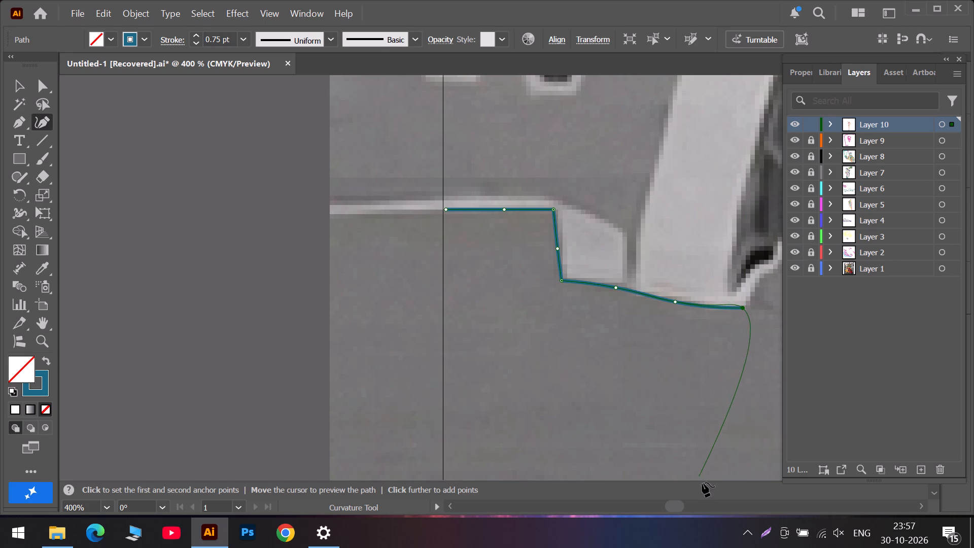
left_click(701, 507)
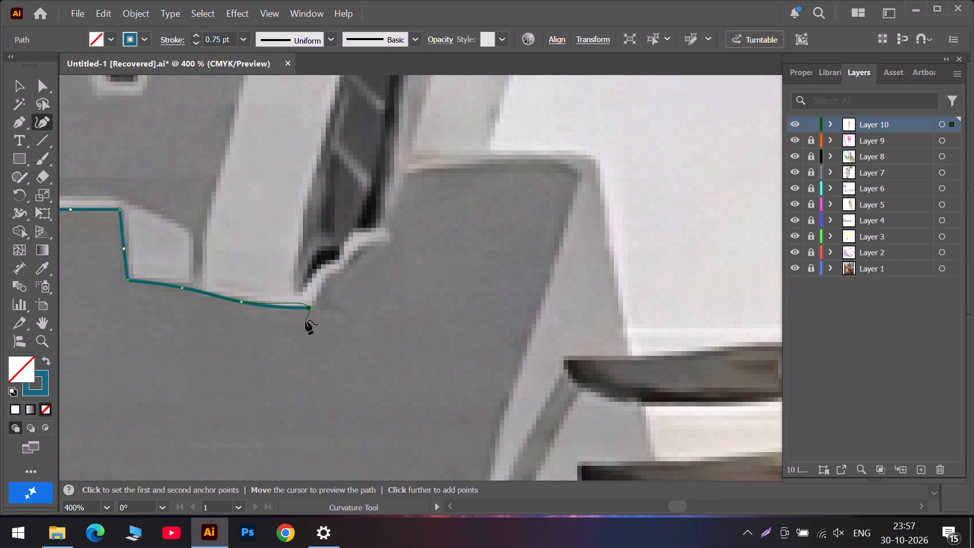
double_click(309, 308)
Trace the stepped, jagged edge below the dark window with curved segments, ending in a corner point beside the window frame.
left_click(318, 293)
left_click(327, 277)
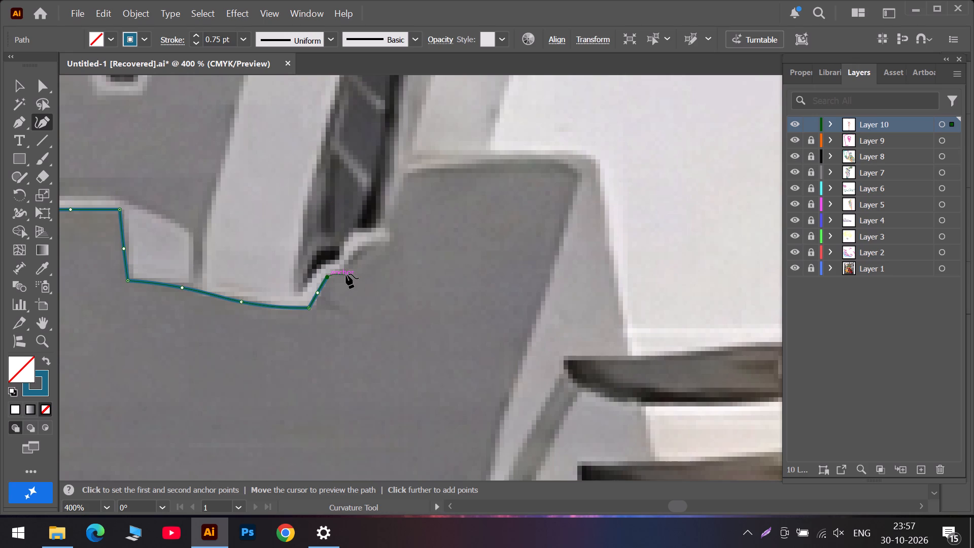
double_click(343, 271)
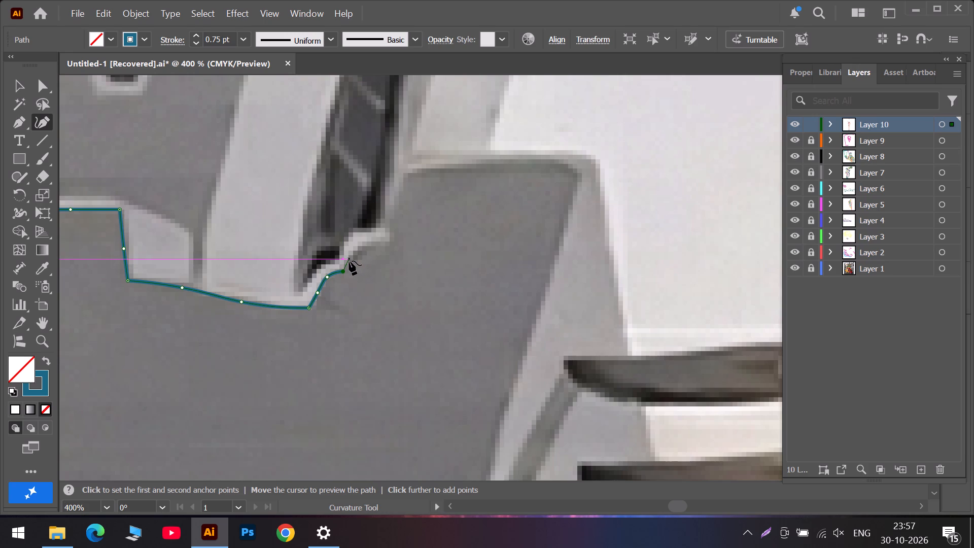
left_click(349, 261)
left_click(360, 244)
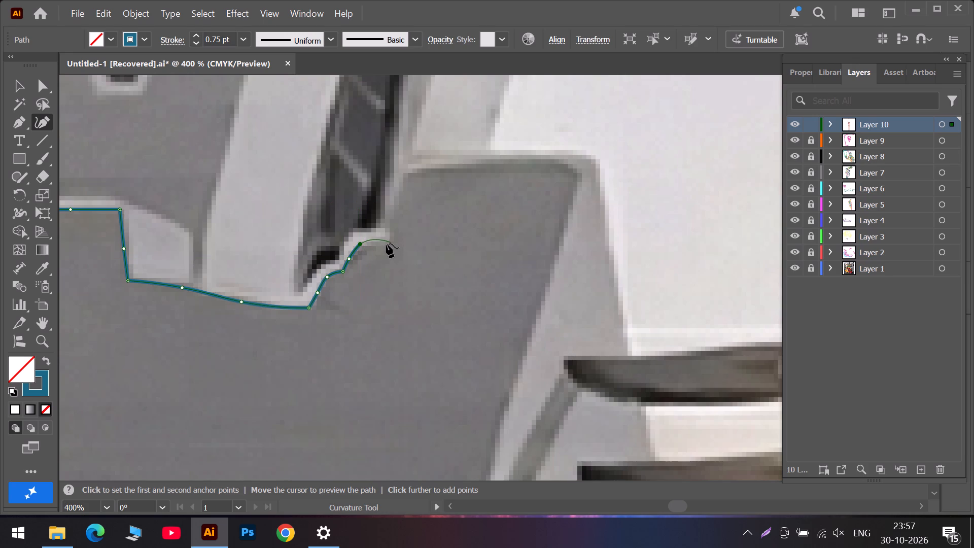
left_click(386, 245)
left_click_drag(360, 246, 359, 251)
double_click(385, 244)
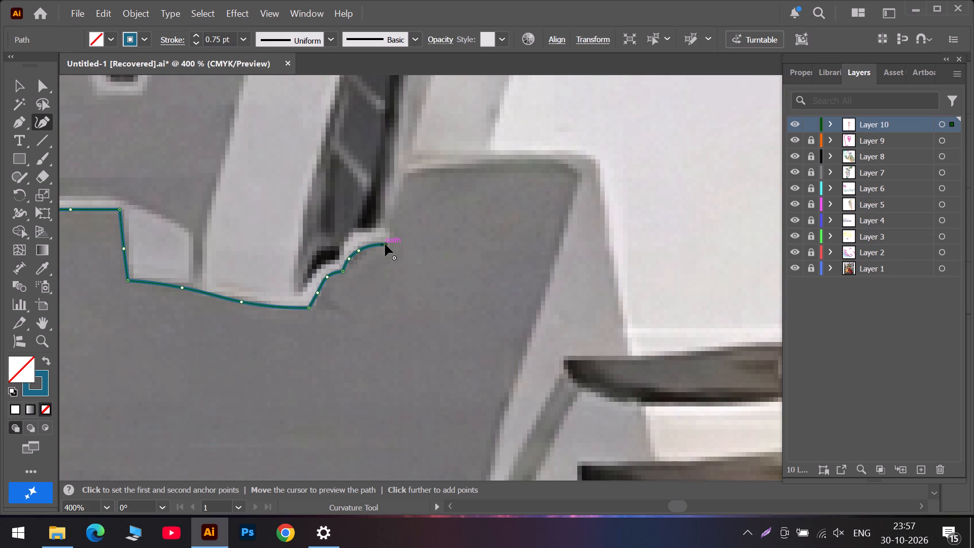
Continue the wall path up beside the window frame to a corner, along the wall's top edge and into its rounded end.
left_click(397, 200)
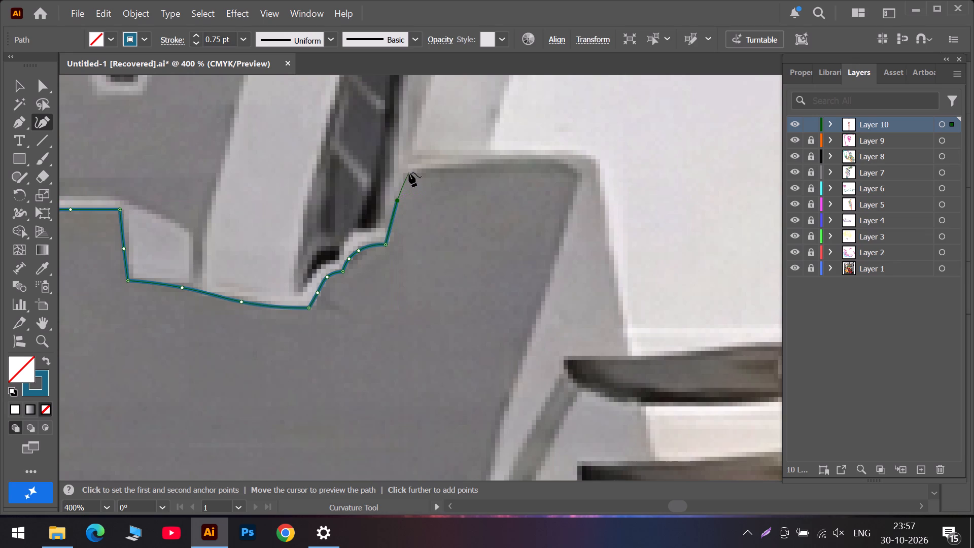
triple_click(409, 173)
left_click(460, 168)
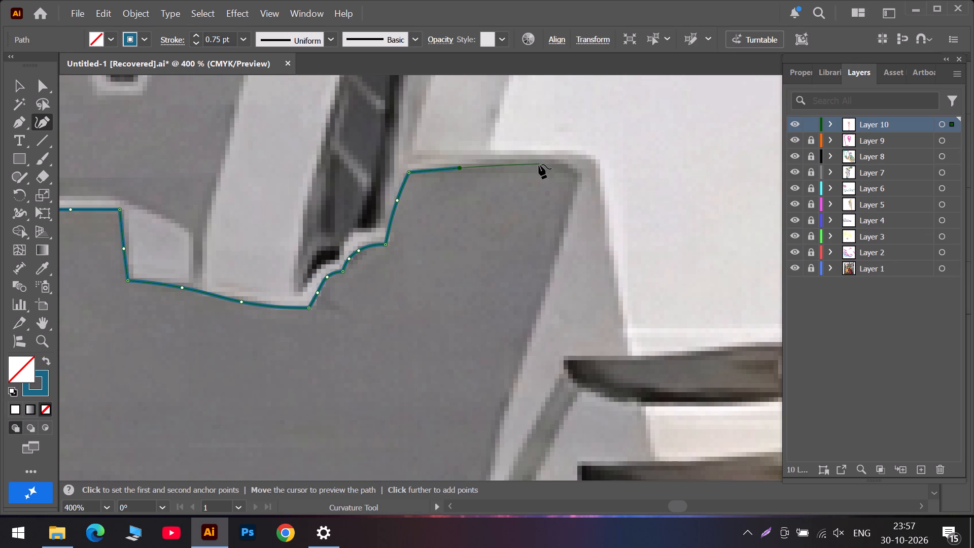
left_click(539, 164)
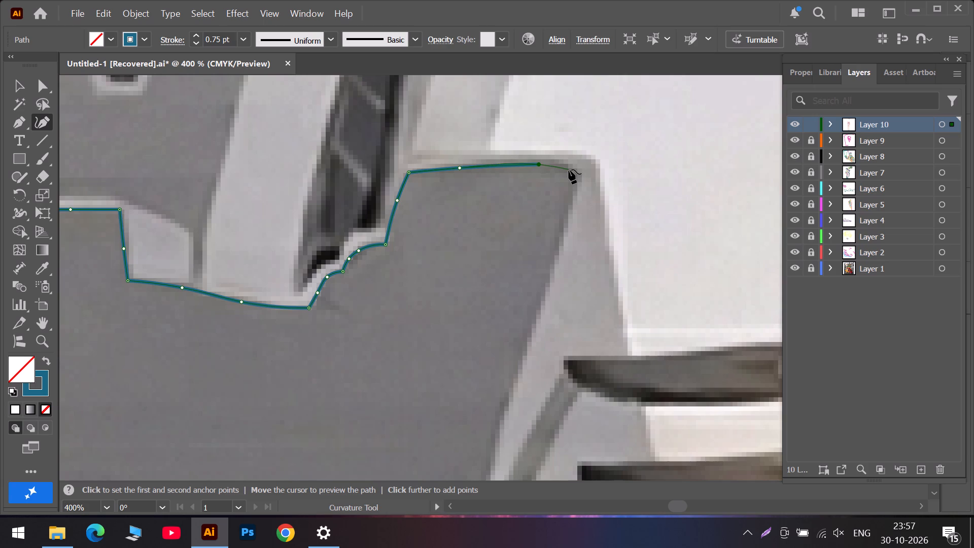
left_click(569, 169)
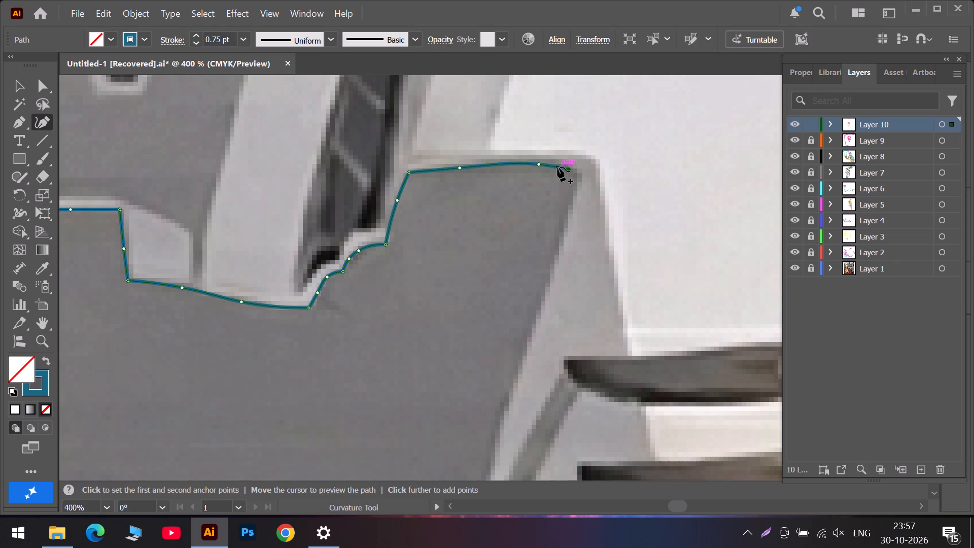
left_click(558, 167)
left_click(577, 175)
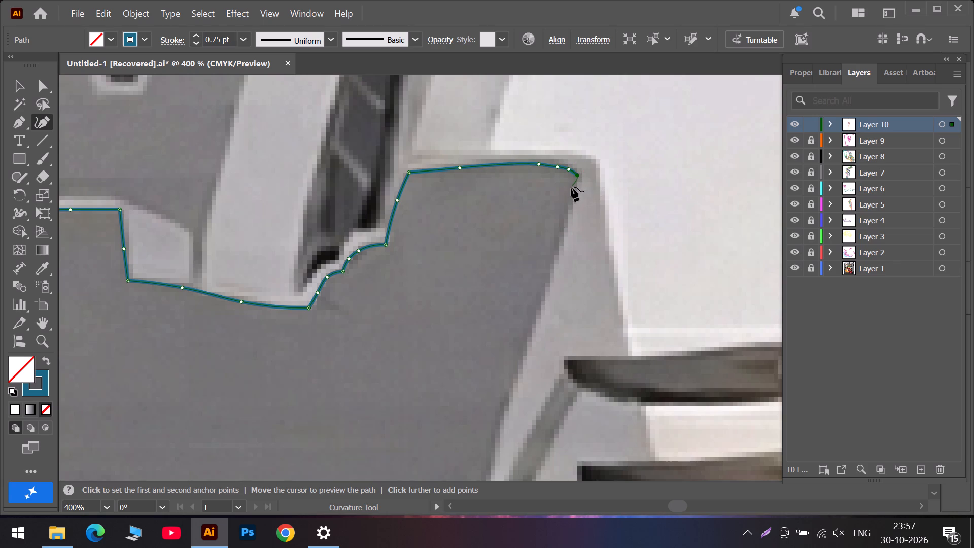
Continue the wall path around its rounded end and down the upper slanted side, adding and repositioning curve points to fit.
left_click(572, 195)
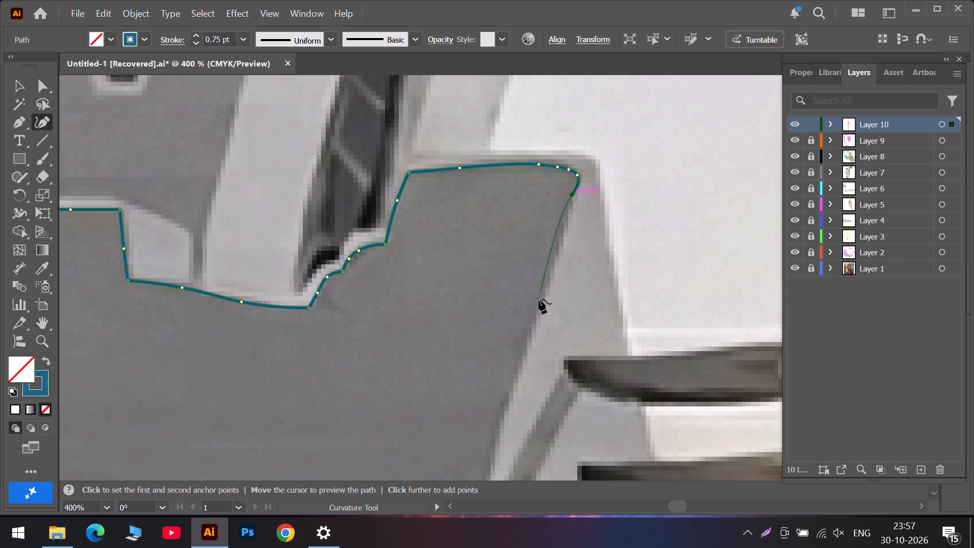
left_click(539, 311)
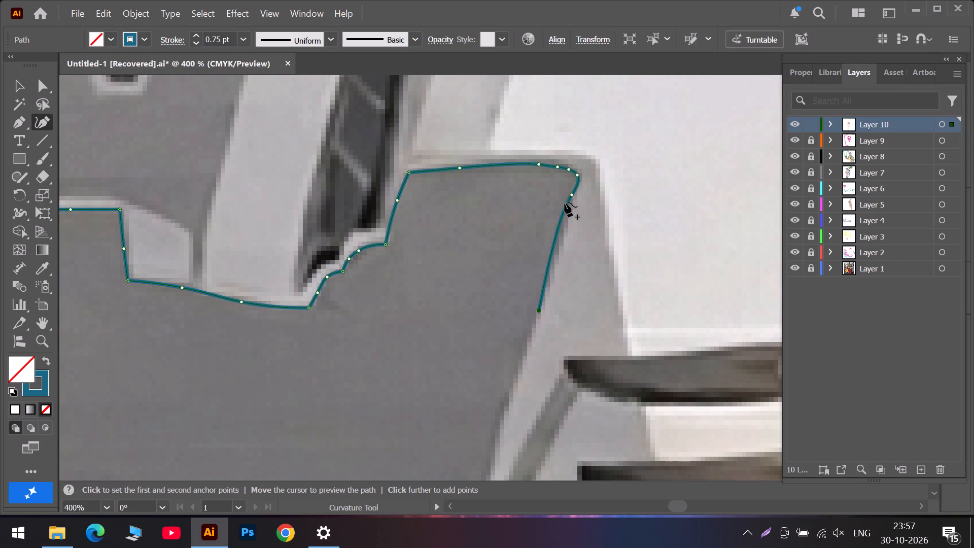
left_click_drag(565, 206, 555, 252)
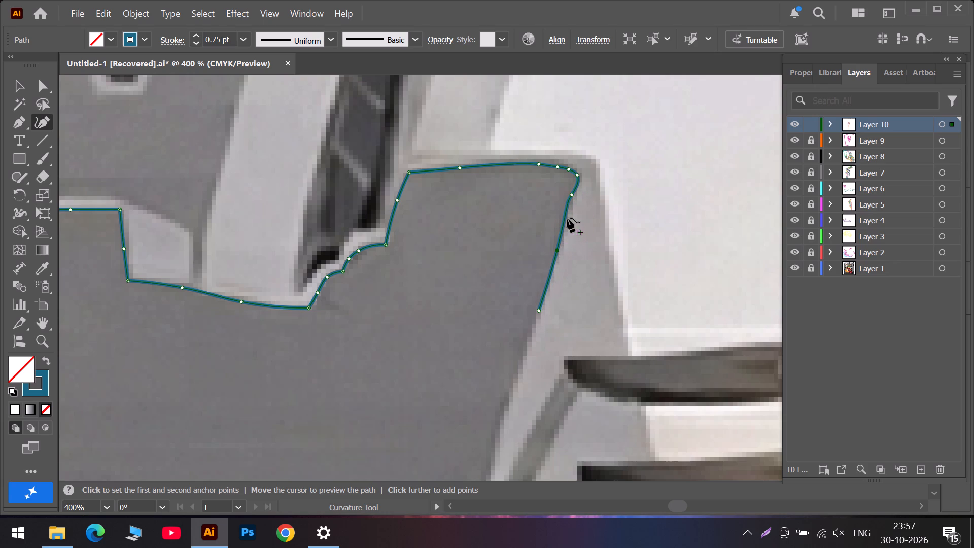
left_click_drag(572, 195, 571, 208)
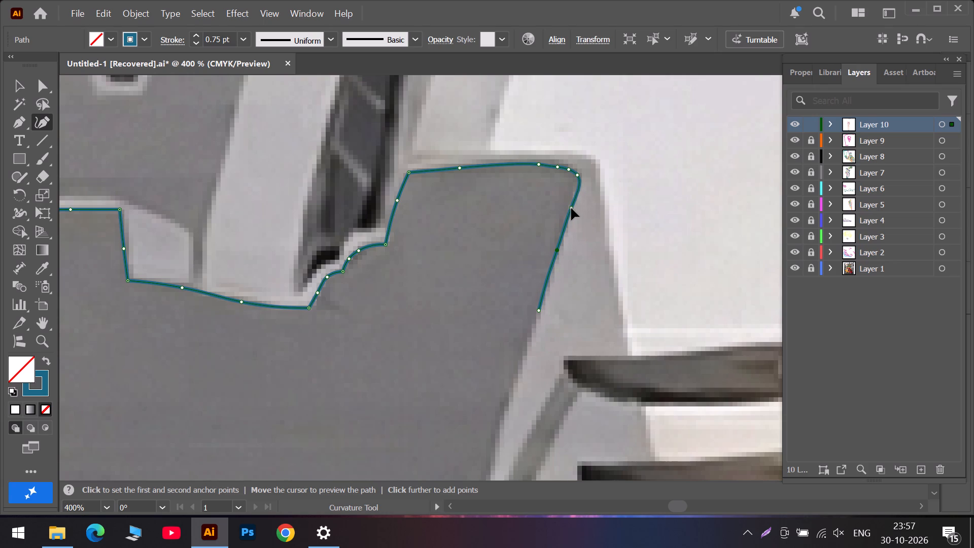
left_click_drag(571, 208, 576, 188)
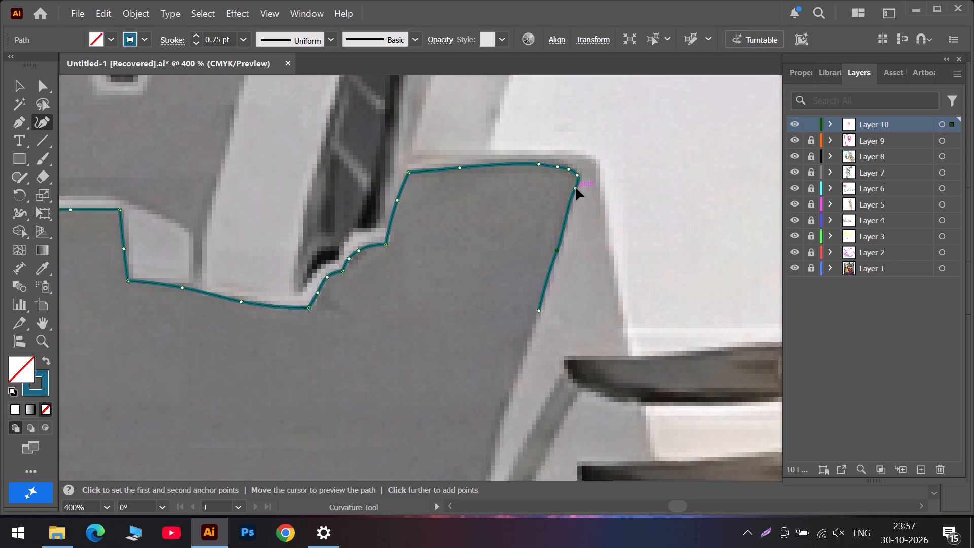
left_click_drag(576, 188, 578, 186)
left_click(578, 186)
left_click_drag(572, 195, 572, 207)
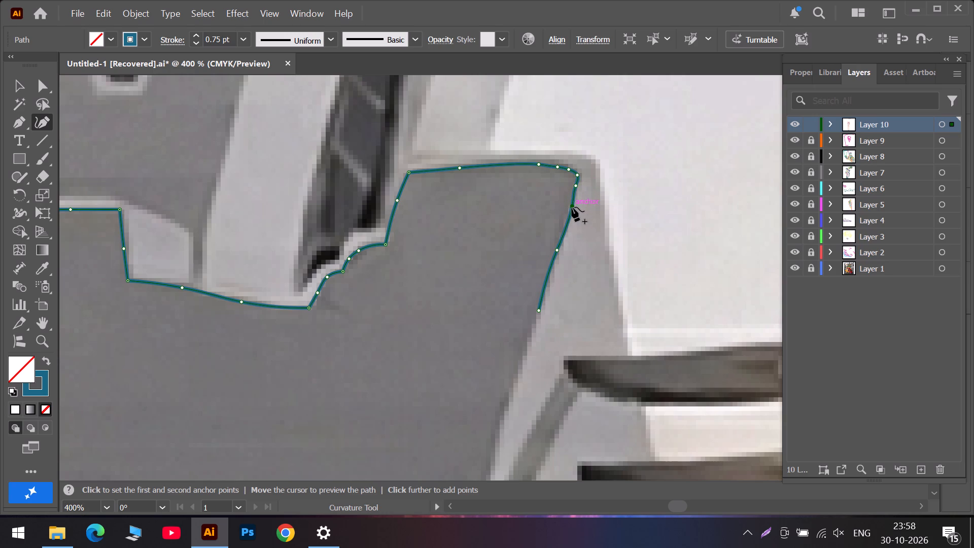
left_click_drag(572, 207, 565, 222)
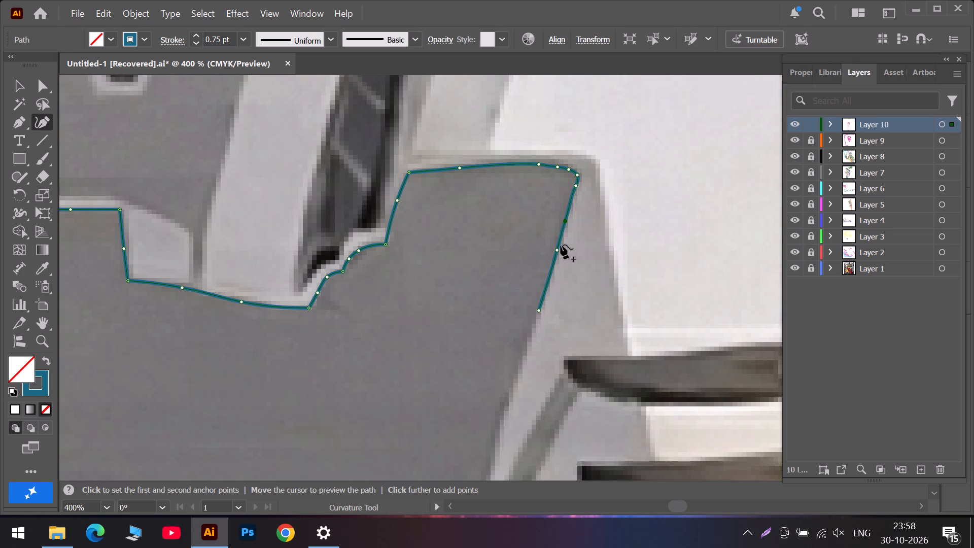
Extend the wall path down the long slanted edge beside the pale pillar with smooth curve points.
scroll(539, 308, "down", 9)
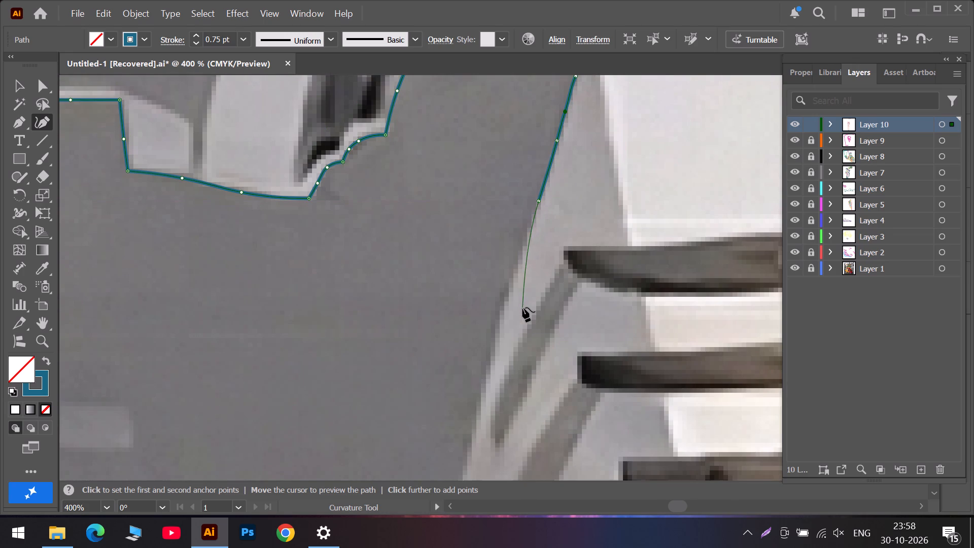
left_click(503, 297)
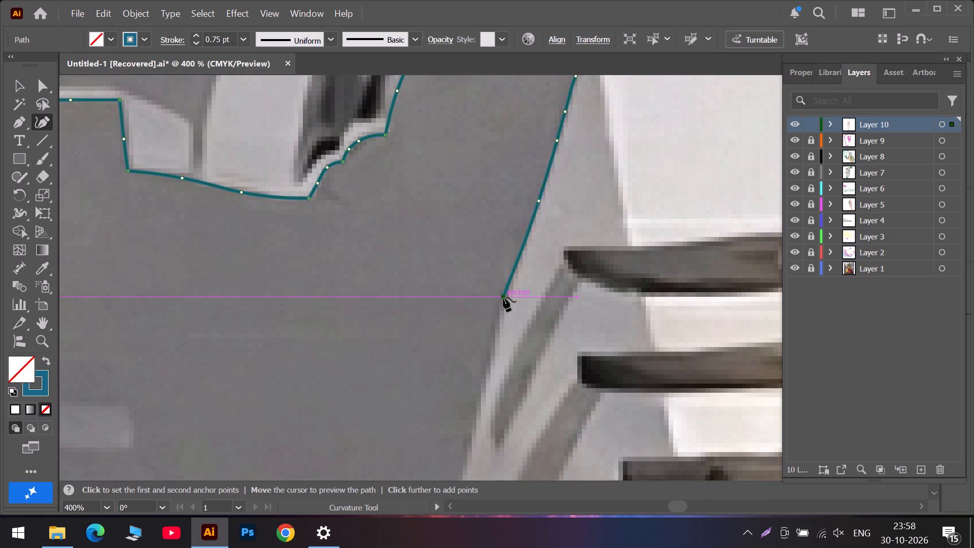
scroll(503, 297, "down", 6)
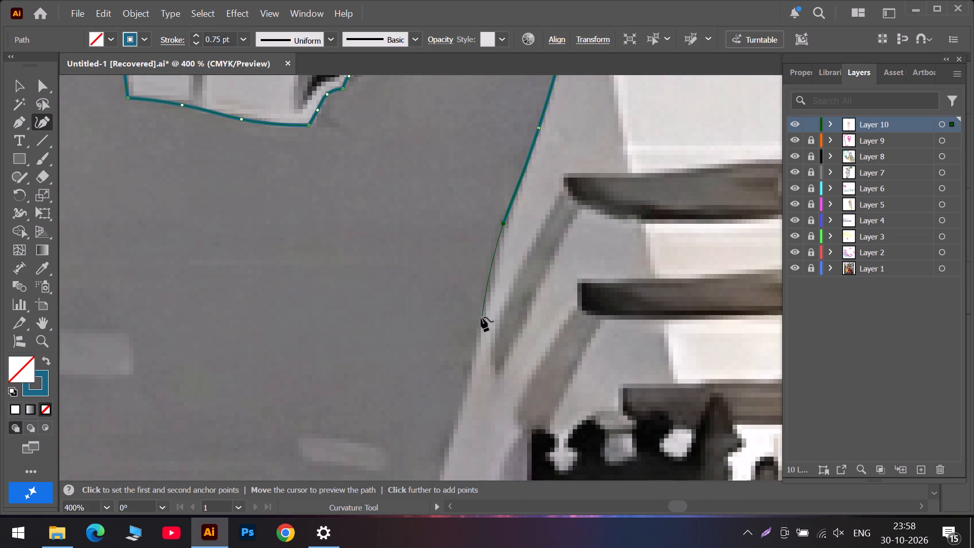
left_click(481, 319)
scroll(480, 320, "down", 6)
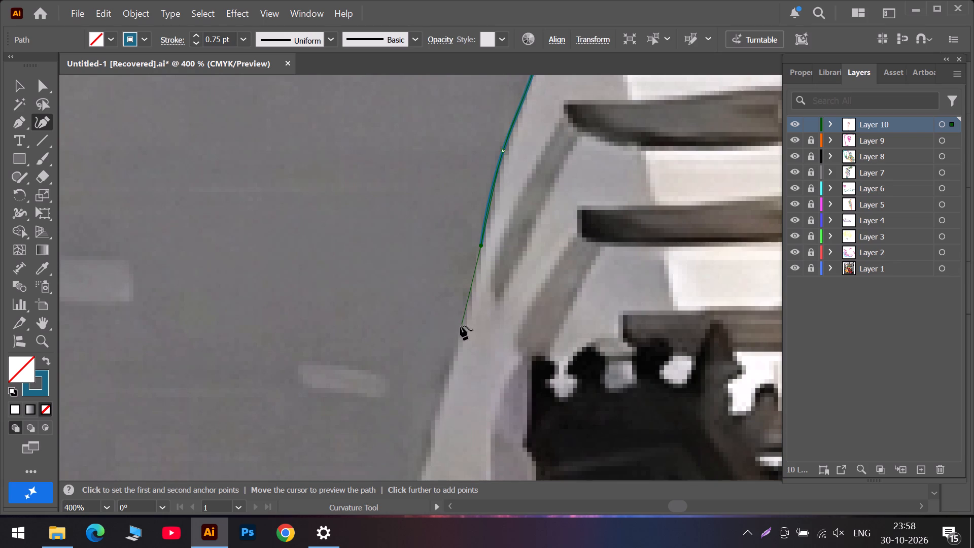
left_click(461, 328)
scroll(461, 328, "down", 6)
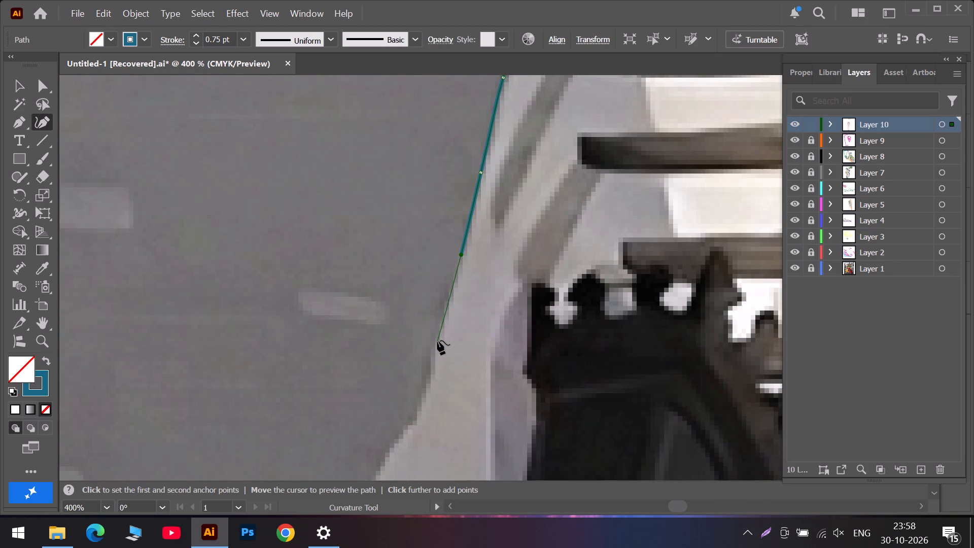
left_click(440, 326)
Trace the bend where the pale pillar widens, adding and adjusting curve points to follow the wall's edge.
scroll(434, 328, "down", 7)
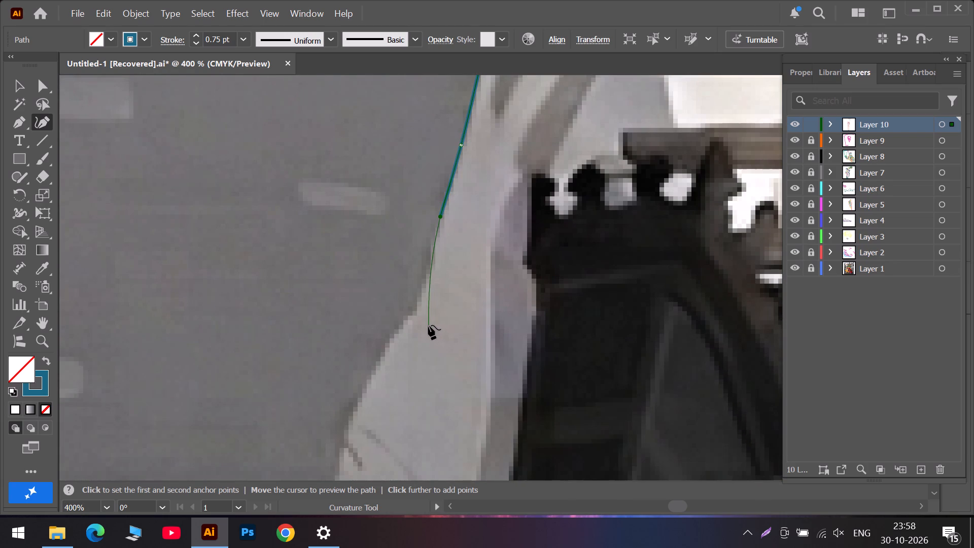
left_click(430, 269)
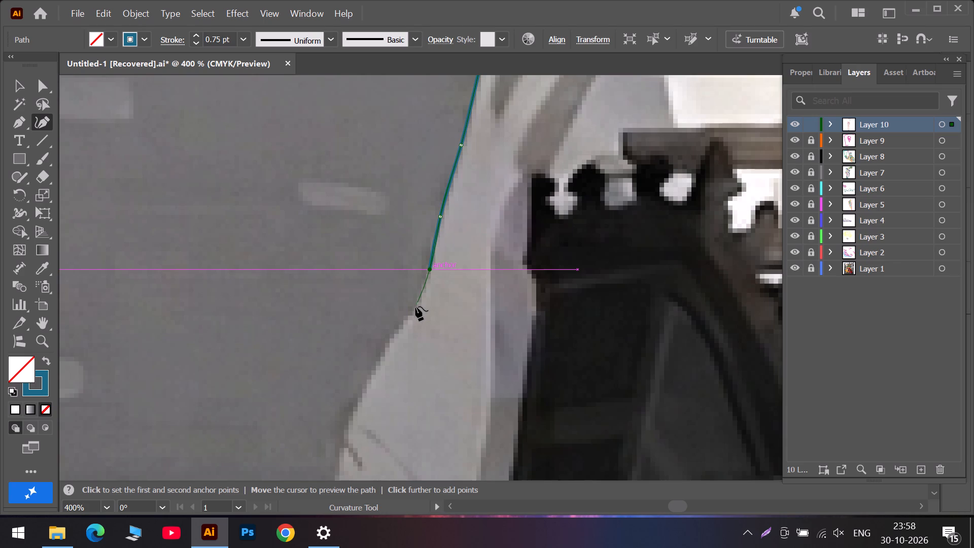
left_click(411, 314)
scroll(411, 314, "down", 5)
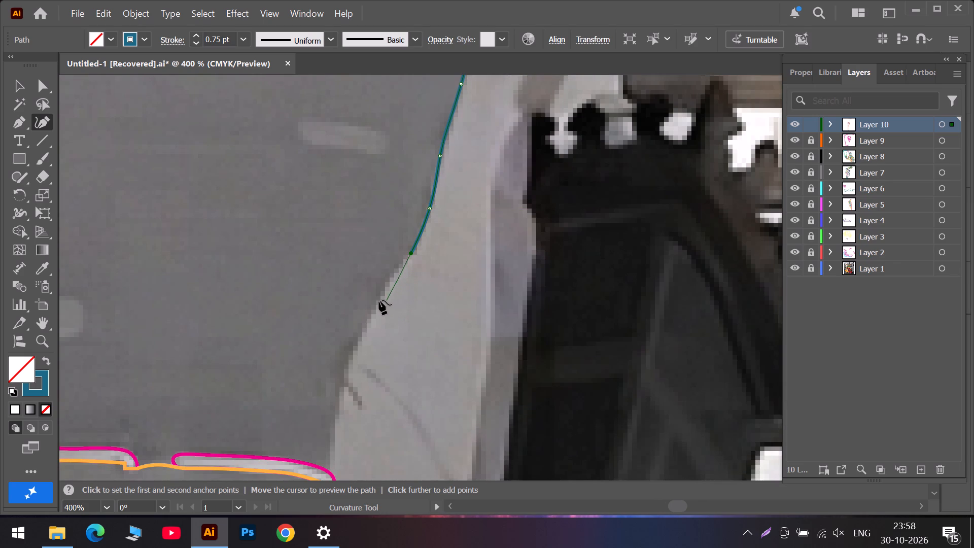
left_click(398, 269)
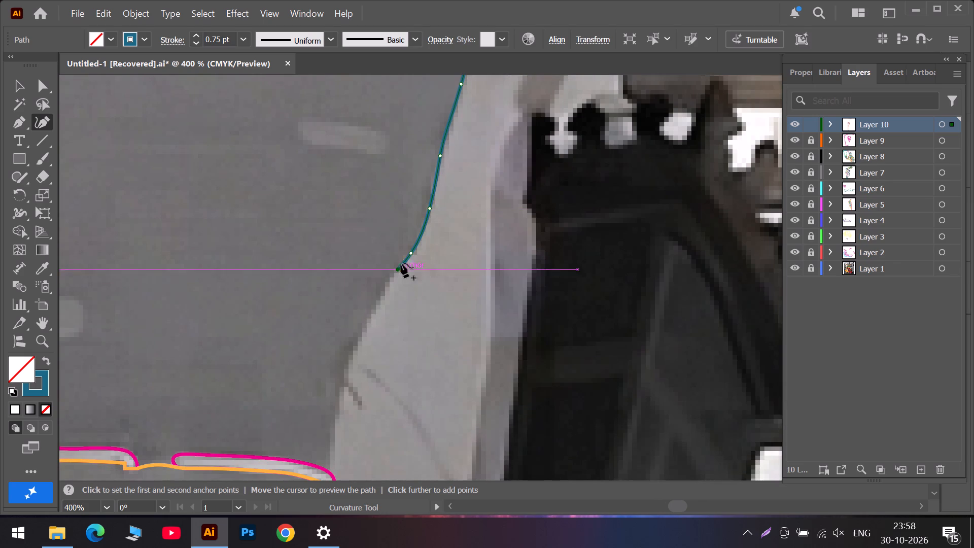
left_click_drag(438, 170, 433, 189)
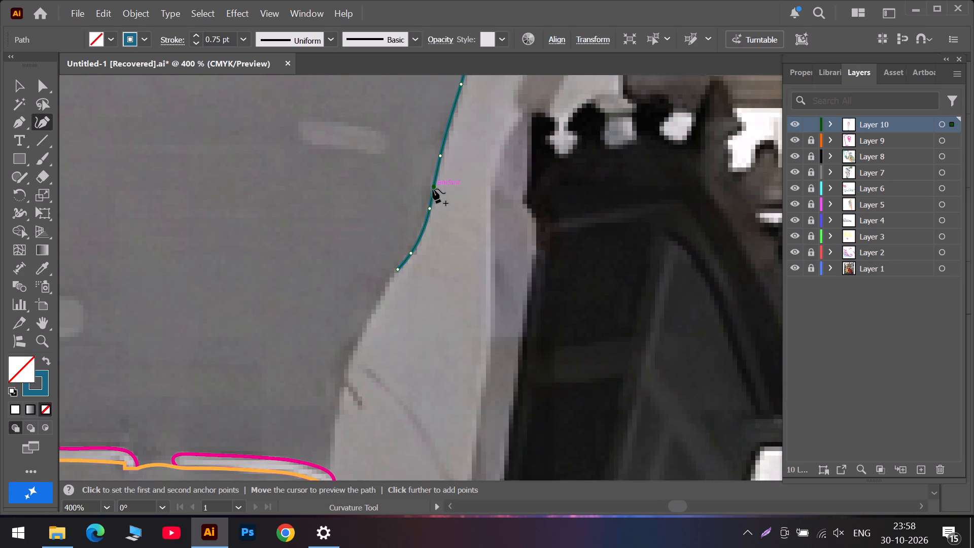
left_click_drag(433, 189, 431, 191)
left_click_drag(423, 231, 416, 238)
Bring the wall path down the pillar's lower edge to a corner point beside the pink-outlined ledge's end.
scroll(405, 264, "down", 5)
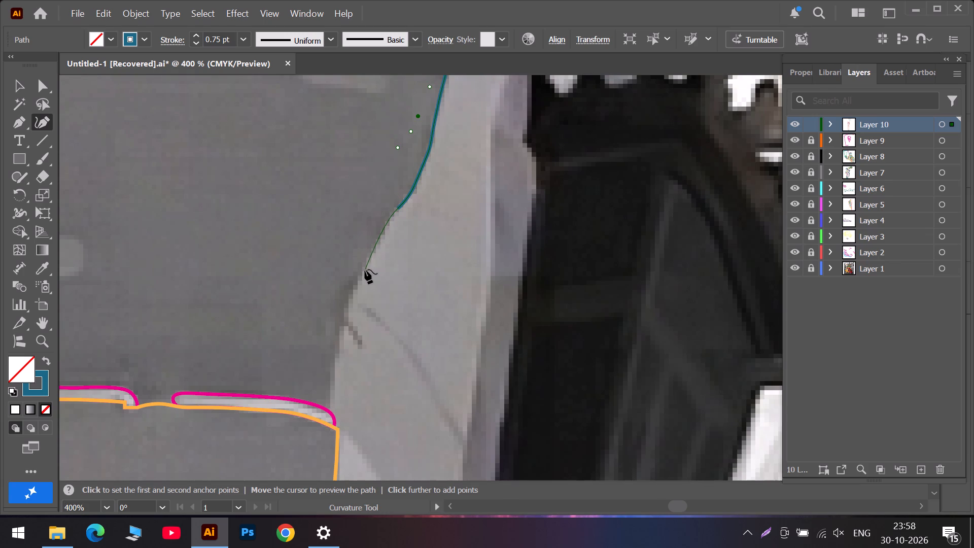
left_click(359, 277)
scroll(376, 242, "down", 6)
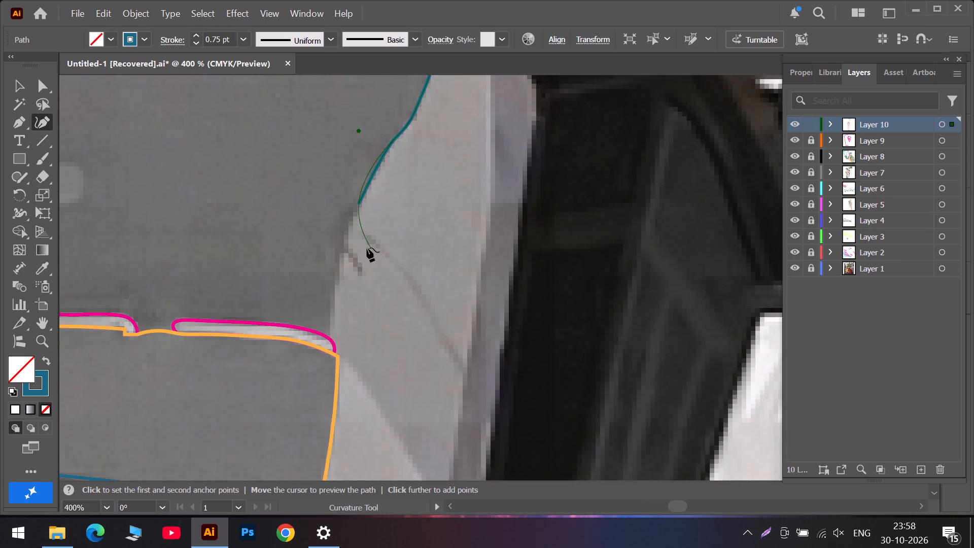
left_click(331, 331)
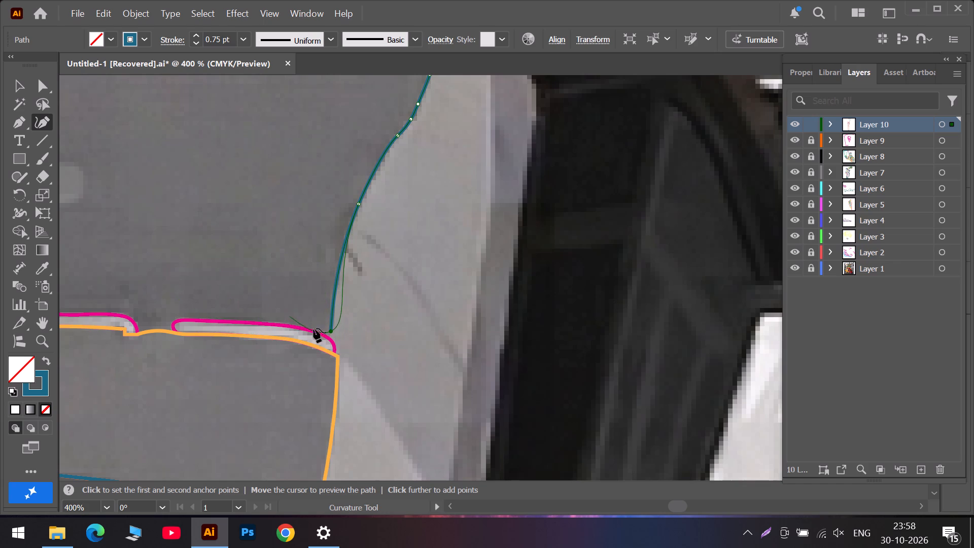
double_click(331, 332)
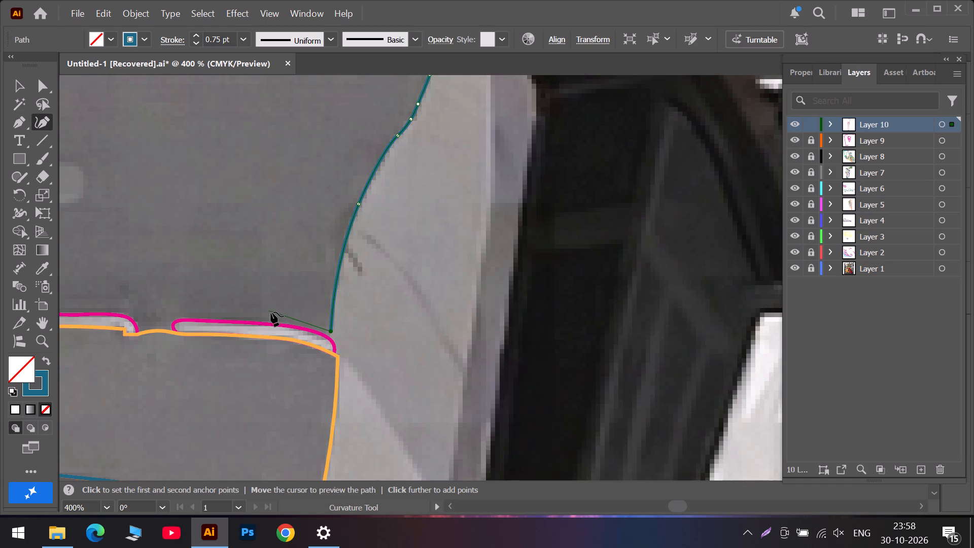
Trace back above the pink-outlined ledges, with corners around the notch between them, to a corner near the artboard's left edge.
left_click(273, 313)
left_click(200, 314)
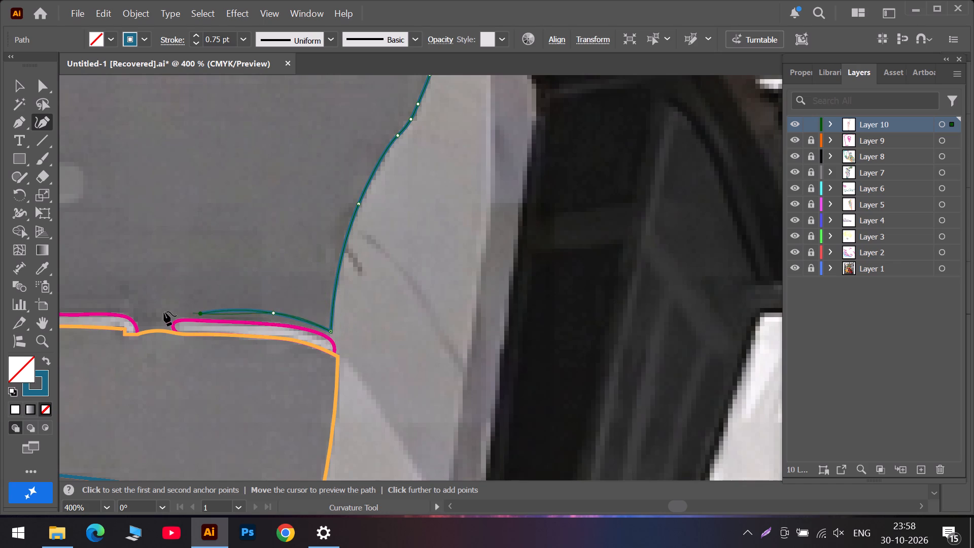
double_click(168, 316)
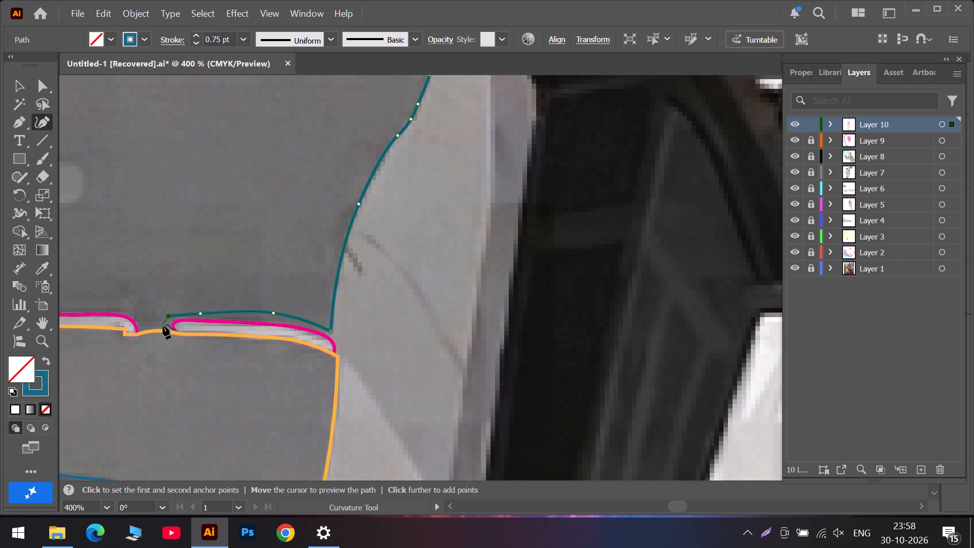
double_click(163, 325)
left_click(143, 324)
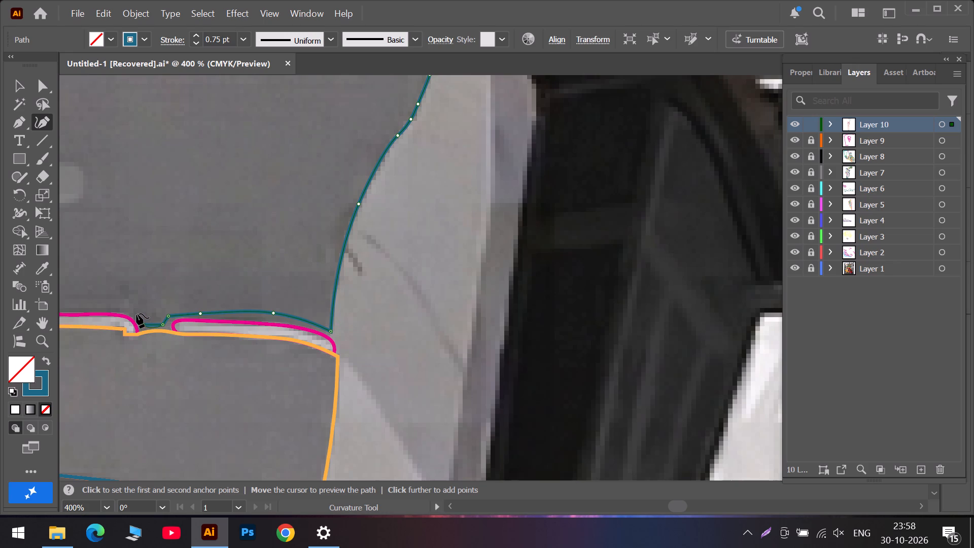
left_click(136, 314)
double_click(141, 325)
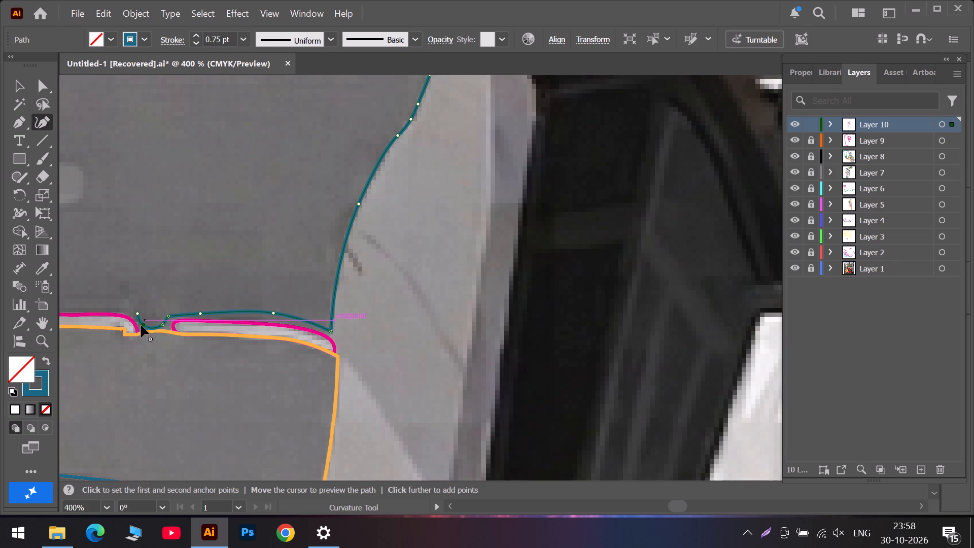
left_click(641, 501)
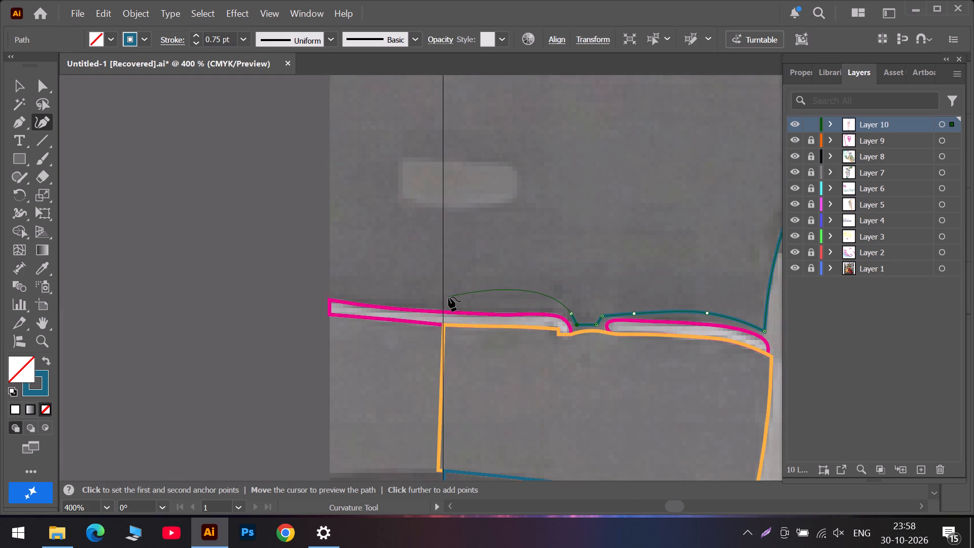
double_click(448, 297)
Run the wall path up along the artboard's left edge and close it at its starting corner point.
scroll(448, 259, "up", 5)
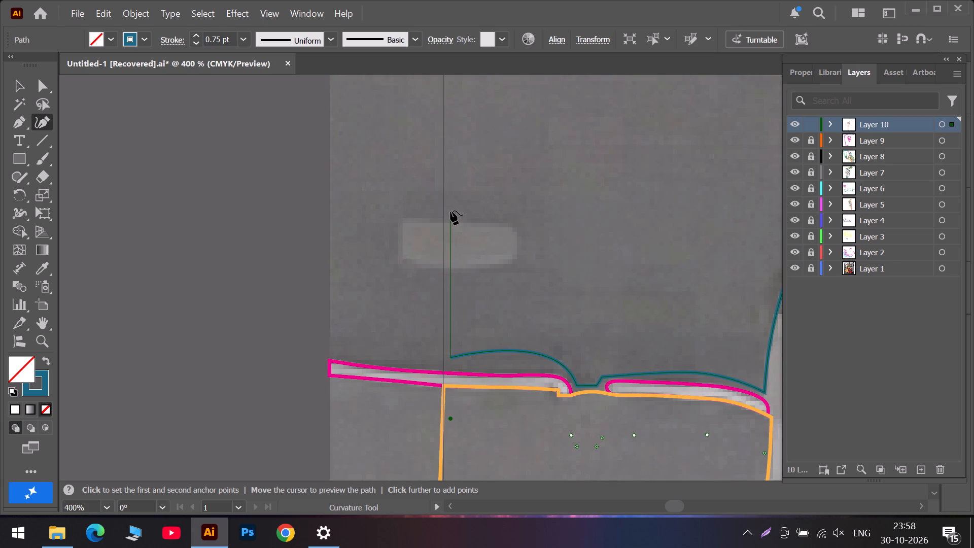
scroll(450, 211, "up", 4)
left_click(450, 211)
scroll(450, 211, "up", 13)
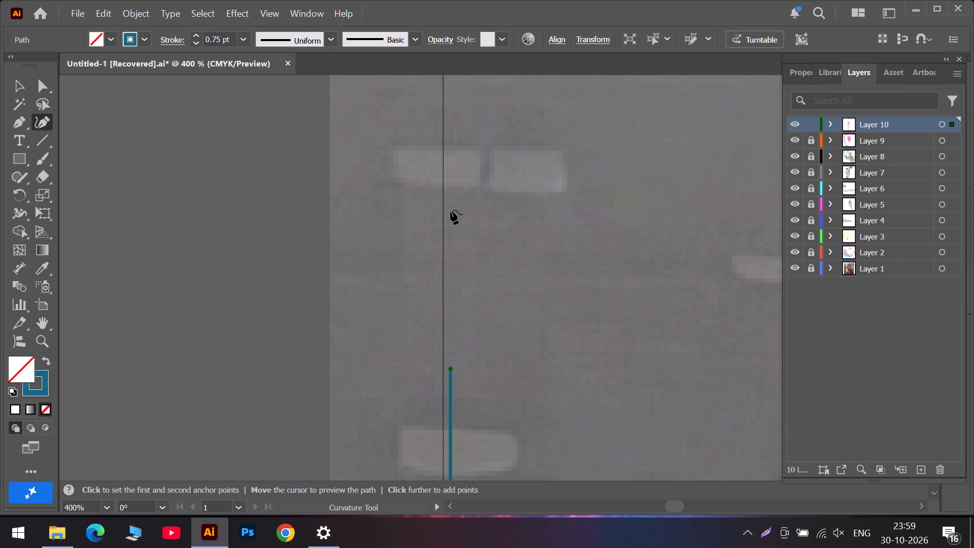
left_click(448, 164)
scroll(448, 164, "up", 14)
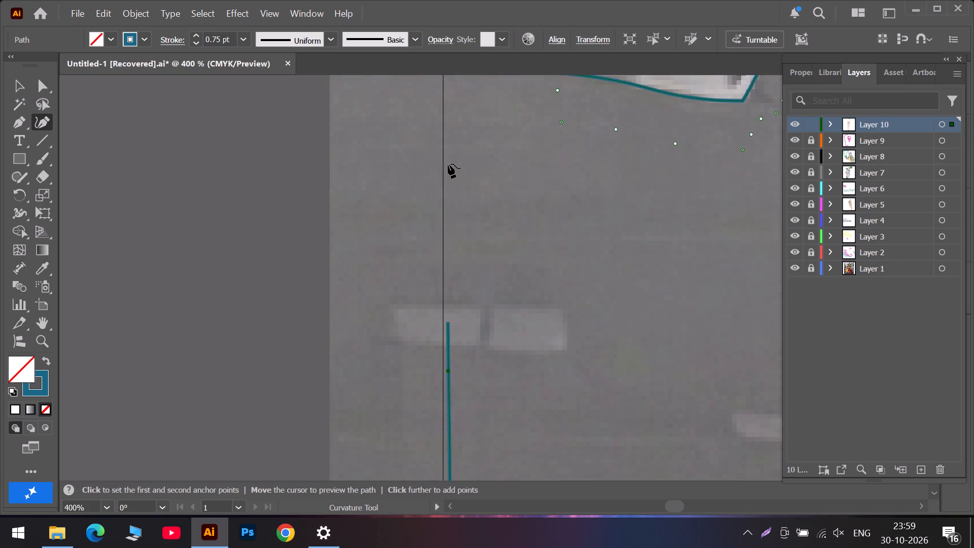
scroll(448, 164, "up", 6)
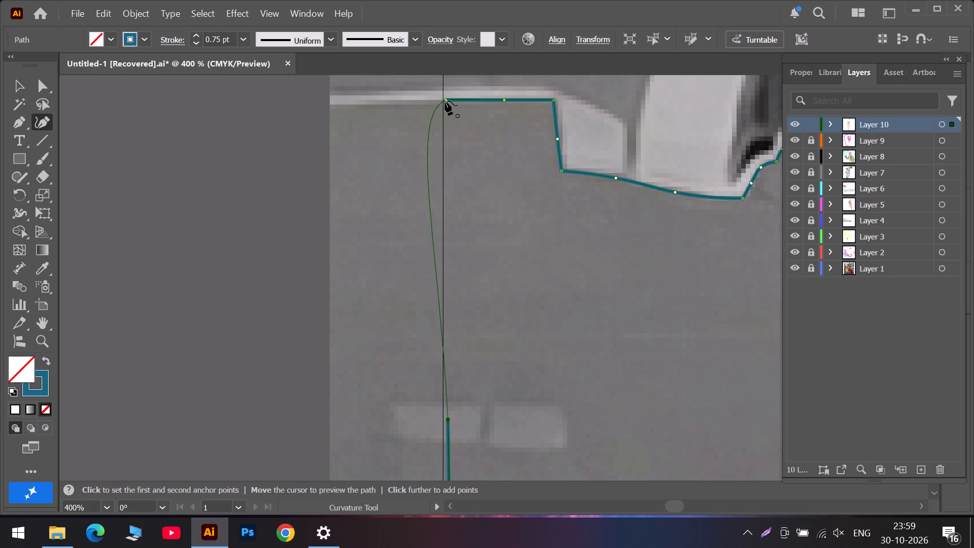
left_click(445, 101)
double_click(445, 101)
left_click(445, 101)
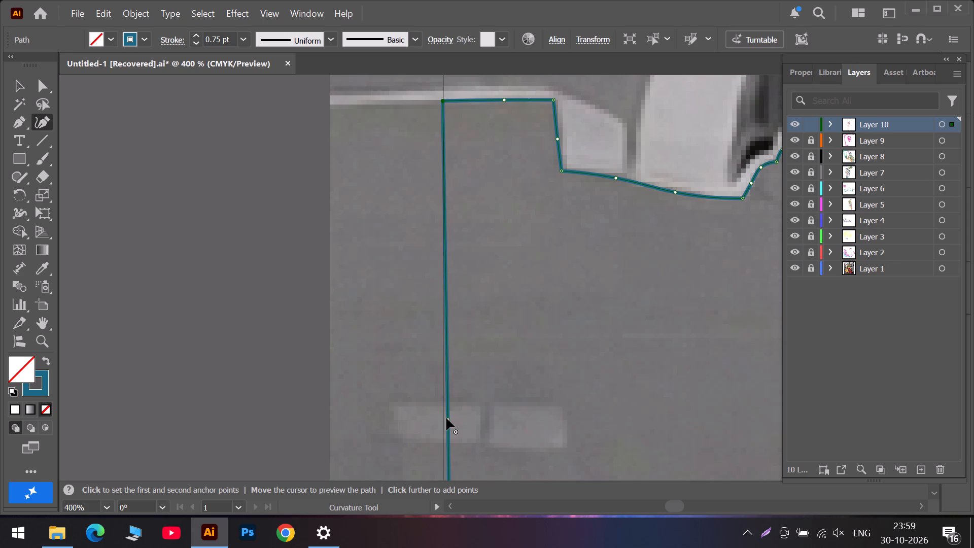
Move the wall path's side points onto the artboard's left edge to straighten that side.
left_click_drag(446, 420, 442, 422)
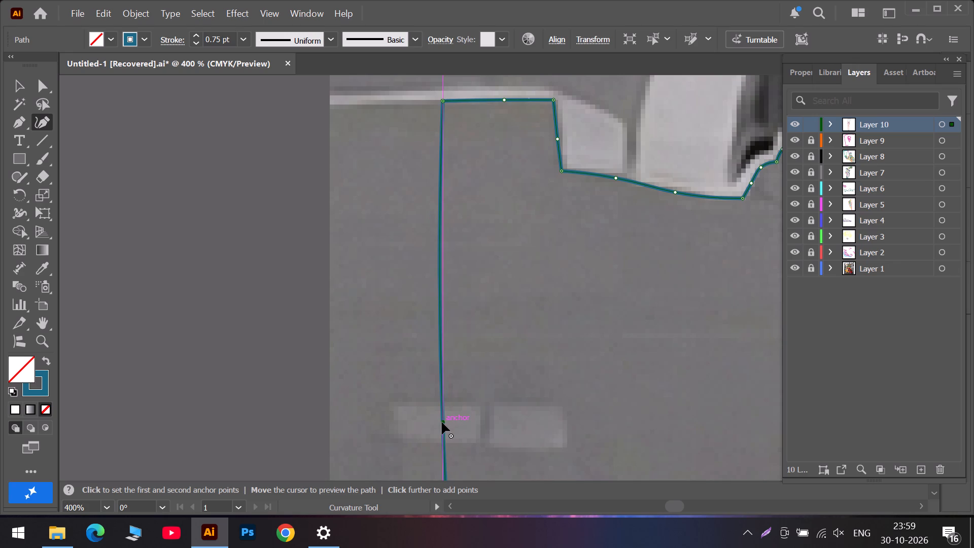
scroll(443, 420, "down", 14)
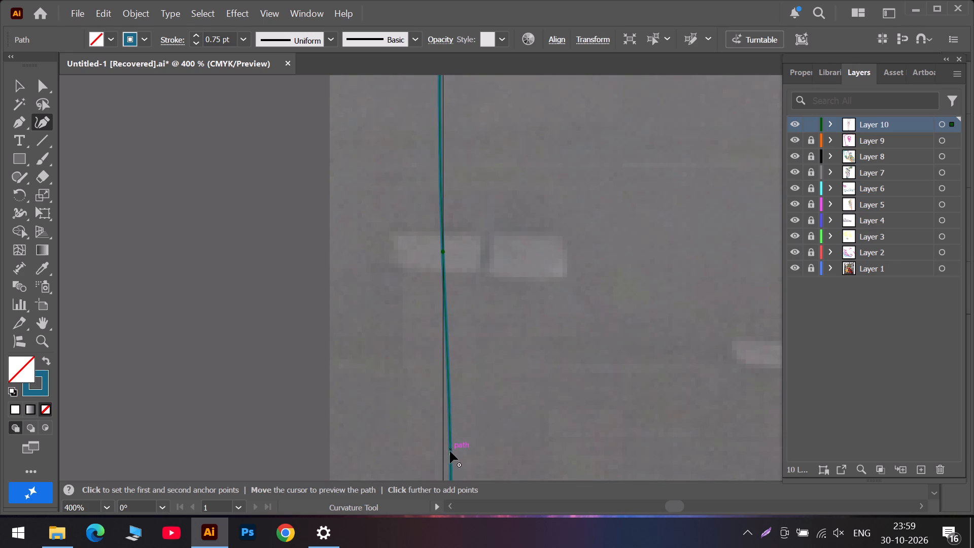
left_click_drag(450, 451, 444, 454)
scroll(444, 374, "up", 1)
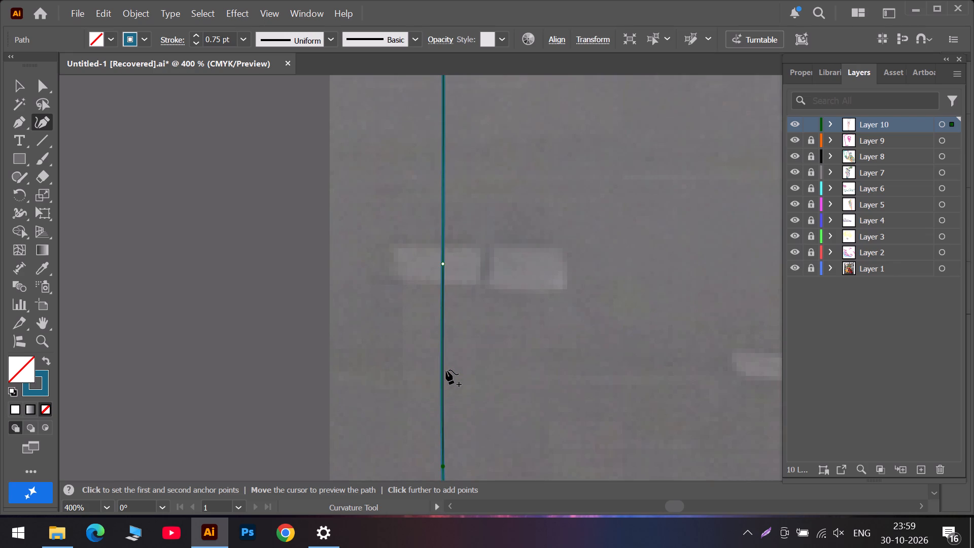
Move the wall path's lower corner to where the artboard's left edge meets the pink ledge's top outline, and lower the adjoining curve onto it.
scroll(447, 368, "down", 20)
scroll(447, 368, "down", 2)
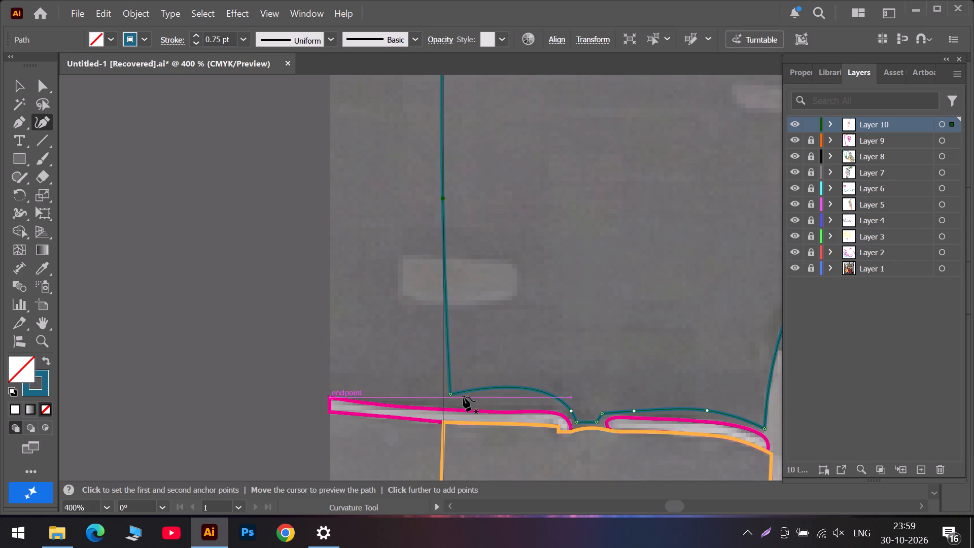
left_click_drag(451, 397, 442, 401)
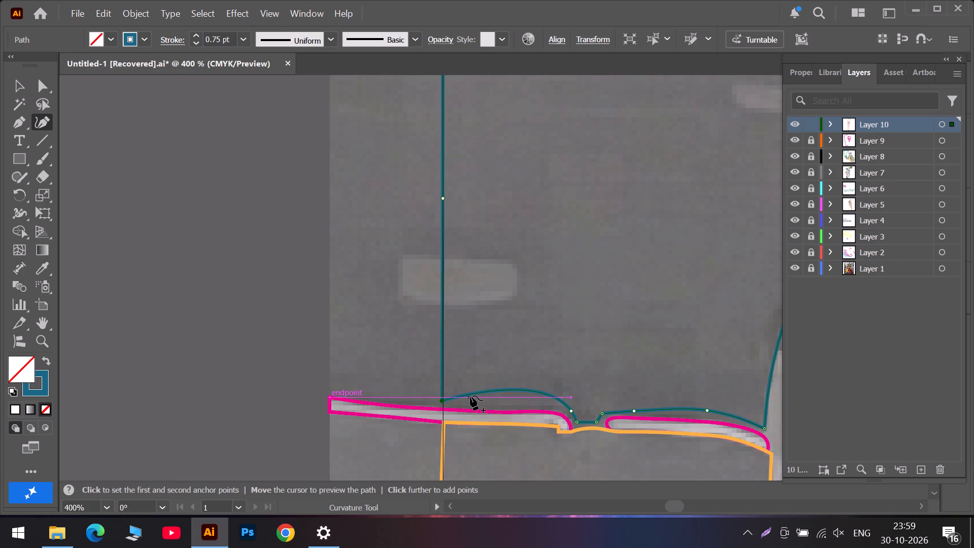
left_click_drag(472, 395, 479, 409)
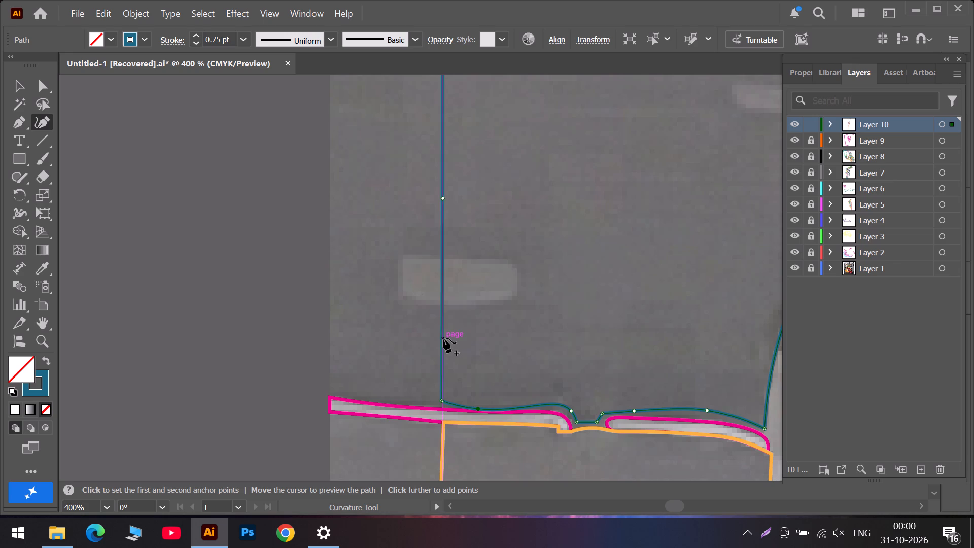
scroll(443, 338, "up", 4, "alt")
scroll(442, 299, "down", 7)
scroll(469, 226, "down", 12)
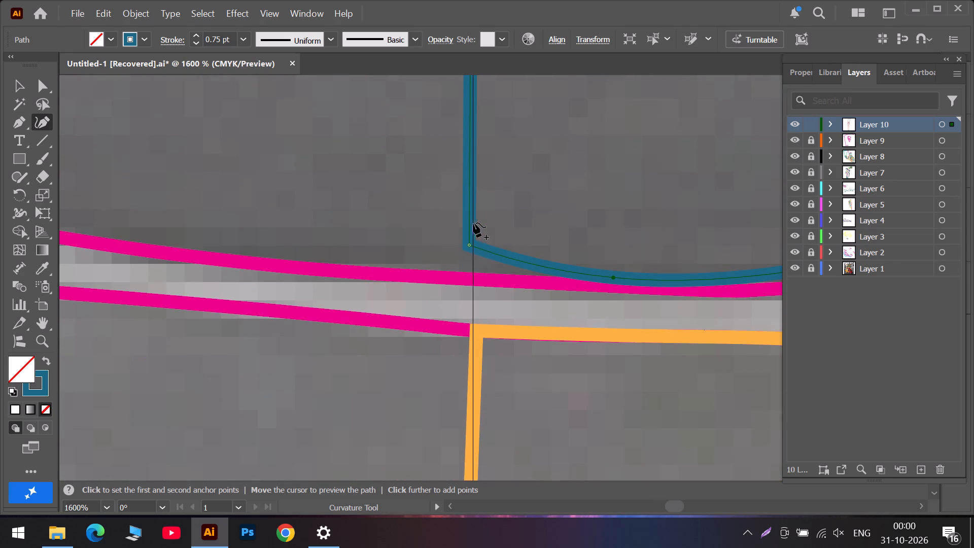
left_click_drag(470, 246, 474, 273)
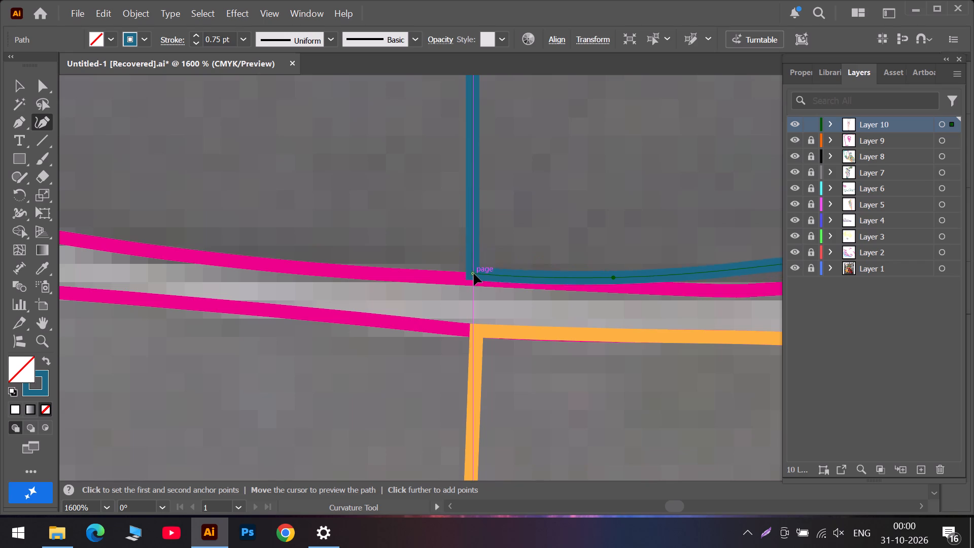
left_click_drag(474, 273, 474, 278)
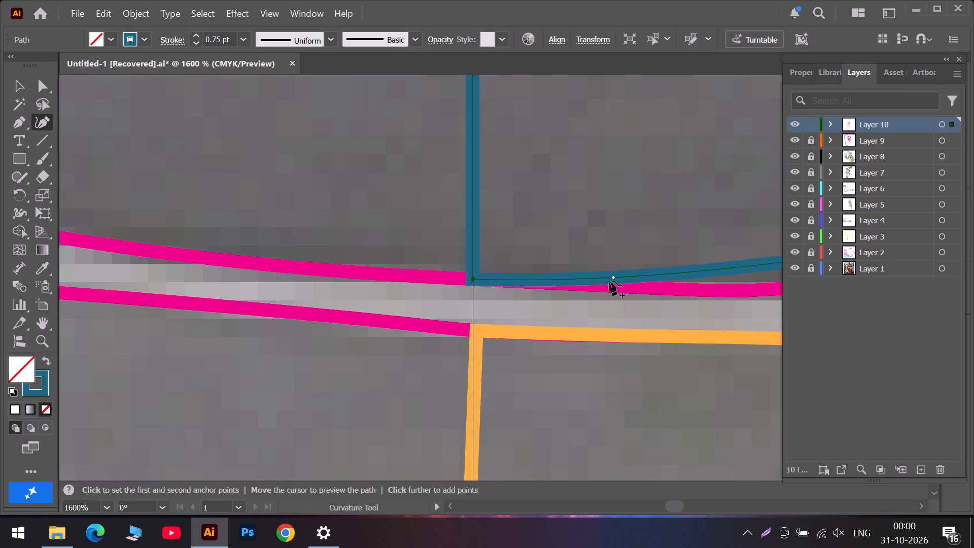
left_click_drag(613, 279, 599, 287)
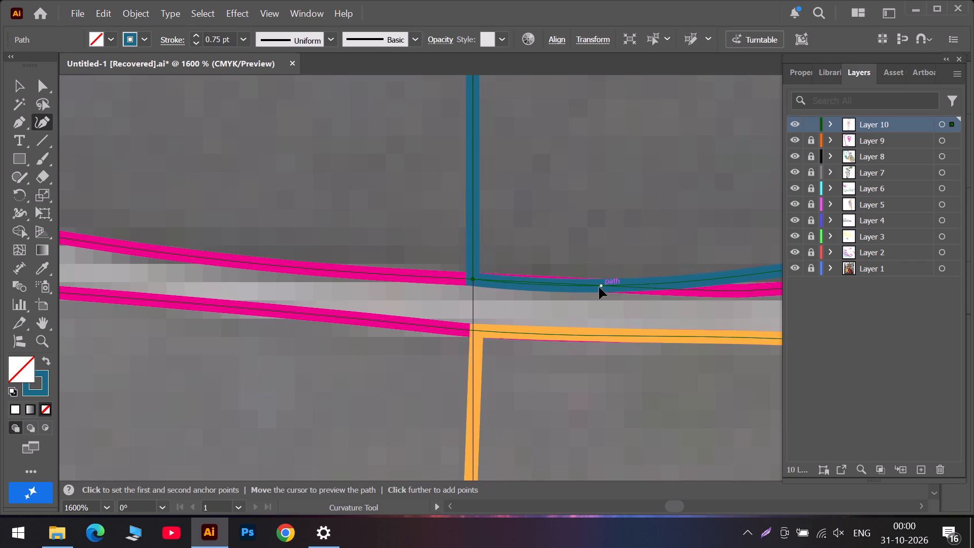
left_click_drag(599, 287, 547, 284)
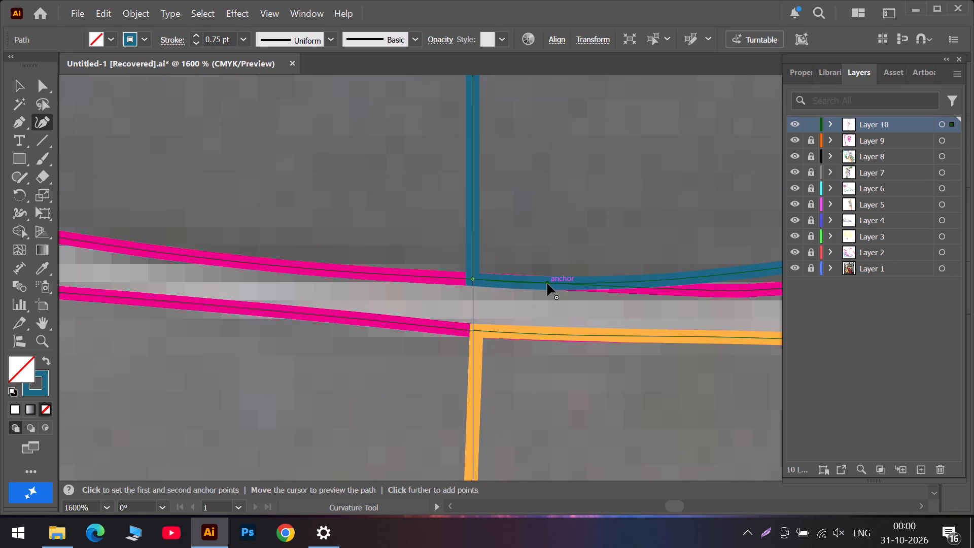
Fit the wall path to the left pink ledge's top and rounded end, moving the notch's first corner down to the orange outline.
left_click(709, 510)
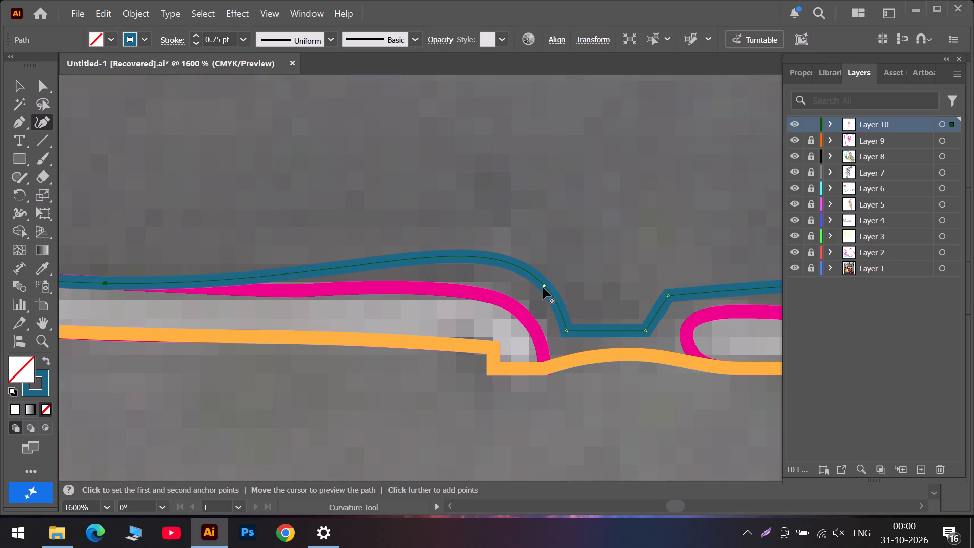
left_click_drag(543, 287, 520, 308)
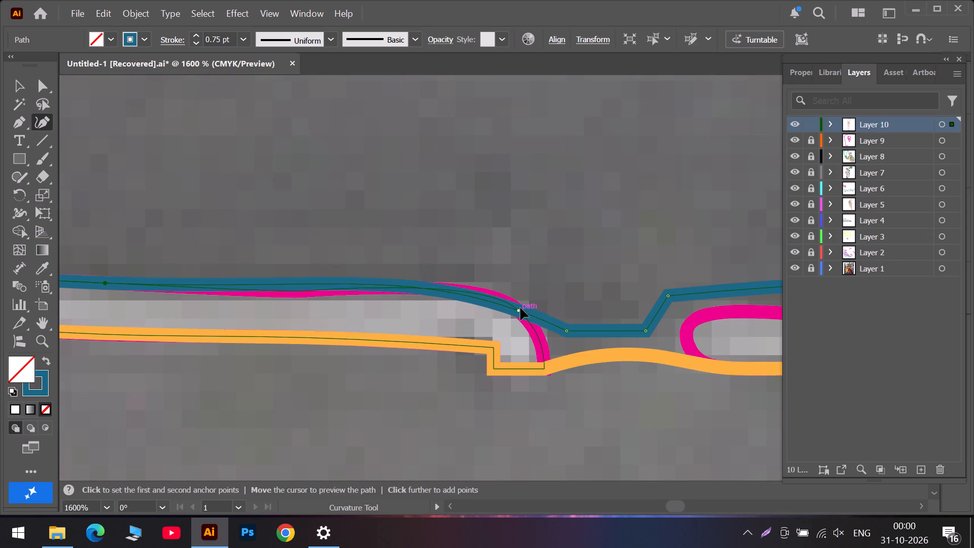
left_click_drag(520, 308, 511, 304)
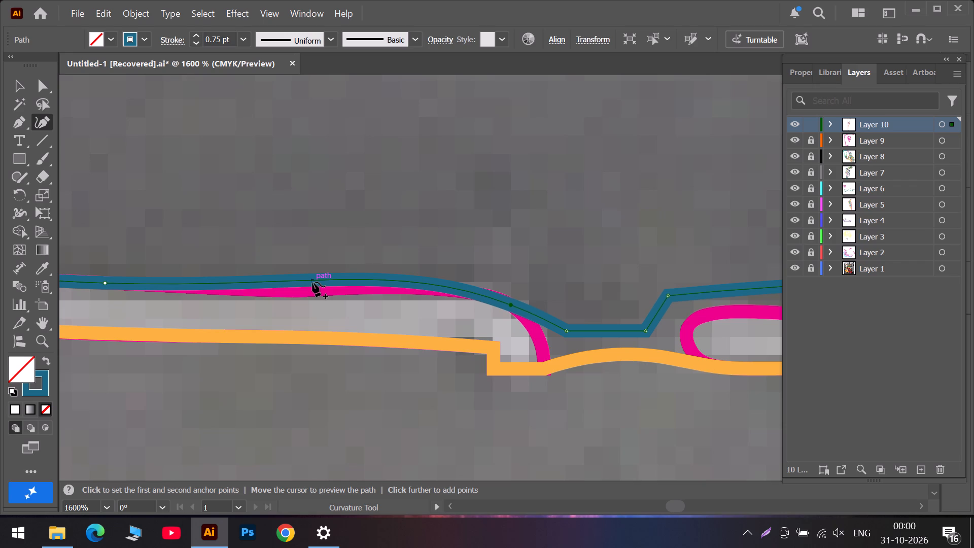
left_click_drag(312, 282, 324, 288)
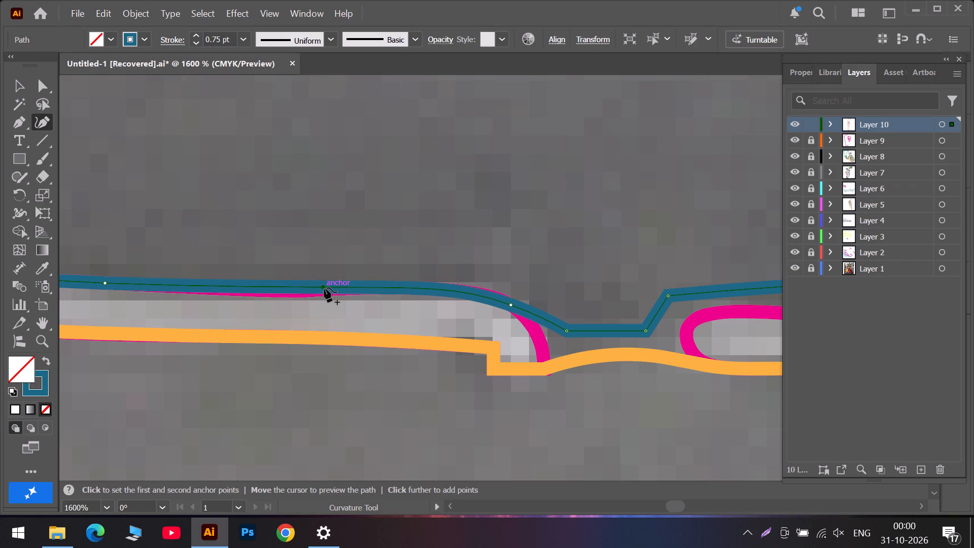
left_click_drag(324, 288, 285, 294)
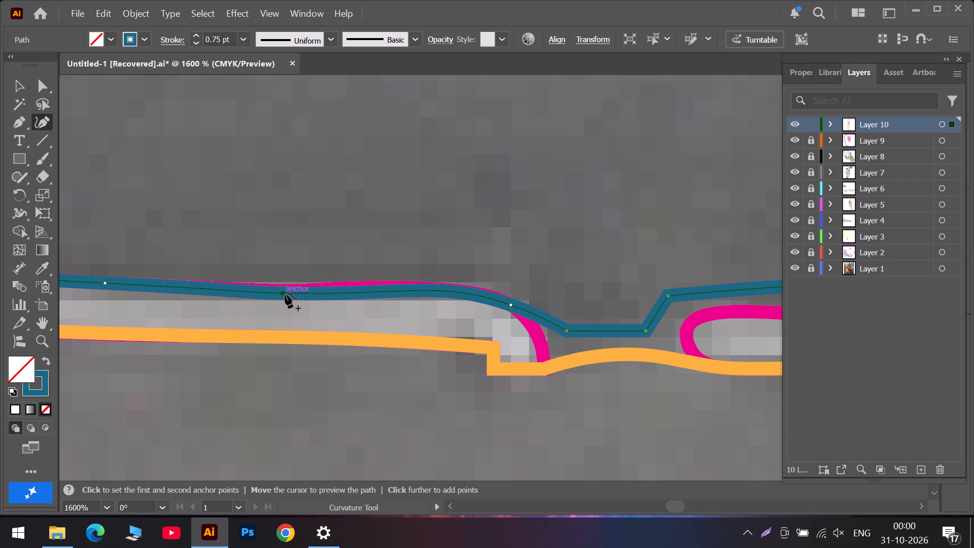
left_click_drag(285, 294, 276, 289)
left_click_drag(382, 290, 381, 285)
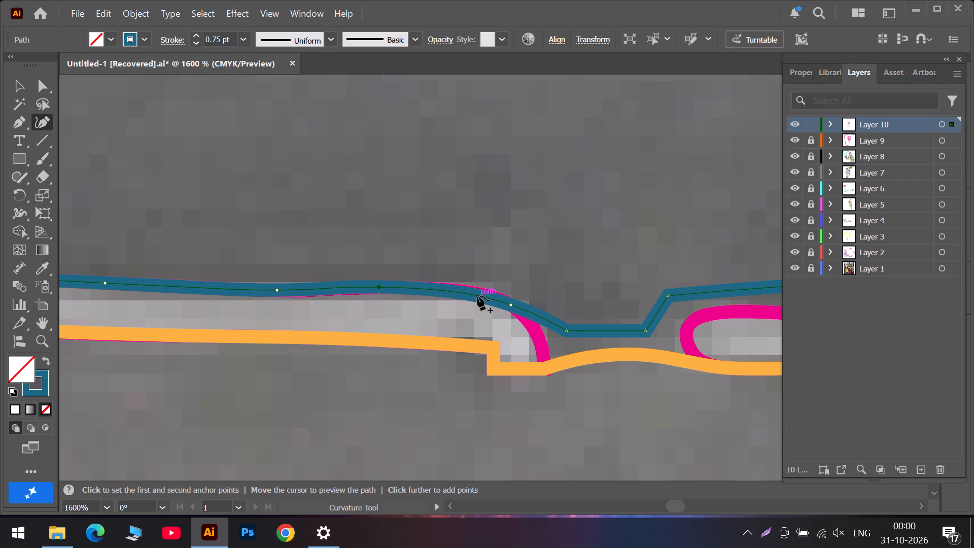
left_click_drag(477, 296, 477, 294)
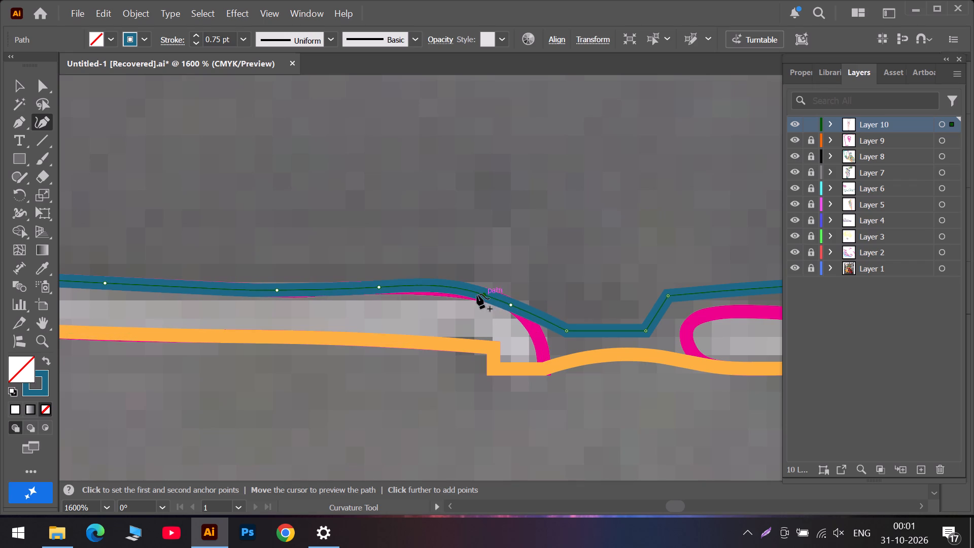
left_click_drag(477, 294, 467, 294)
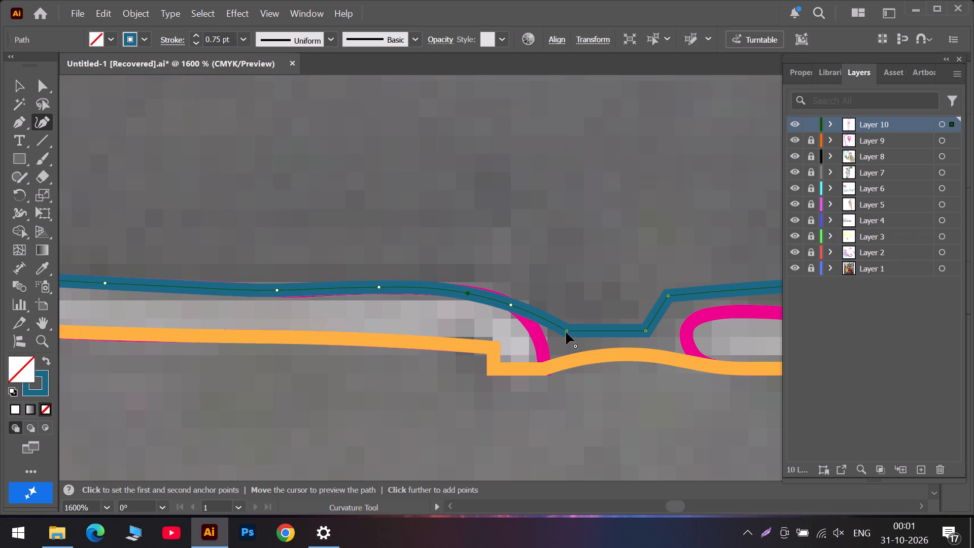
left_click_drag(566, 332, 546, 364)
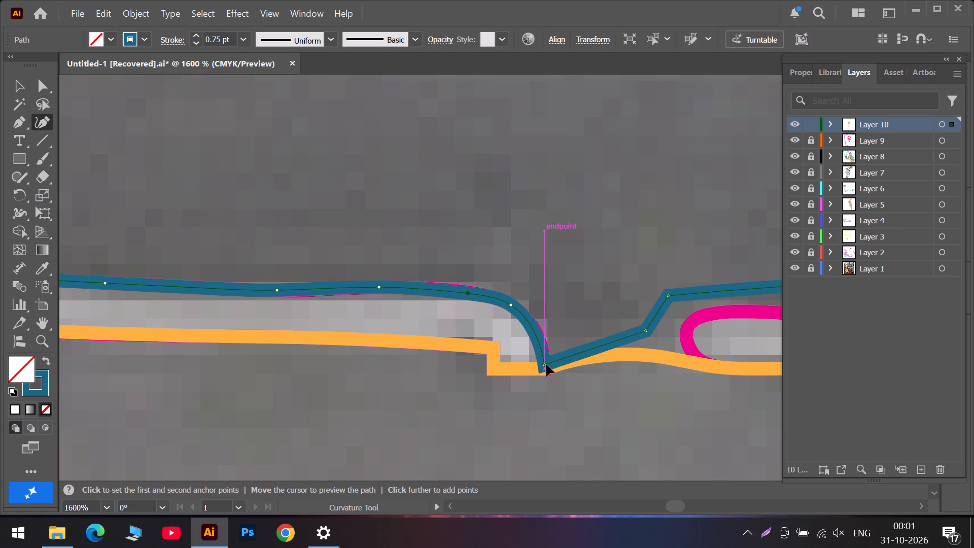
left_click_drag(546, 364, 546, 367)
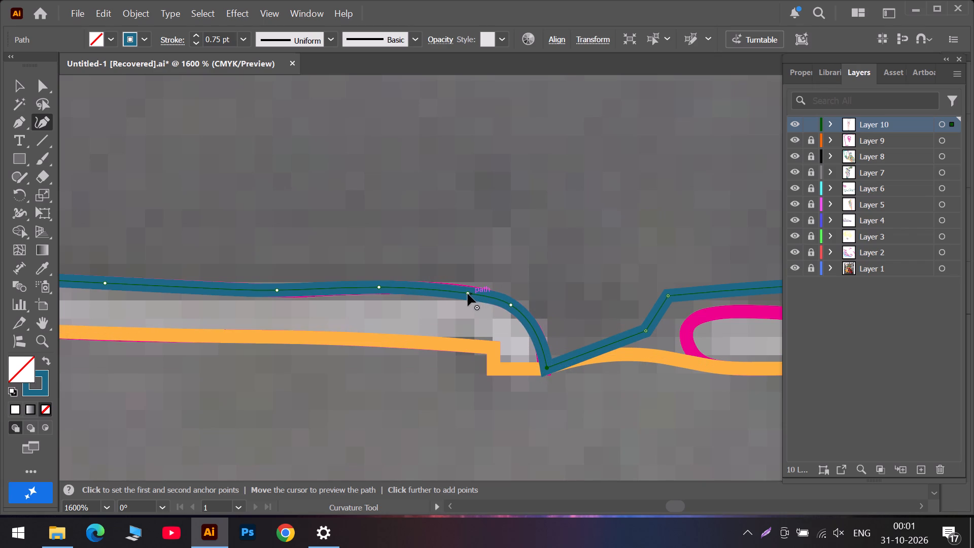
left_click_drag(466, 292, 462, 291)
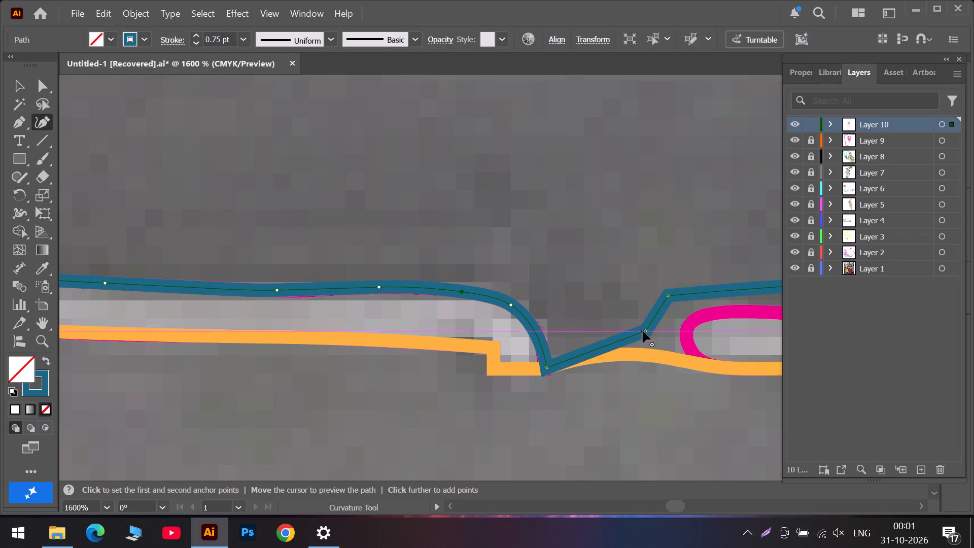
Move the notch's second corner to the base of the right pink ledge and arch the segment between both corners along the orange outline.
left_click_drag(645, 331, 611, 354)
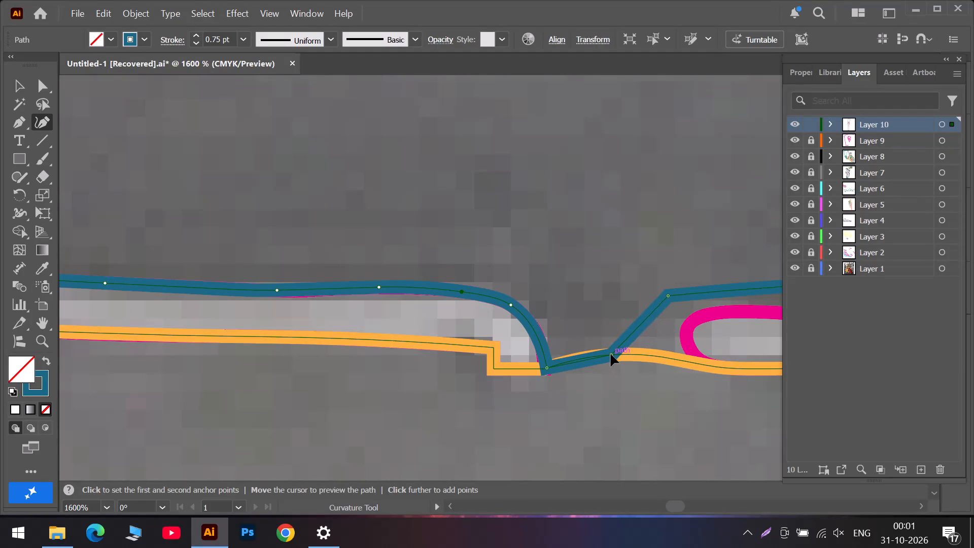
left_click_drag(611, 354, 702, 363)
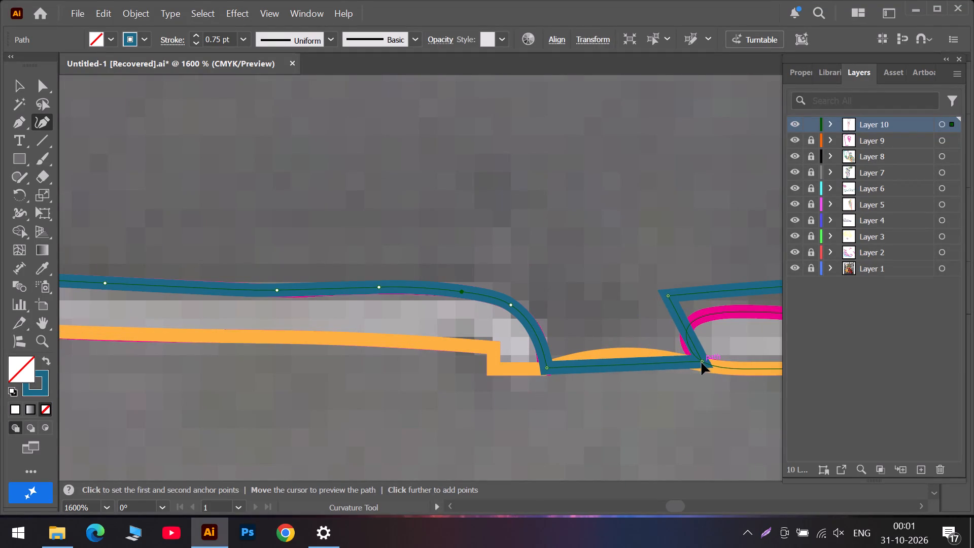
left_click_drag(702, 363, 700, 363)
left_click_drag(643, 363, 608, 356)
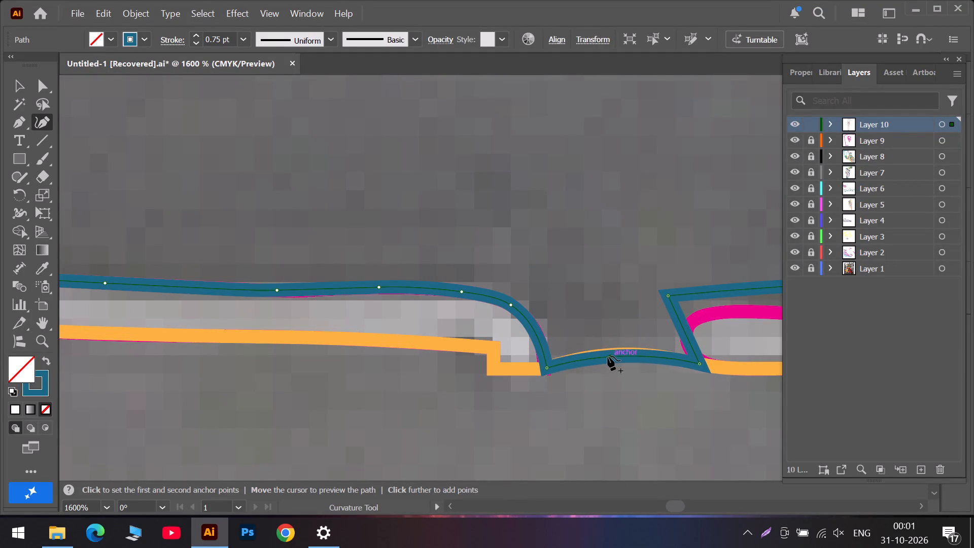
left_click_drag(608, 356, 604, 356)
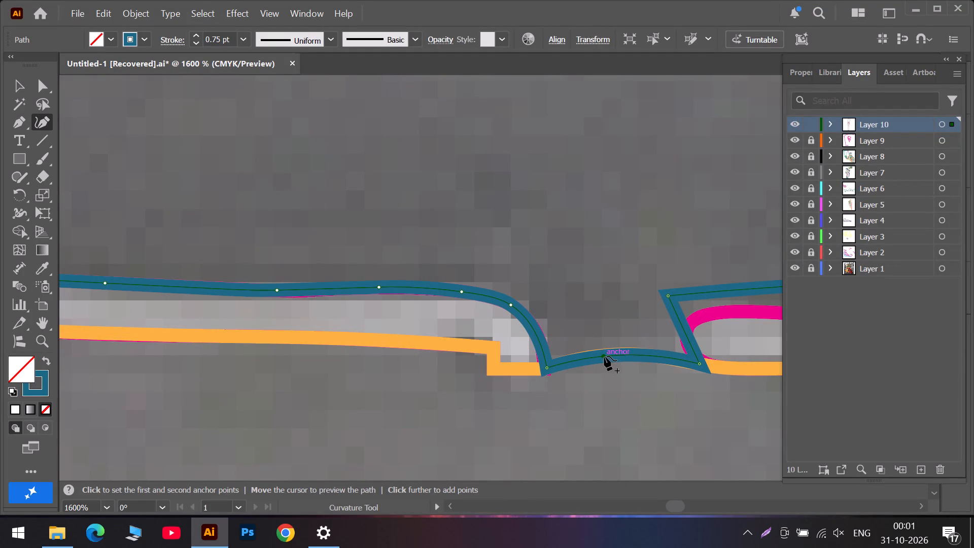
Convert the corner above the right pink ledge's near end to a smooth point and fit it around the ledge's rounded end.
double_click(668, 295)
left_click_drag(668, 295, 669, 297)
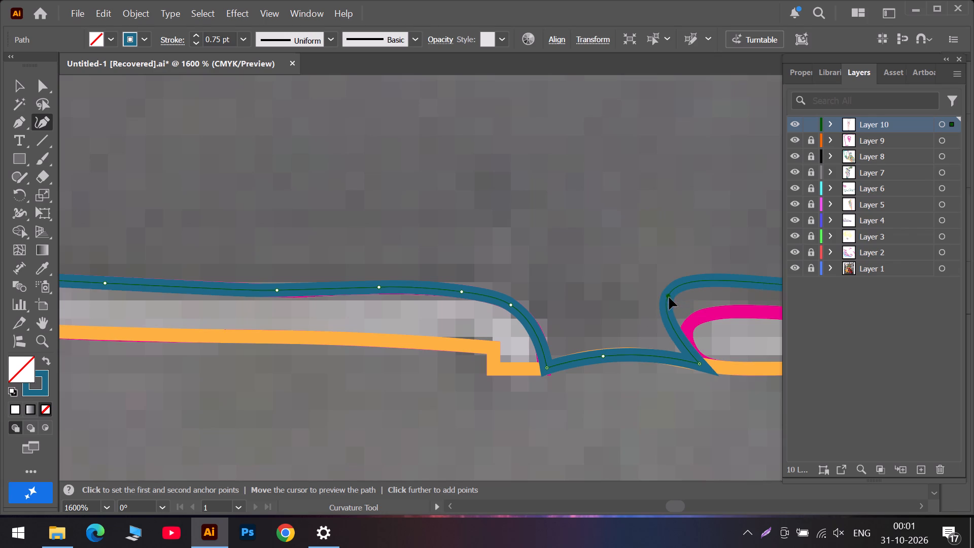
left_click_drag(669, 297, 688, 324)
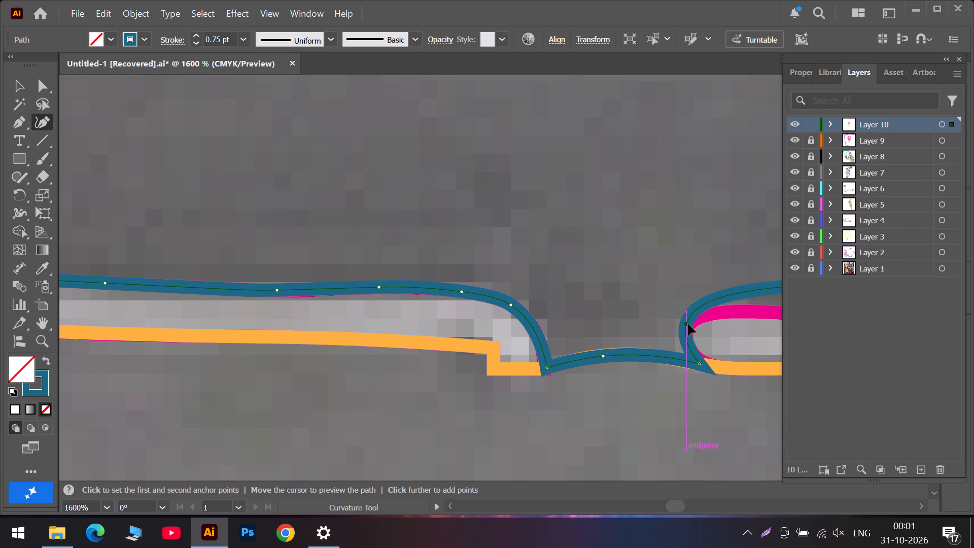
left_click_drag(688, 324, 685, 328)
left_click(700, 366)
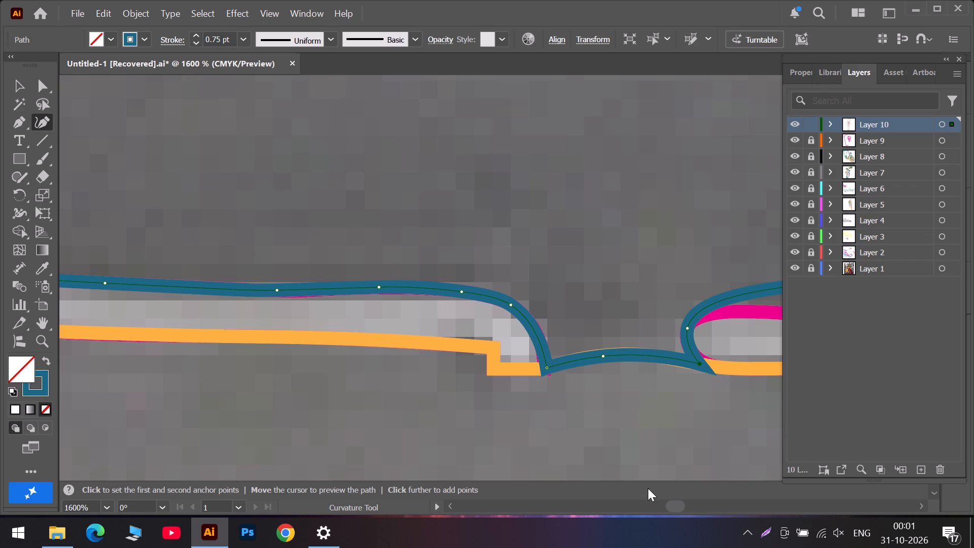
Lower the wall path onto the right pink ledge's top outline, repositioning its curve points and adding one midway along the ledge.
left_click(648, 508)
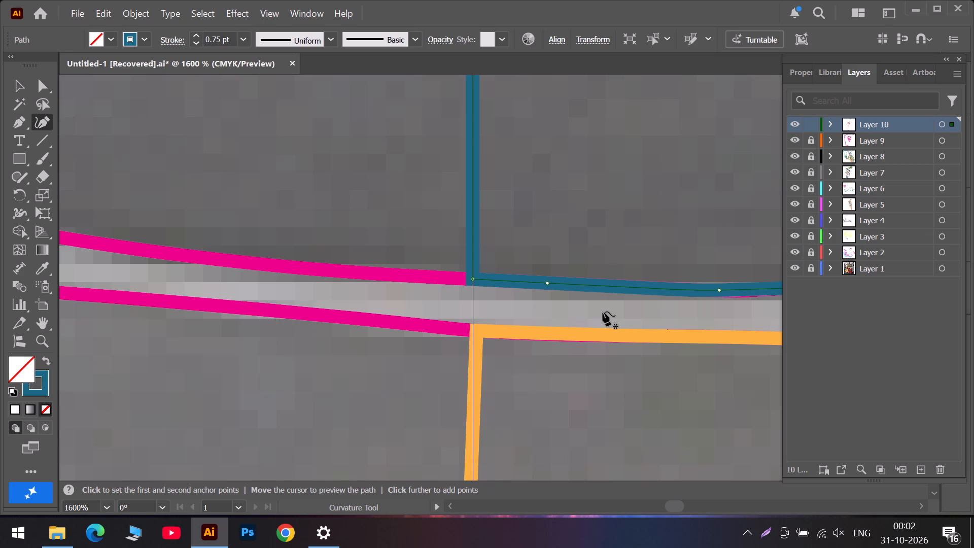
left_click(691, 506)
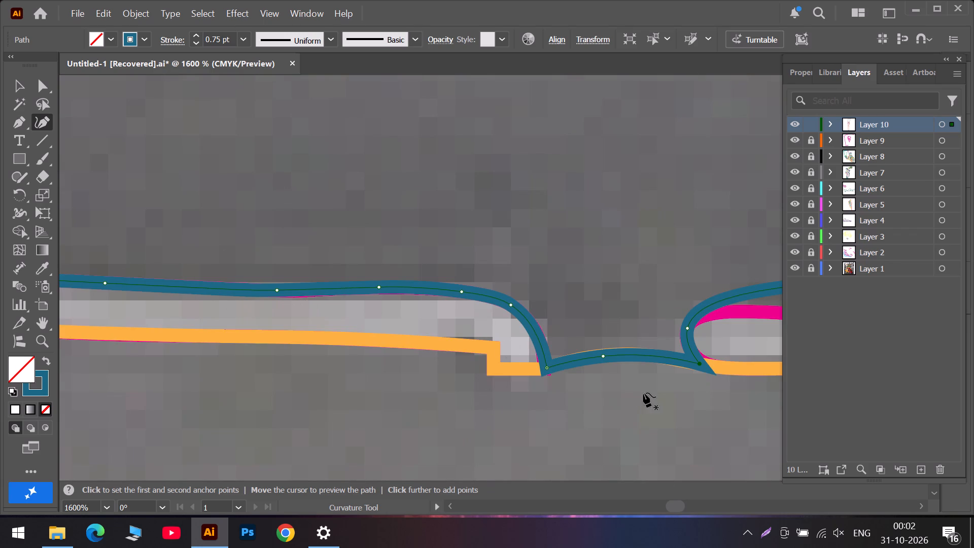
left_click(693, 506)
left_click_drag(354, 287, 279, 313)
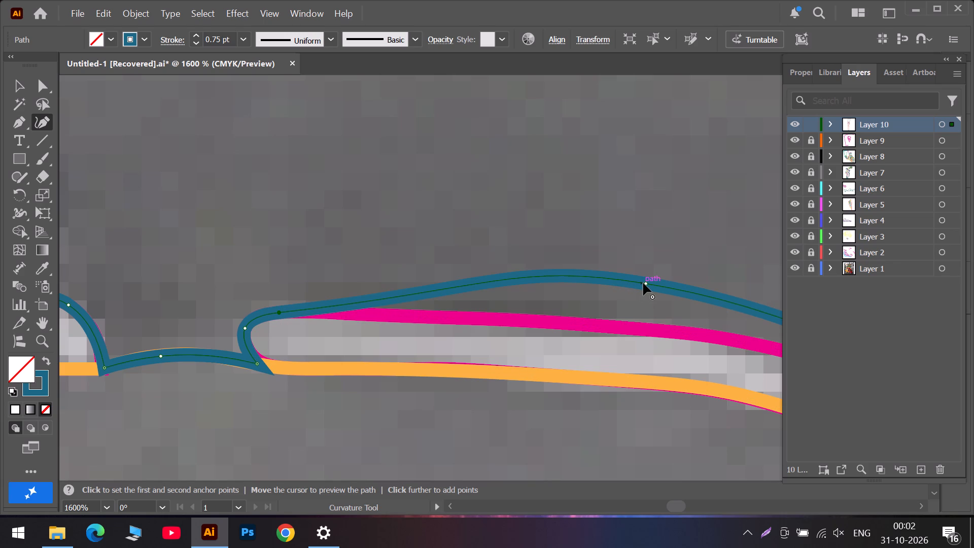
left_click_drag(645, 283, 652, 328)
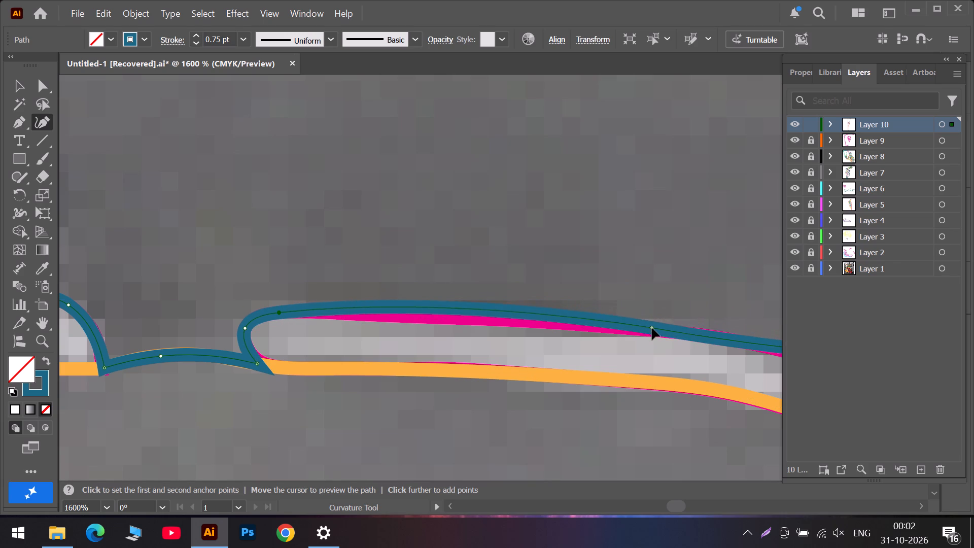
left_click_drag(652, 328, 660, 330)
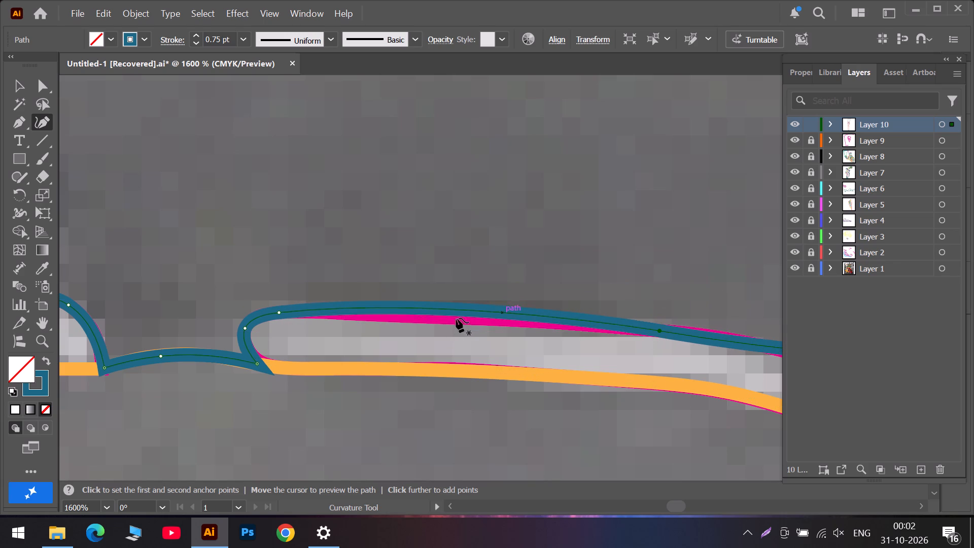
left_click_drag(490, 312, 373, 313)
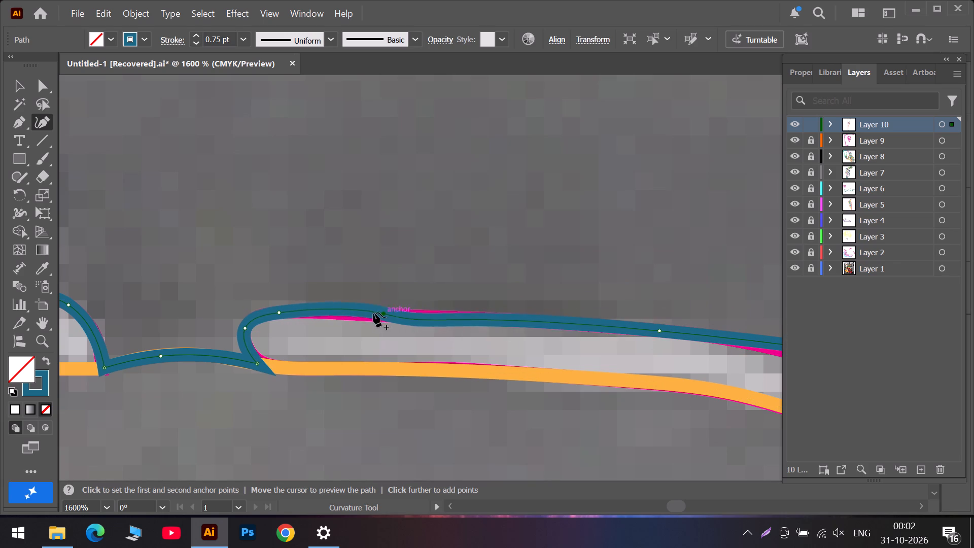
left_click_drag(373, 313, 510, 320)
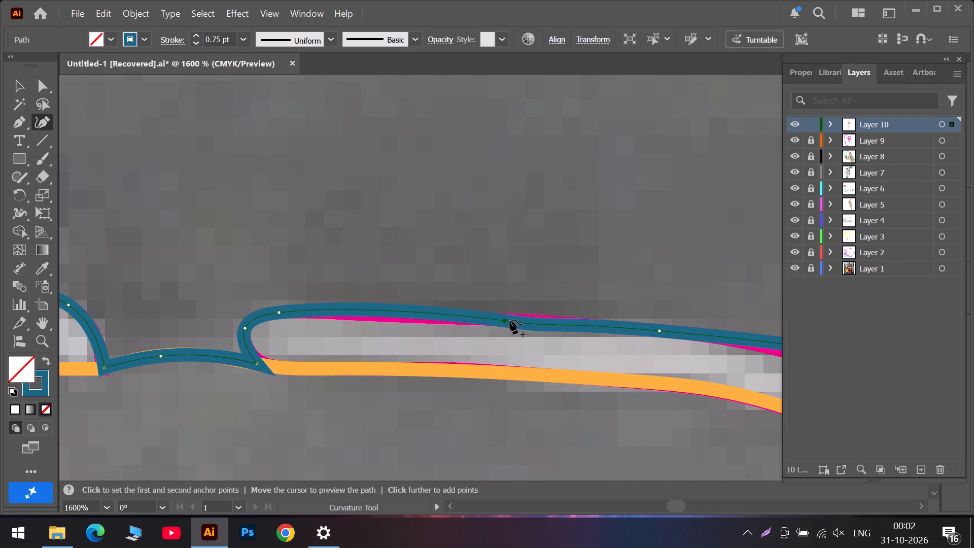
left_click_drag(510, 320, 534, 319)
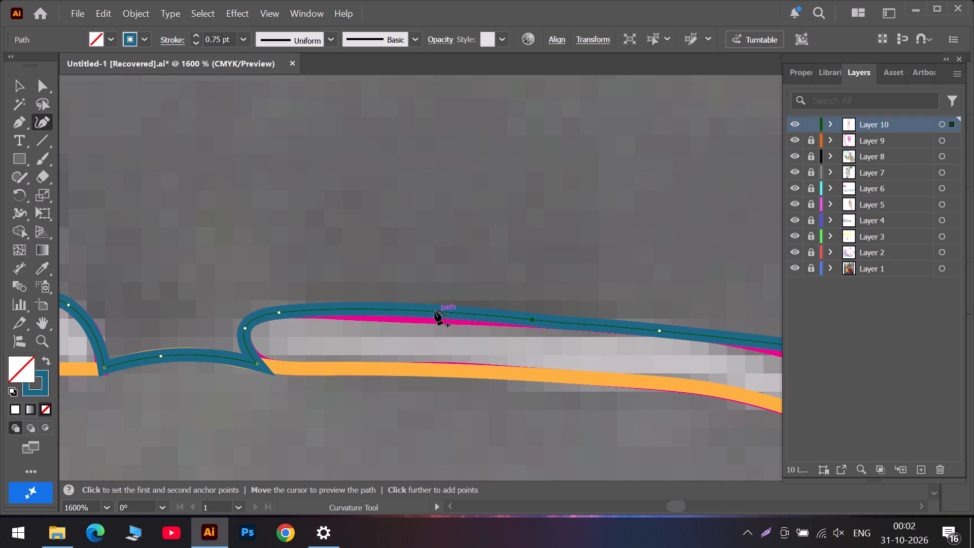
Add curve points between the right ledge's rounded end and midpoint, and adjust them so the wall path follows the pink top outline.
left_click_drag(435, 311, 454, 318)
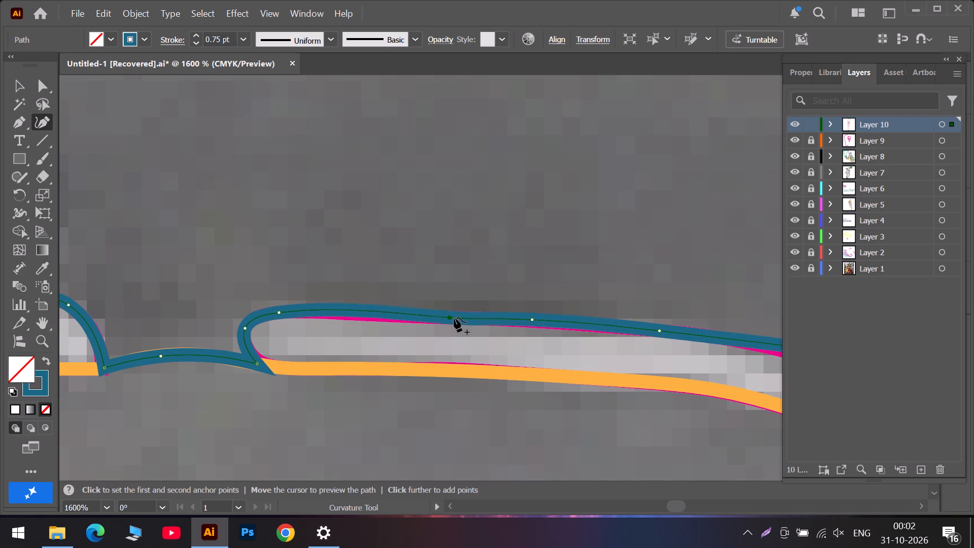
left_click_drag(454, 318, 456, 318)
left_click_drag(381, 311, 374, 315)
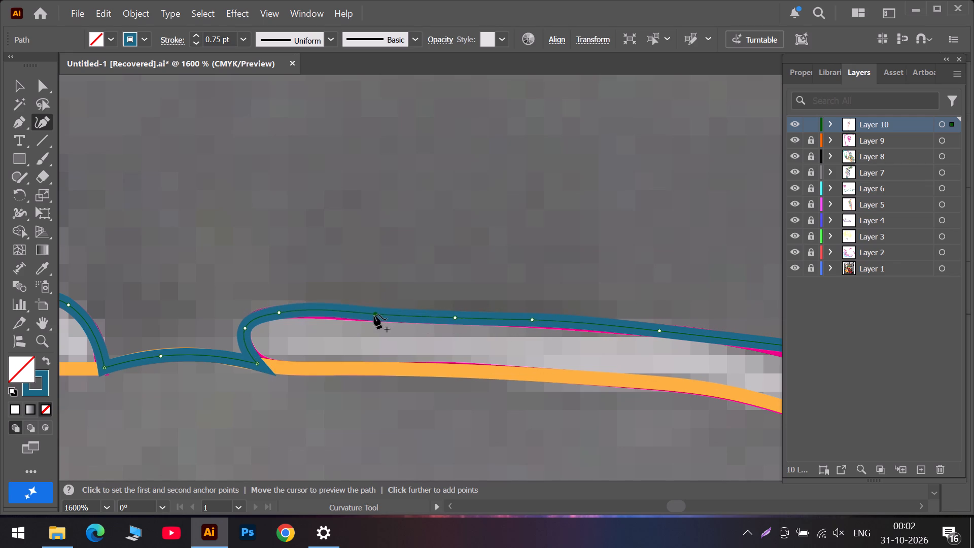
left_click_drag(374, 315, 365, 315)
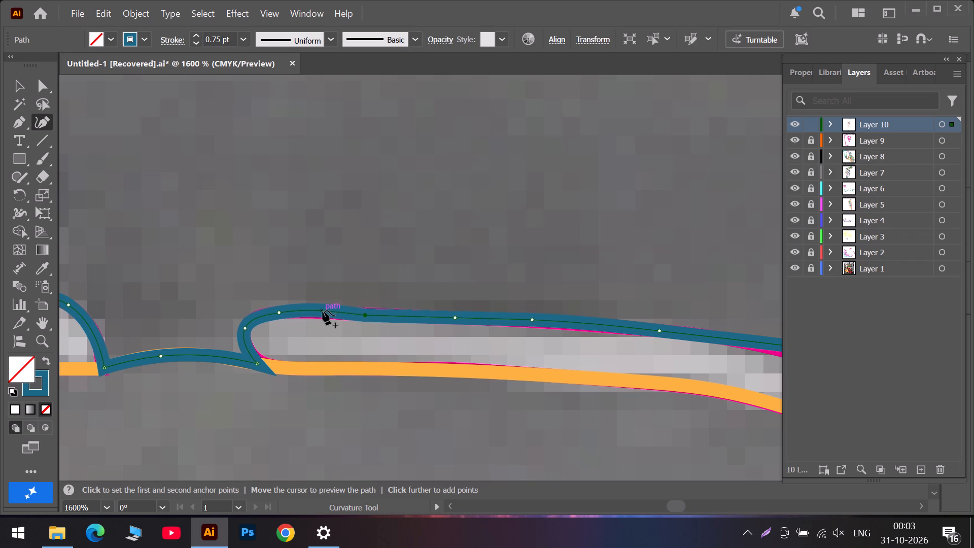
left_click_drag(323, 311, 318, 315)
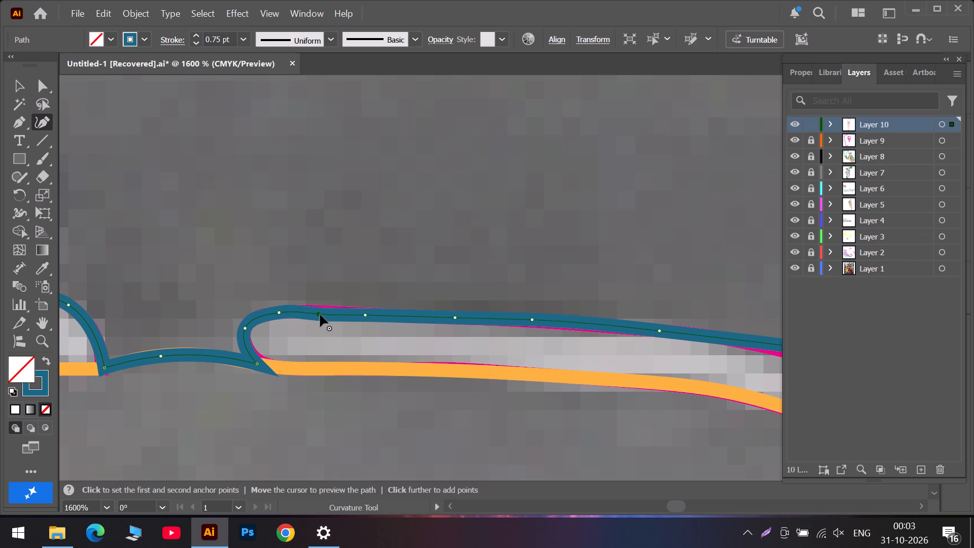
left_click(320, 315)
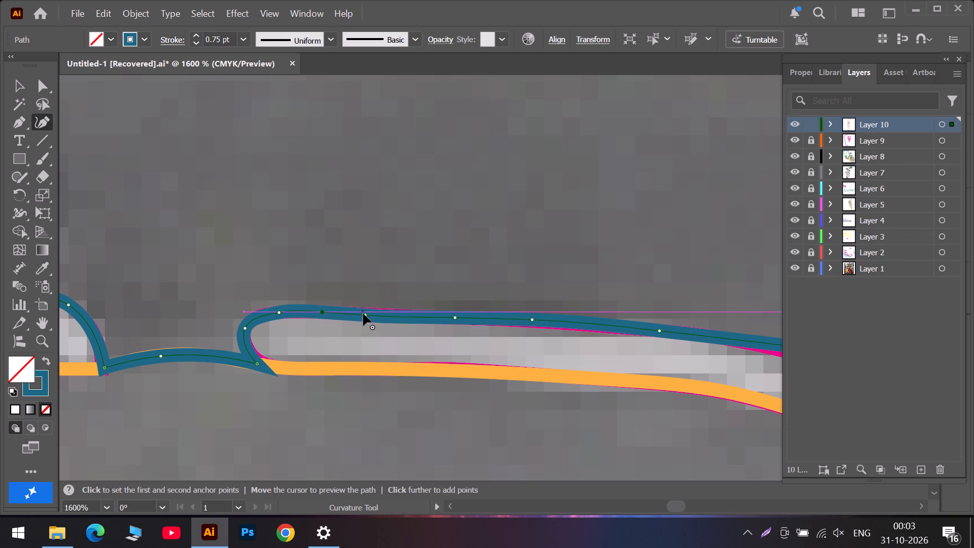
left_click_drag(367, 316, 371, 316)
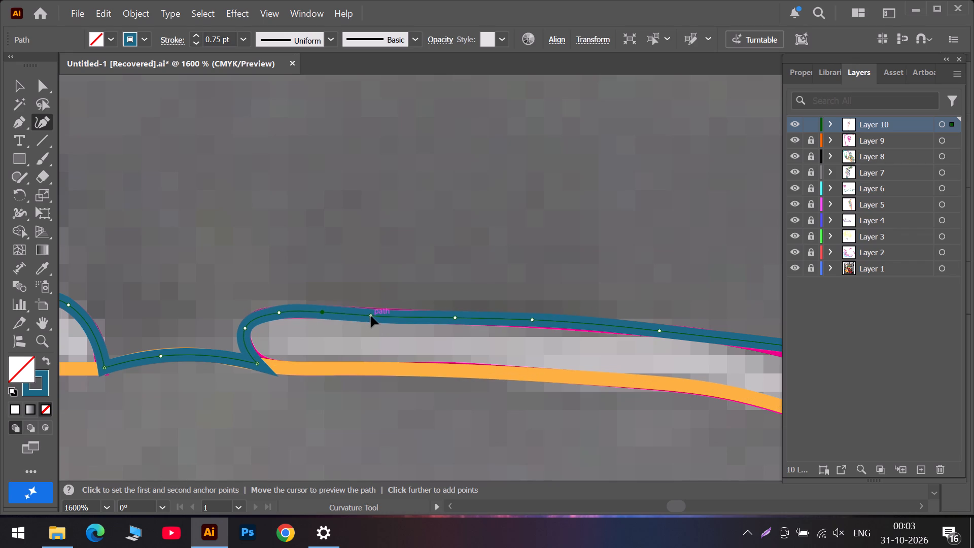
left_click_drag(371, 316, 375, 314)
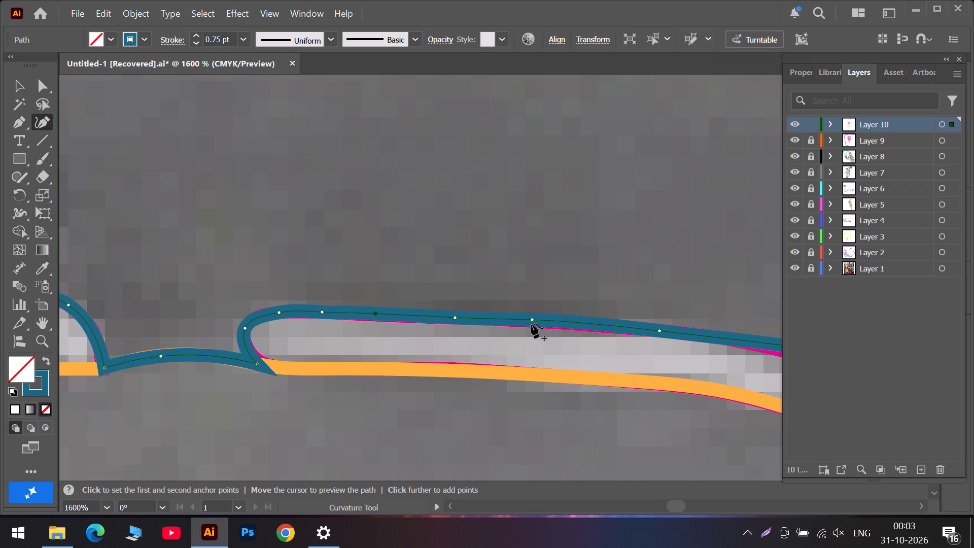
left_click_drag(532, 318, 538, 320)
left_click_drag(538, 320, 545, 322)
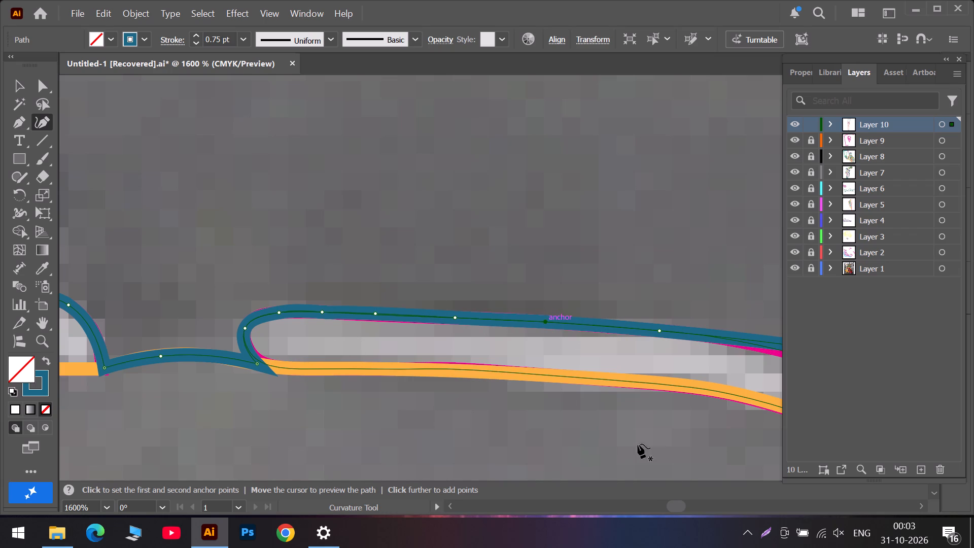
Move the wall path's lower right corner down onto the pink ledge's far end and bend the adjoining segment along the ledge's top outline.
left_click(693, 508)
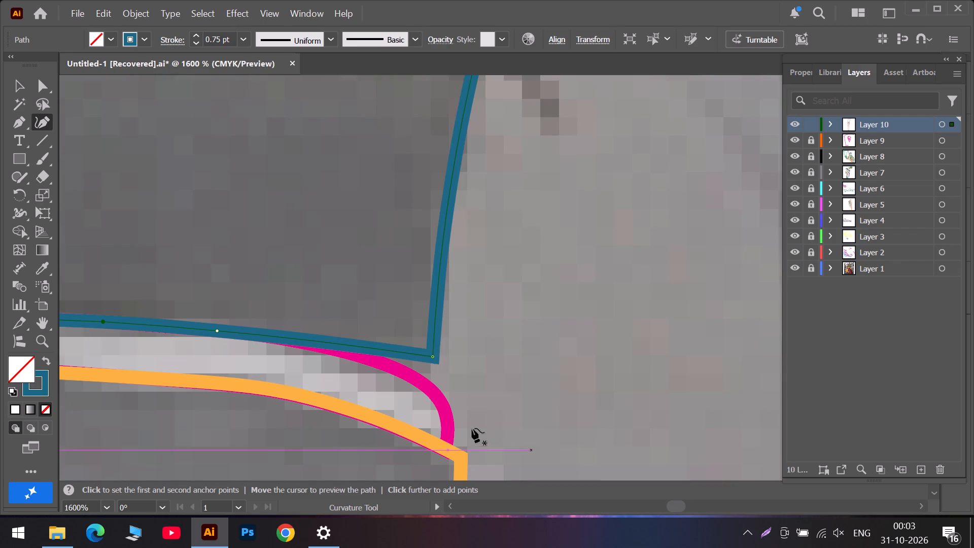
left_click_drag(432, 355, 431, 364)
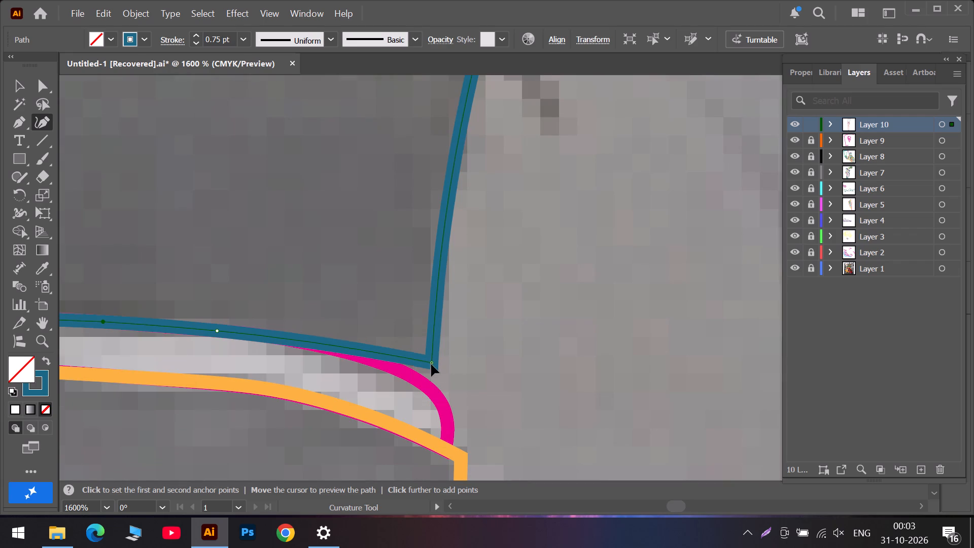
left_click_drag(431, 364, 419, 381)
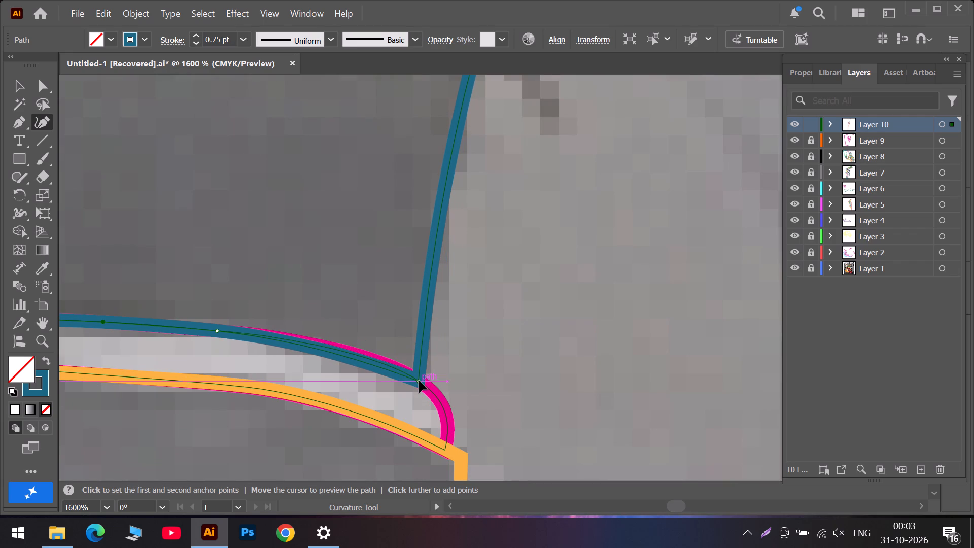
left_click_drag(419, 381, 423, 380)
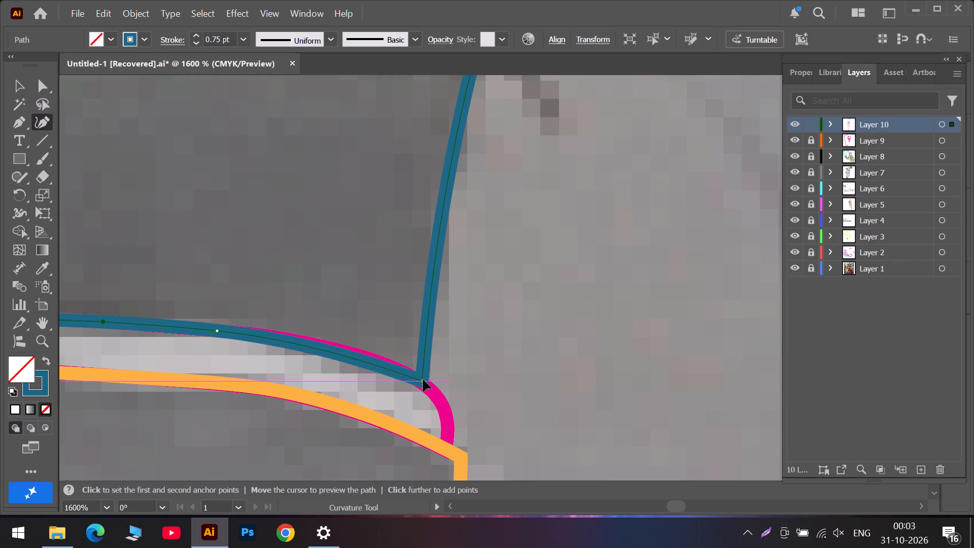
left_click_drag(423, 380, 421, 382)
left_click_drag(368, 363, 375, 357)
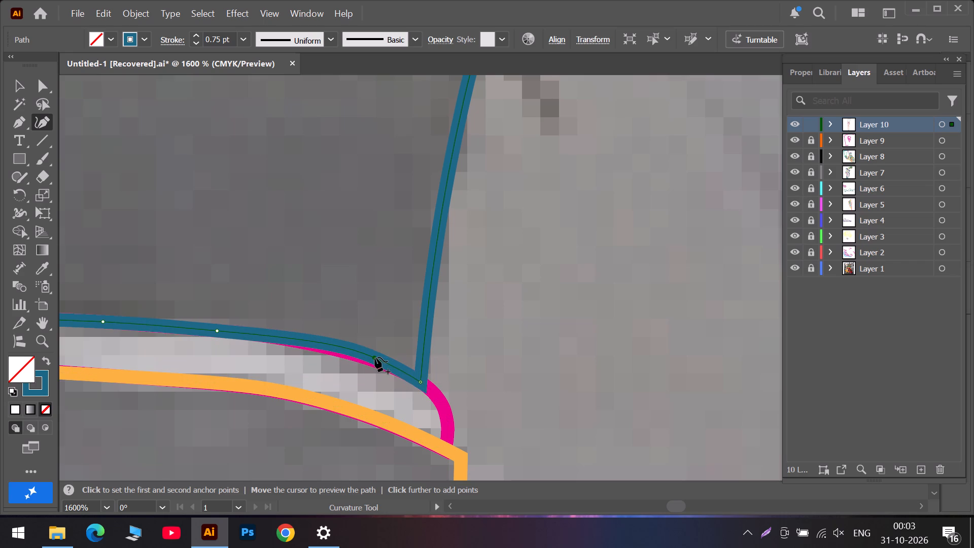
left_click_drag(375, 357, 373, 360)
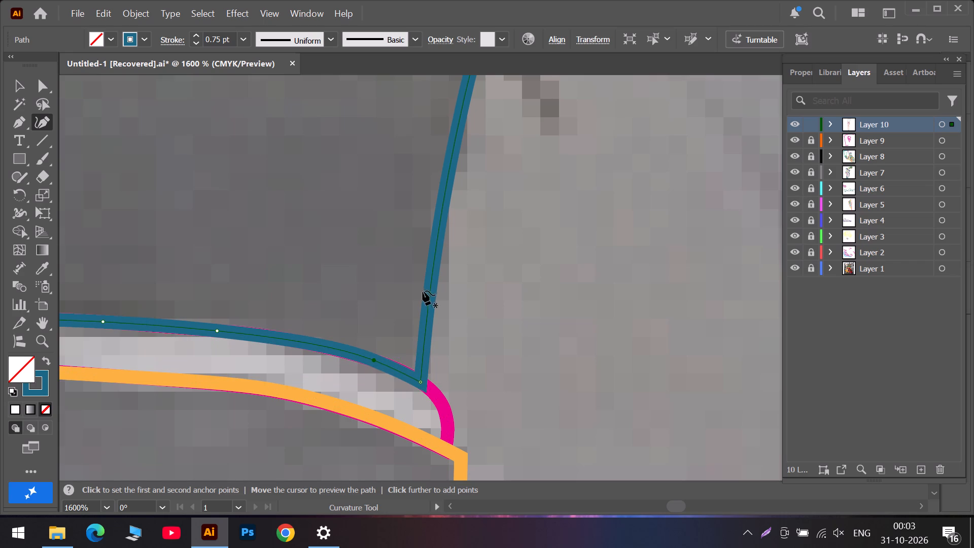
Examine the wall path's right side from the lower corner upward and its notched top edge against the reference image.
scroll(422, 287, "up", 6)
scroll(453, 227, "up", 6)
scroll(533, 192, "up", 3)
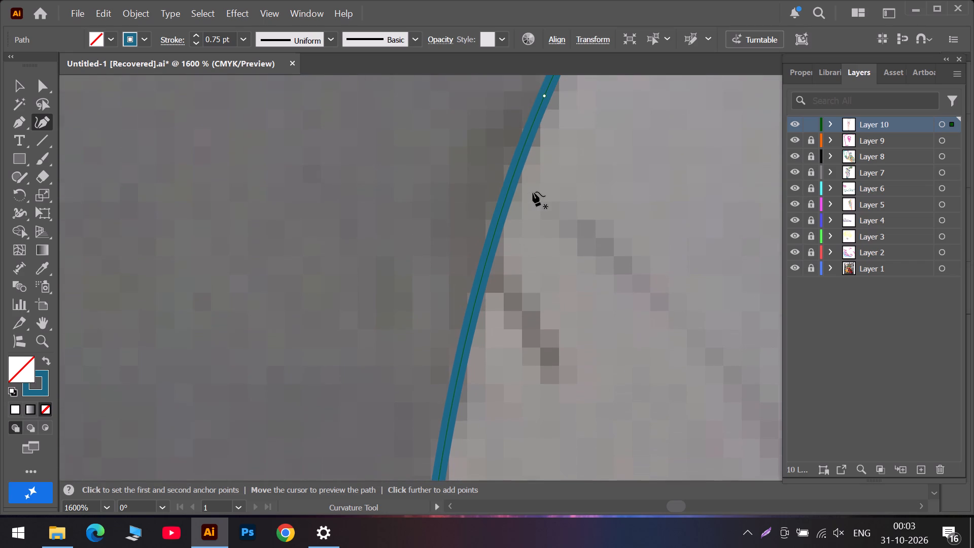
scroll(533, 192, "up", 5)
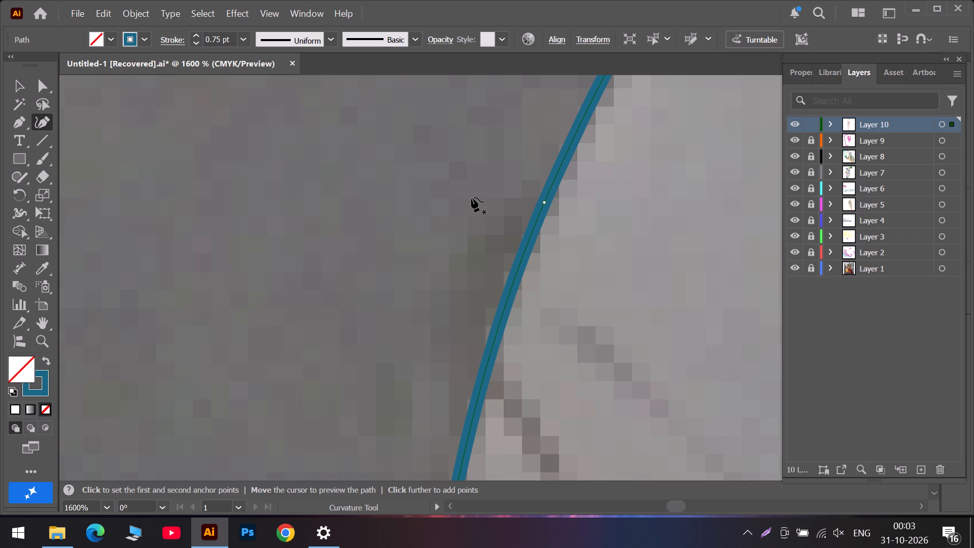
scroll(471, 197, "up", 8)
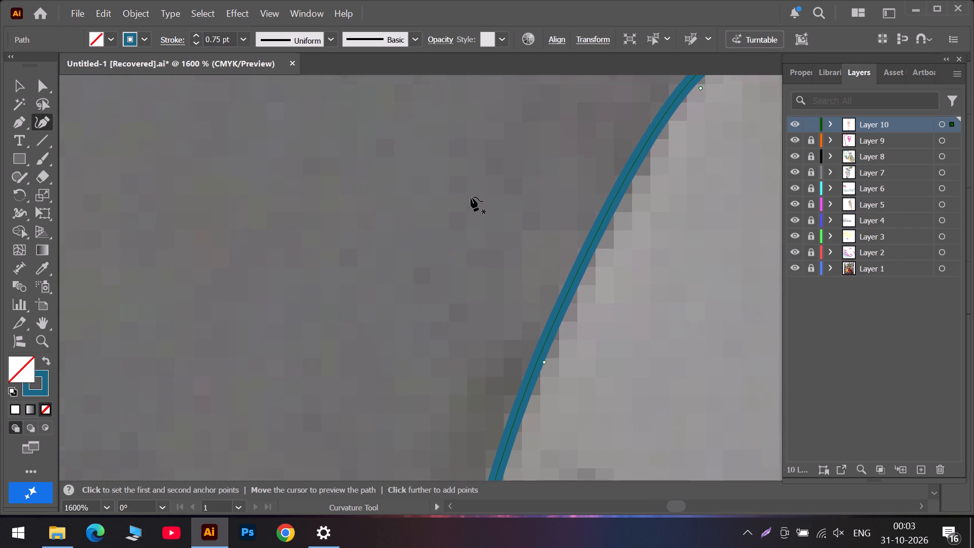
scroll(471, 197, "up", 6)
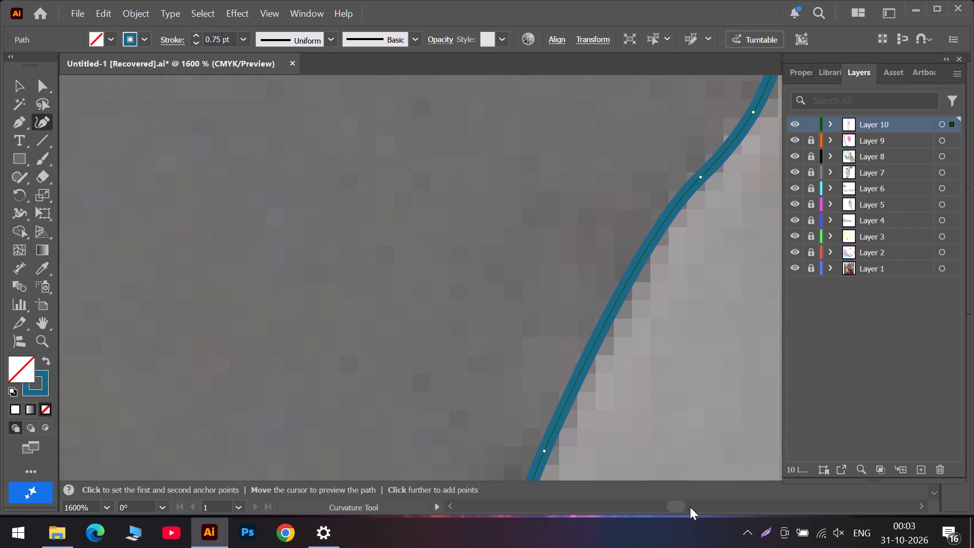
left_click(690, 507)
scroll(322, 238, "up", 9)
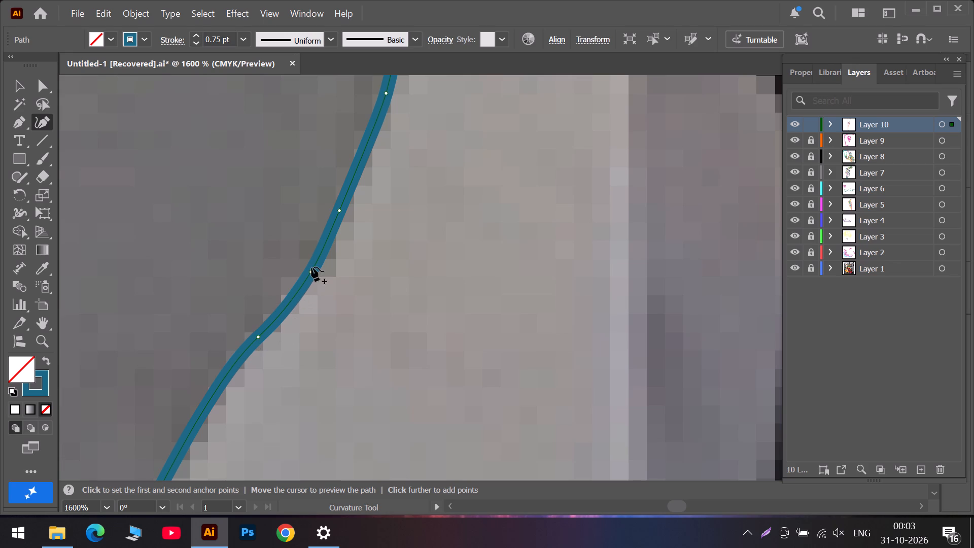
scroll(312, 263, "up", 6)
scroll(363, 224, "up", 6)
scroll(404, 220, "up", 12)
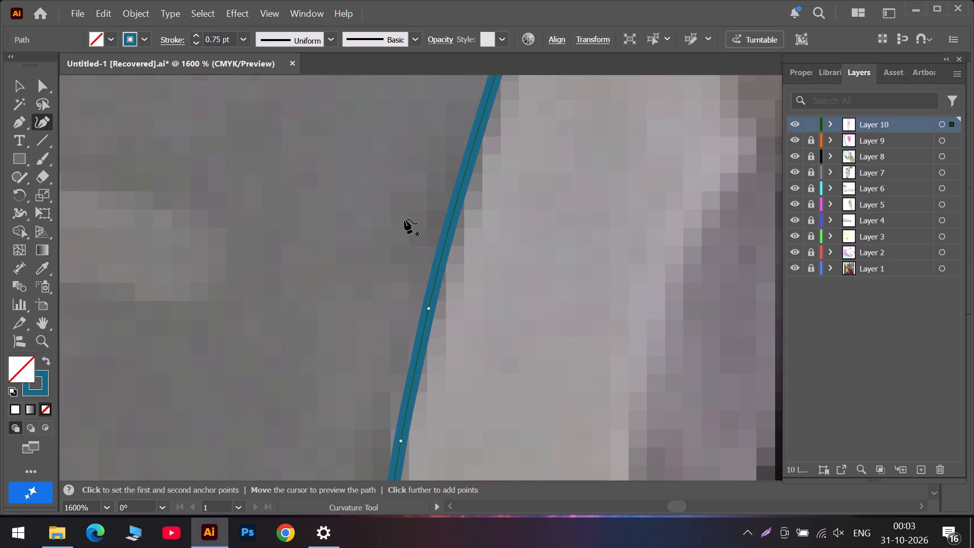
scroll(413, 221, "up", 6)
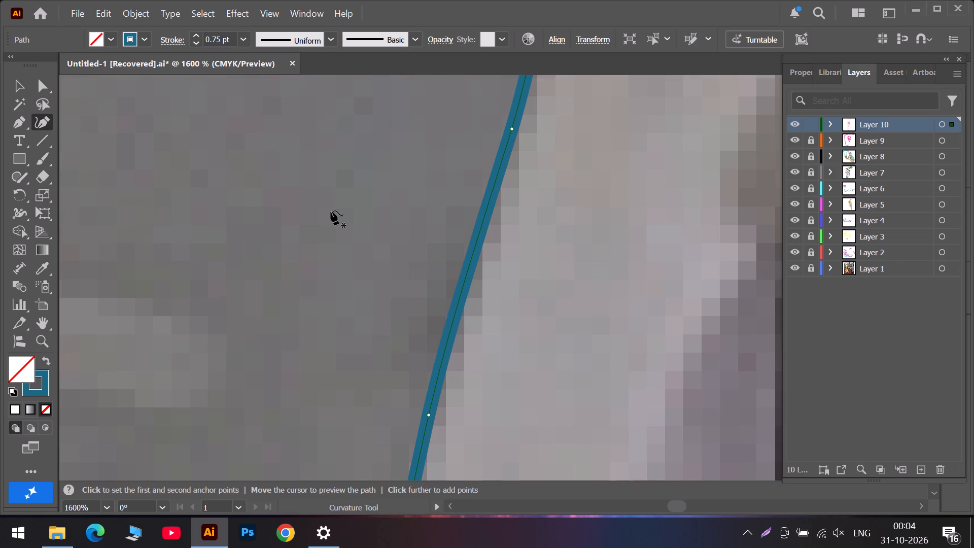
scroll(331, 211, "up", 6)
scroll(527, 267, "up", 10)
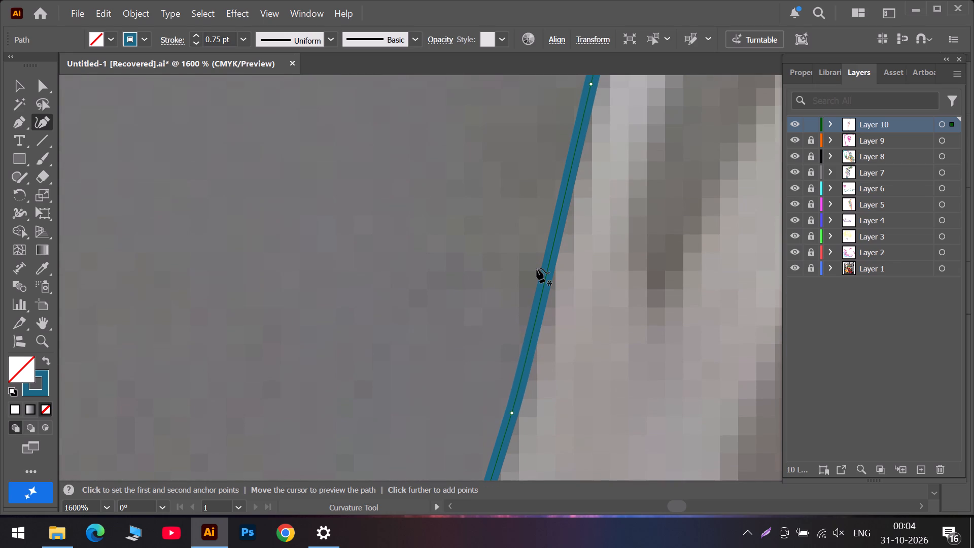
scroll(535, 269, "up", 4)
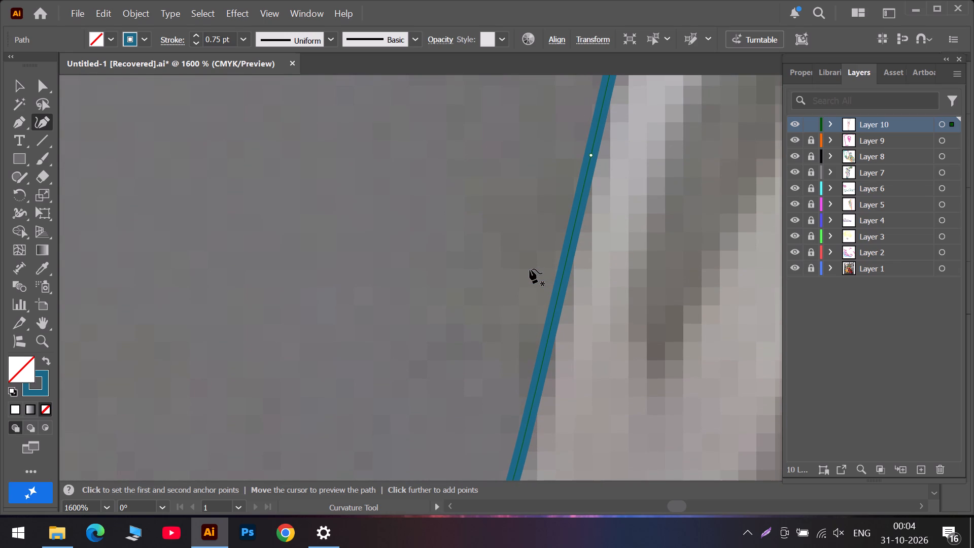
scroll(529, 269, "down", 6, "alt")
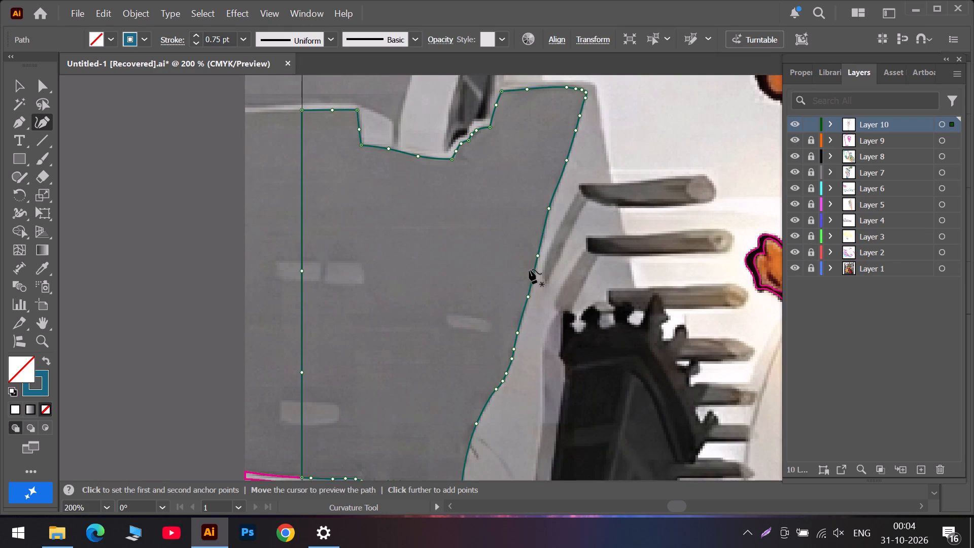
scroll(530, 269, "up", 5)
scroll(499, 180, "up", 3, "alt")
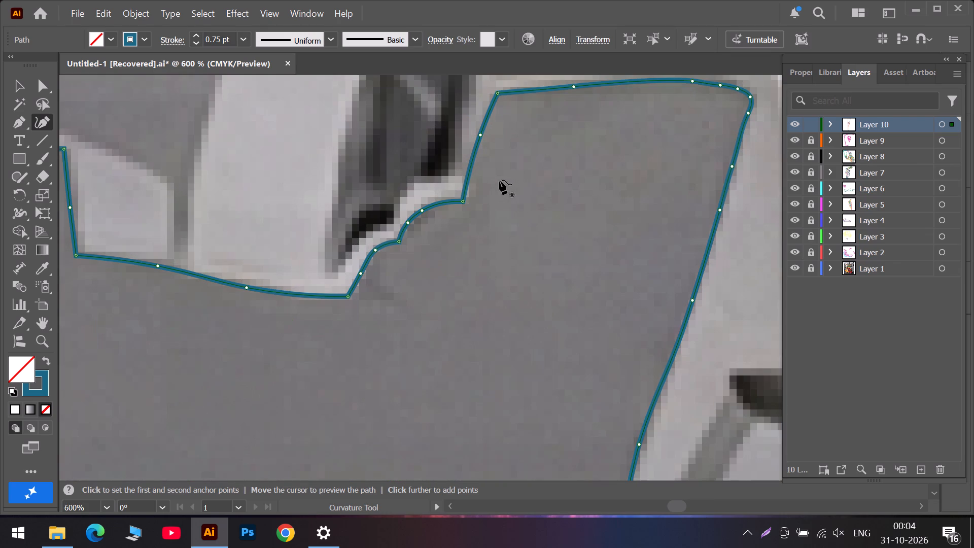
scroll(459, 205, "down", 3, "alt")
scroll(373, 289, "down", 6)
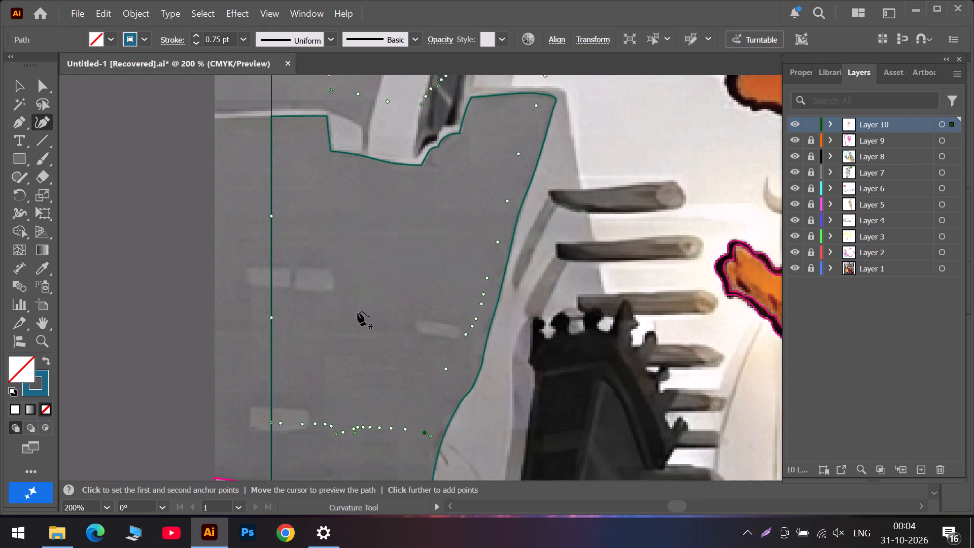
Draw a closed rounded Curvature path around the left brick mark of the upper pair, crossing the wall's vertical edge.
scroll(352, 309, "down", 5)
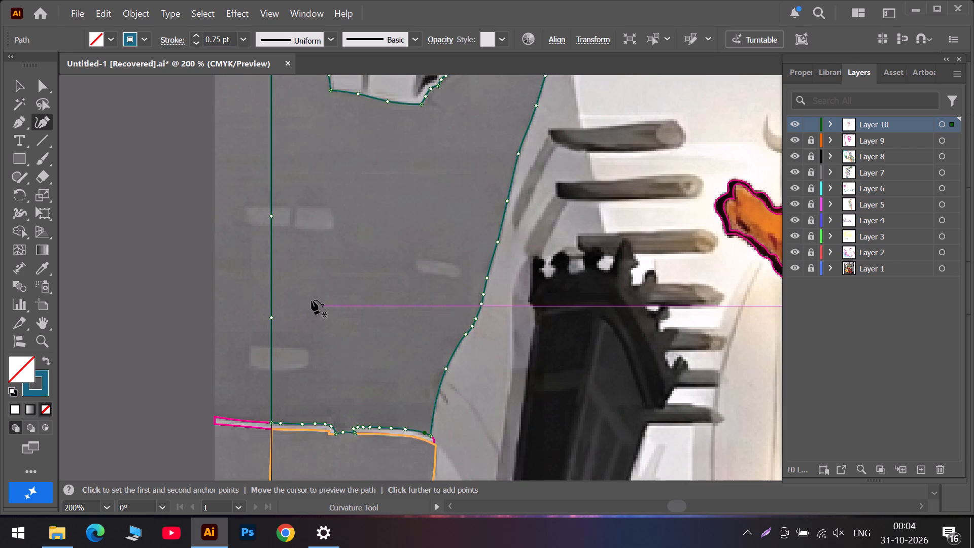
scroll(312, 256, "up", 3, "alt")
scroll(260, 130, "up", 4)
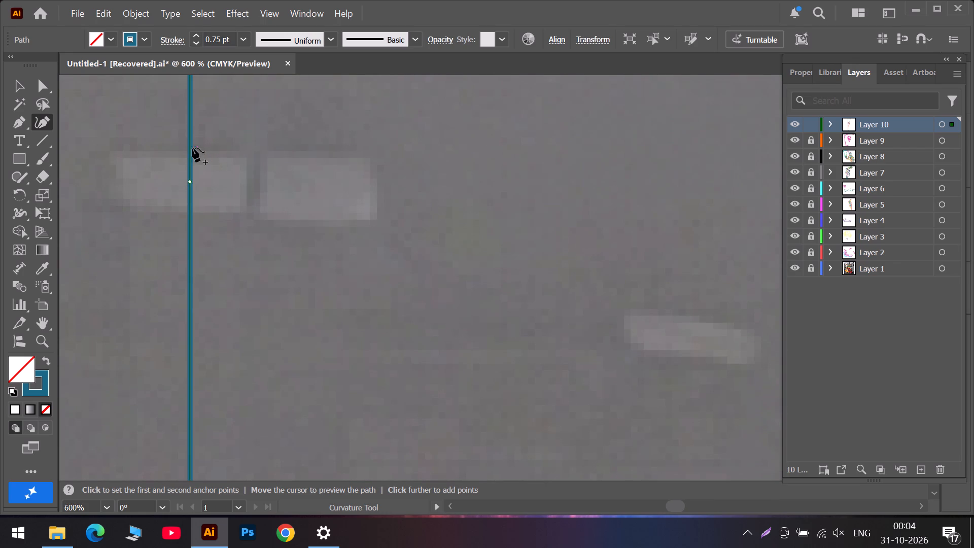
left_click(195, 154)
left_click(226, 157)
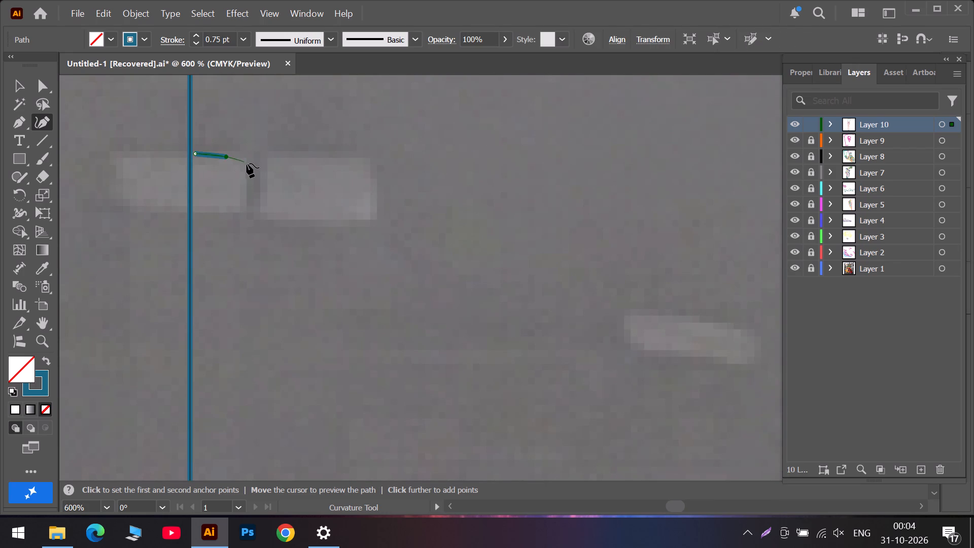
left_click(247, 159)
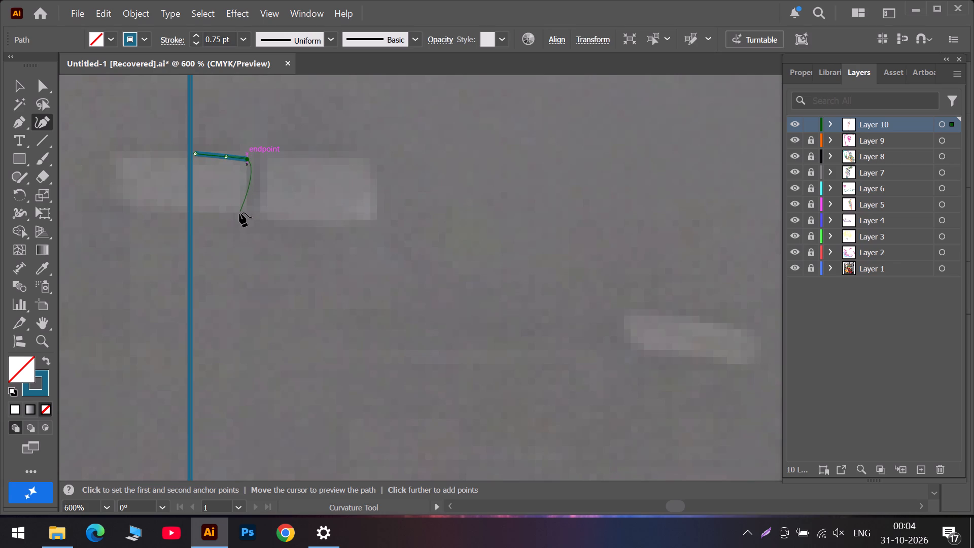
left_click(239, 213)
left_click_drag(250, 170, 250, 183)
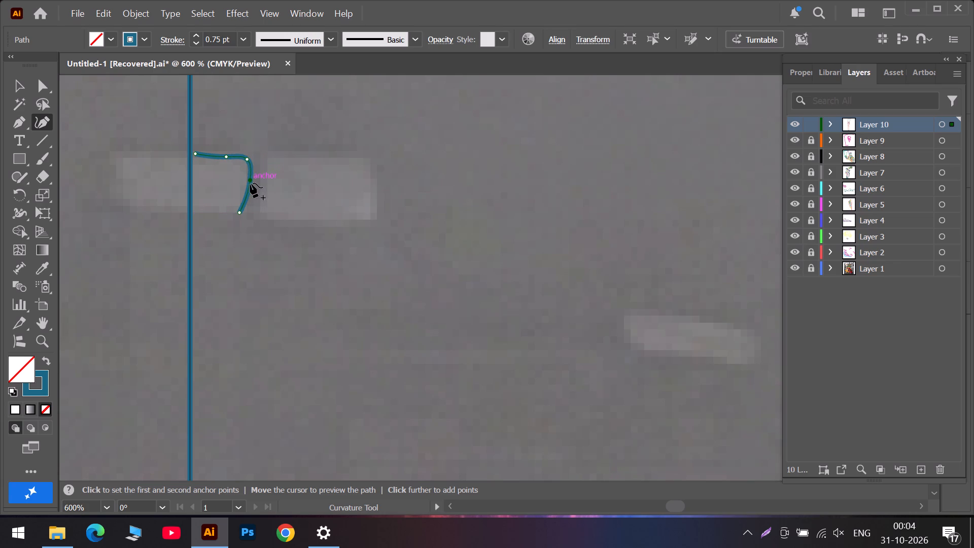
left_click_drag(250, 183, 245, 189)
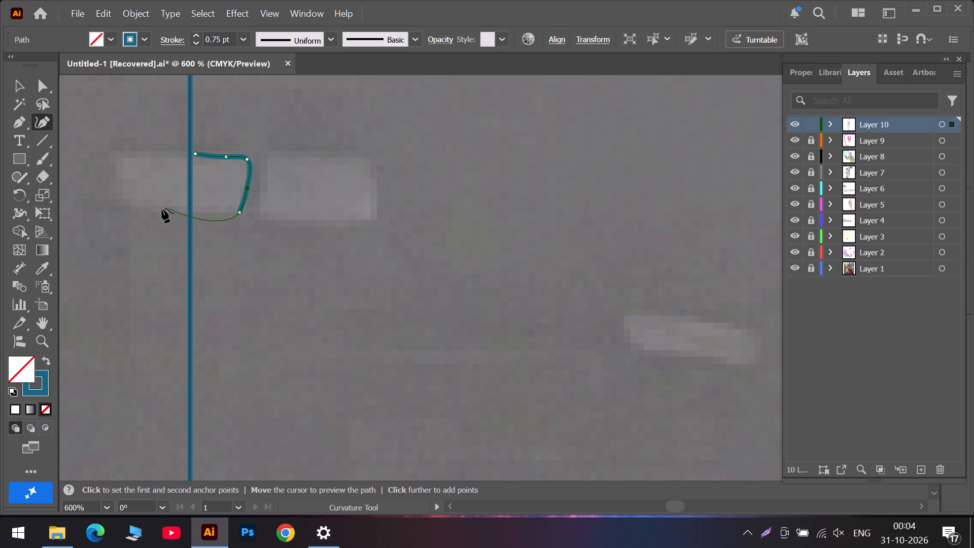
left_click(158, 209)
left_click_drag(221, 222, 210, 219)
left_click_drag(210, 219, 204, 214)
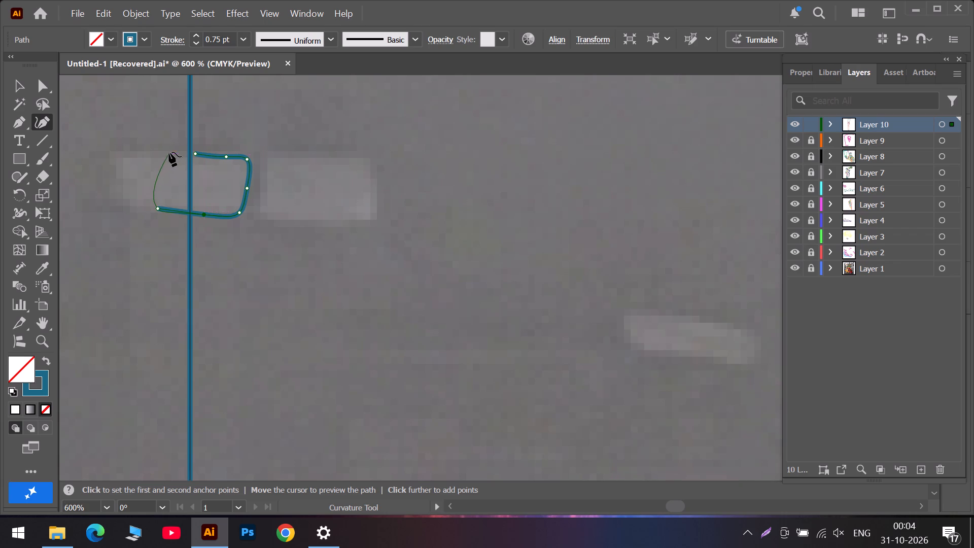
left_click(169, 152)
left_click(195, 153)
Reposition the curve points on the left brick outline's top edge so it follows the brick mark evenly.
left_click_drag(195, 152, 183, 154)
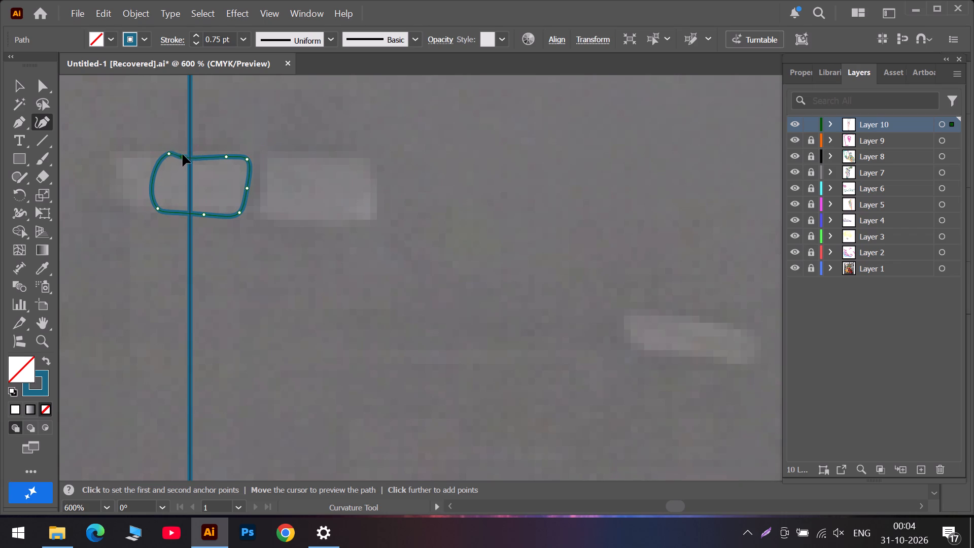
left_click_drag(183, 154, 183, 153)
left_click_drag(225, 158, 224, 157)
left_click_drag(224, 157, 217, 157)
left_click_drag(217, 157, 220, 154)
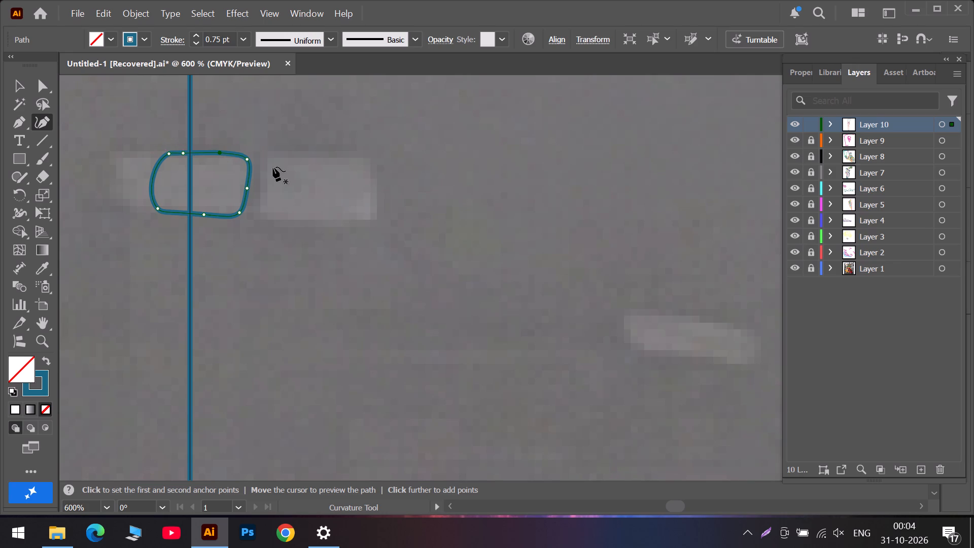
Trace the neighbouring right brick mark as a closed path with sharp corners on its left side and a curved right end.
left_click(266, 156)
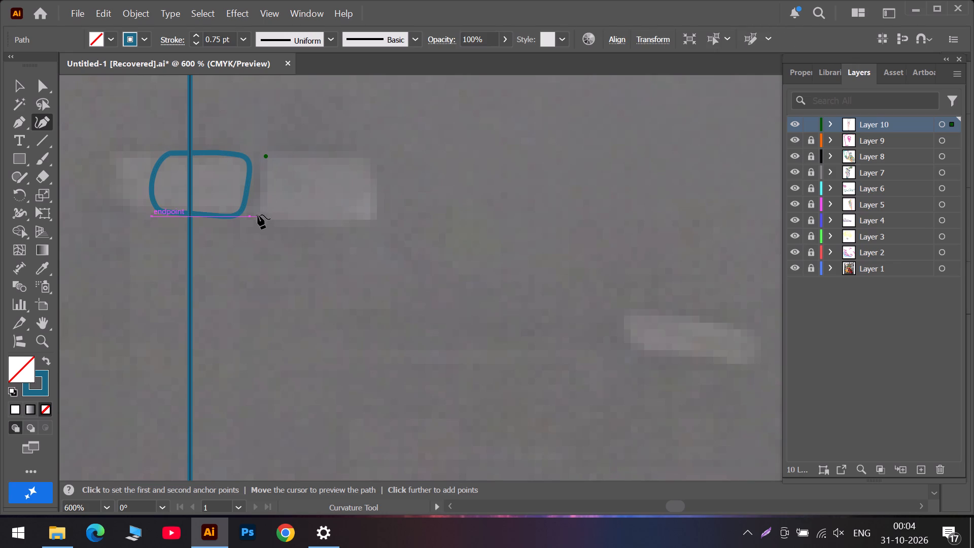
left_click(257, 215)
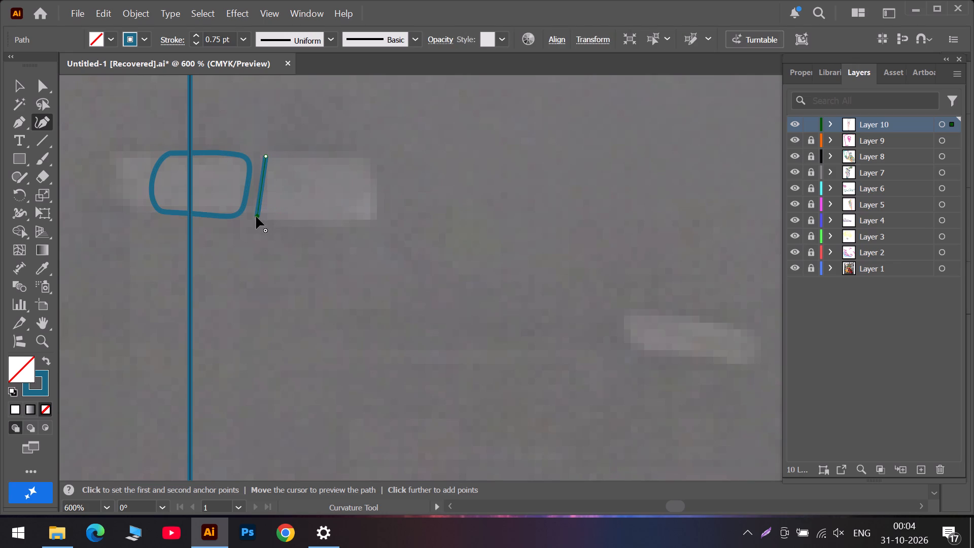
left_click(257, 217)
double_click(260, 217)
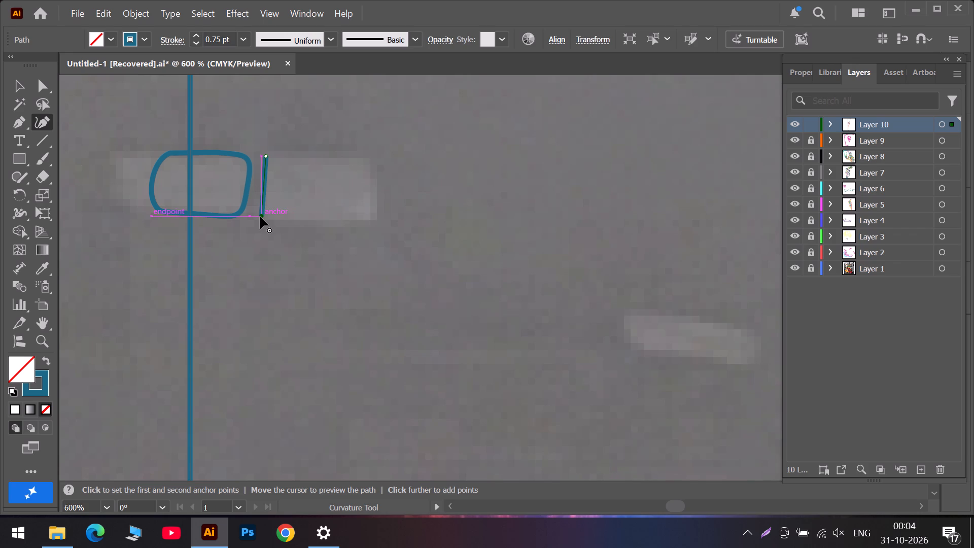
left_click(300, 218)
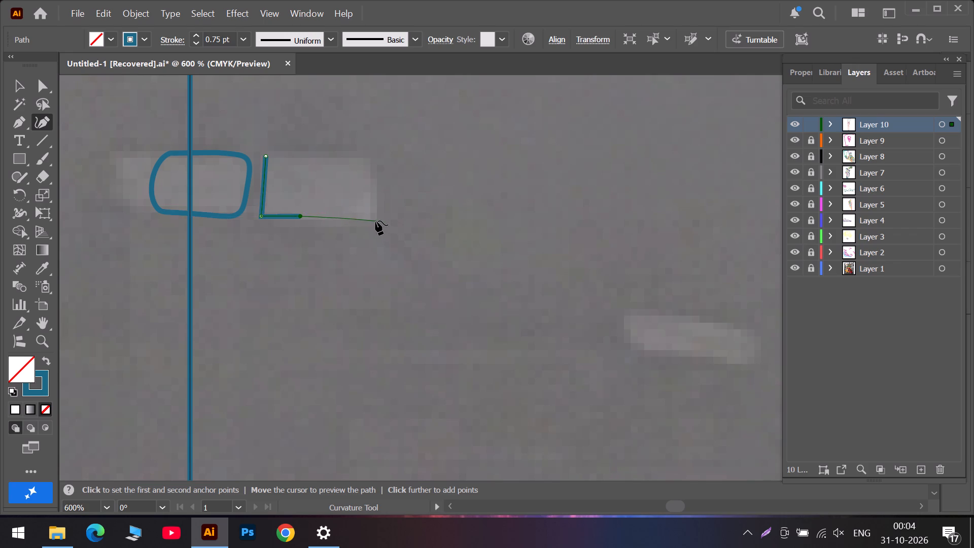
left_click(375, 220)
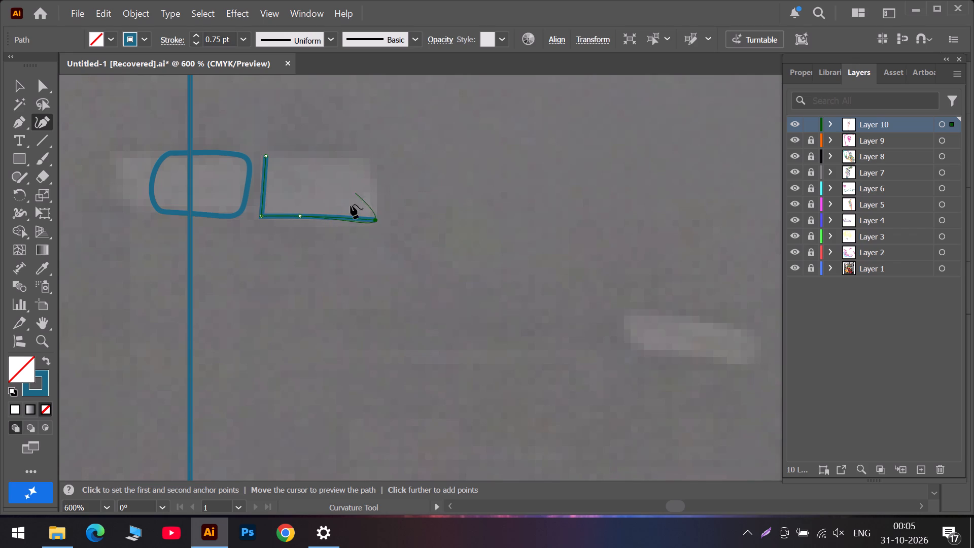
left_click(349, 217)
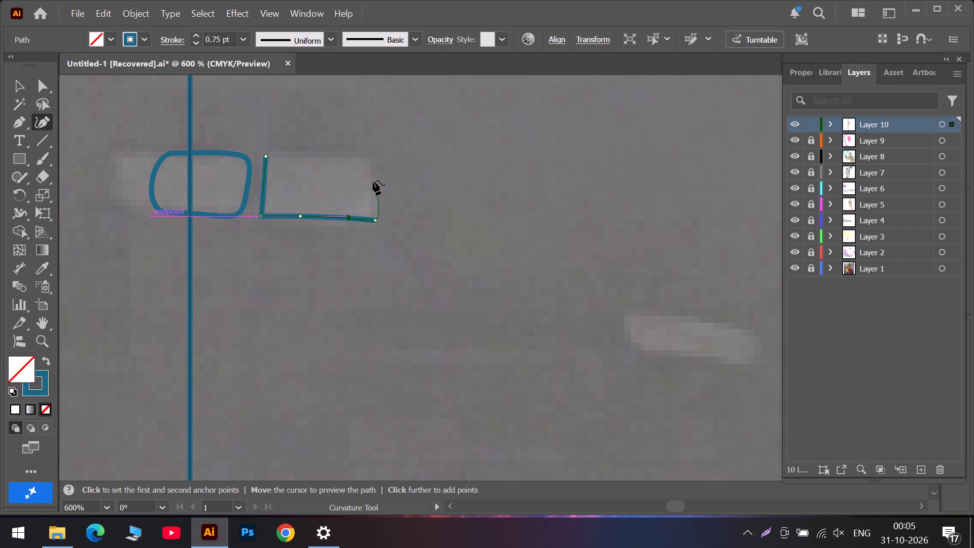
left_click(373, 176)
left_click(329, 156)
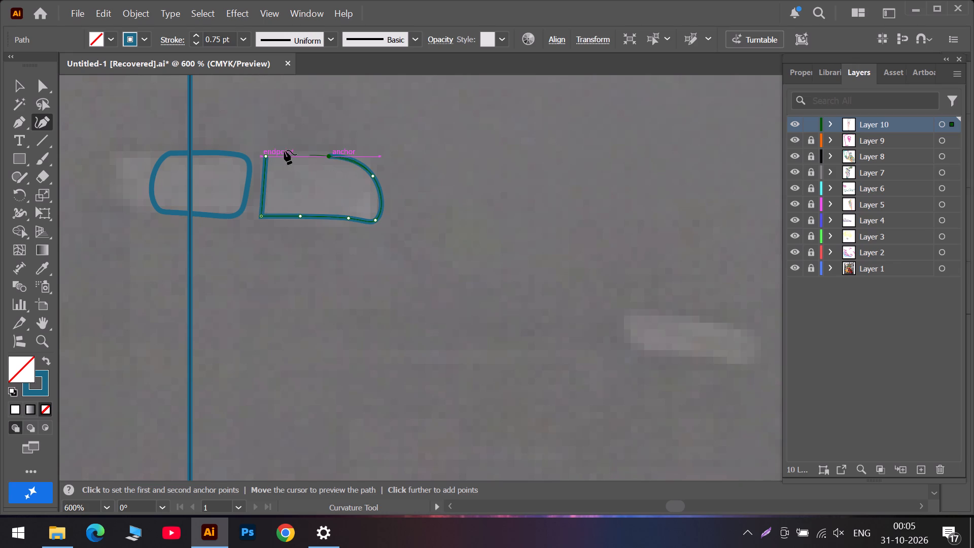
left_click(265, 156)
double_click(265, 156)
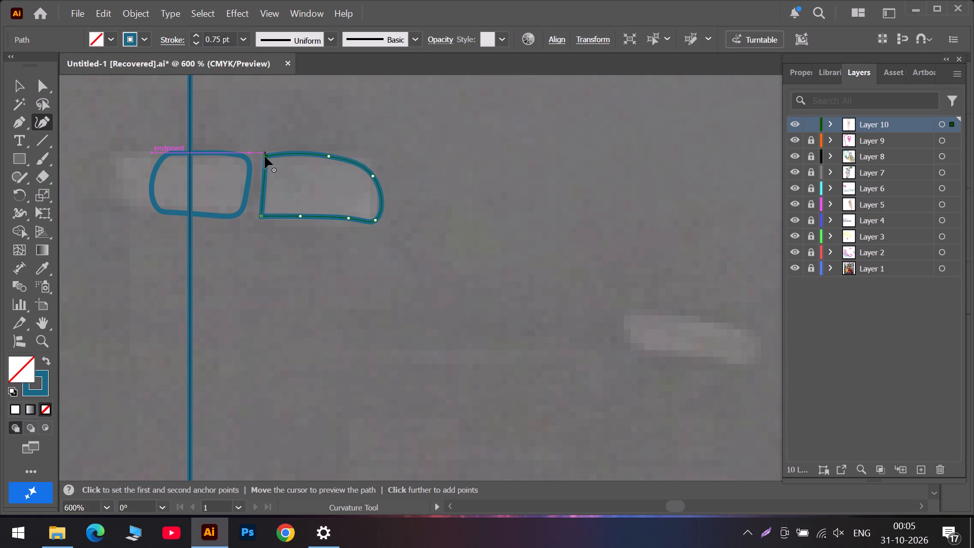
left_click(375, 219)
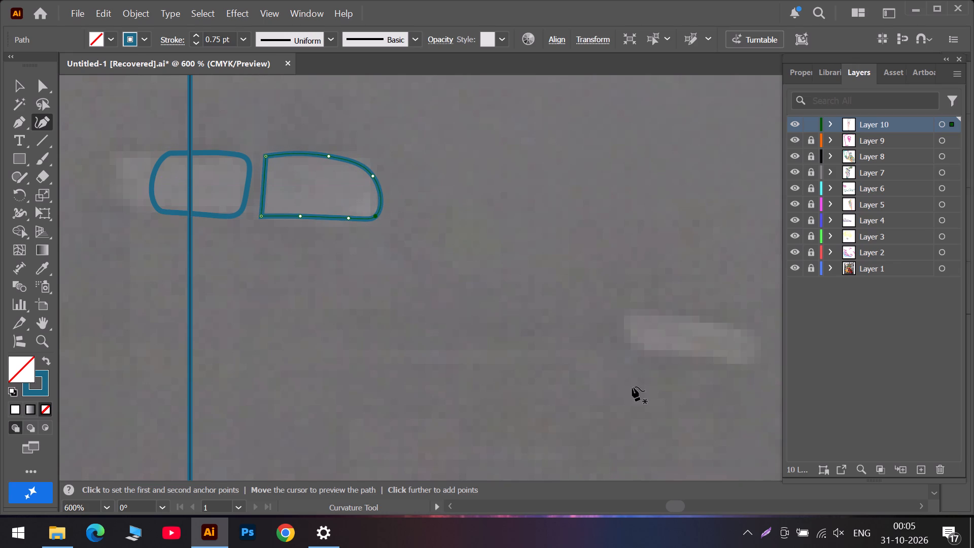
Trace the slanted brick mark near the wall's right side as a closed curved path and raise its upper middle point.
left_click(633, 319)
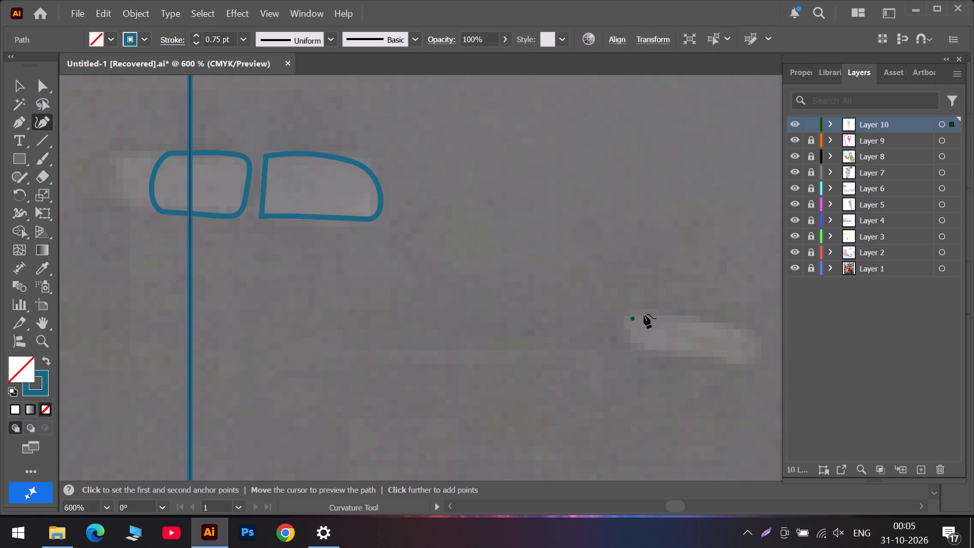
left_click(682, 325)
left_click(752, 336)
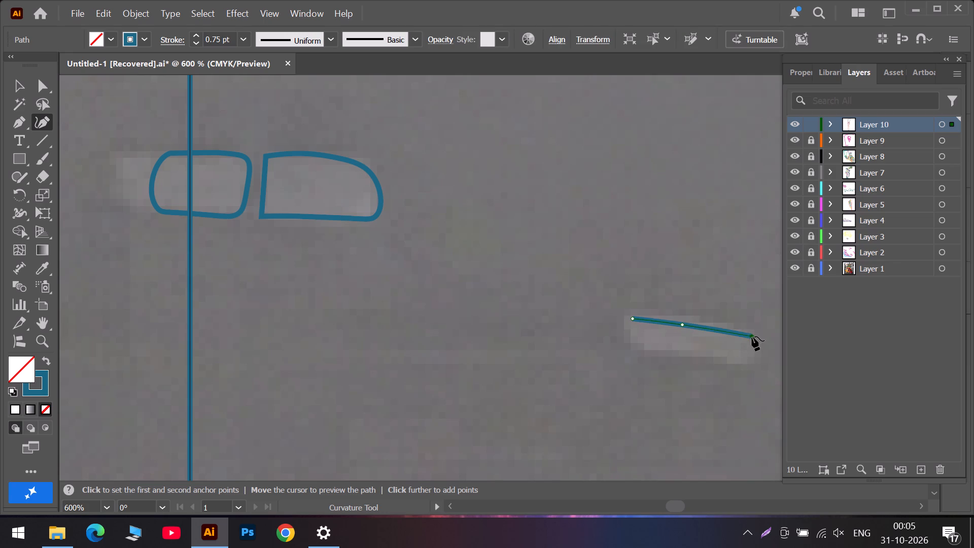
left_click(752, 364)
left_click(732, 363)
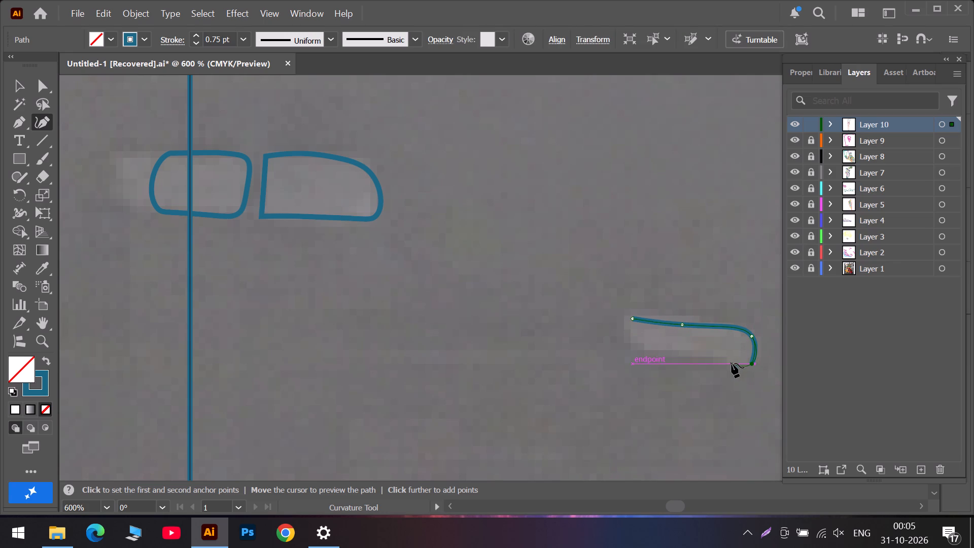
left_click_drag(700, 355, 695, 355)
left_click(658, 353)
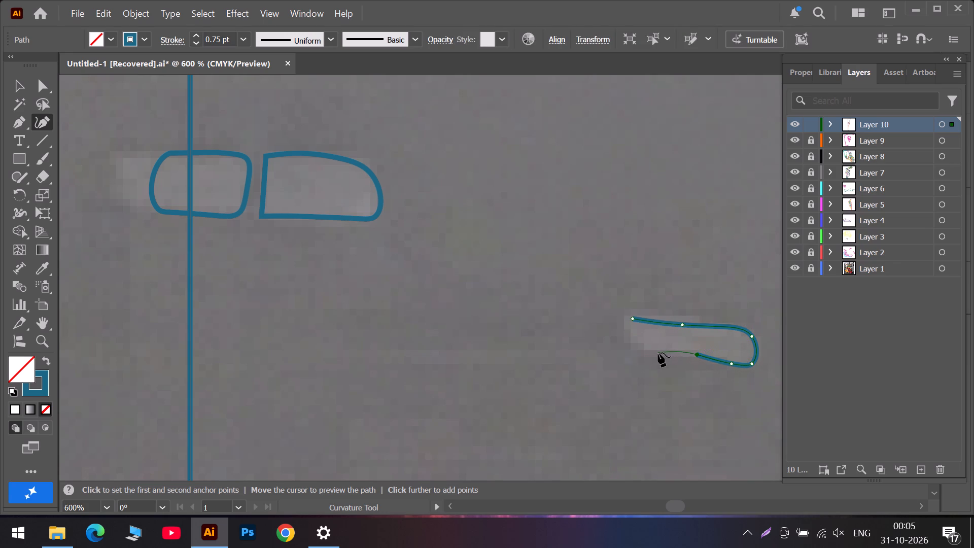
left_click(629, 339)
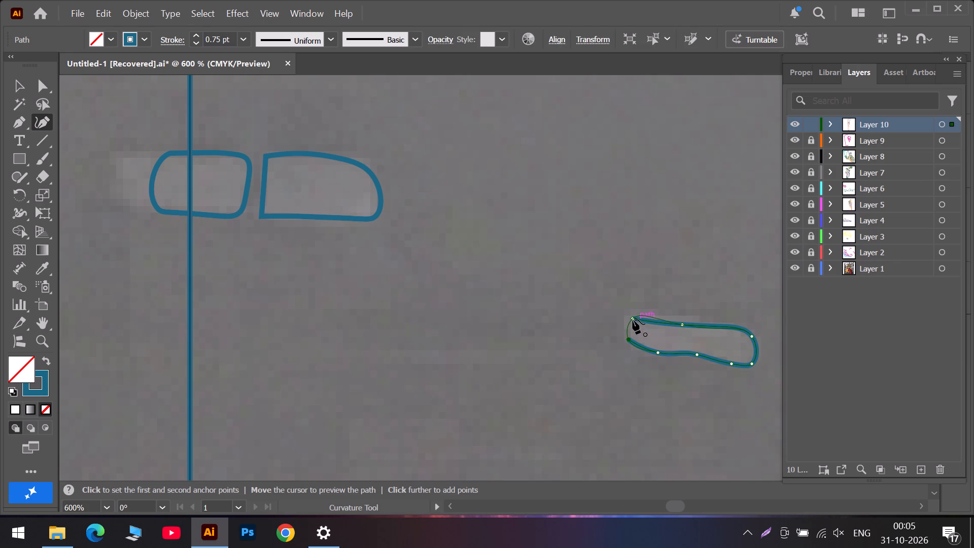
double_click(633, 320)
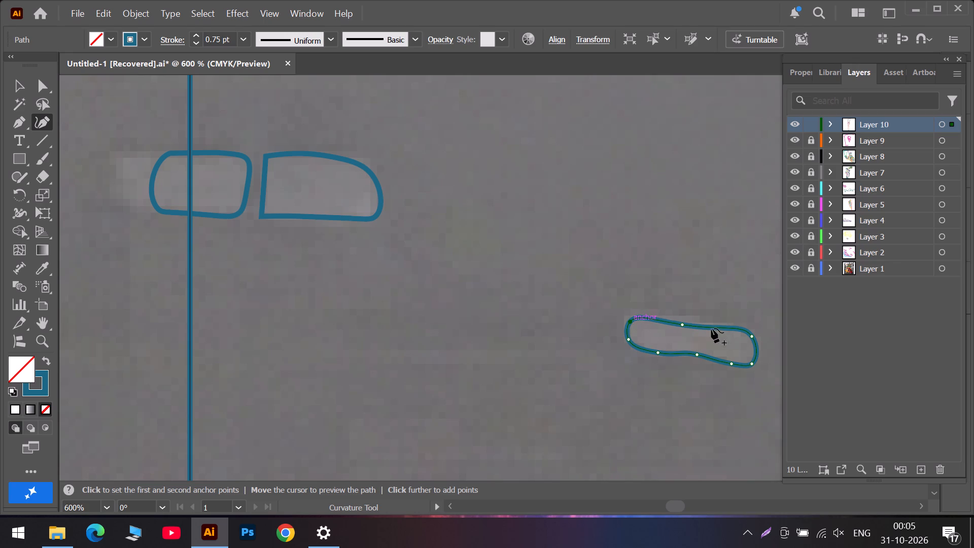
left_click_drag(685, 323, 694, 324)
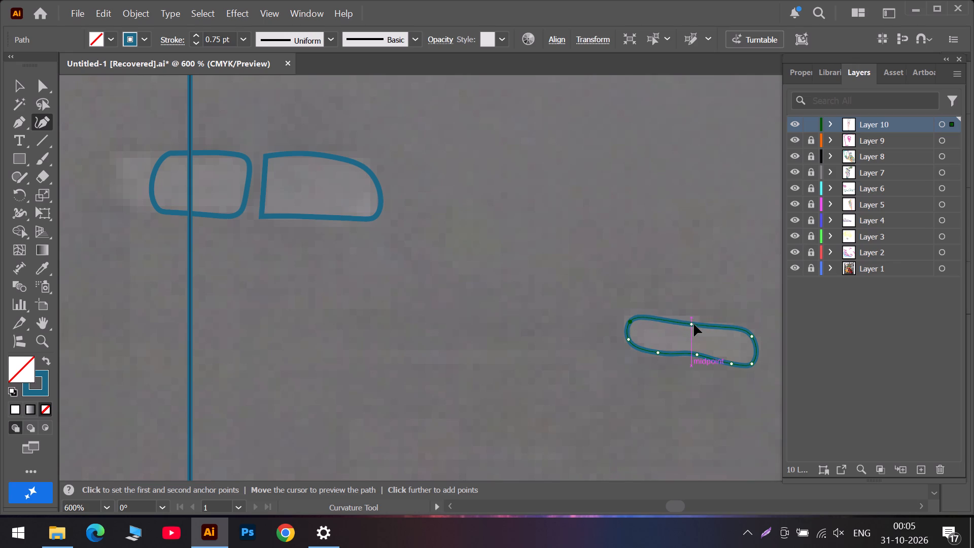
left_click_drag(694, 324, 692, 319)
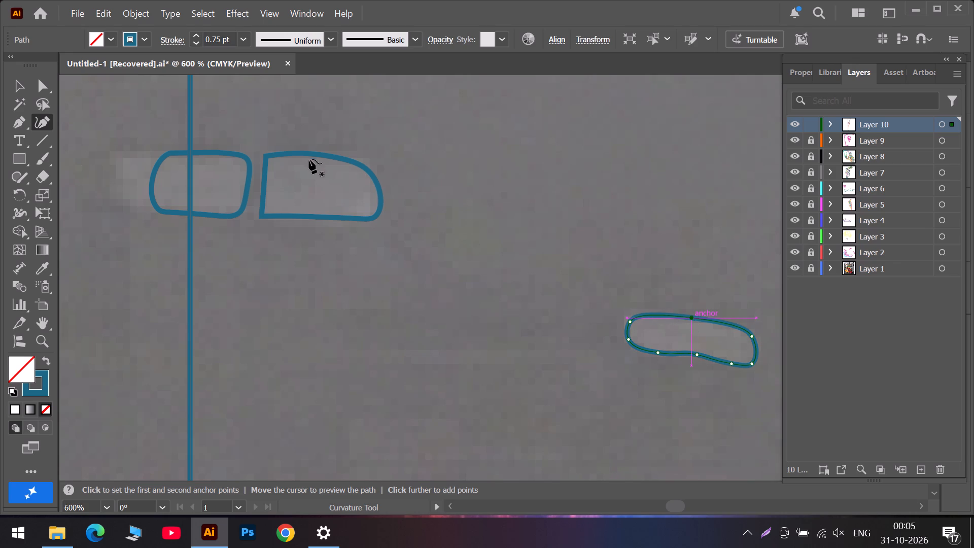
Reselect the upper pair's right brick outline and shift its top middle curve point slightly left and down.
left_click(305, 154)
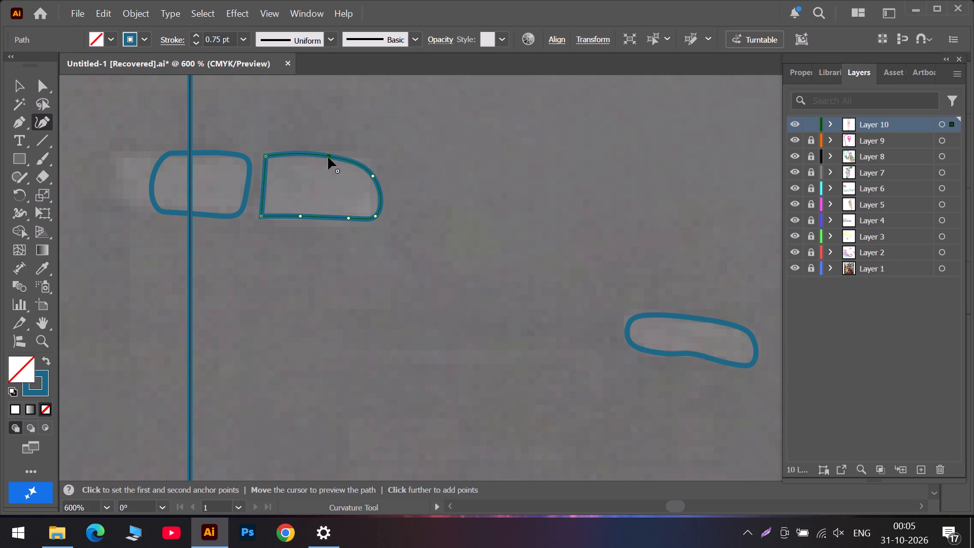
left_click_drag(328, 157, 324, 159)
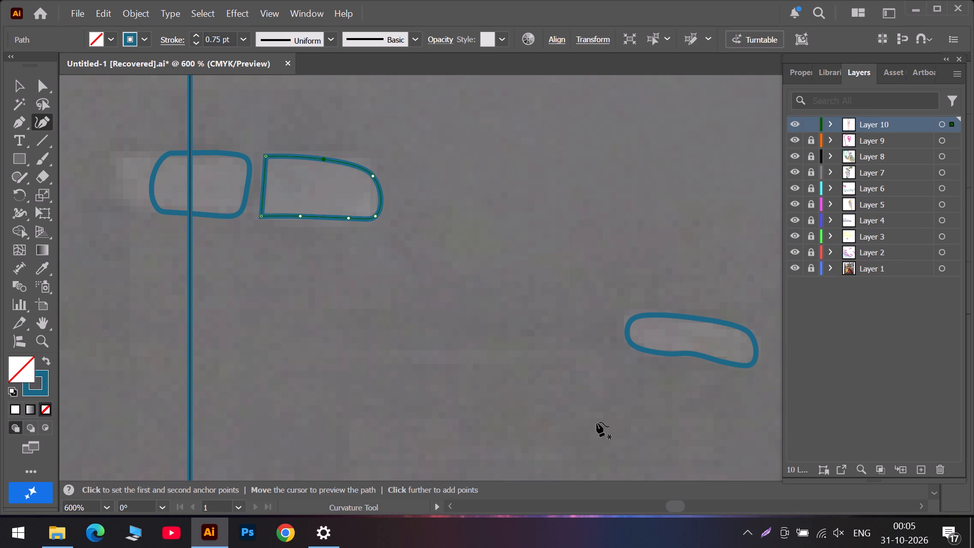
Trace the lower brick mark crossing the vertical wall line as a closed path with sharp left corners and a rounded right end.
left_click(707, 502)
scroll(346, 354, "down", 7)
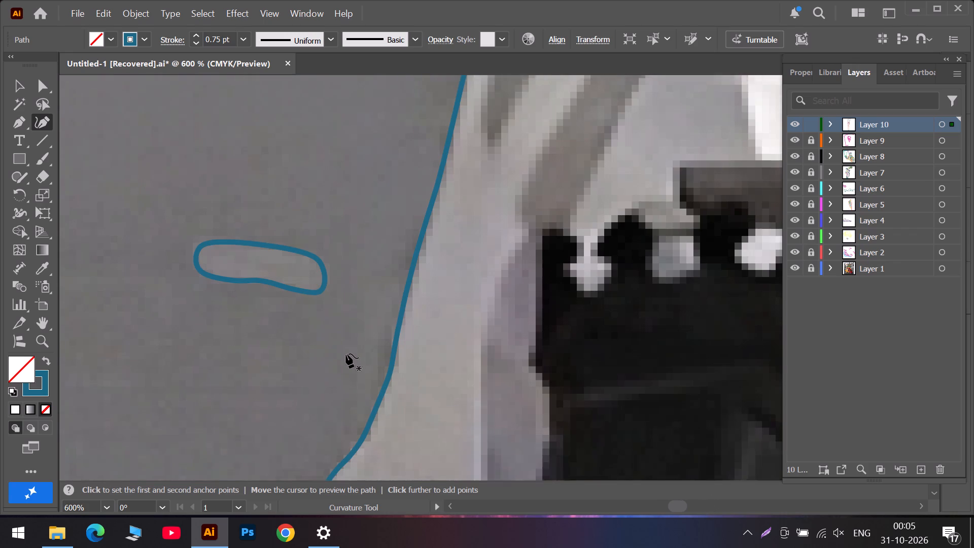
scroll(352, 352, "down", 5)
left_click(634, 503)
scroll(430, 379, "down", 2)
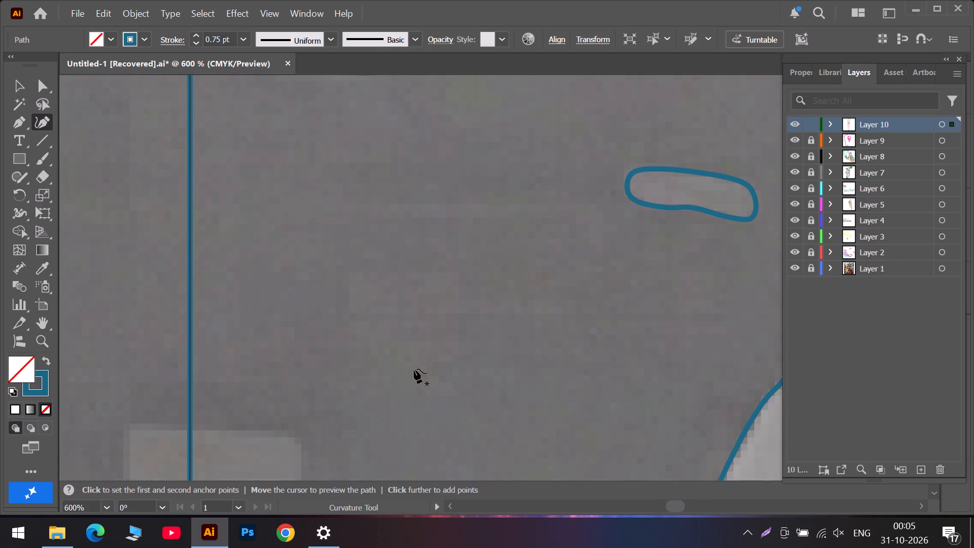
scroll(414, 369, "down", 5)
scroll(286, 335, "down", 6)
left_click(198, 272)
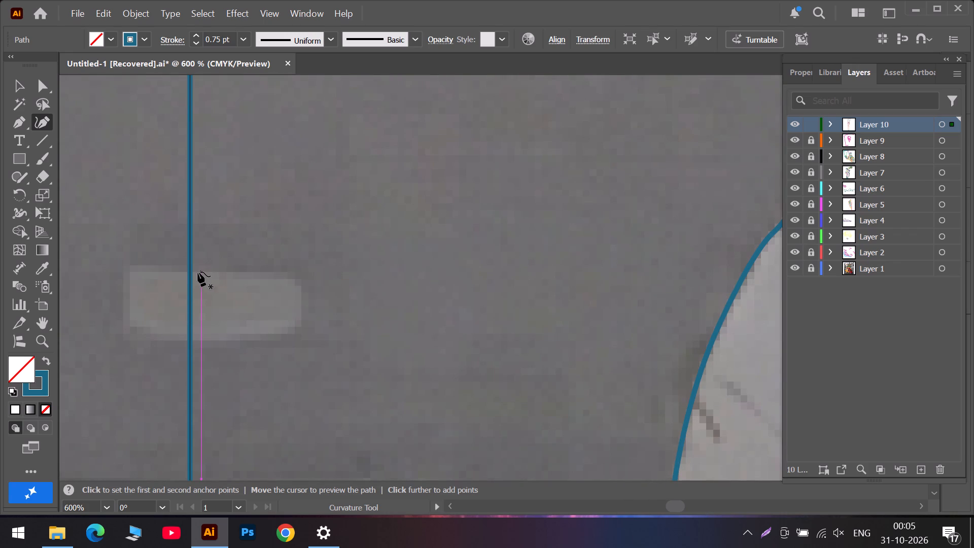
left_click(229, 271)
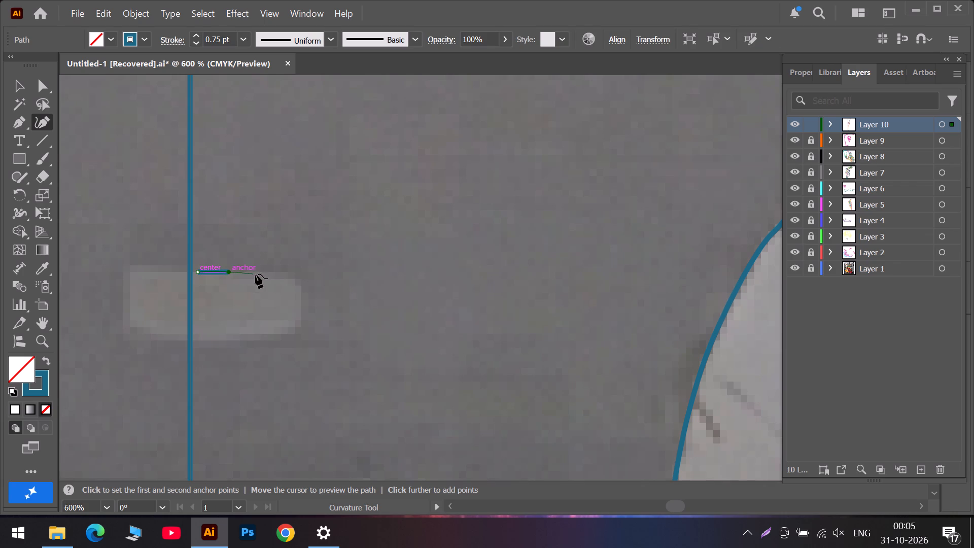
left_click(265, 273)
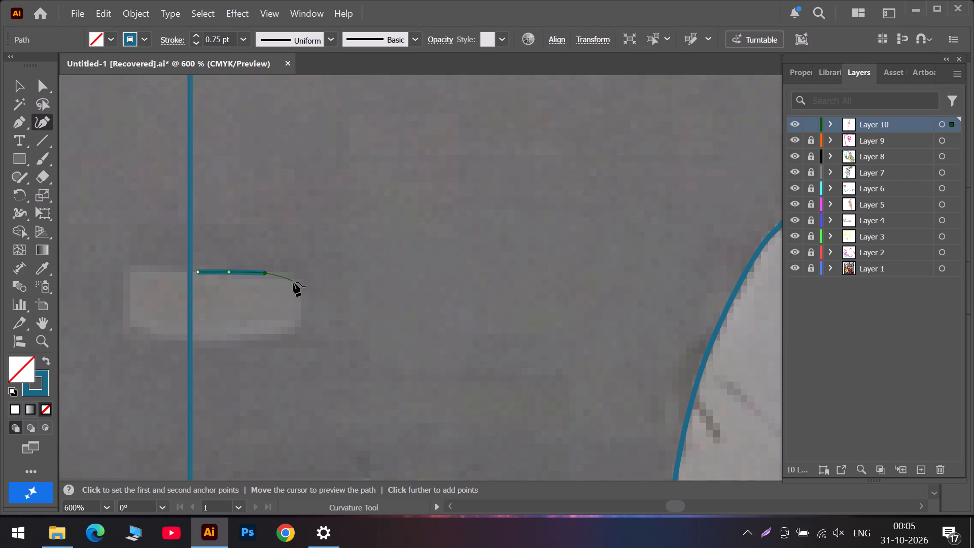
left_click(293, 282)
left_click(296, 324)
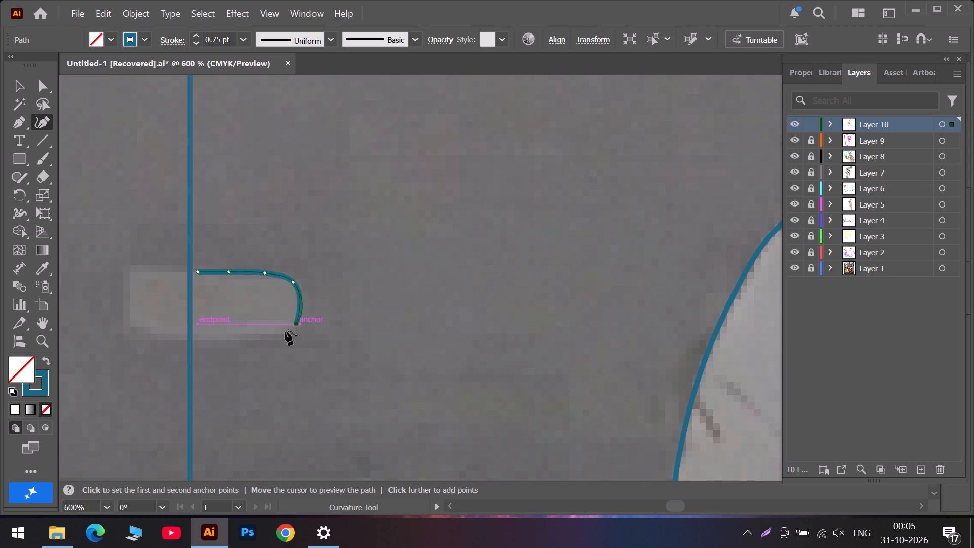
left_click(247, 338)
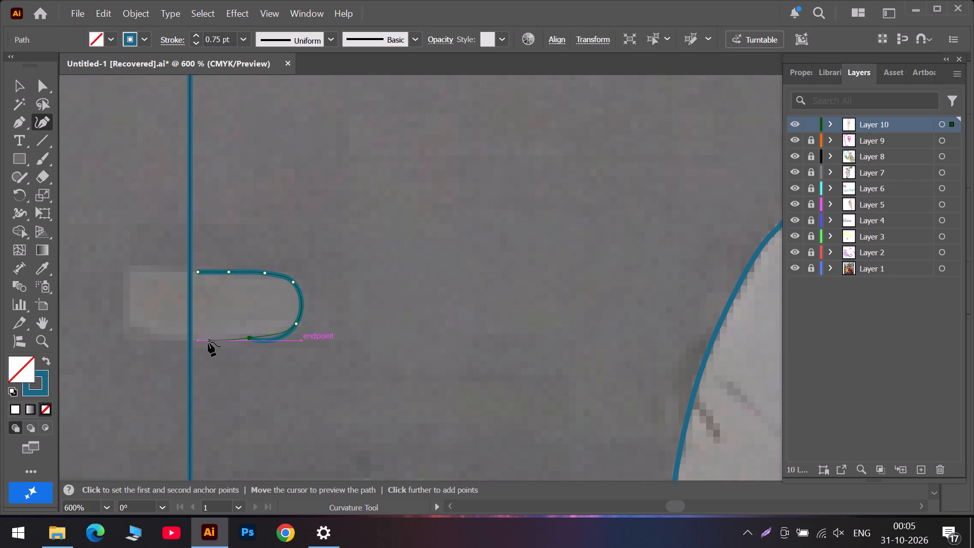
left_click(205, 341)
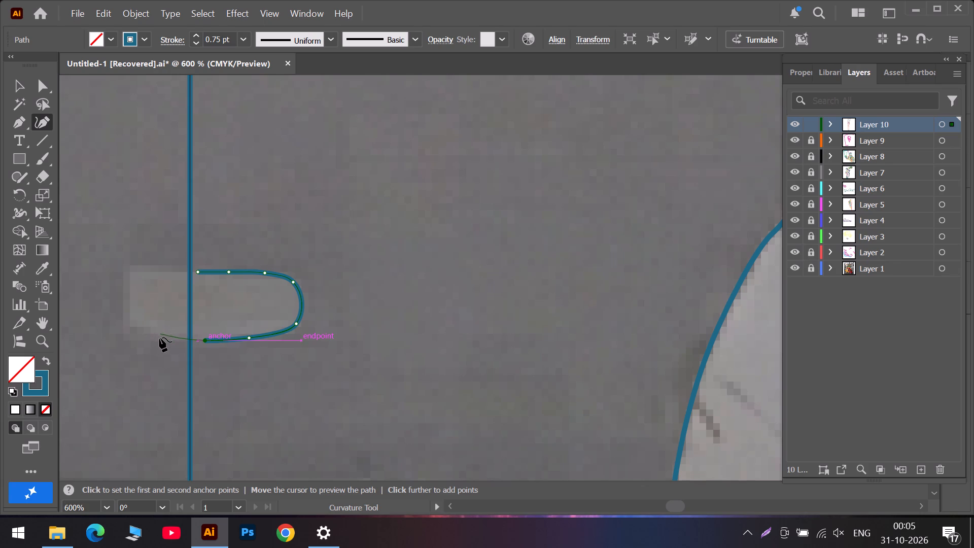
triple_click(159, 338)
double_click(170, 270)
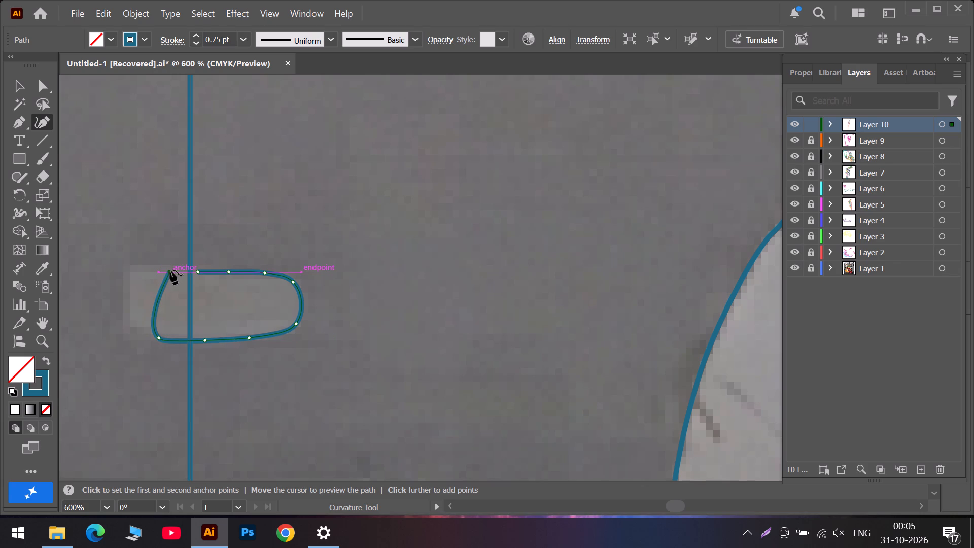
left_click(197, 273)
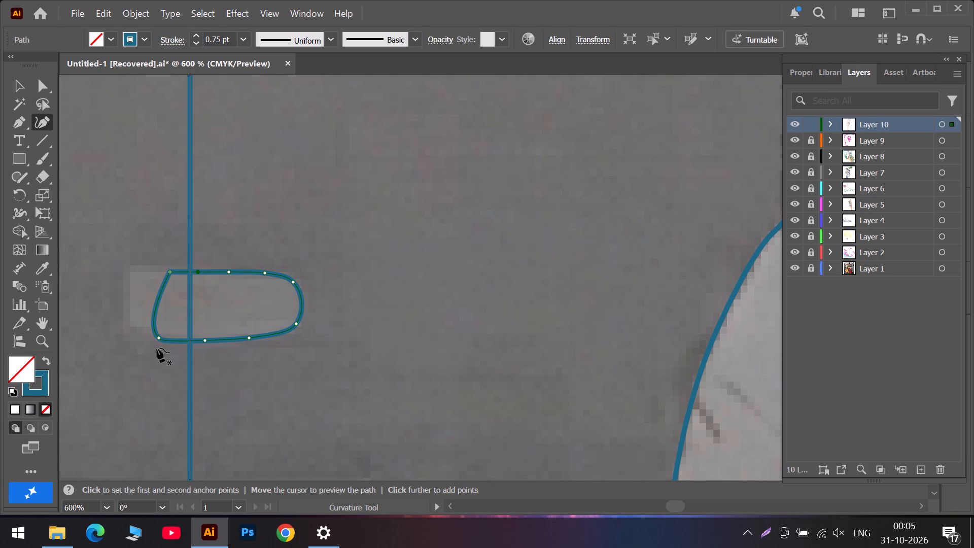
double_click(160, 338)
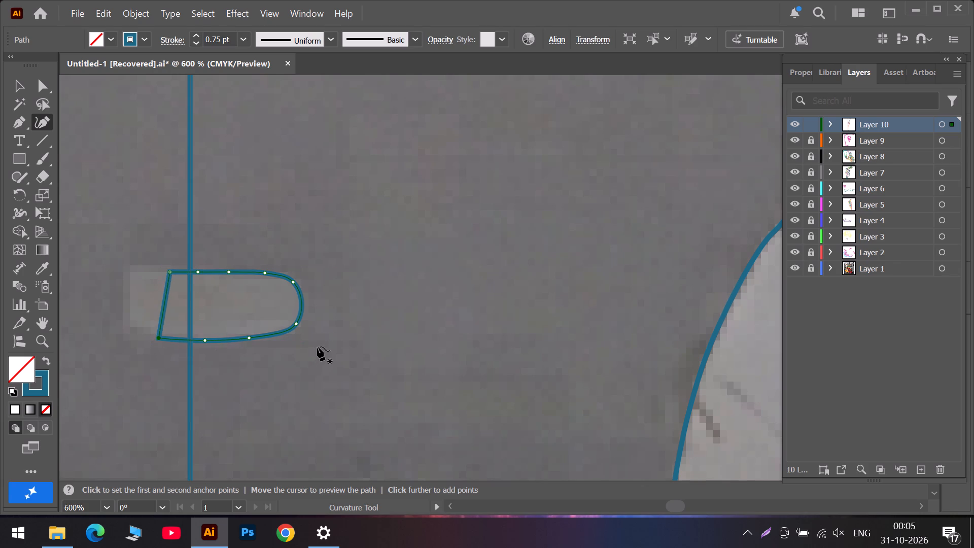
Trace the light grey strip's slanted upper edge from the orange panel's upper right corner down to a sharp corner at its right.
scroll(317, 347, "down", 11)
scroll(481, 343, "down", 6)
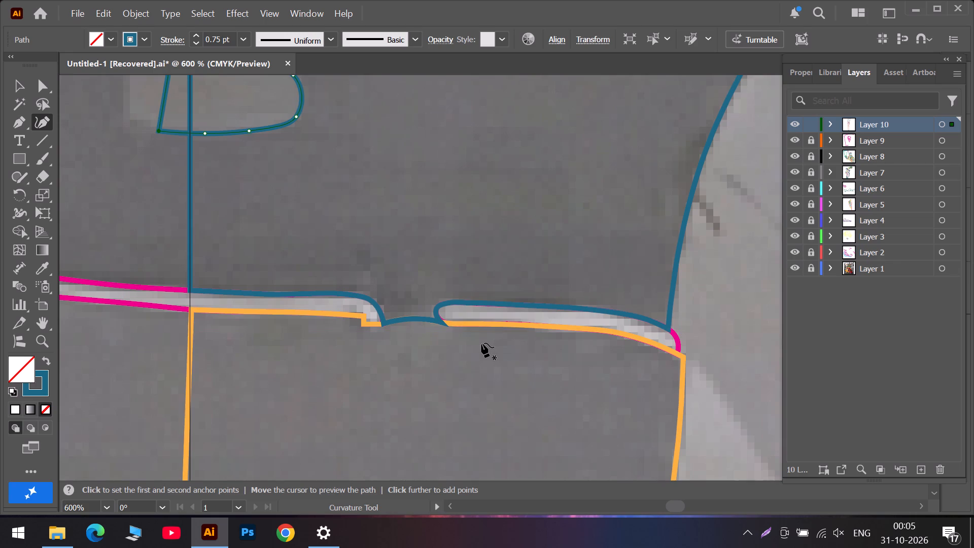
scroll(480, 343, "down", 5)
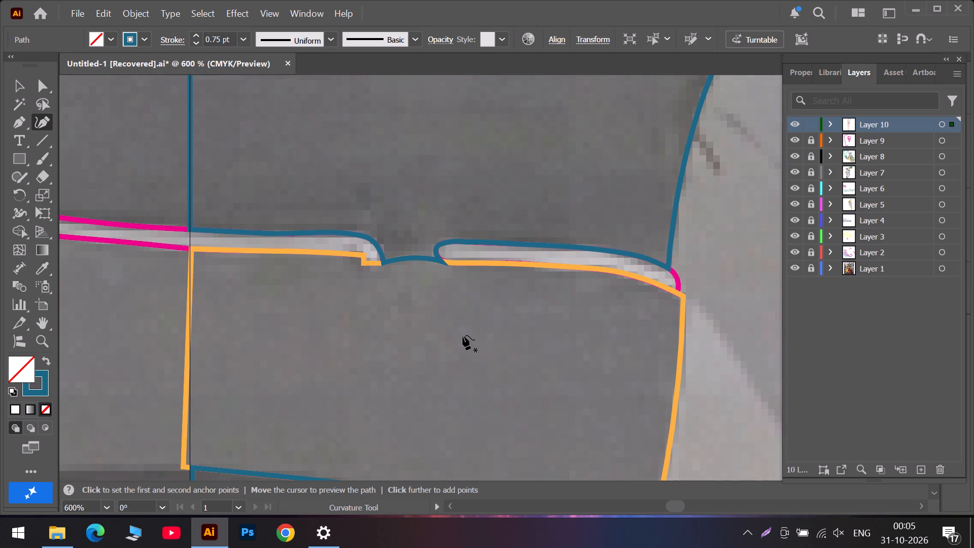
scroll(399, 319, "down", 6)
scroll(358, 308, "down", 11)
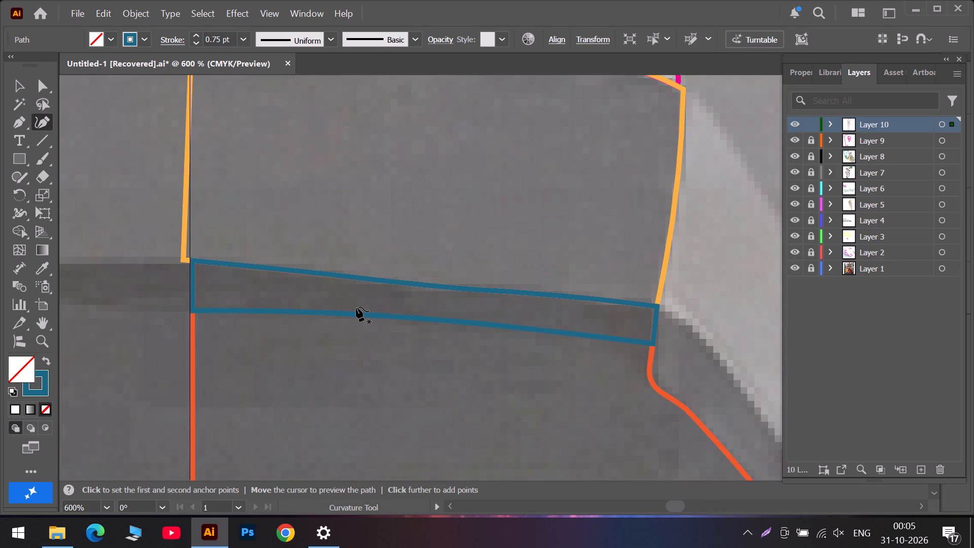
scroll(356, 307, "down", 5)
left_click(693, 503)
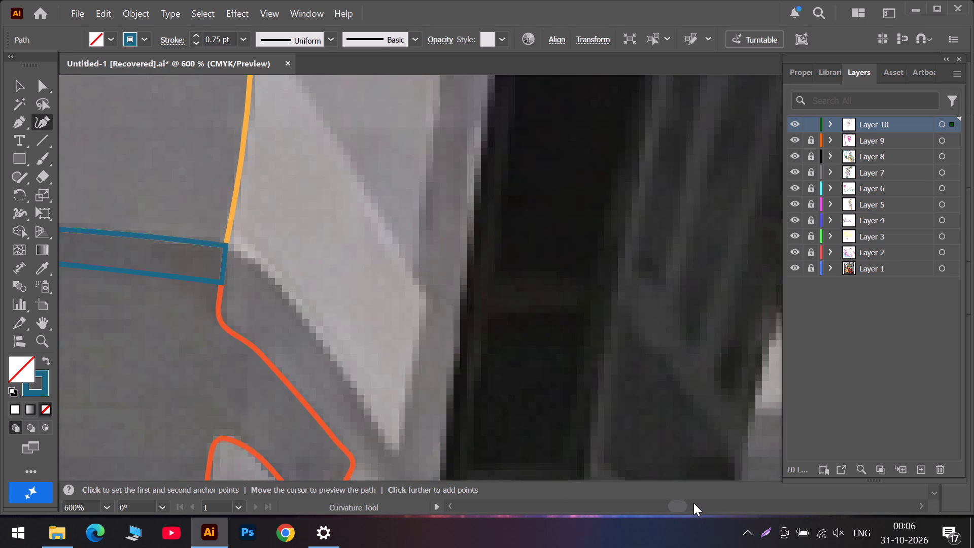
scroll(329, 273, "up", 10)
scroll(280, 199, "up", 6)
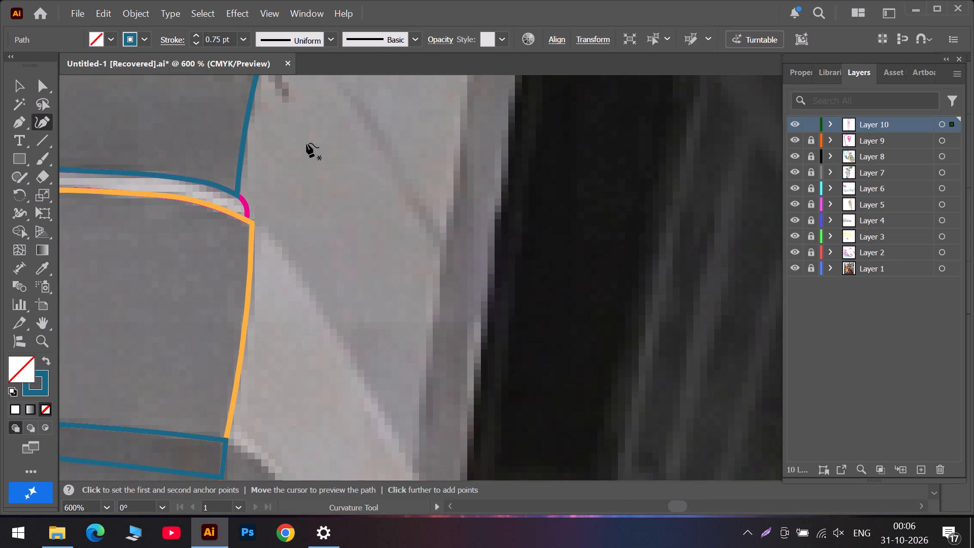
scroll(306, 143, "up", 13)
scroll(304, 179, "down", 11)
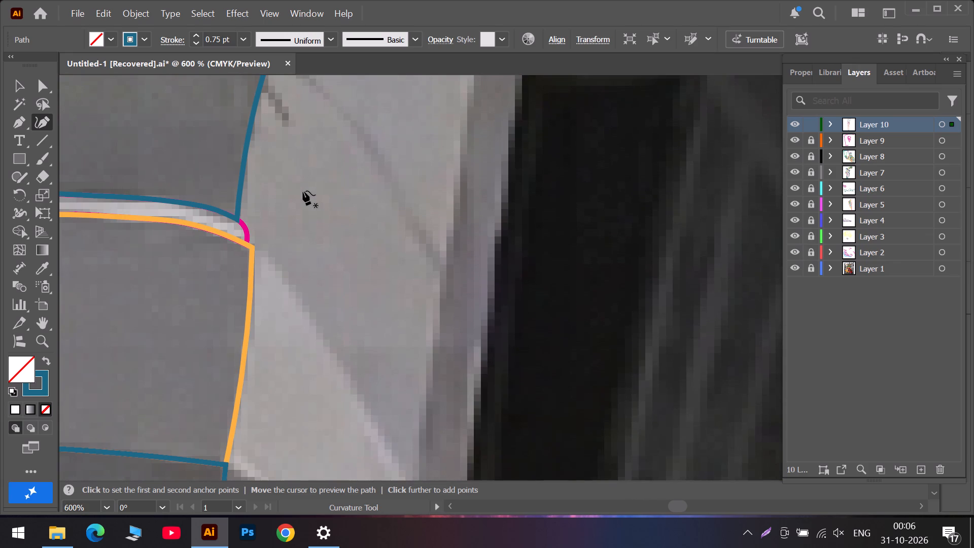
scroll(303, 191, "down", 5)
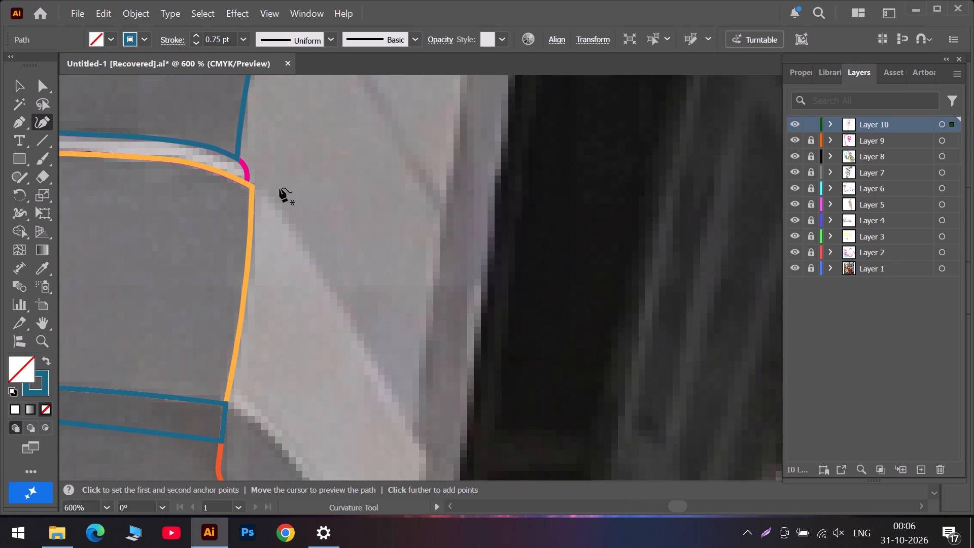
left_click(260, 190)
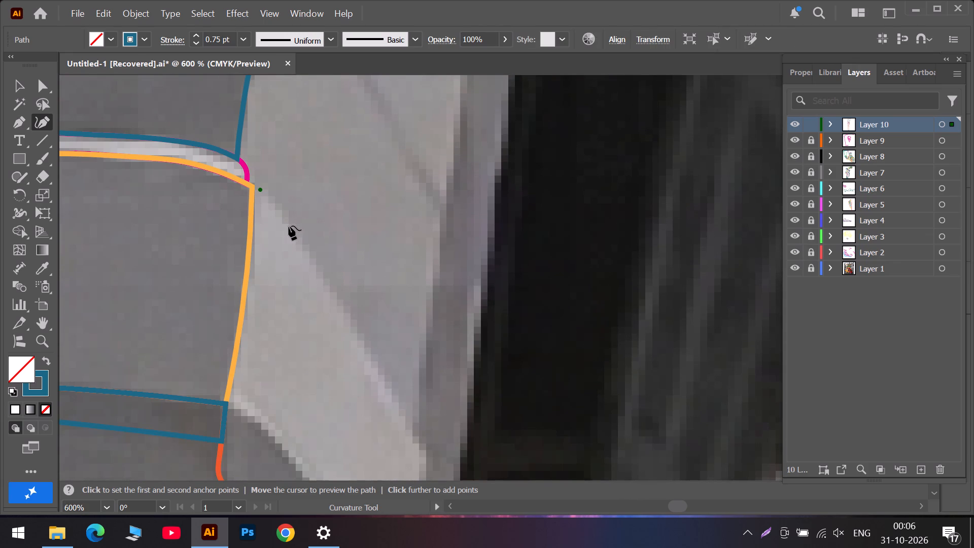
left_click(289, 226)
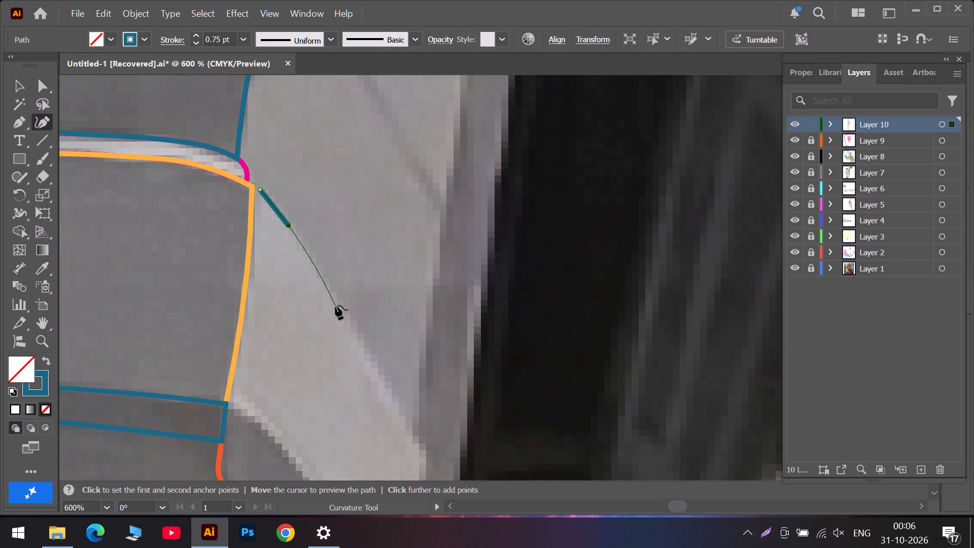
left_click(335, 305)
scroll(338, 304, "down", 6)
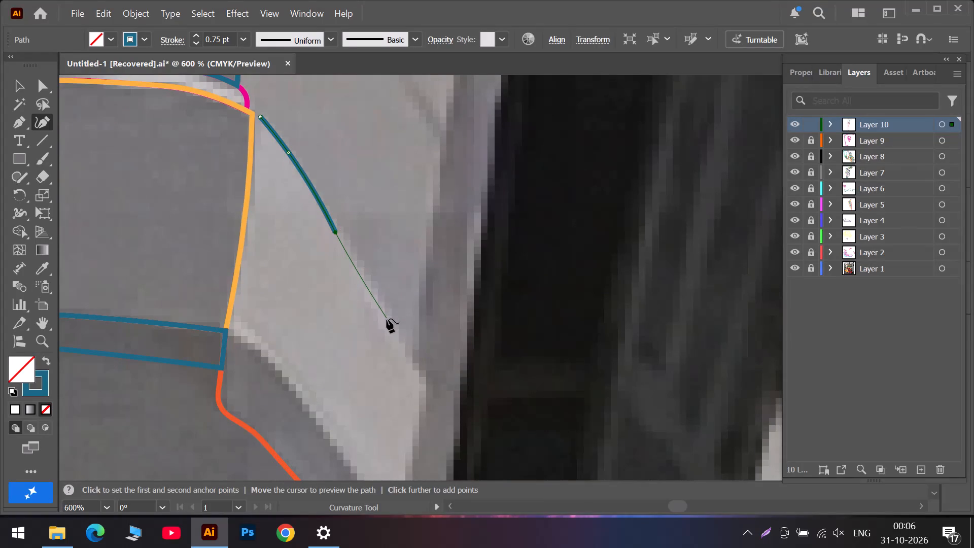
left_click(387, 319)
scroll(387, 319, "down", 6)
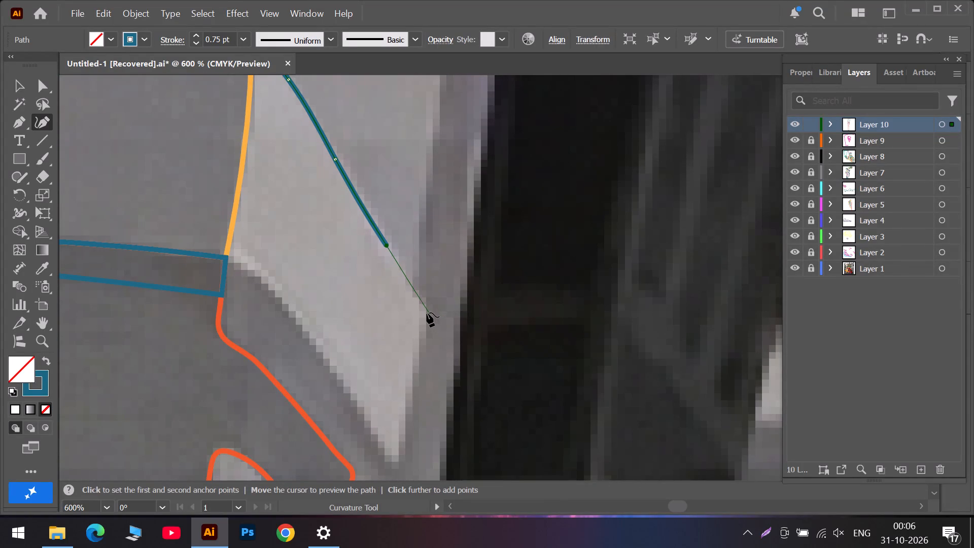
double_click(426, 312)
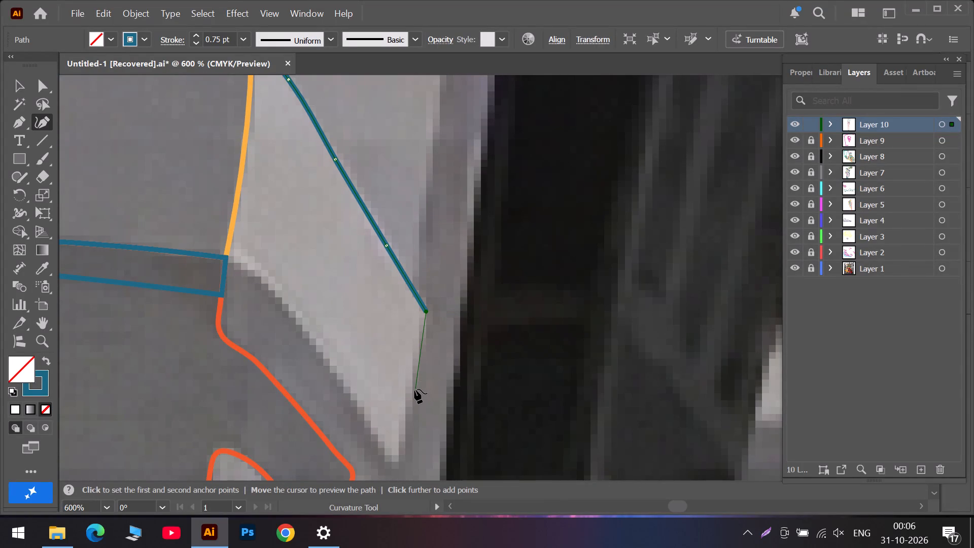
Continue the strip outline down to a sharp bottom tip and back up its lower left edge to the dark band's right end.
left_click(411, 391)
scroll(411, 387, "down", 7)
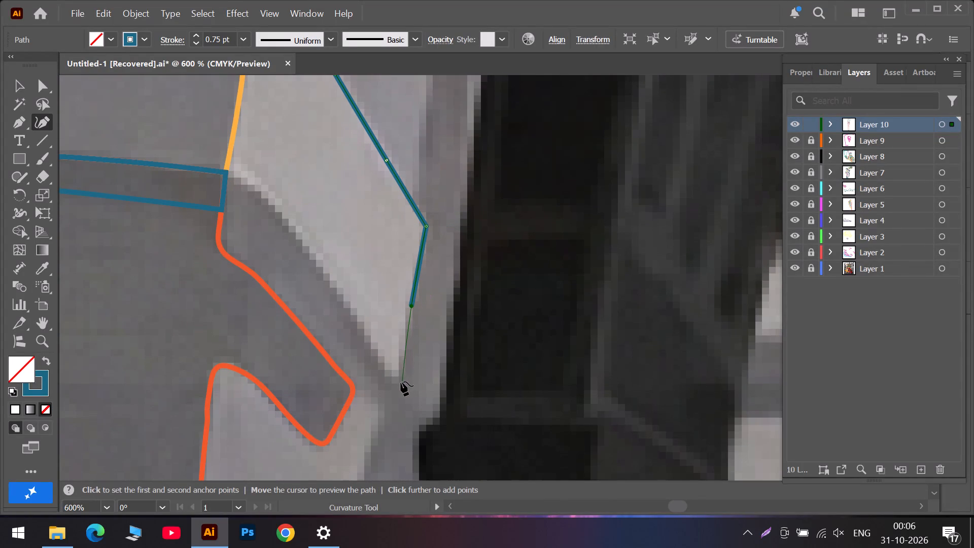
double_click(398, 382)
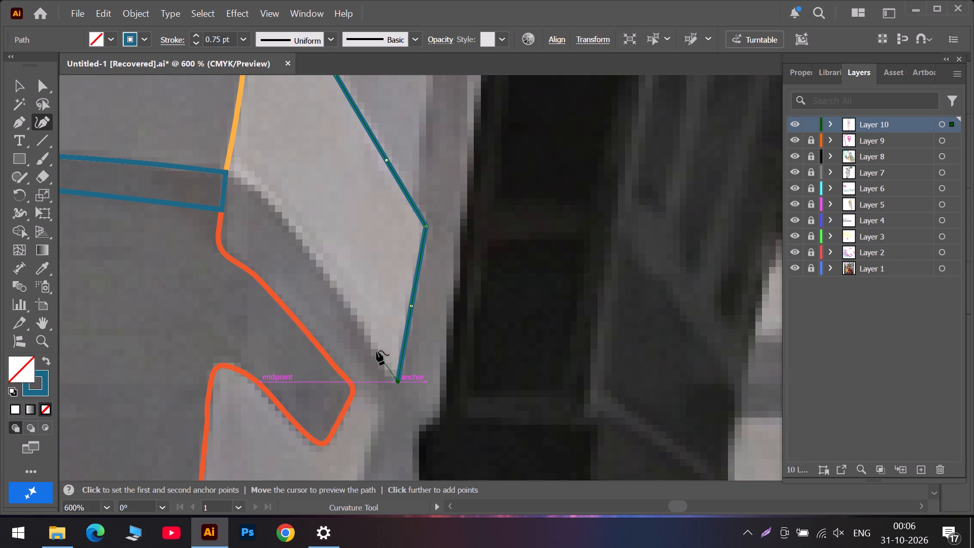
left_click(376, 351)
left_click(329, 277)
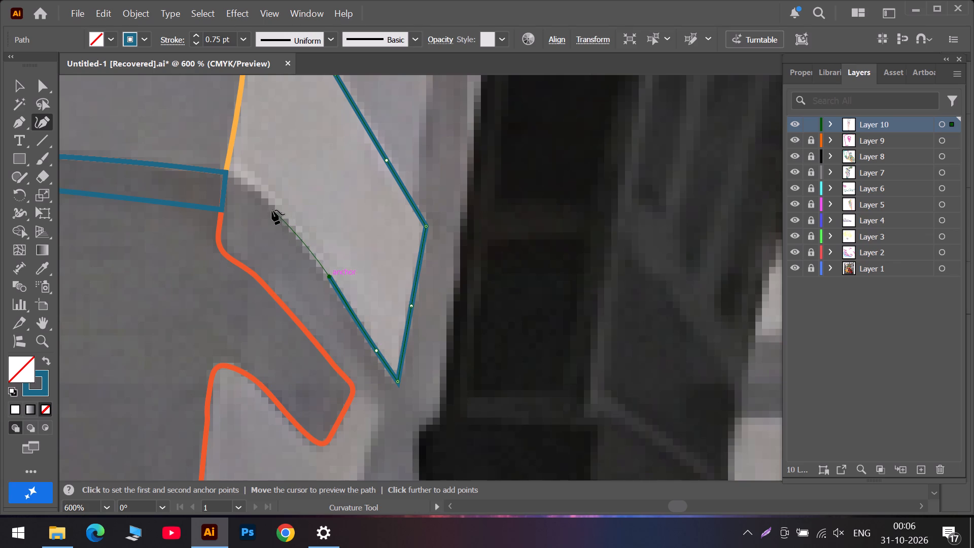
left_click(272, 209)
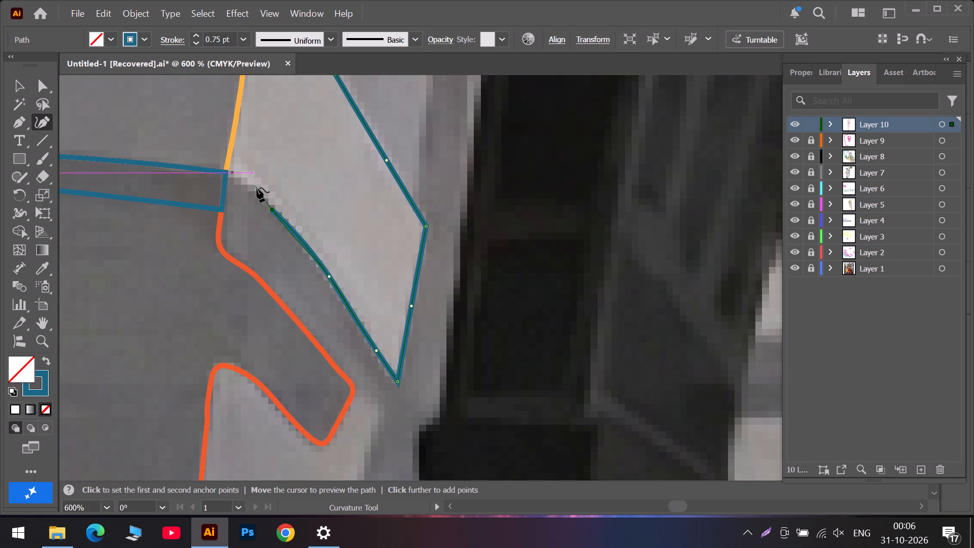
left_click(259, 188)
left_click(232, 185)
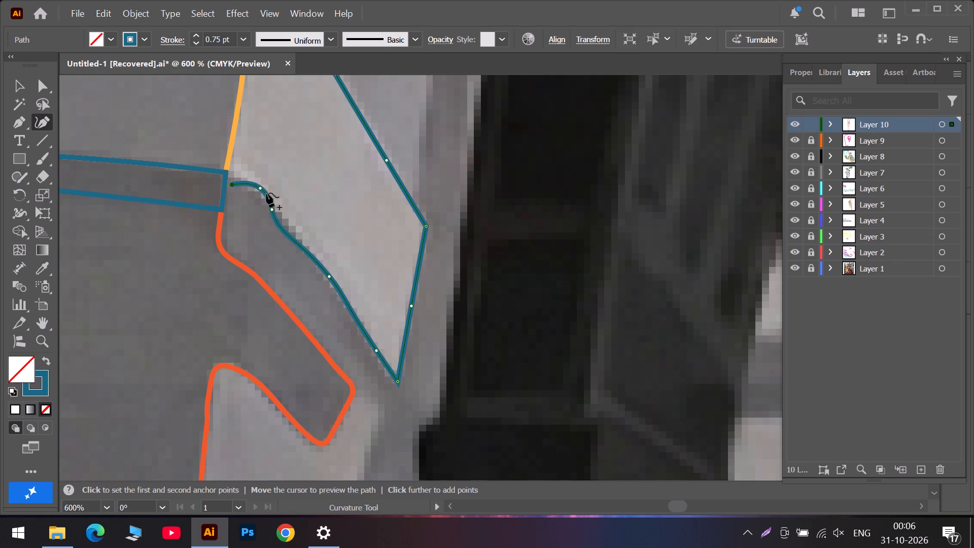
Reposition two curve points on the strip's lower left edge so the bend near the dark band follows the reference.
left_click_drag(272, 211, 289, 219)
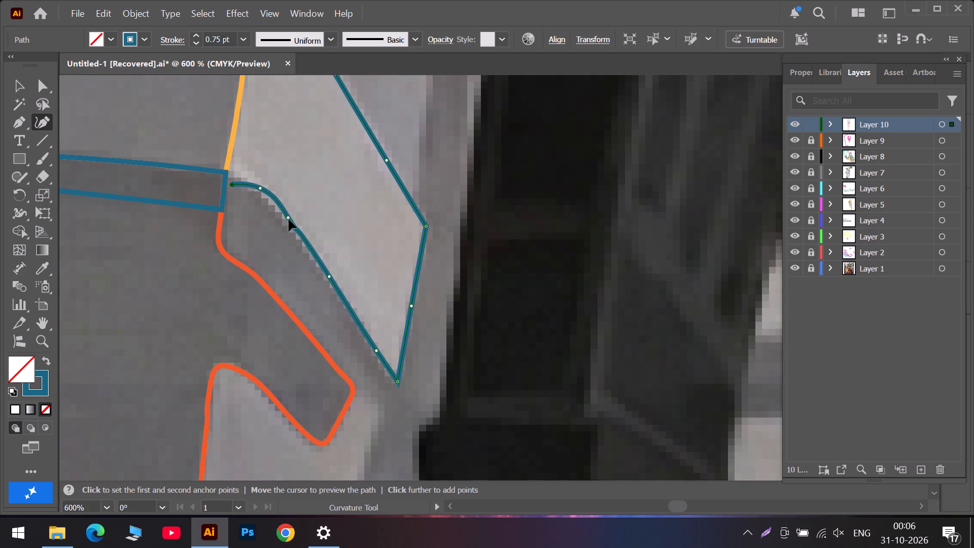
left_click_drag(289, 219, 300, 235)
left_click_drag(262, 188, 260, 193)
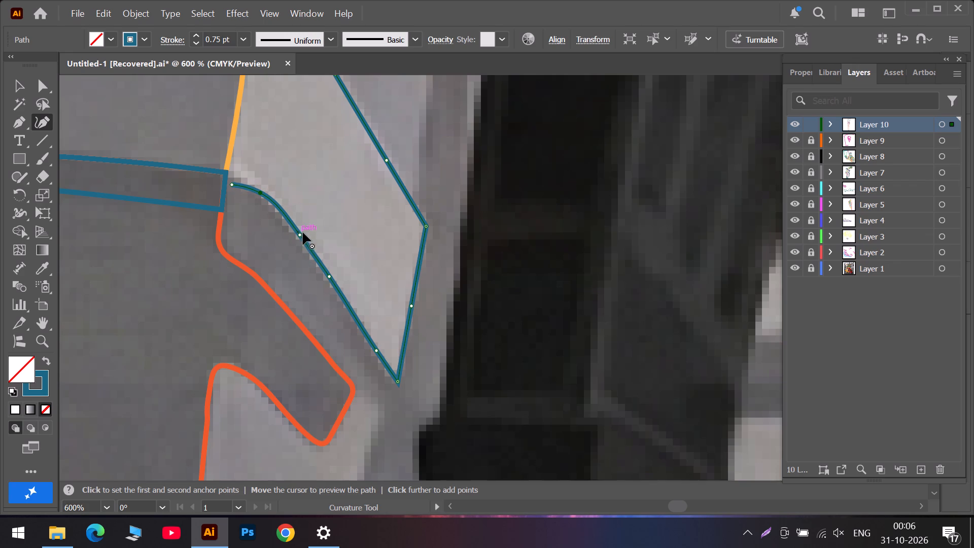
Make the strip's left end a sharp corner, close the outline alongside the orange panel's edge, and shift its top corner slightly left.
scroll(252, 161, "up", 4)
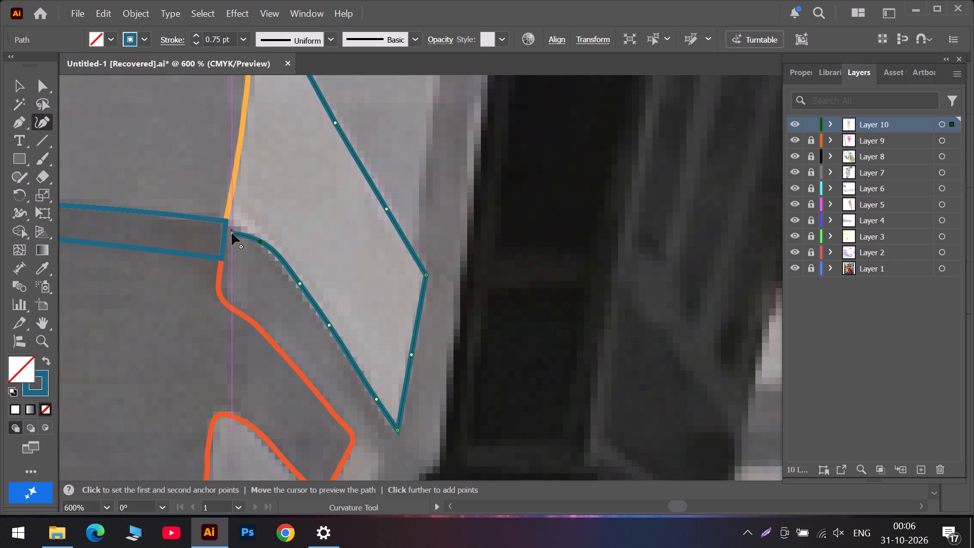
double_click(232, 233)
left_click(253, 152)
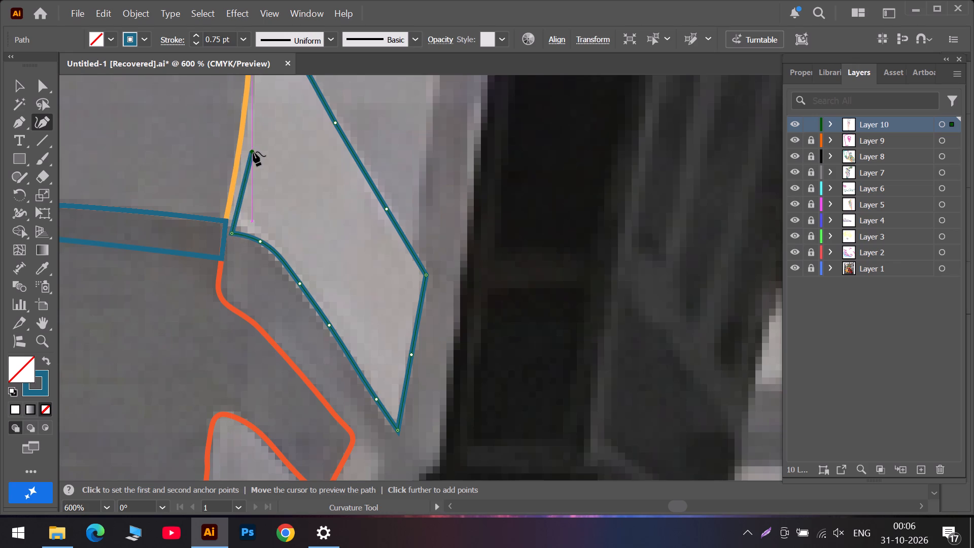
scroll(253, 128, "up", 10)
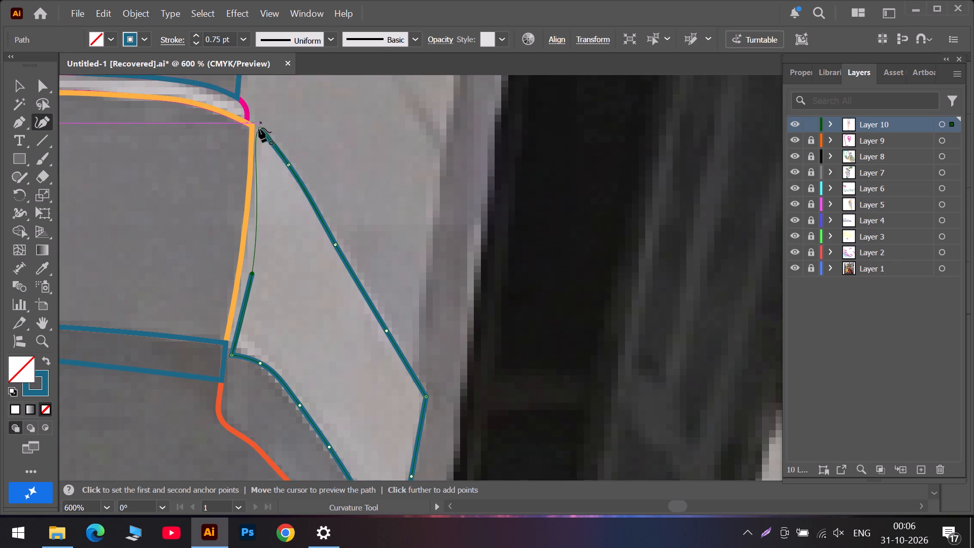
left_click(259, 129)
double_click(259, 129)
left_click_drag(259, 129, 256, 129)
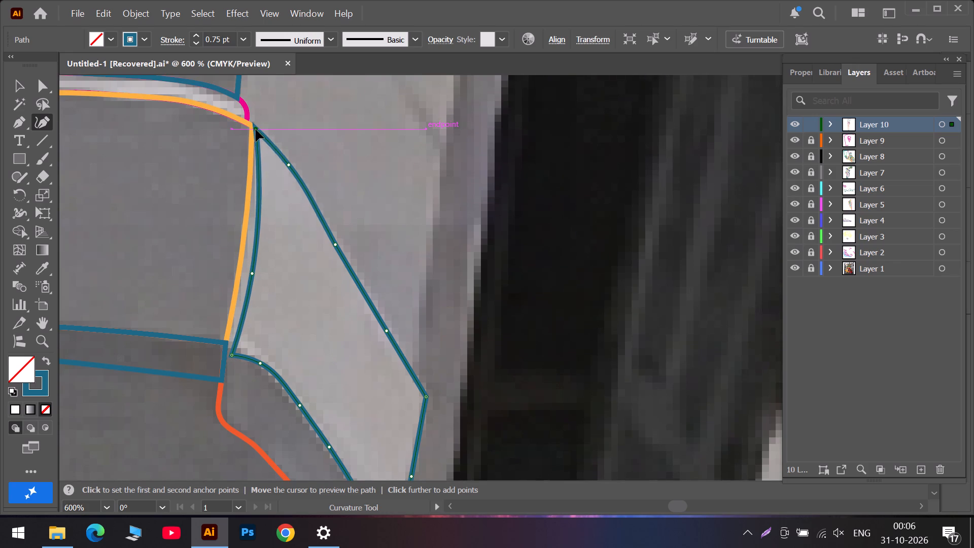
Fit the light strip's left edge to the orange panel's edge, aligning its top and bottom corners and adding a curve point beside the bottom corner.
left_click_drag(256, 129, 255, 129)
left_click_drag(254, 275, 244, 230)
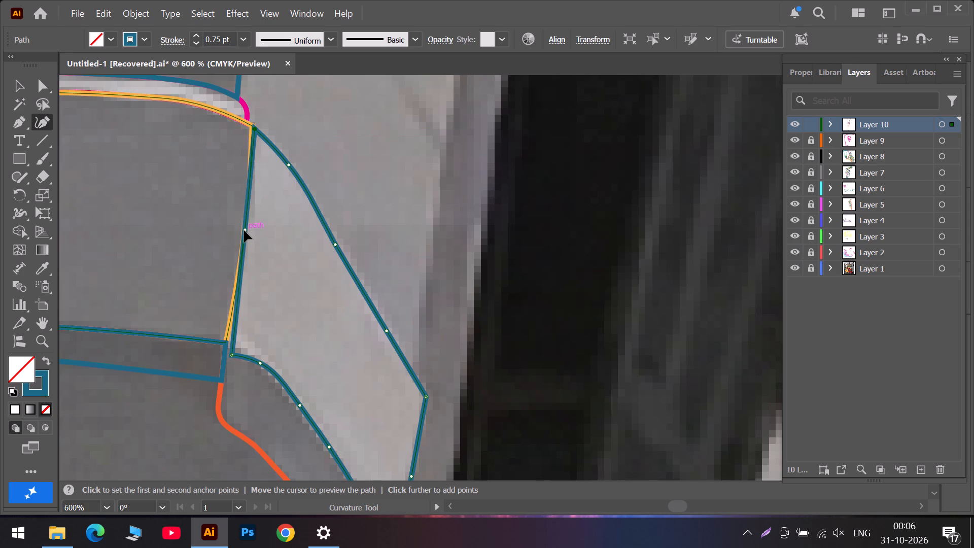
left_click_drag(244, 230, 243, 231)
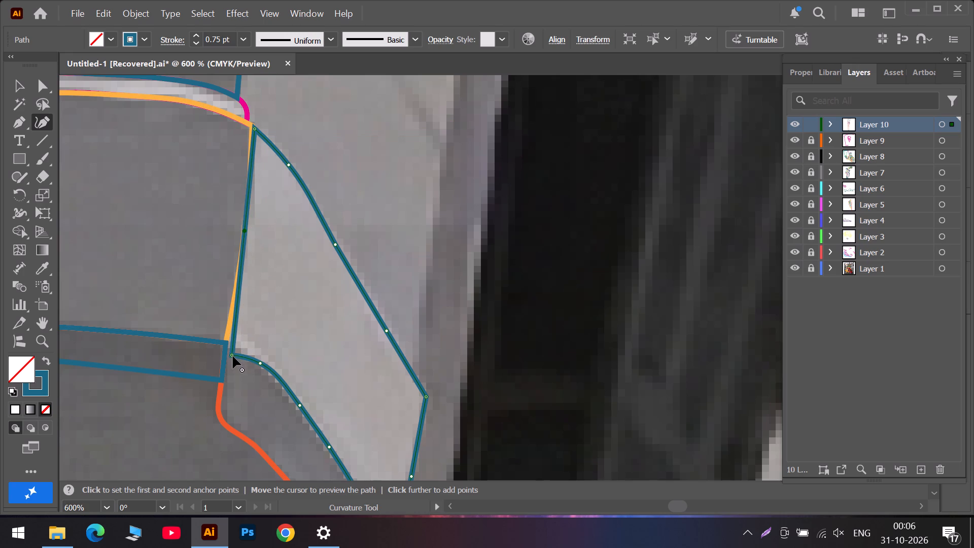
left_click_drag(232, 356, 228, 343)
left_click(241, 351)
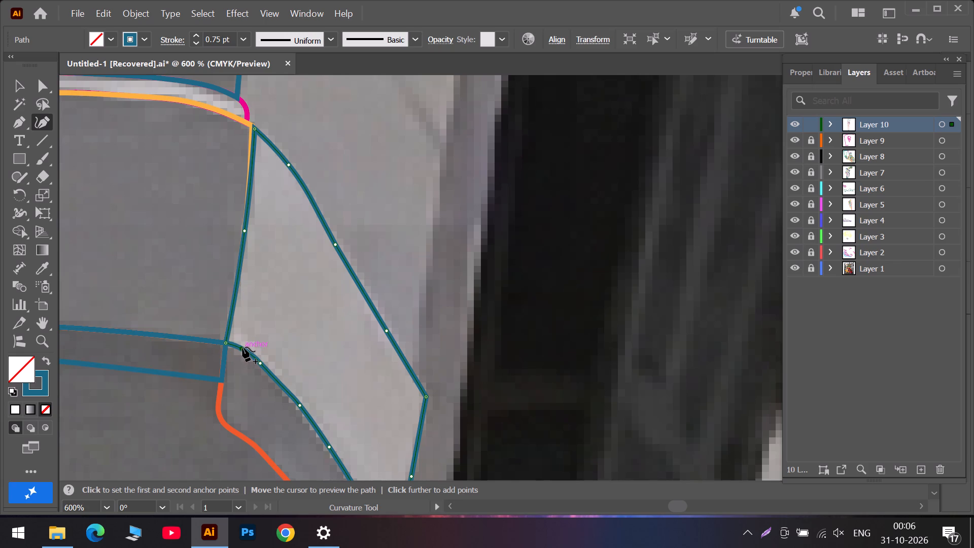
left_click(261, 363)
scroll(264, 222, "up", 5)
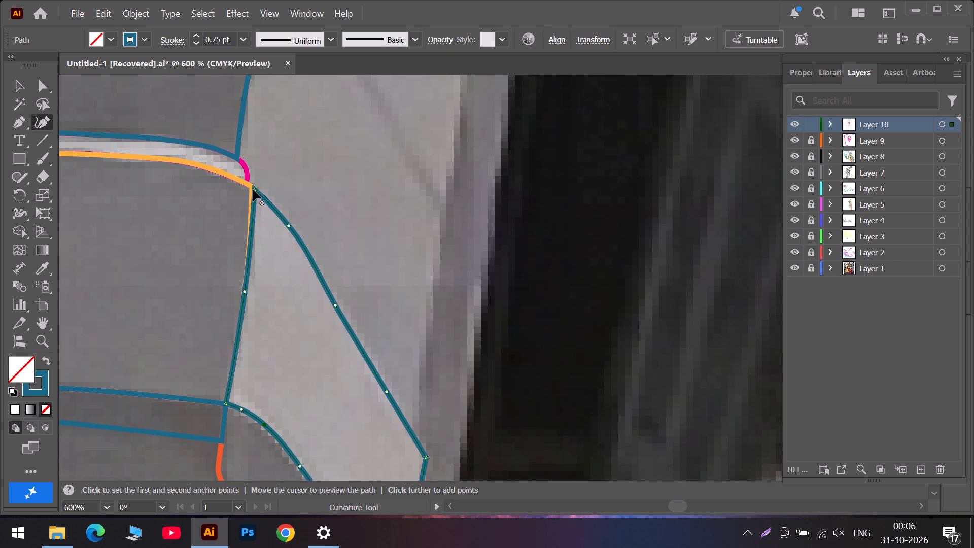
left_click(255, 190)
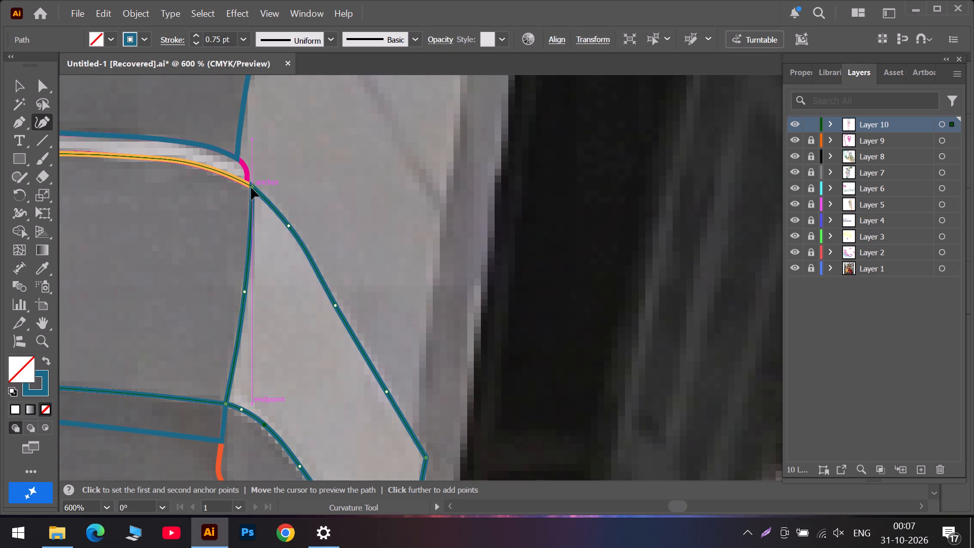
Start a new outline at the orange notch's outer corner and trace the lower light panel's right edge down to the bend between the two slots.
scroll(329, 337, "down", 4)
scroll(435, 359, "down", 5)
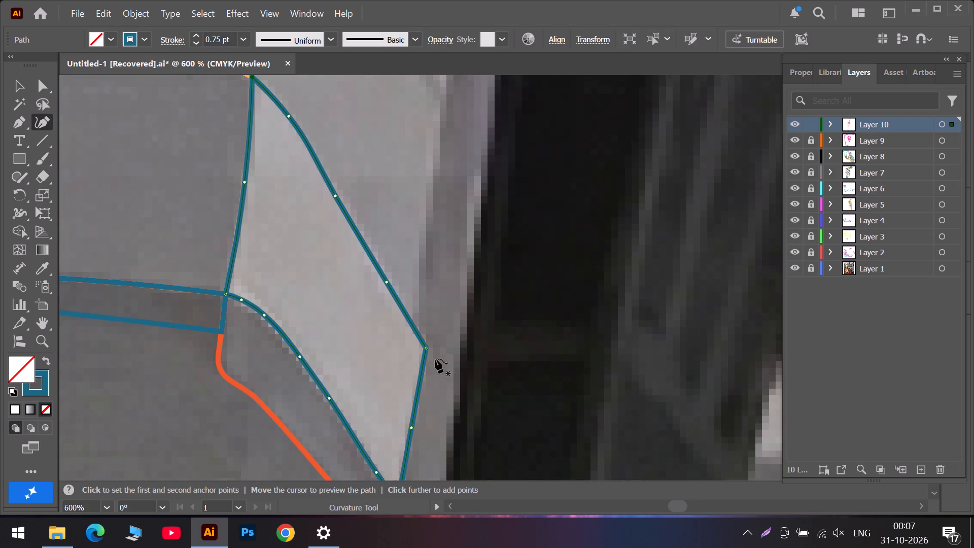
scroll(424, 355, "down", 6)
scroll(359, 322, "down", 12)
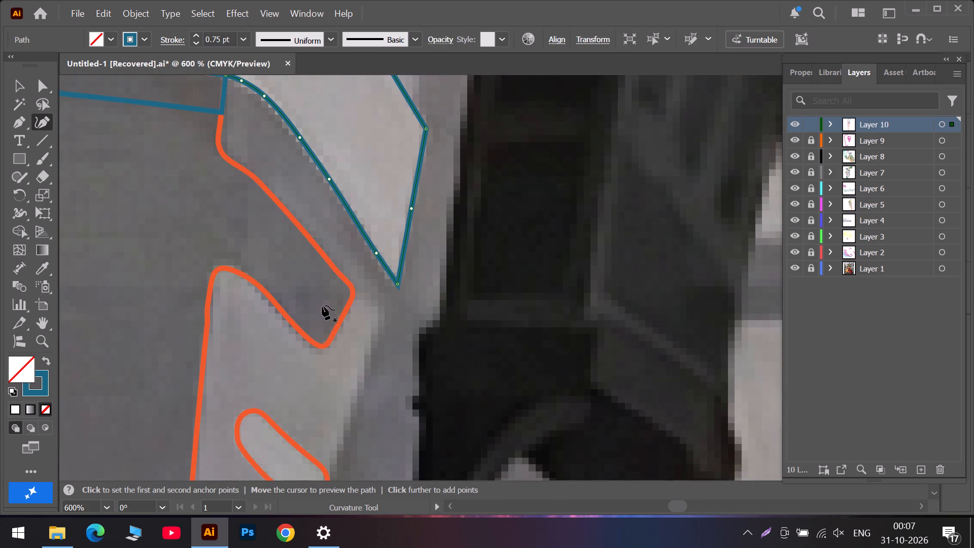
scroll(322, 305, "down", 20)
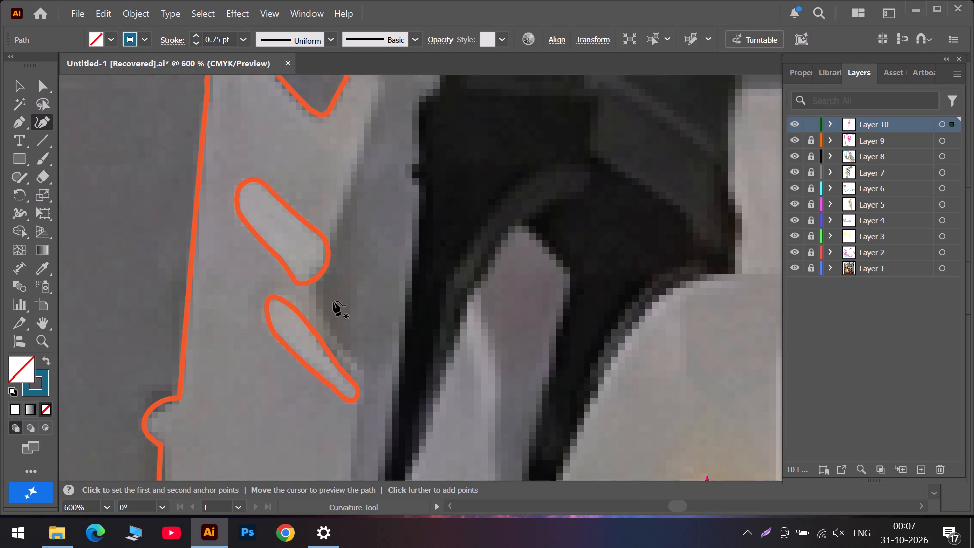
scroll(333, 301, "down", 4)
scroll(332, 250, "up", 6)
scroll(349, 176, "up", 5)
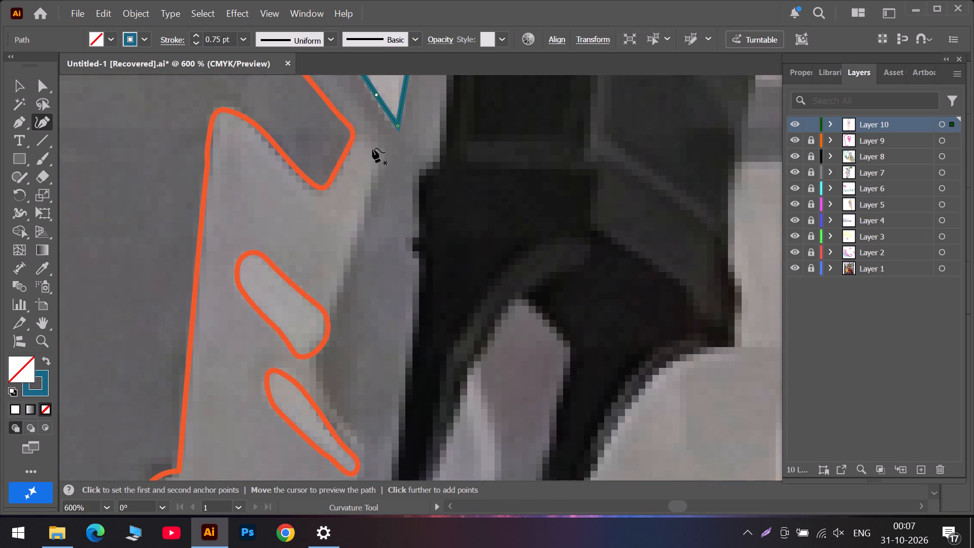
left_click(359, 134)
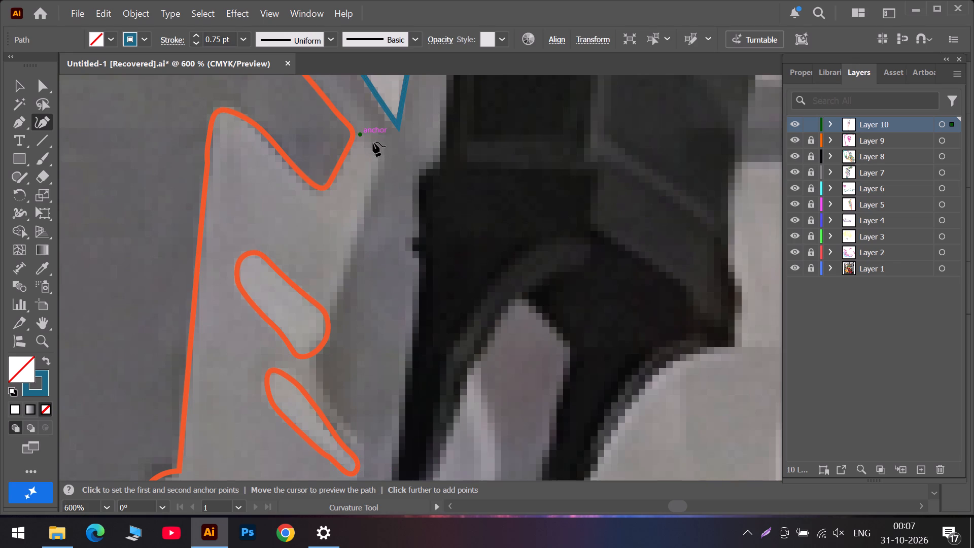
left_click(373, 142)
left_click(385, 155)
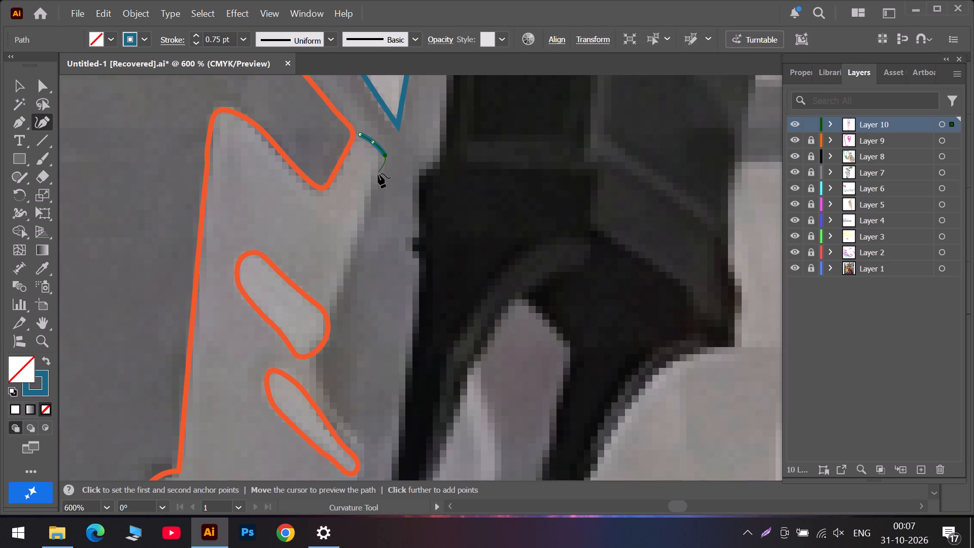
left_click(377, 177)
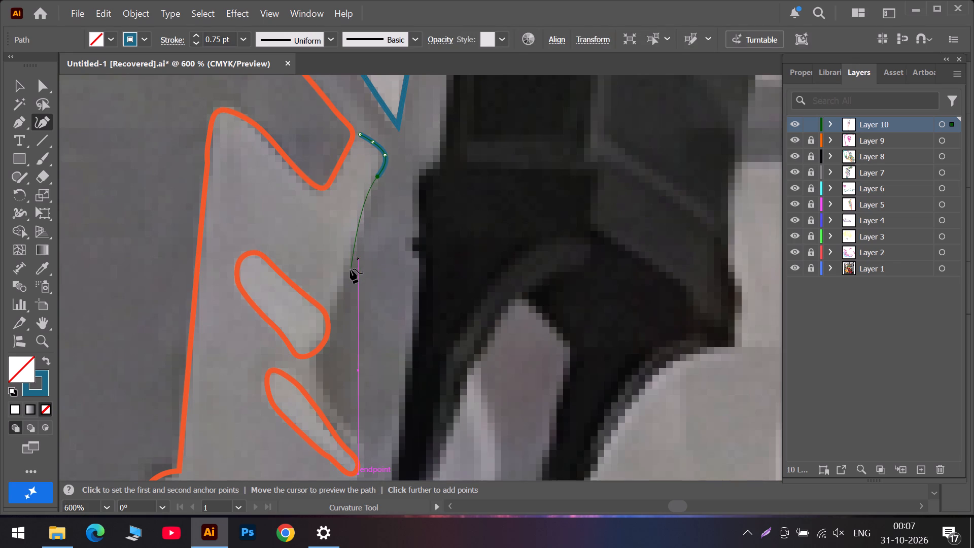
left_click(343, 280)
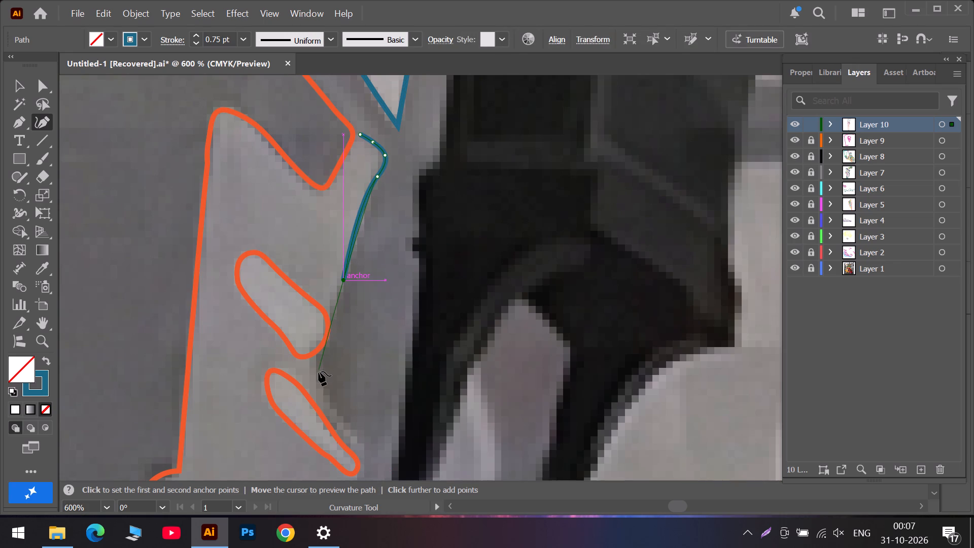
left_click(319, 371)
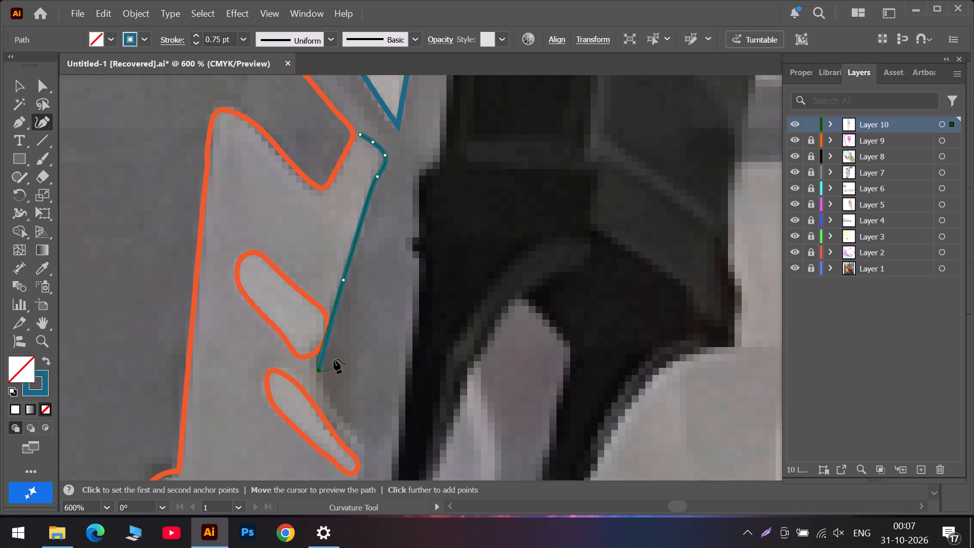
left_click(331, 325)
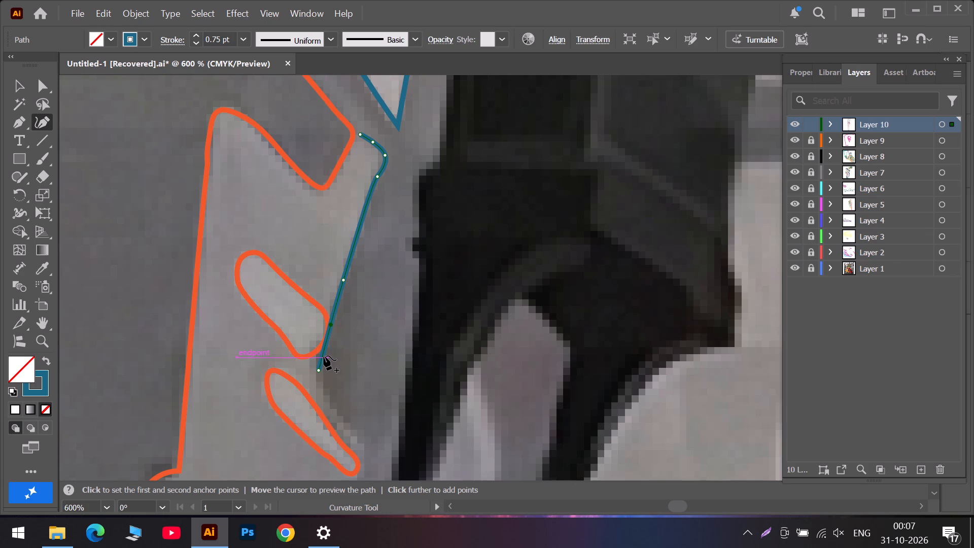
left_click(323, 355)
Continue the outline from the bend diagonally along the lower slot to just beyond its tip, and end the path there.
left_click(327, 395)
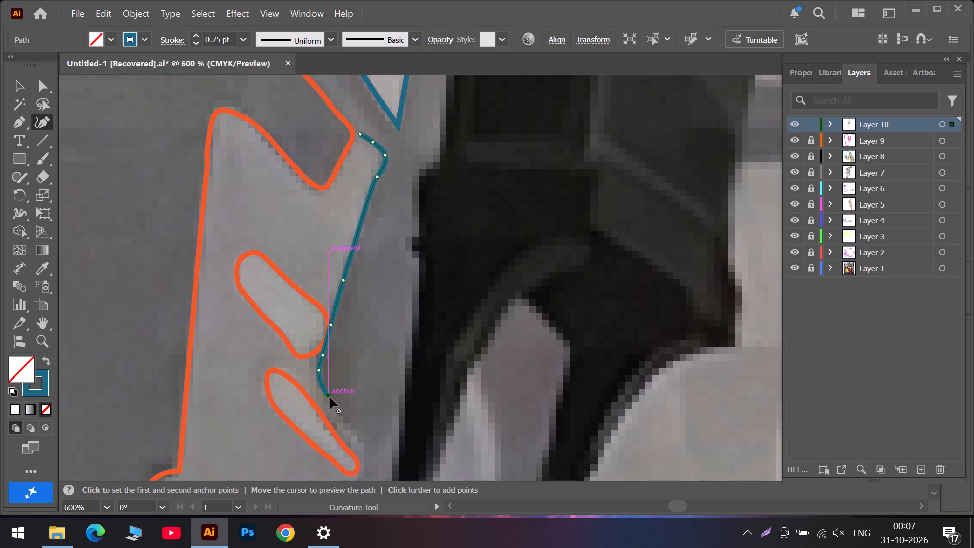
scroll(332, 397, "down", 6)
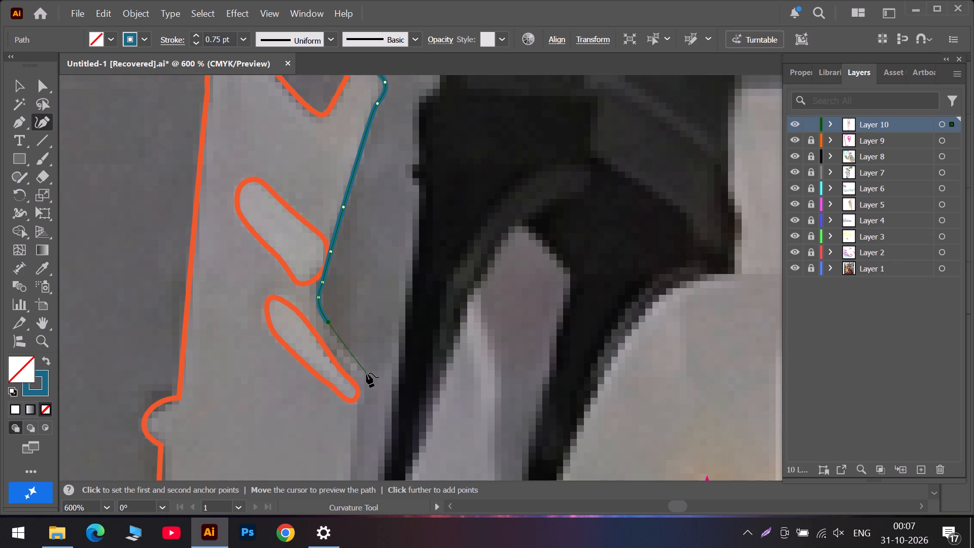
left_click(366, 373)
left_click(343, 344)
scroll(341, 347, "down", 5)
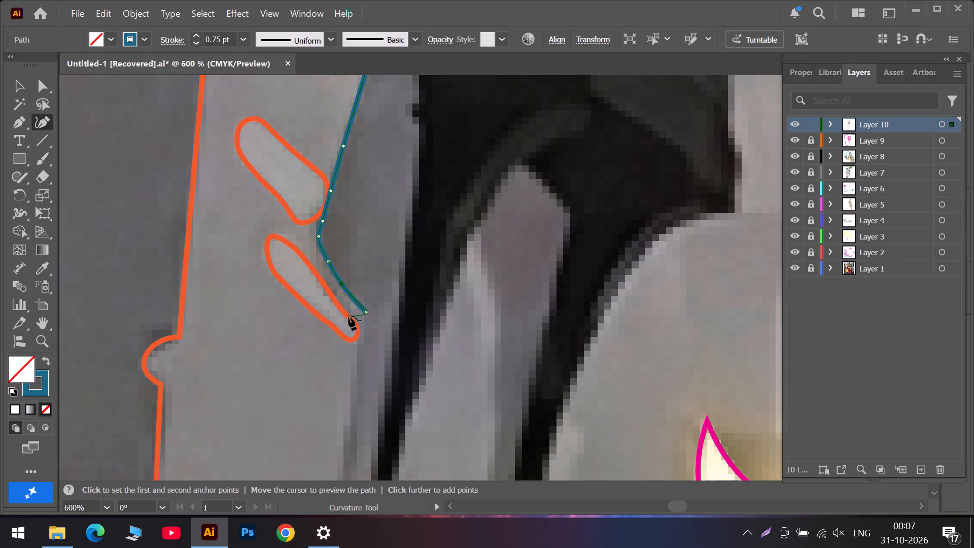
scroll(349, 316, "down", 5)
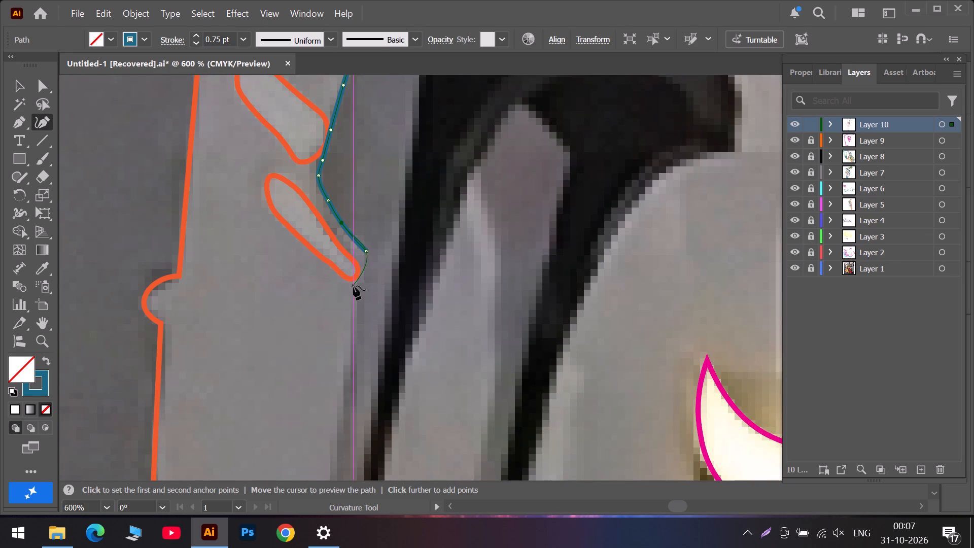
scroll(216, 306, "down", 3, "alt")
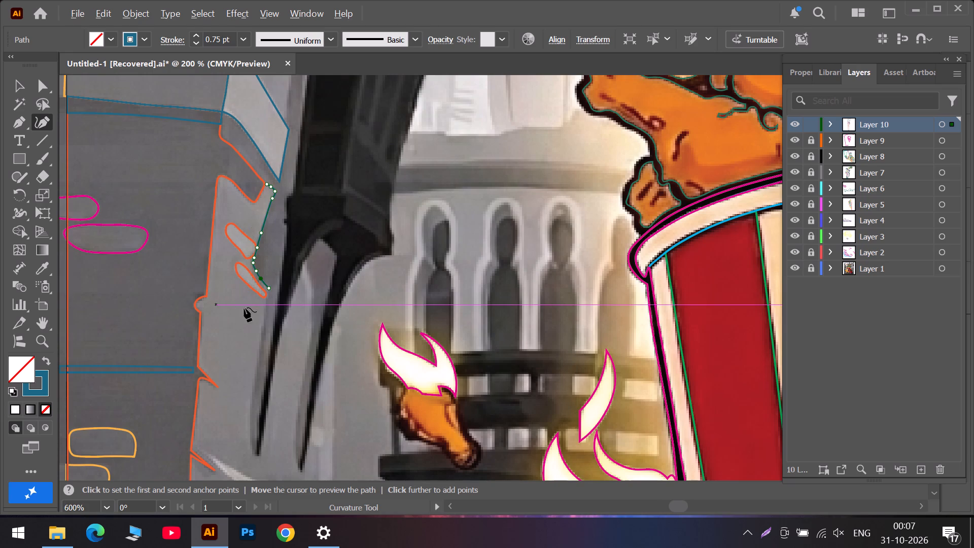
scroll(264, 313, "up", 3, "alt")
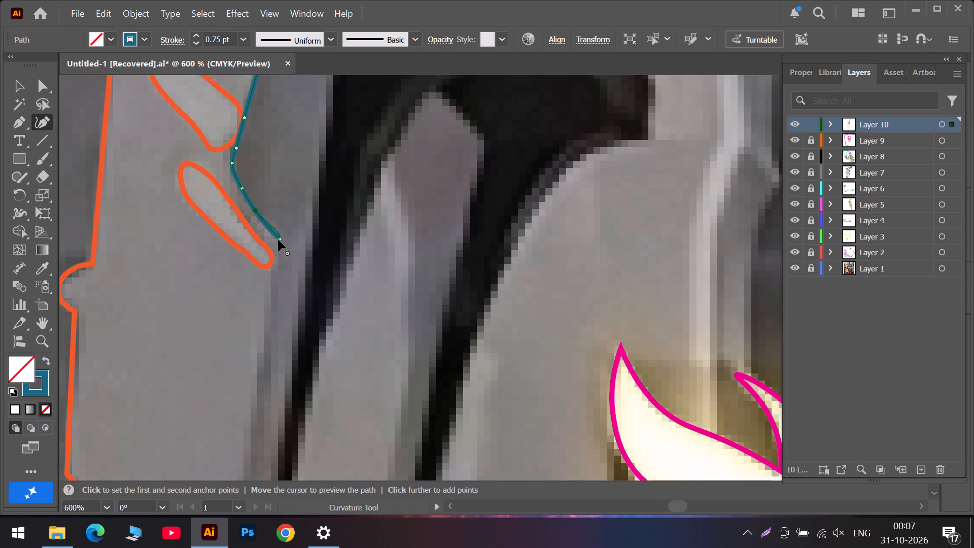
scroll(273, 239, "up", 5)
scroll(250, 184, "up", 6)
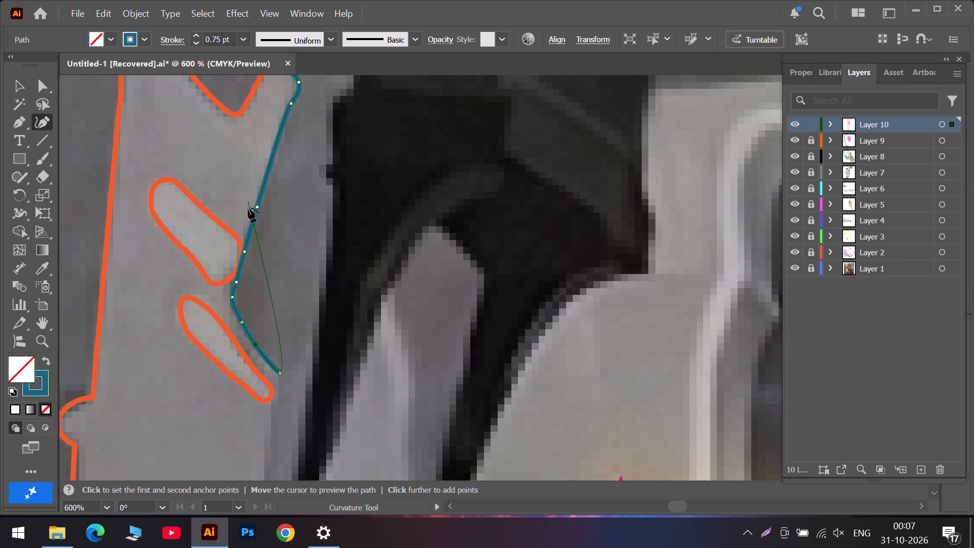
scroll(248, 208, "up", 5)
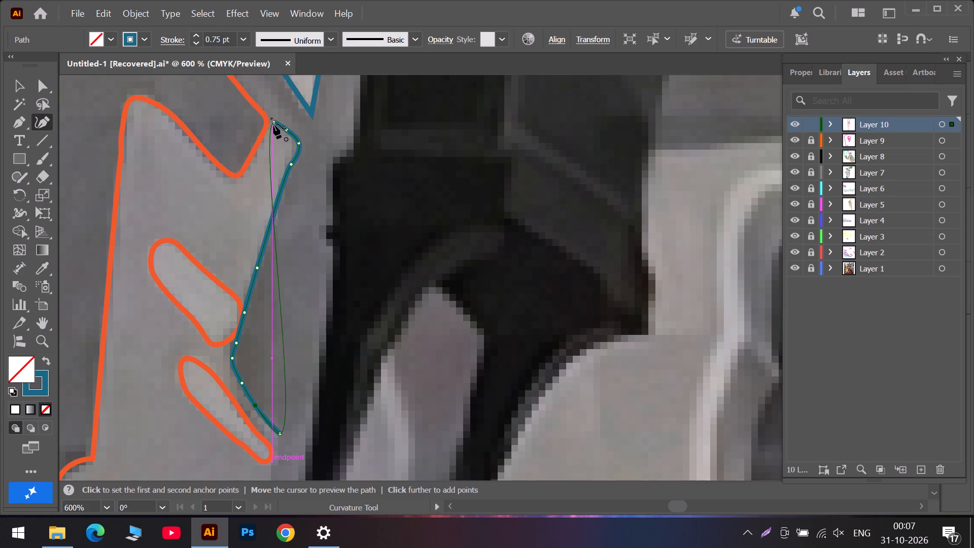
key("Escape")
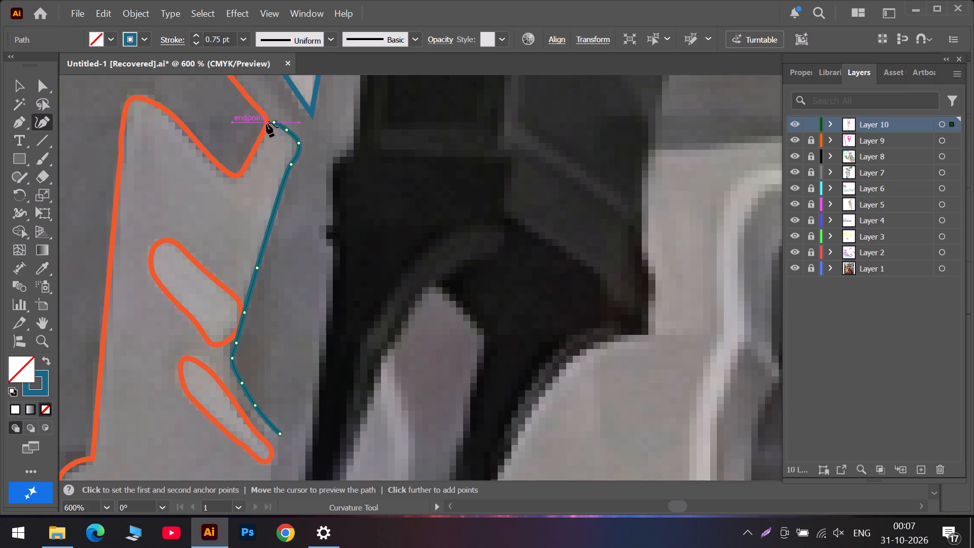
Resume the outline from its upper end and trace under the orange notch and up to the panel's rounded top left peak.
left_click(274, 122)
left_click(267, 143)
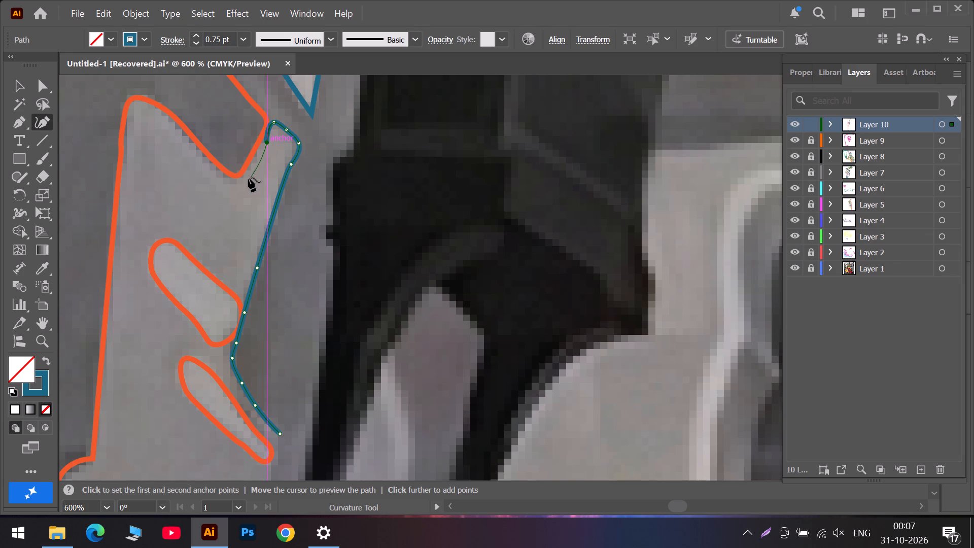
left_click(246, 179)
left_click(203, 175)
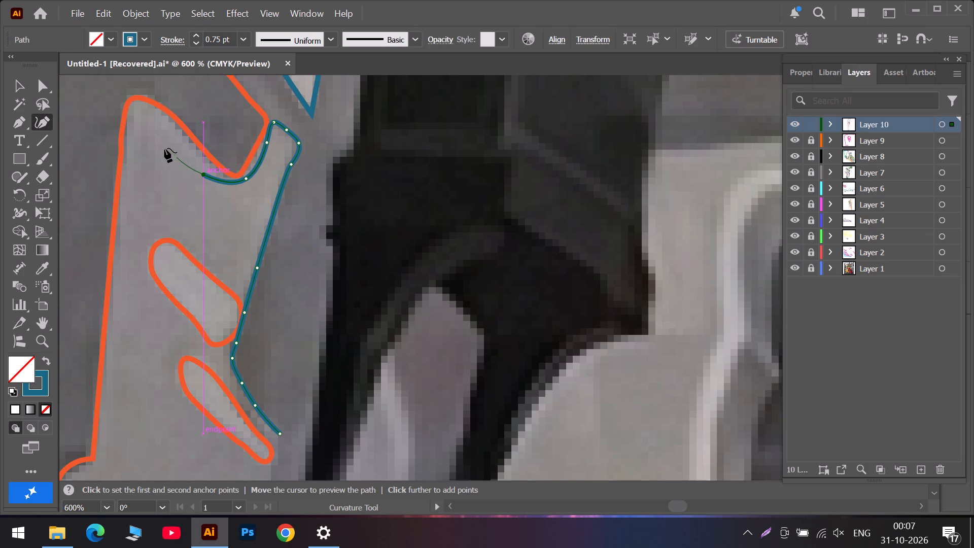
left_click(154, 125)
left_click(136, 113)
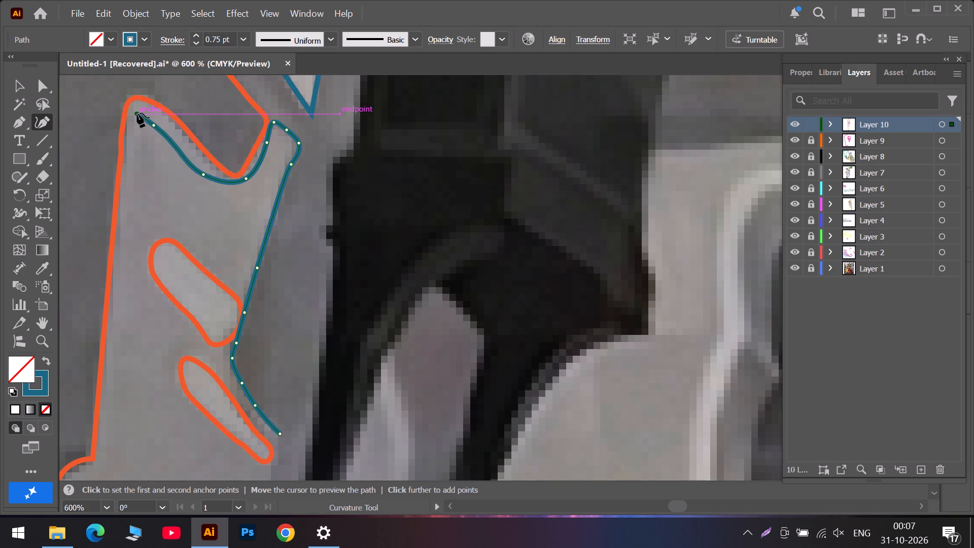
Trace the panel's left edge down just inside the orange line to a sharp corner above the small rounded bump.
left_click(132, 159)
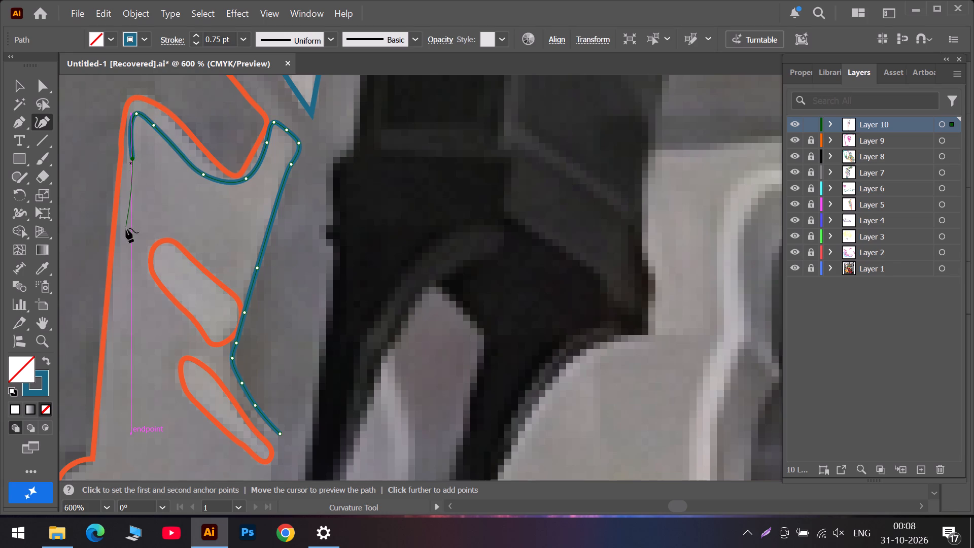
left_click(126, 231)
scroll(126, 233, "down", 6)
left_click(122, 305)
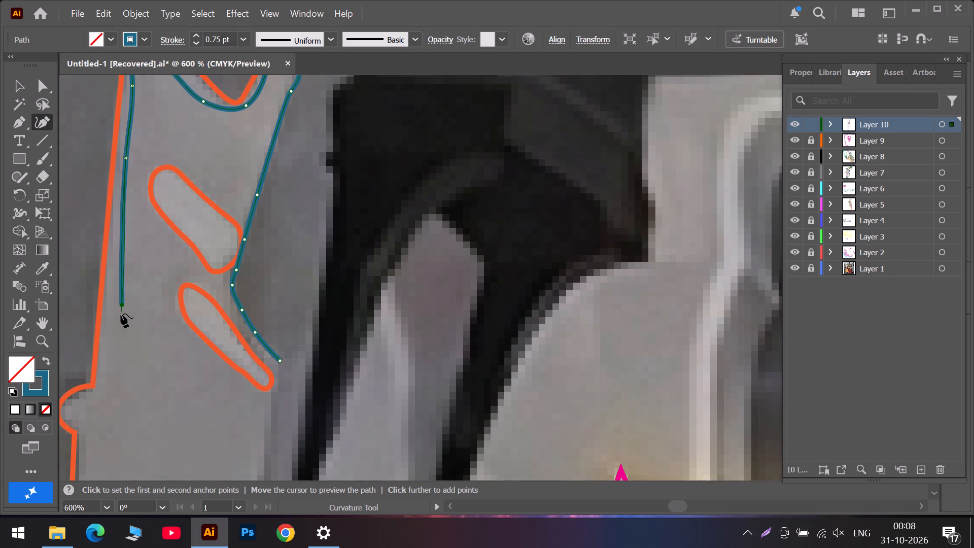
triple_click(111, 380)
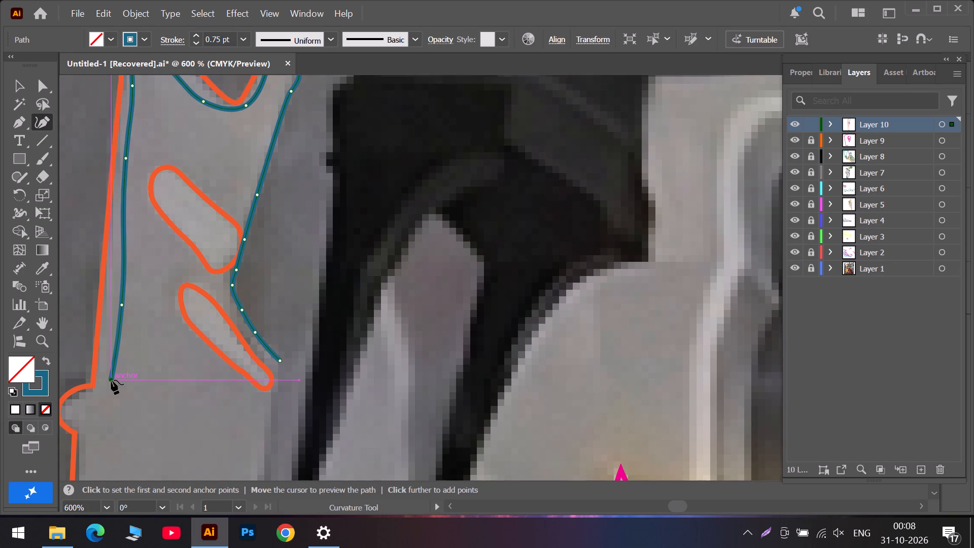
Trace the light panel's outline around the small rounded bump, fitting the curve along its top, to a sharp corner just below it.
left_click(68, 404)
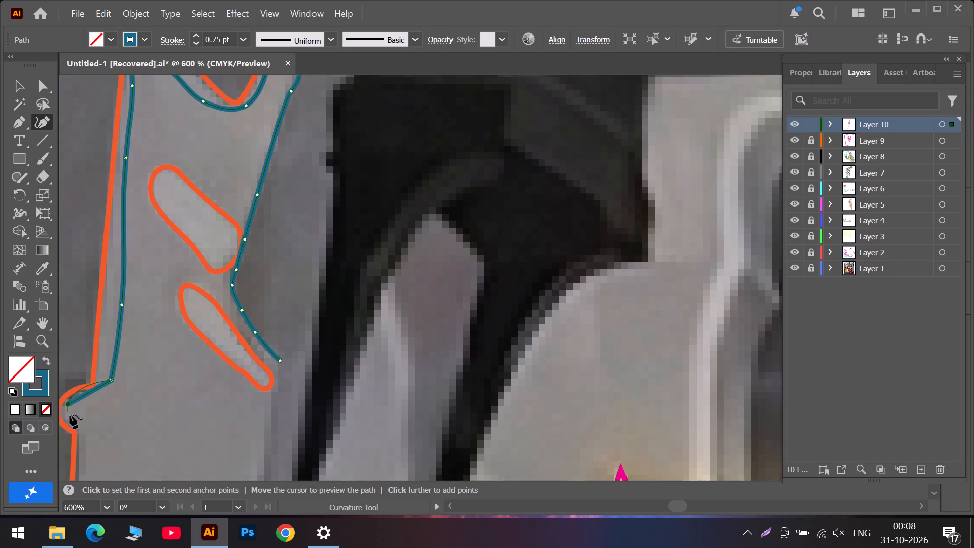
left_click(79, 427)
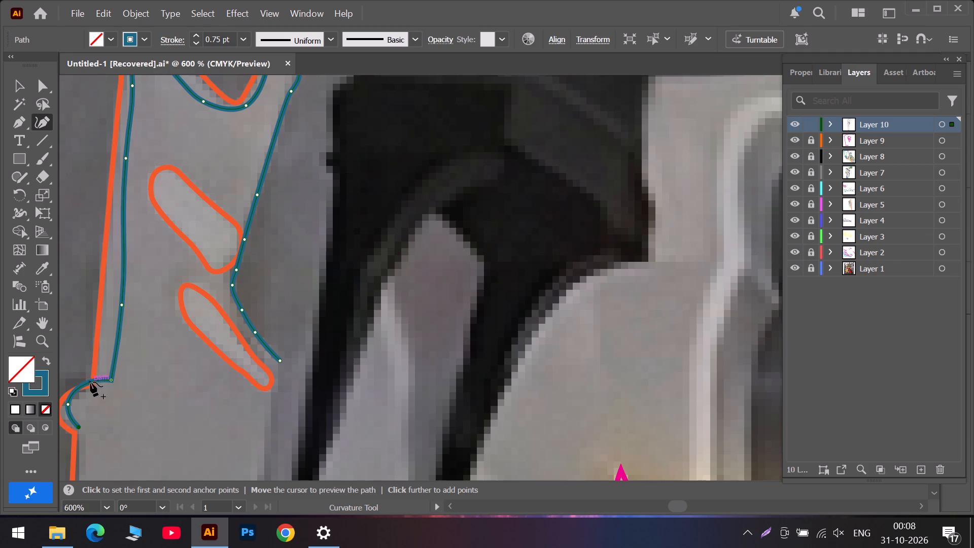
left_click_drag(87, 382, 89, 396)
scroll(91, 399, "down", 5)
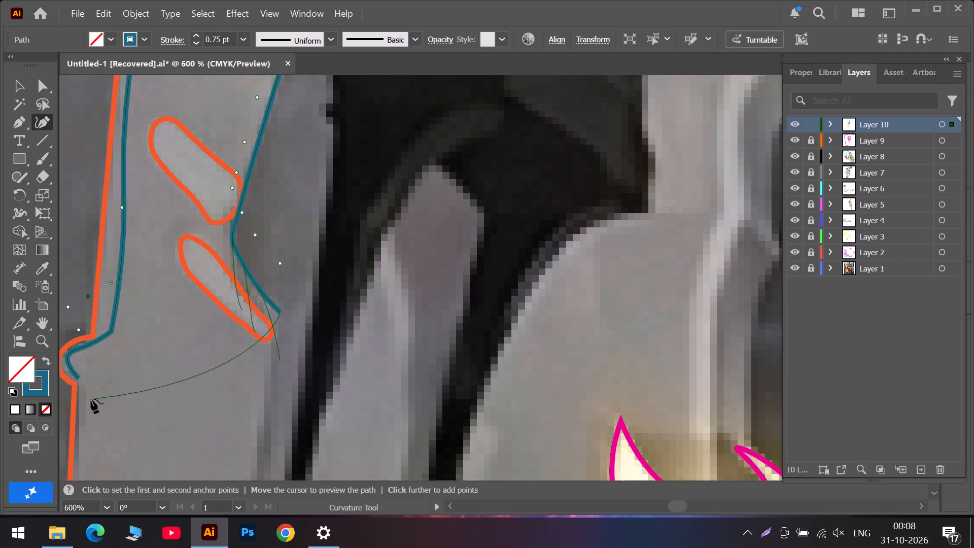
scroll(91, 399, "down", 1)
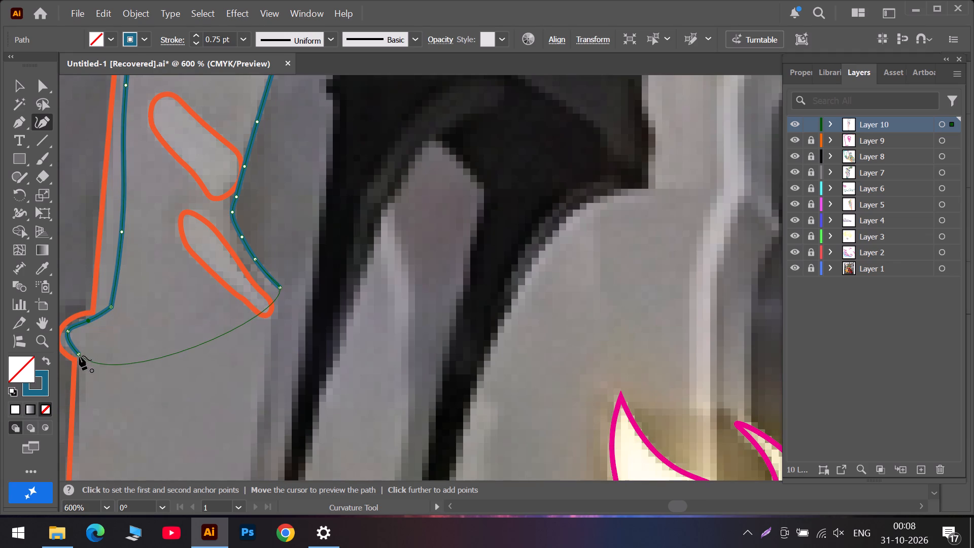
key("Escape")
double_click(79, 354)
Continue the outline down the left edge, into the pointed orange notch with a sharp tip, and back around its rounded lower lip.
scroll(80, 361, "down", 6)
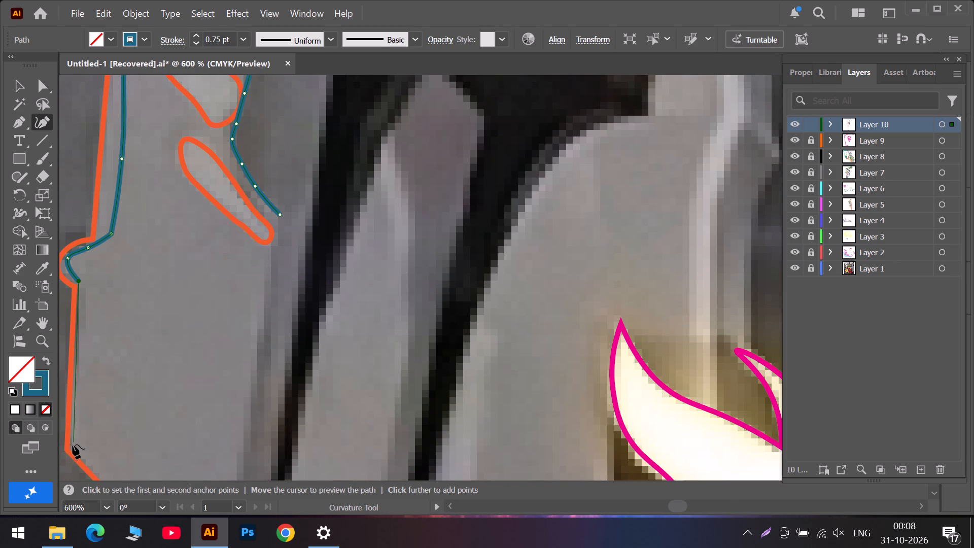
double_click(72, 448)
scroll(72, 448, "down", 5)
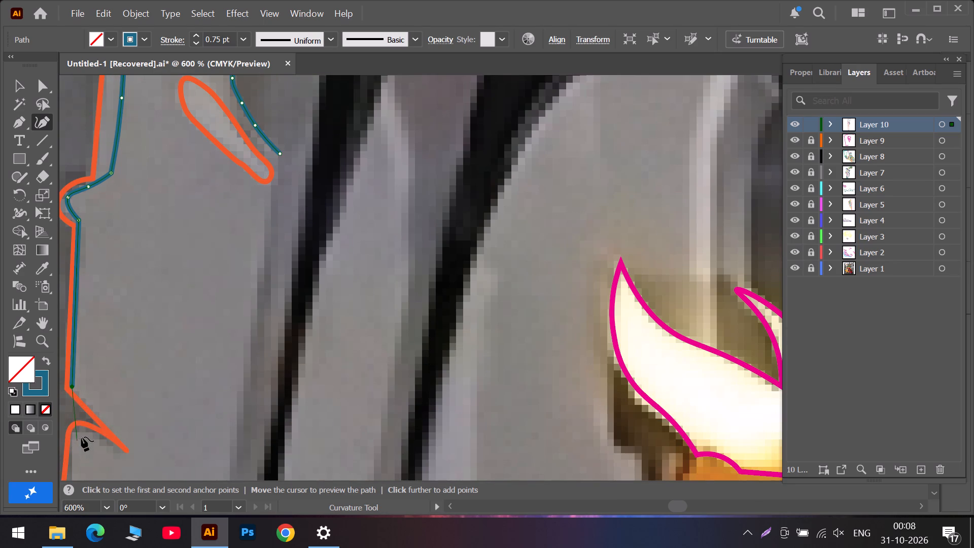
left_click(111, 426)
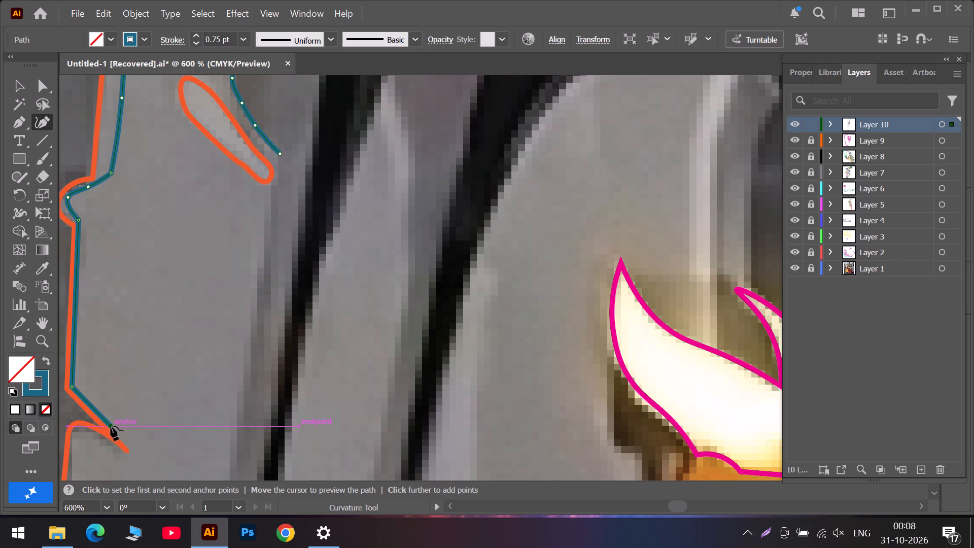
double_click(131, 449)
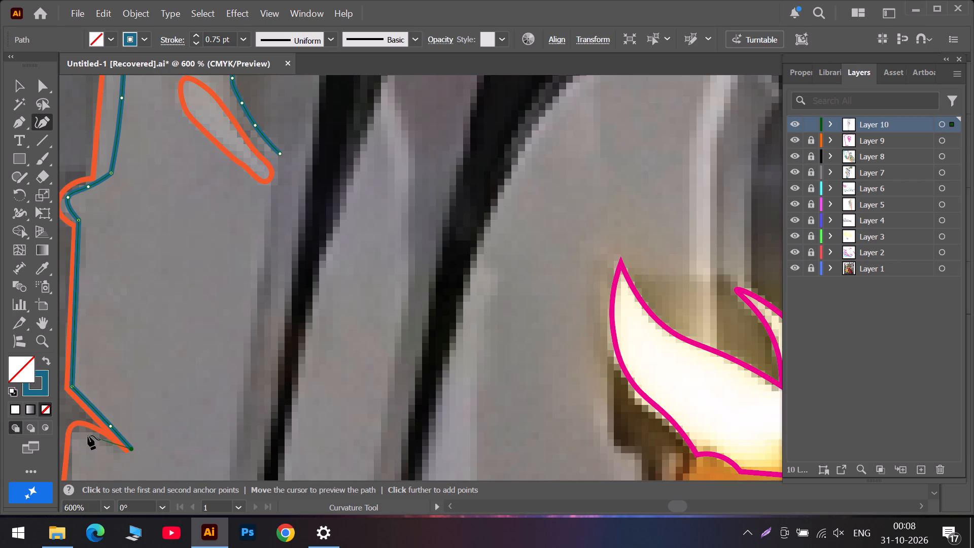
left_click(88, 435)
left_click(74, 435)
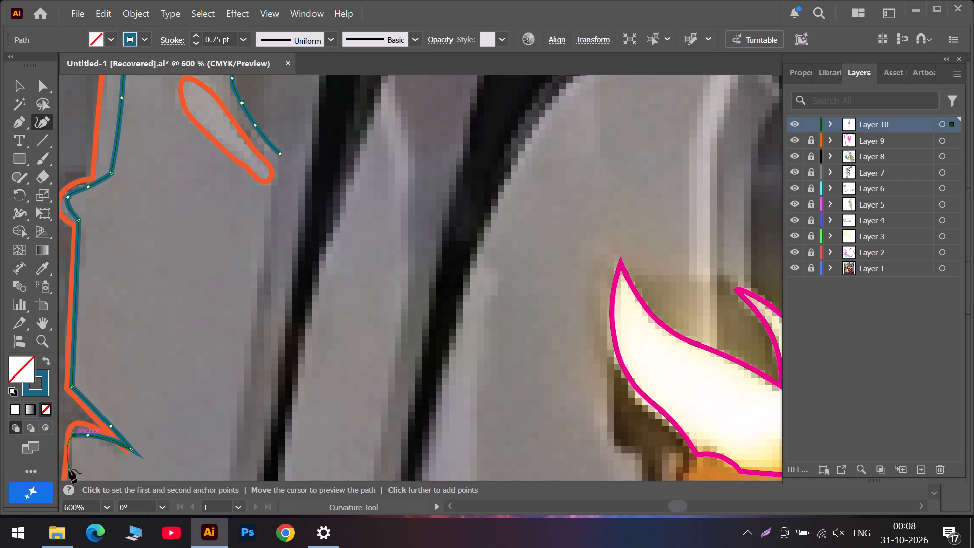
left_click(74, 465)
Extend the outline down the orange edge to a sharp corner at the start of the next notch.
scroll(74, 462, "down", 14)
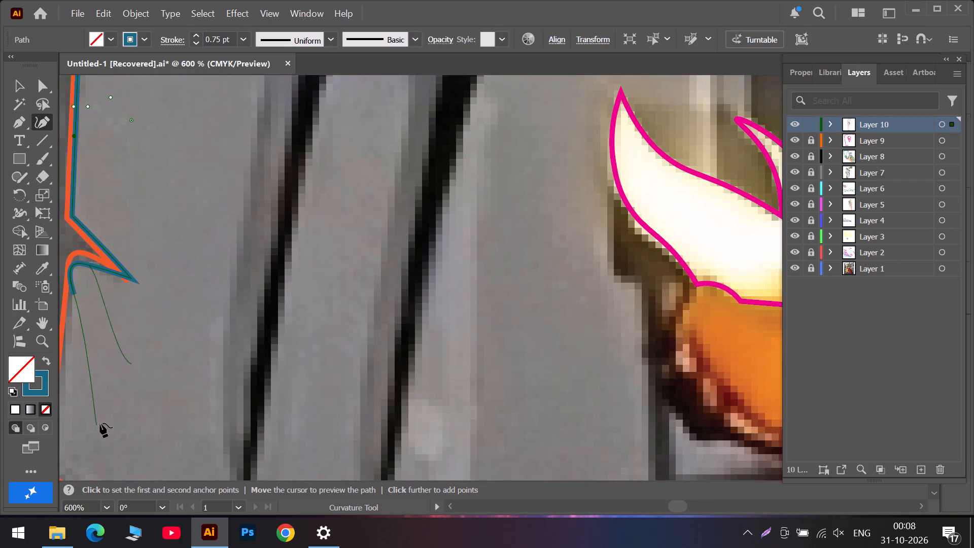
left_click(628, 507)
scroll(528, 422, "down", 6)
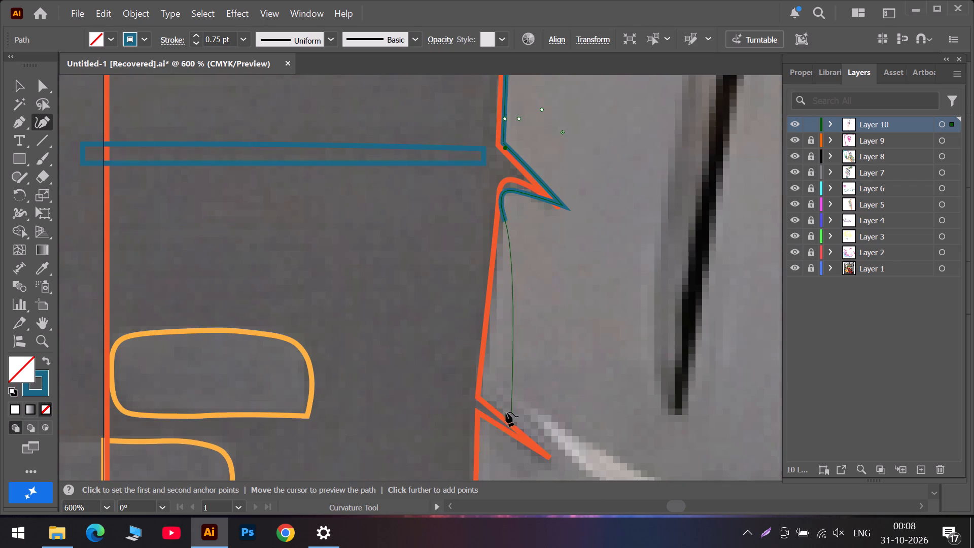
double_click(484, 393)
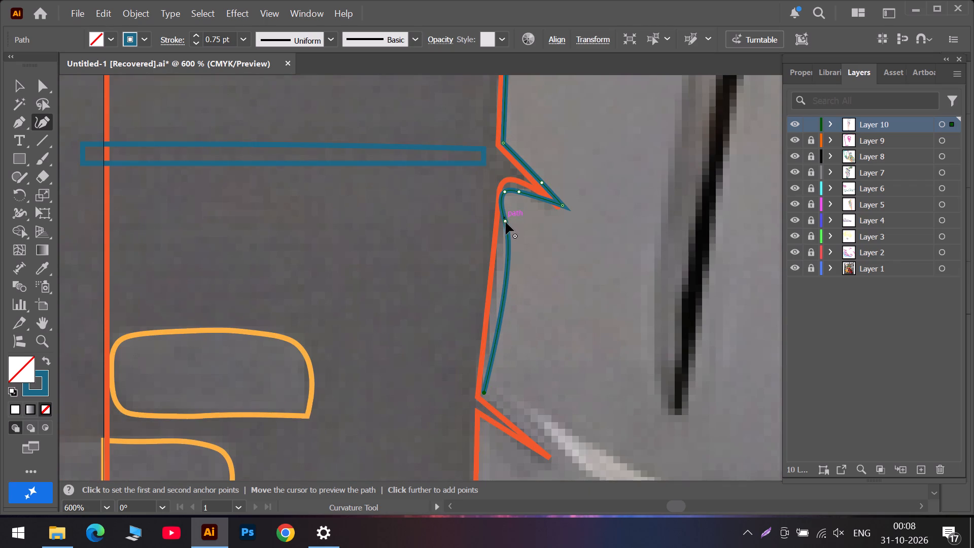
Reshape the segment between the two notches to follow the orange line, and resume the open path at its lower corner.
left_click_drag(506, 222, 491, 333)
left_click_drag(494, 206, 506, 231)
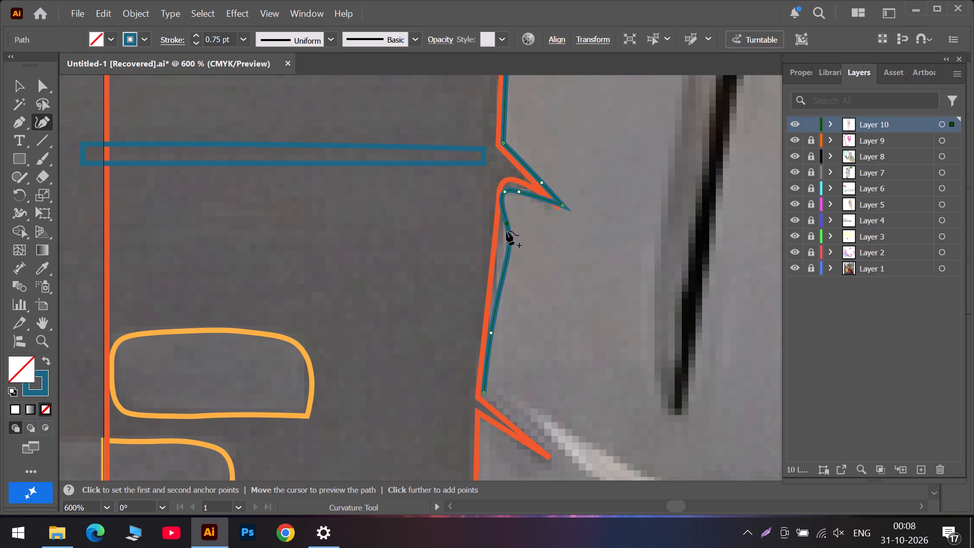
left_click_drag(506, 231, 502, 242)
scroll(492, 330, "down", 6)
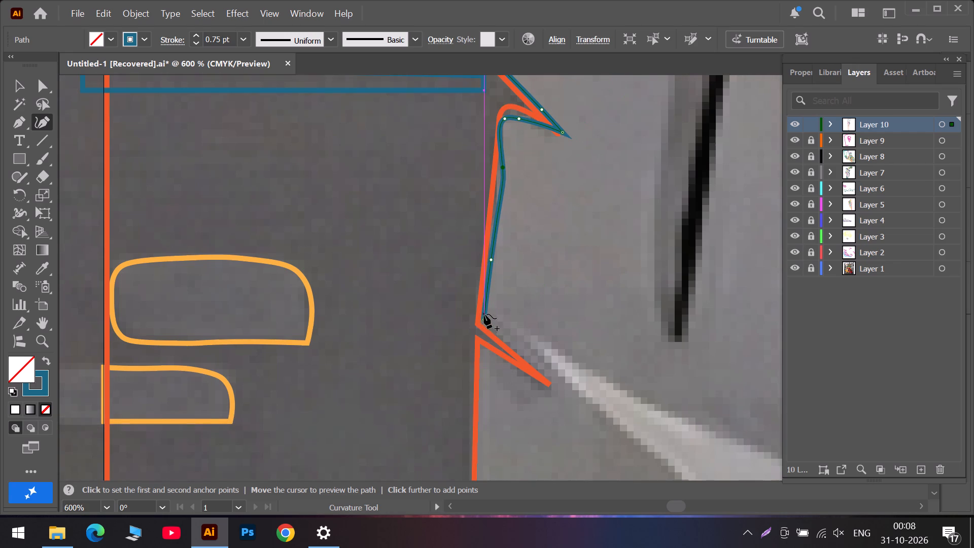
left_click(483, 321)
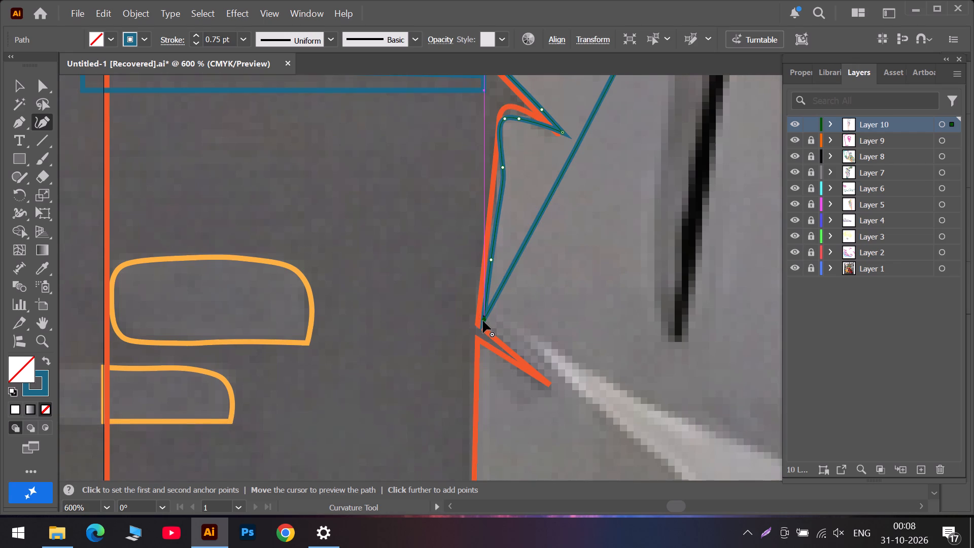
key("ctrl+z")
left_click(482, 321, "ctrl")
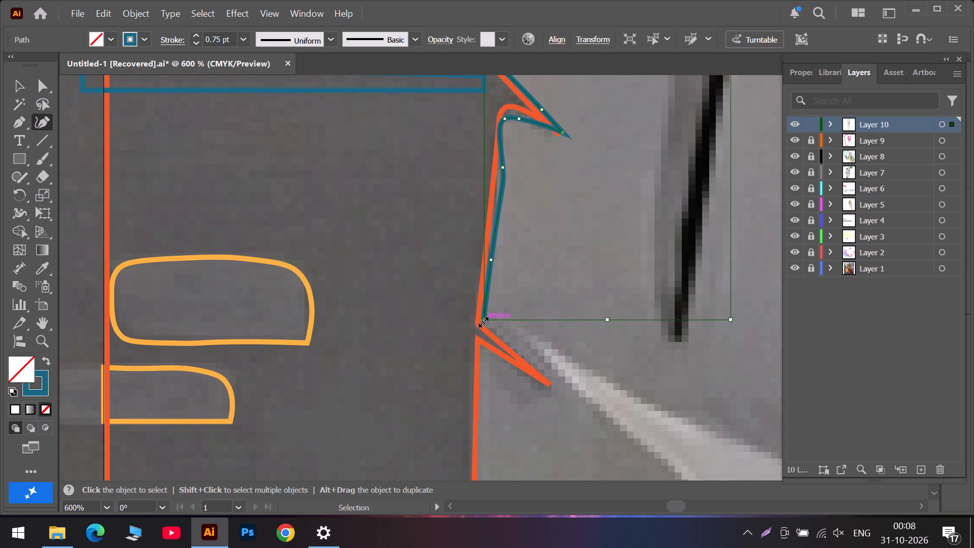
key("Escape")
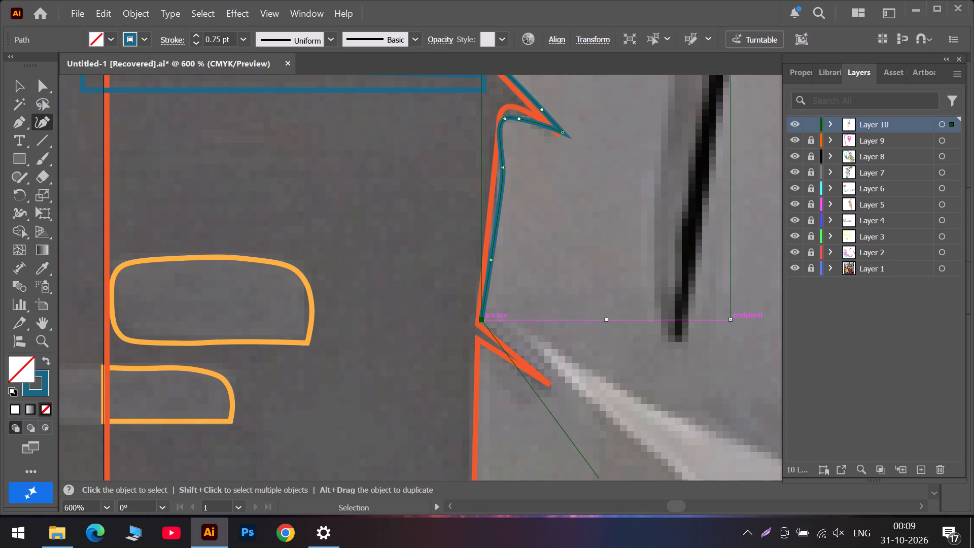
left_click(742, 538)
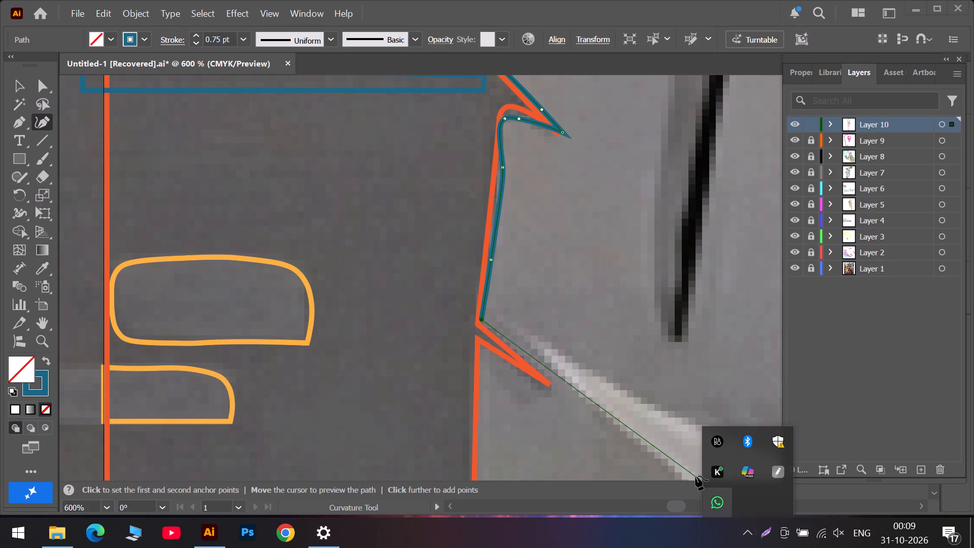
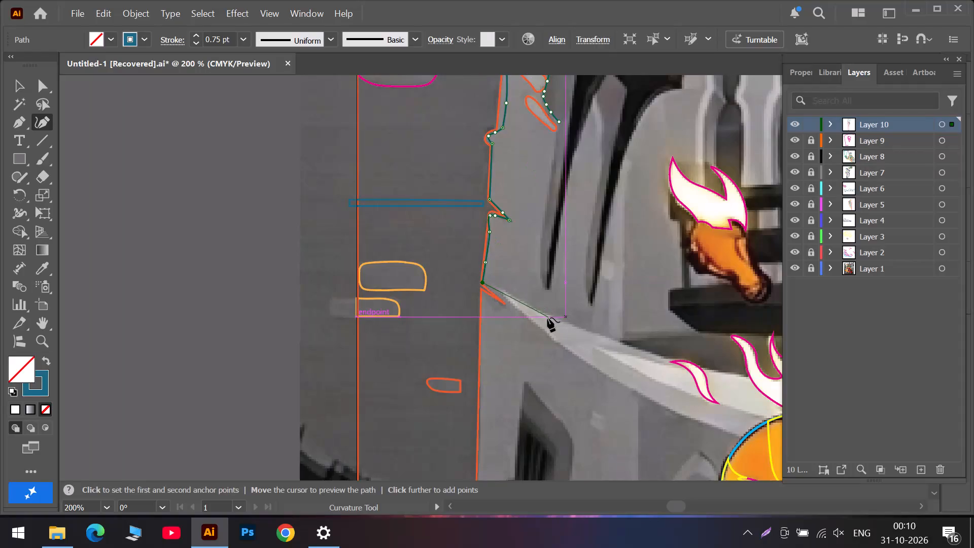
Extend the open Layer 10 path with the Curvature tool around the small pointed notch on the tower's edge, using corner points.
scroll(546, 318, "down", 5)
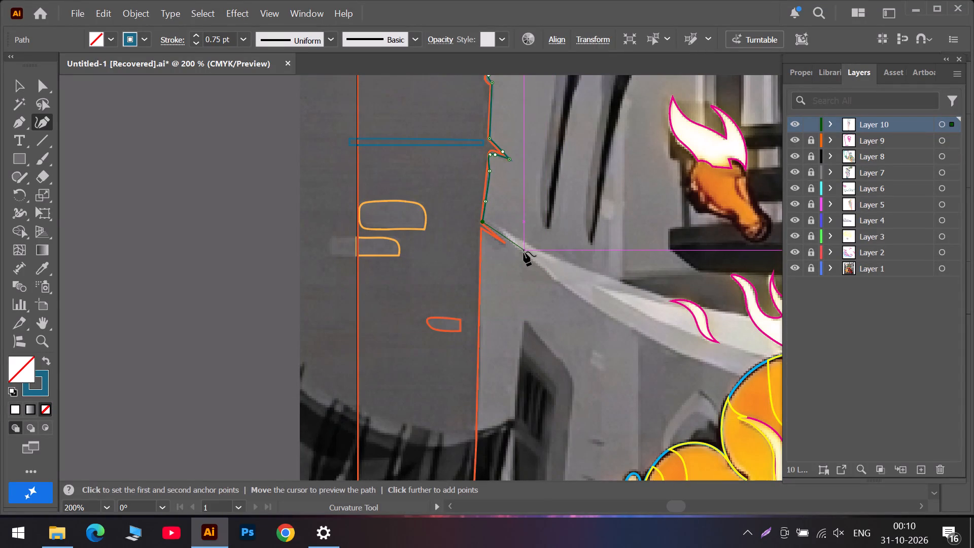
scroll(524, 252, "up", 3)
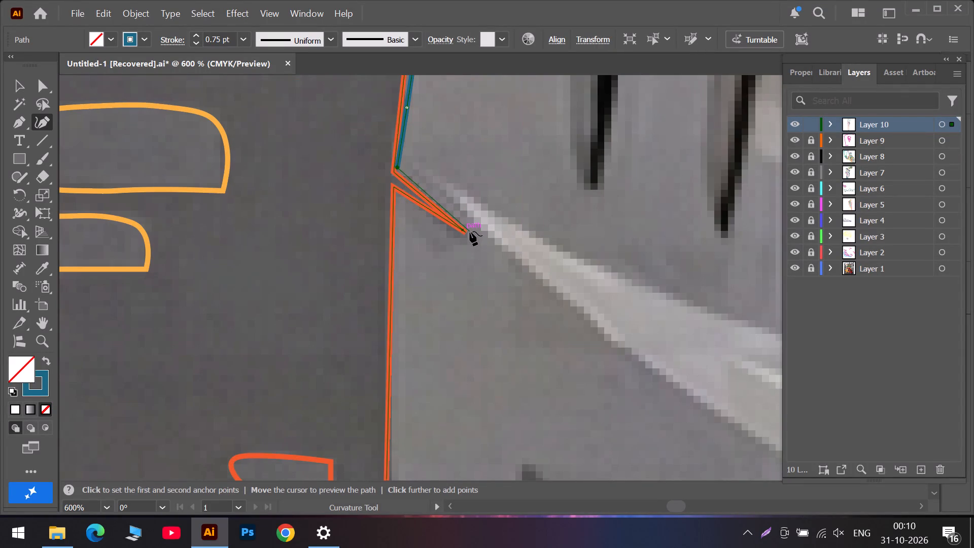
double_click(470, 231)
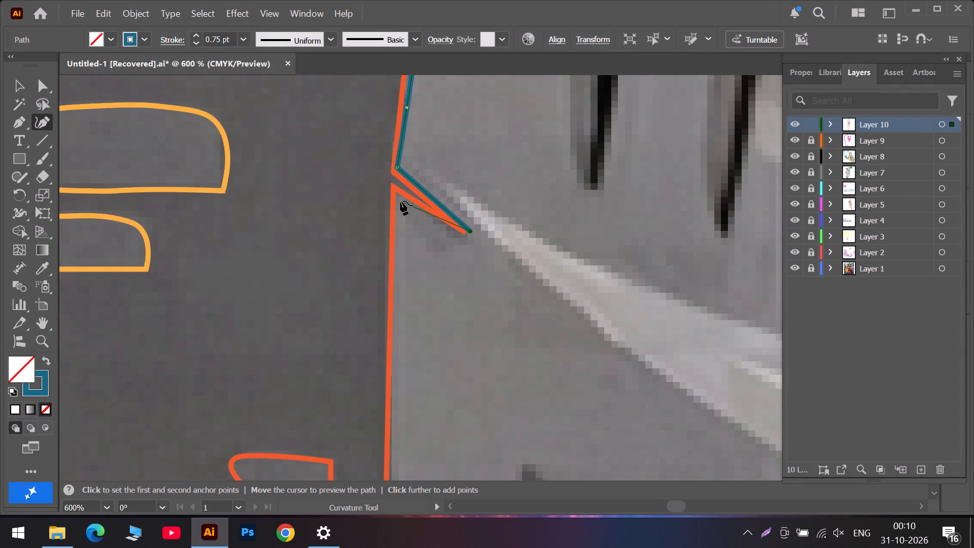
double_click(399, 198)
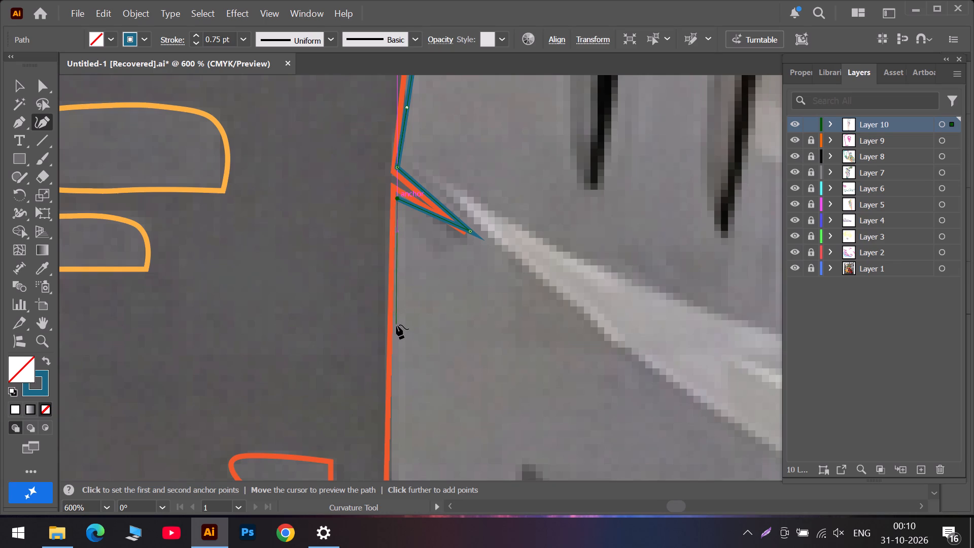
Continue the path straight down beside the orange tower outline to the top of the dark hanging fringe.
left_click(396, 327)
scroll(396, 322, "down", 8)
left_click(396, 337)
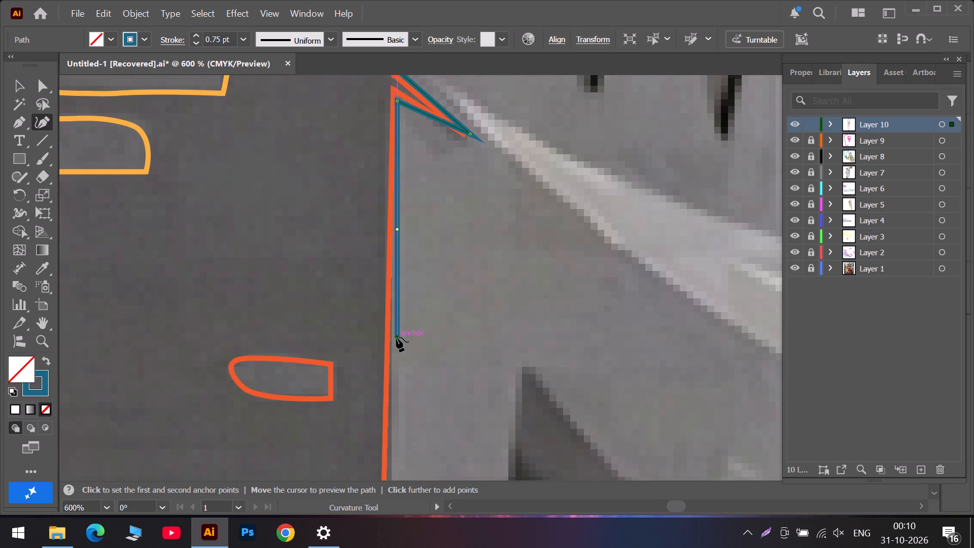
scroll(397, 337, "down", 13)
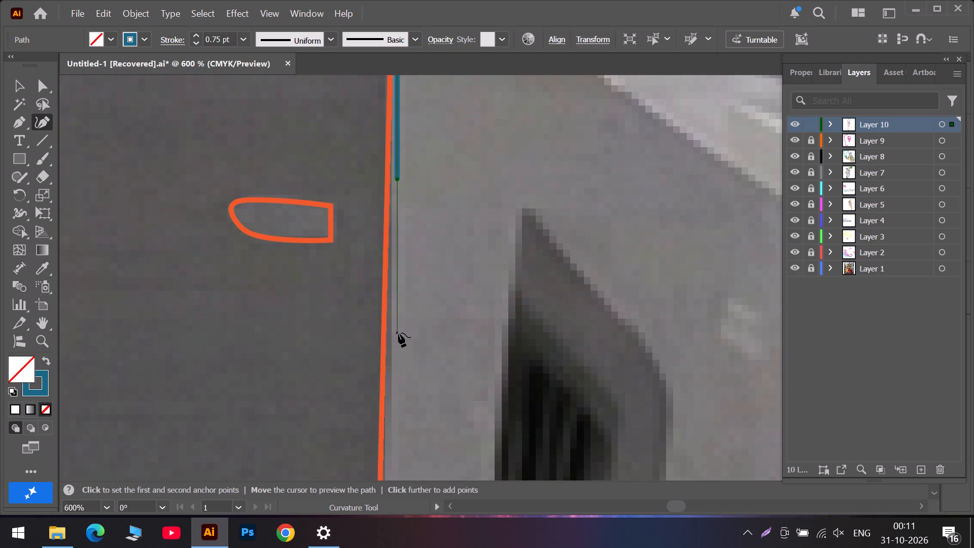
left_click(398, 333)
scroll(400, 333, "down", 13)
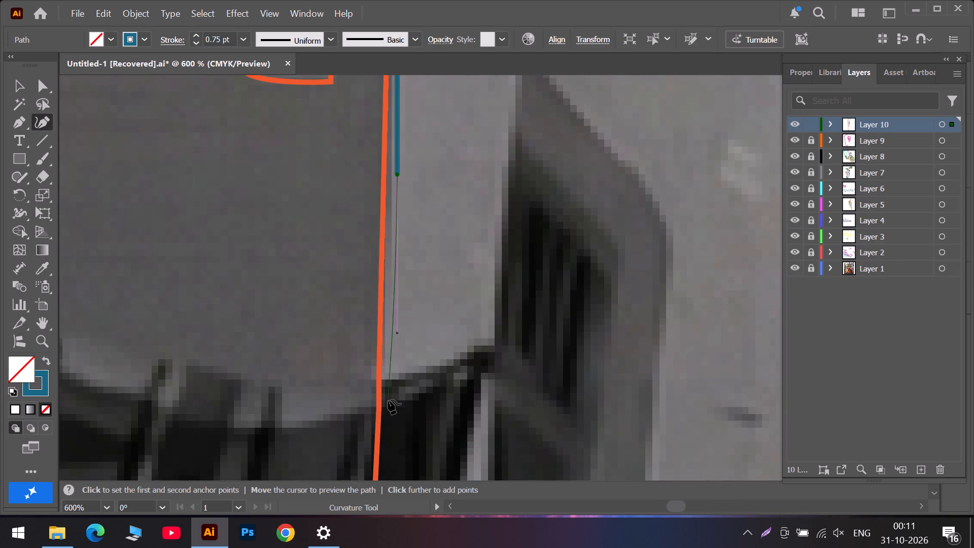
left_click(388, 401)
Continue the path past the fringe, following the outward flare to the bottom corner of the orange tower outline.
scroll(389, 399, "down", 19)
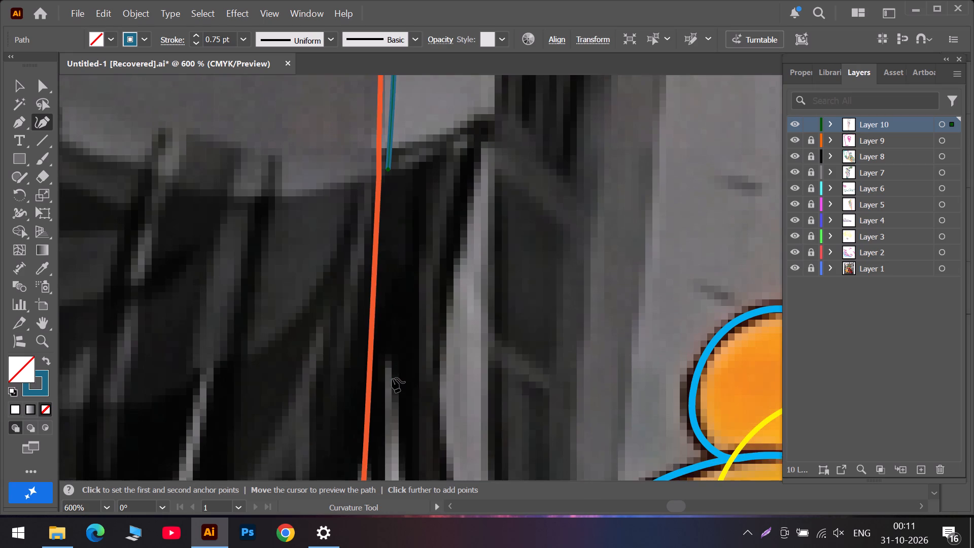
scroll(388, 371, "down", 3, "alt")
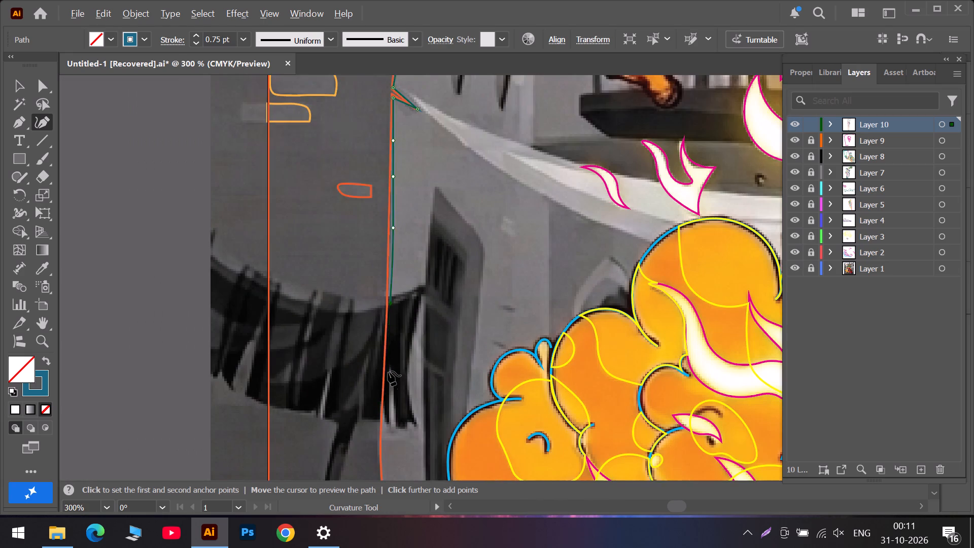
scroll(388, 371, "down", 12)
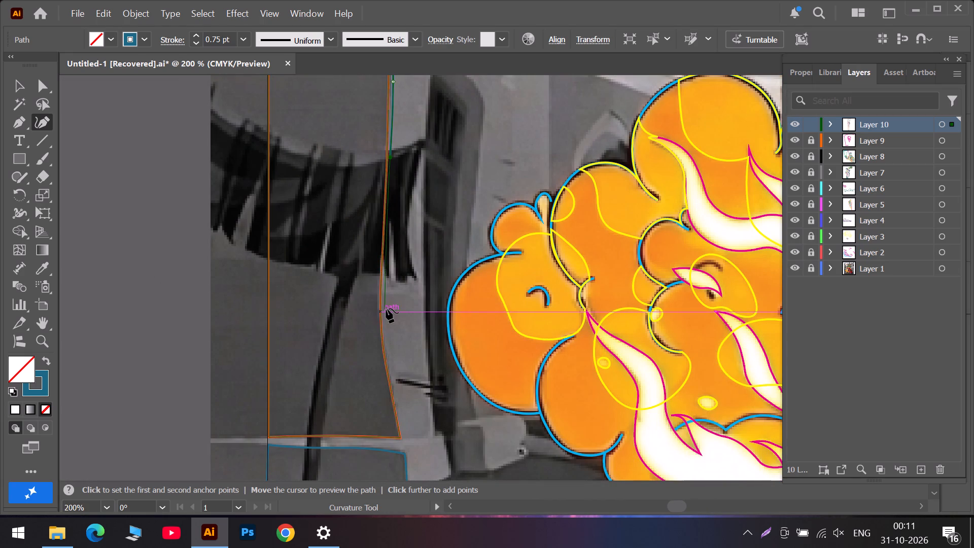
left_click(387, 307)
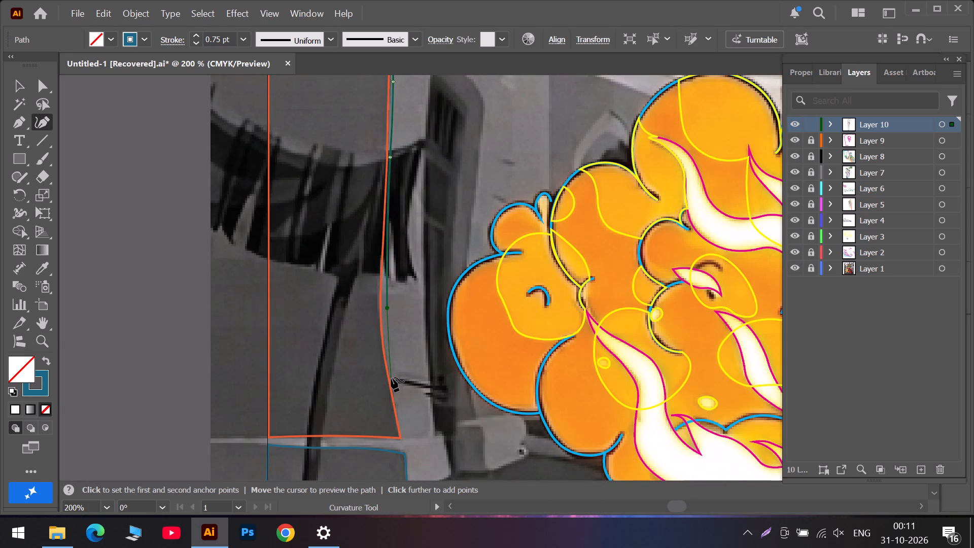
left_click(396, 376)
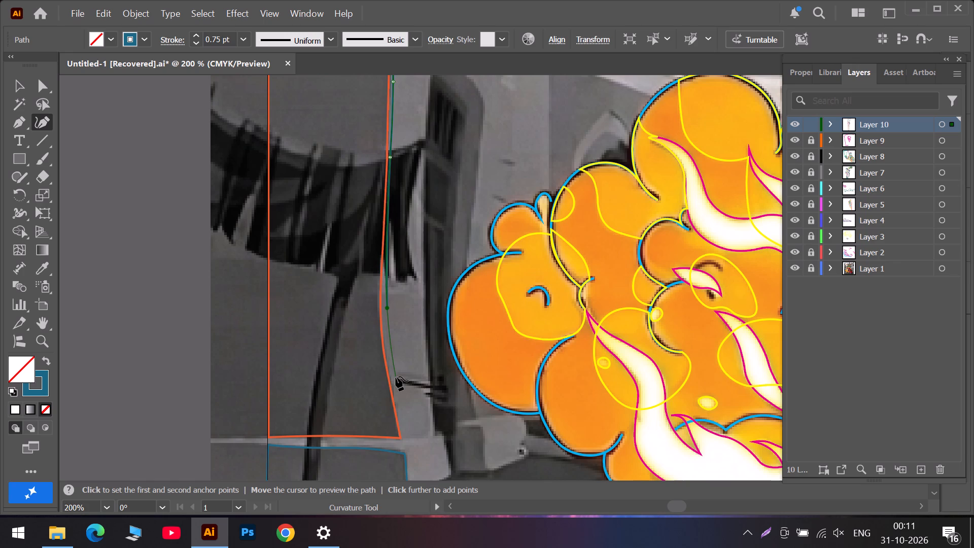
scroll(396, 376, "down", 6)
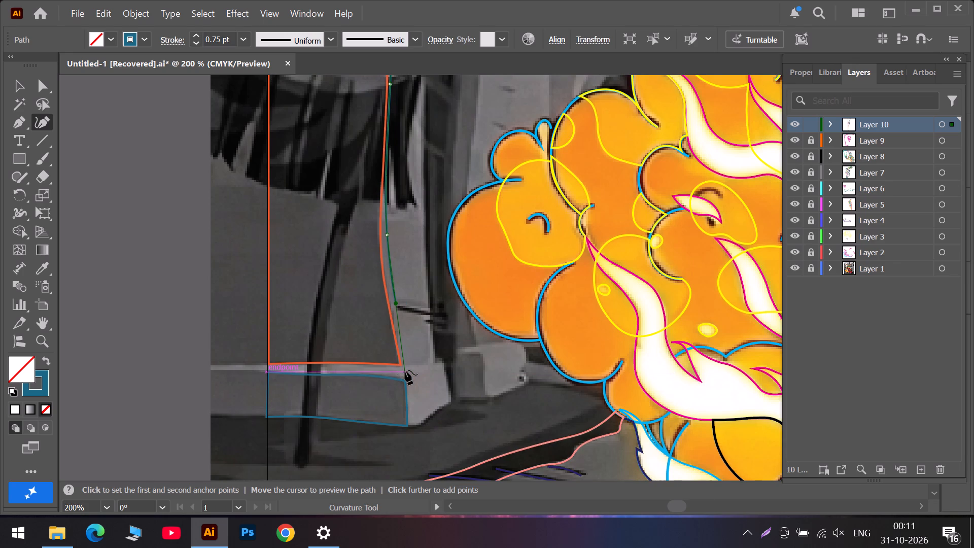
scroll(405, 370, "up", 4, "alt")
left_click(397, 350)
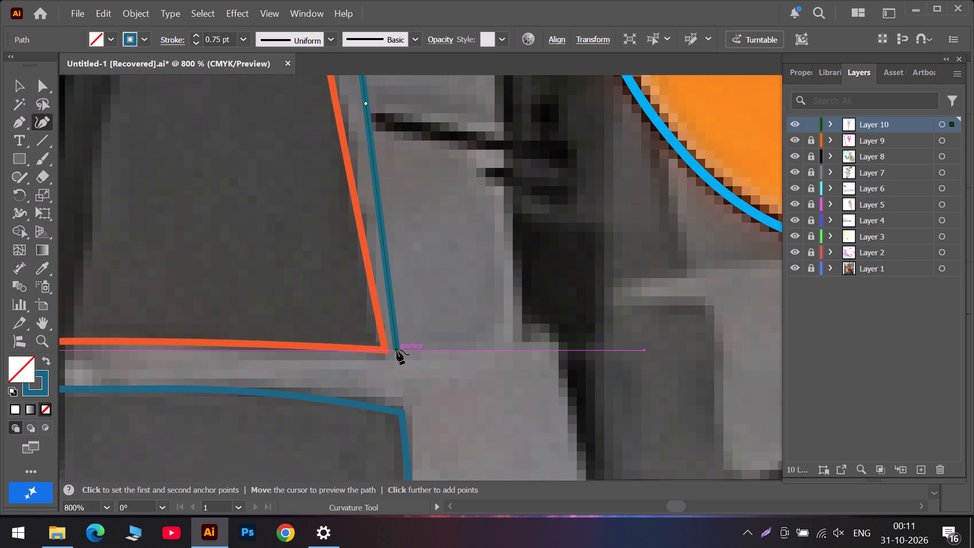
double_click(397, 350)
Trace the light pillar's short bottom edge with sharp corners at both ends, then start up its far side and align the end anchor.
left_click(512, 341)
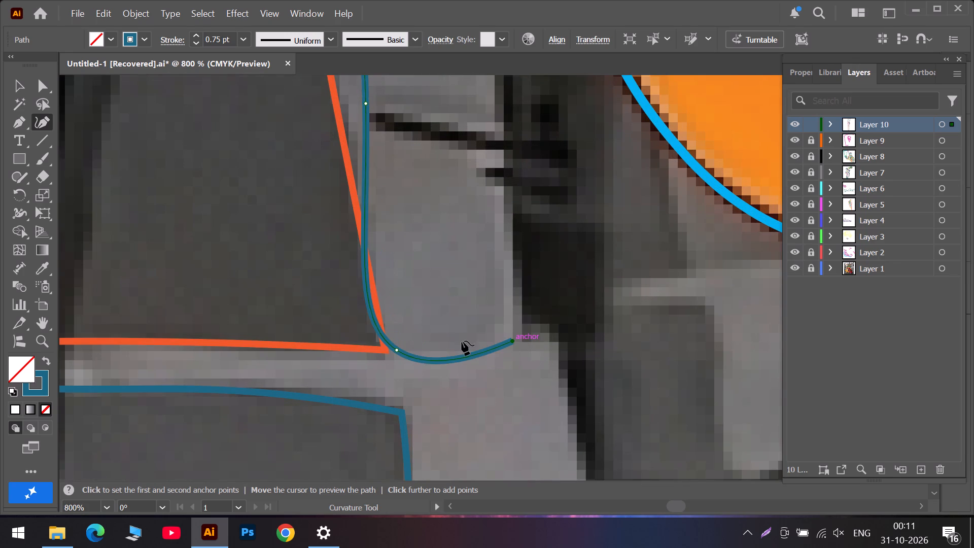
double_click(398, 350)
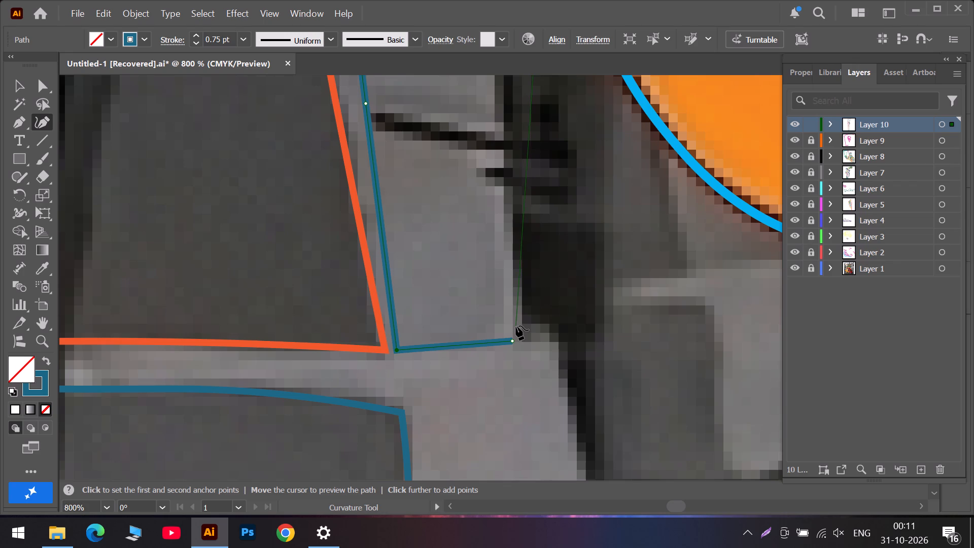
key("Escape")
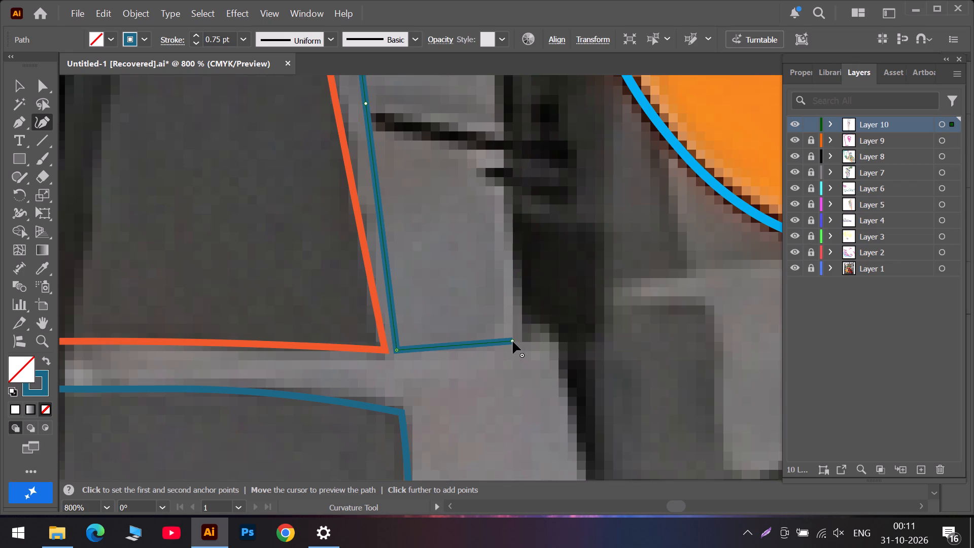
left_click(513, 341)
left_click(525, 273)
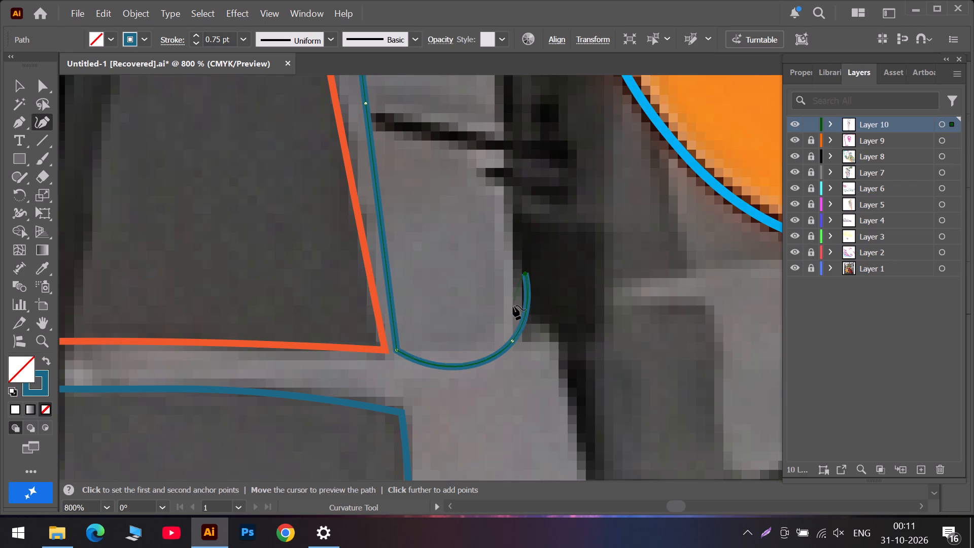
double_click(512, 343)
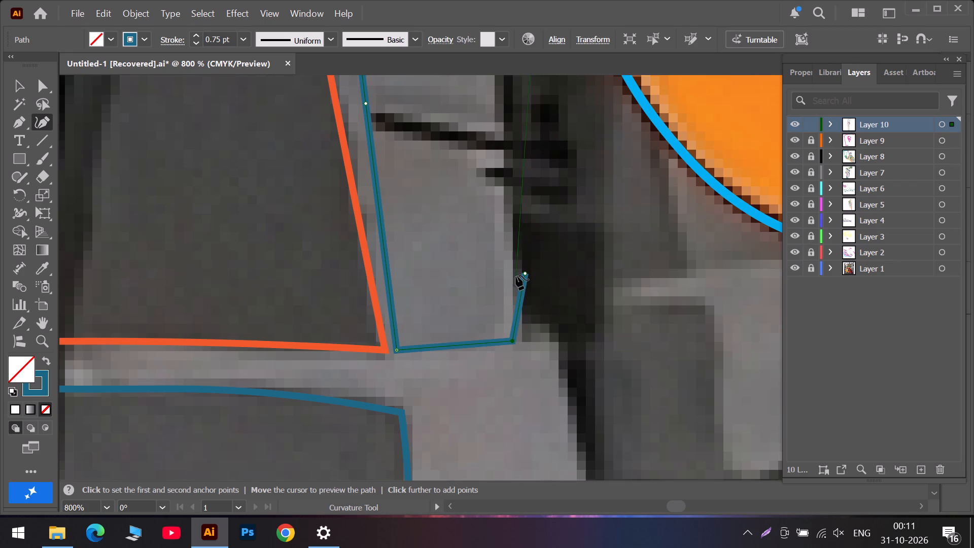
key("Escape")
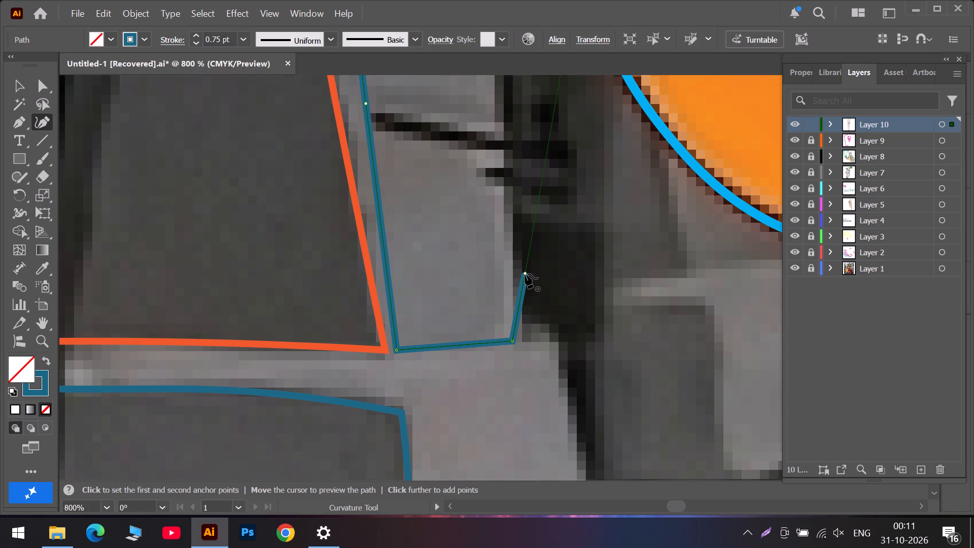
left_click_drag(525, 274, 510, 272)
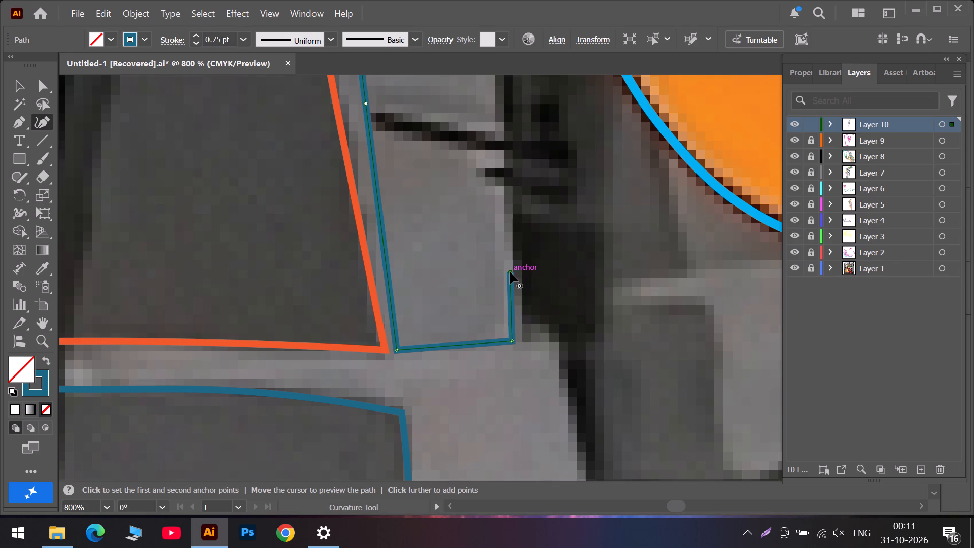
Continue the path up the pillar's far edge to the pointed top of the dark window frame, ending with a corner point.
scroll(510, 272, "down", 4, "alt")
scroll(510, 271, "up", 9)
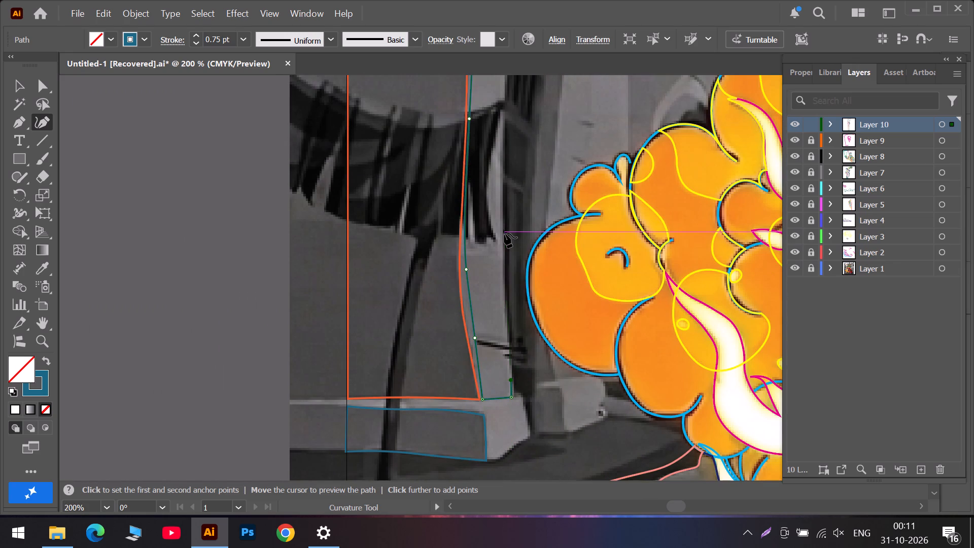
left_click(505, 270)
scroll(507, 248, "up", 6)
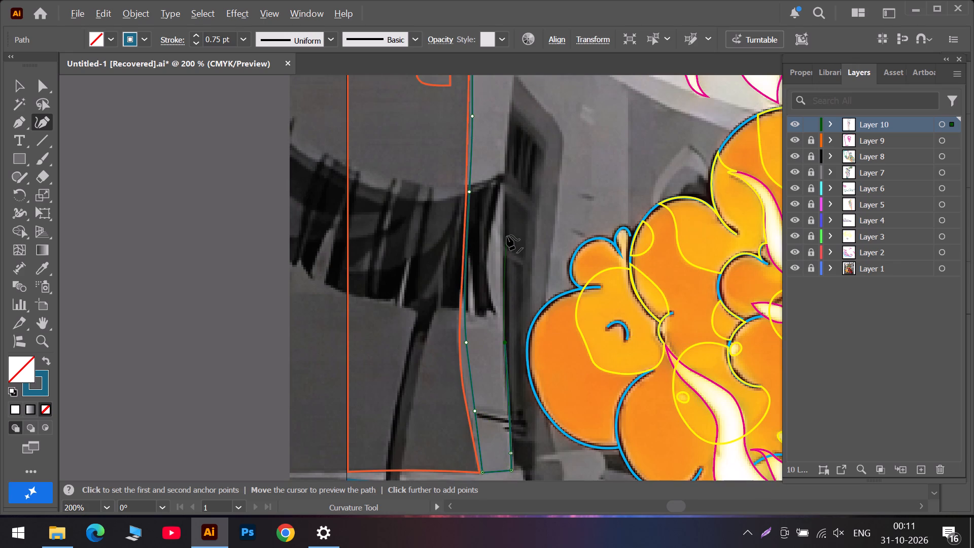
scroll(507, 235, "up", 2, "alt")
left_click(499, 224)
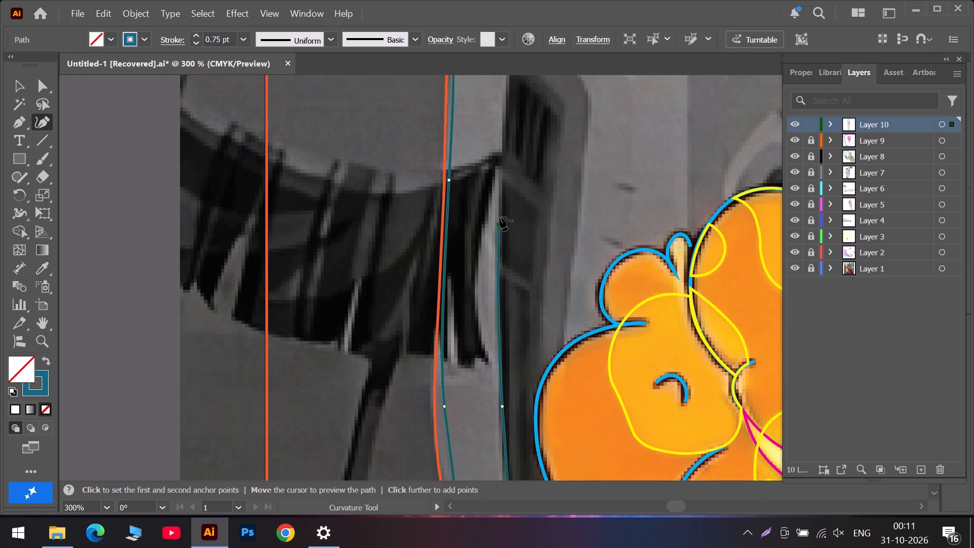
scroll(500, 208, "up", 6)
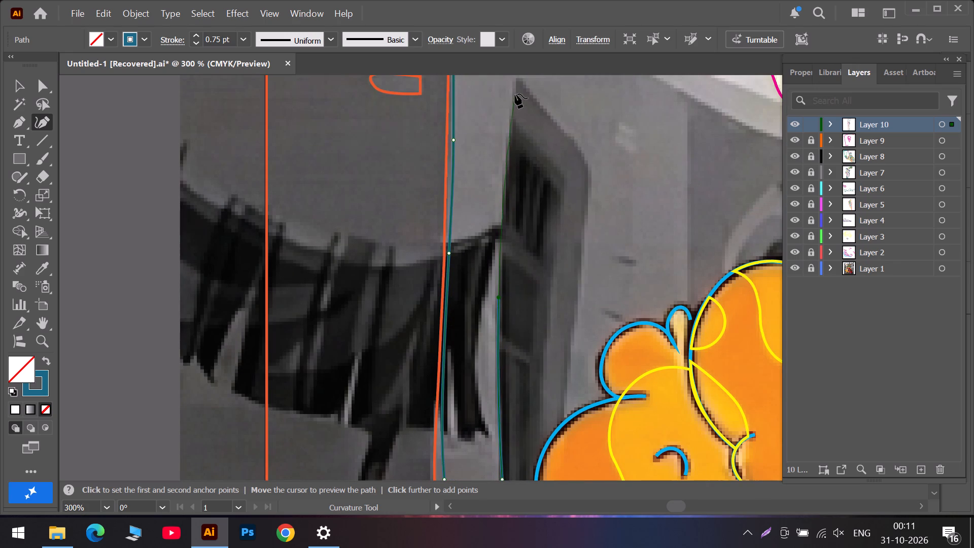
left_click(519, 80)
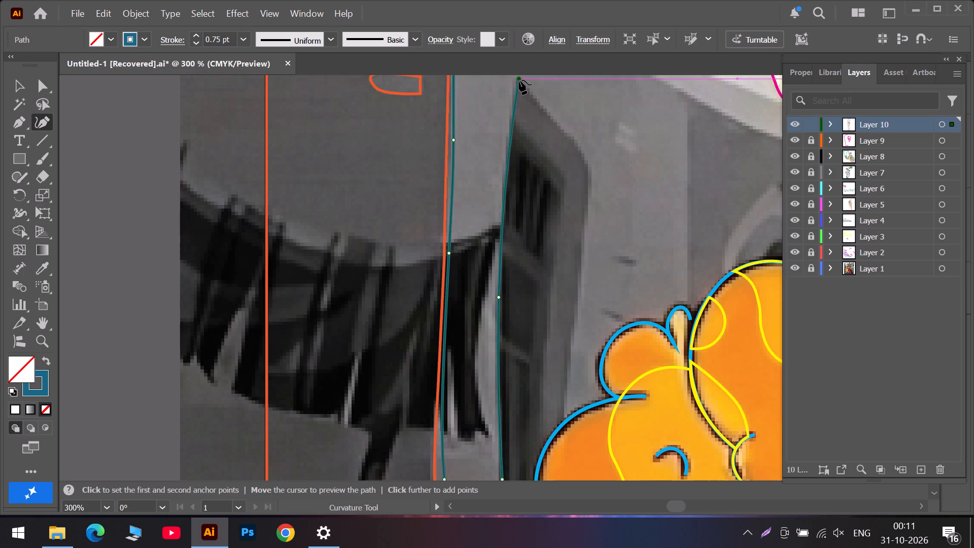
double_click(519, 80)
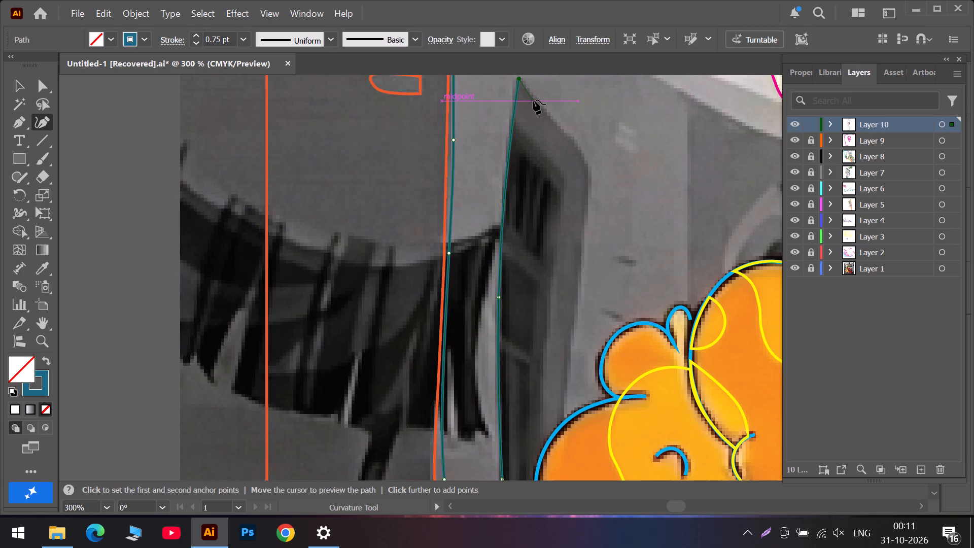
Trace the window frame's sloping top and outer side down to the orange cloud outline, adjusting the last side anchor to fit the edge.
left_click(534, 100)
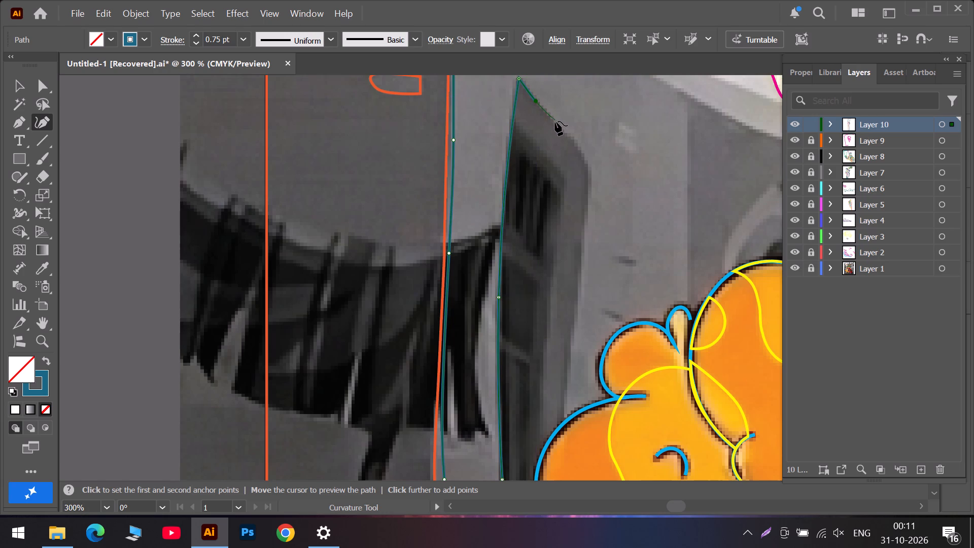
left_click(559, 127)
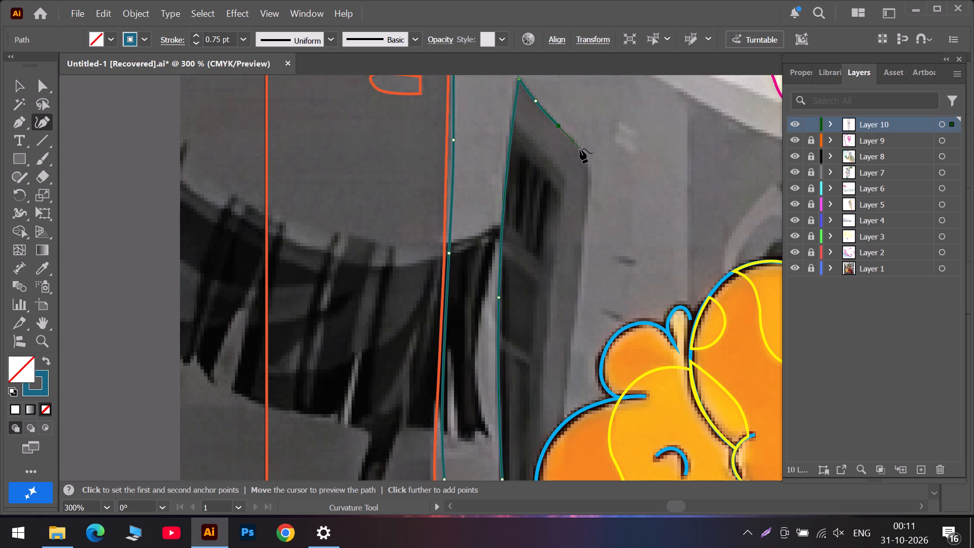
left_click(580, 149)
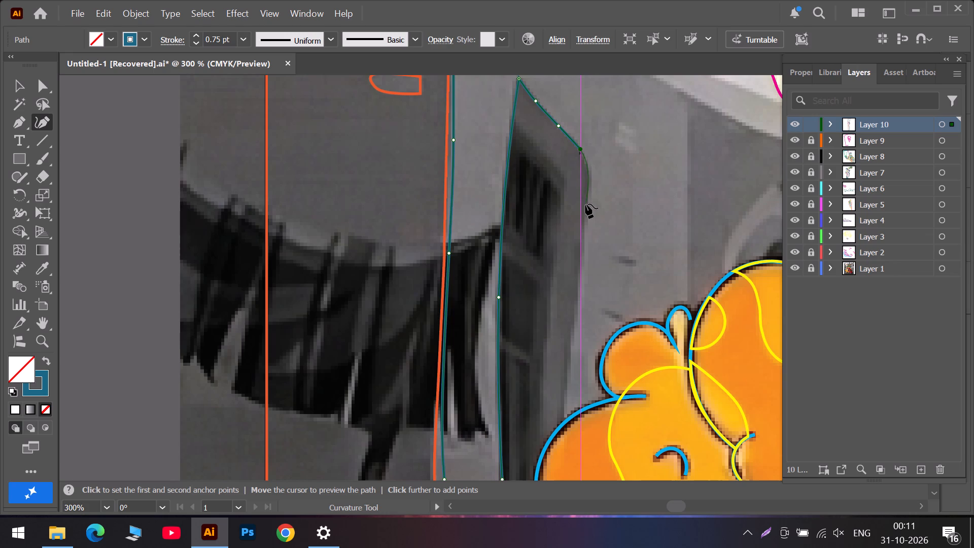
left_click(581, 241)
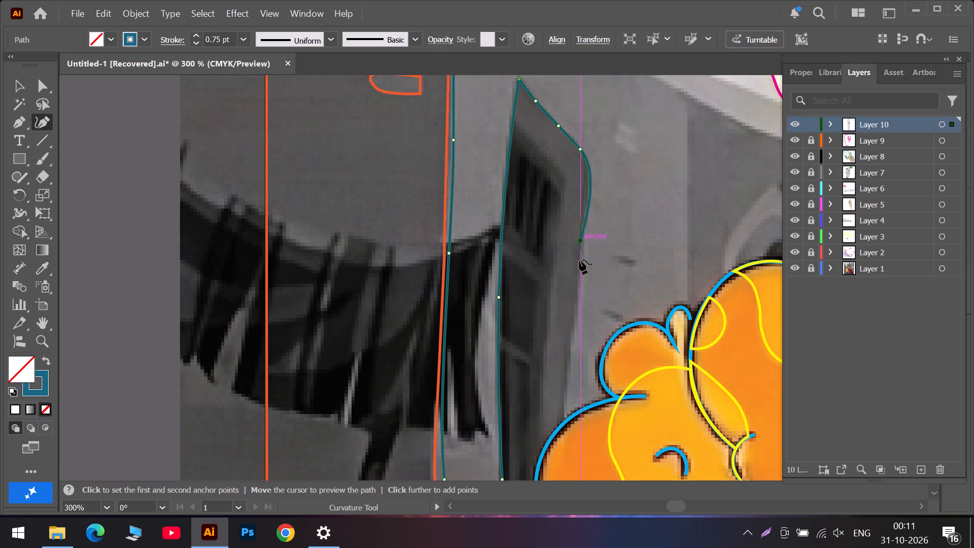
left_click(576, 317)
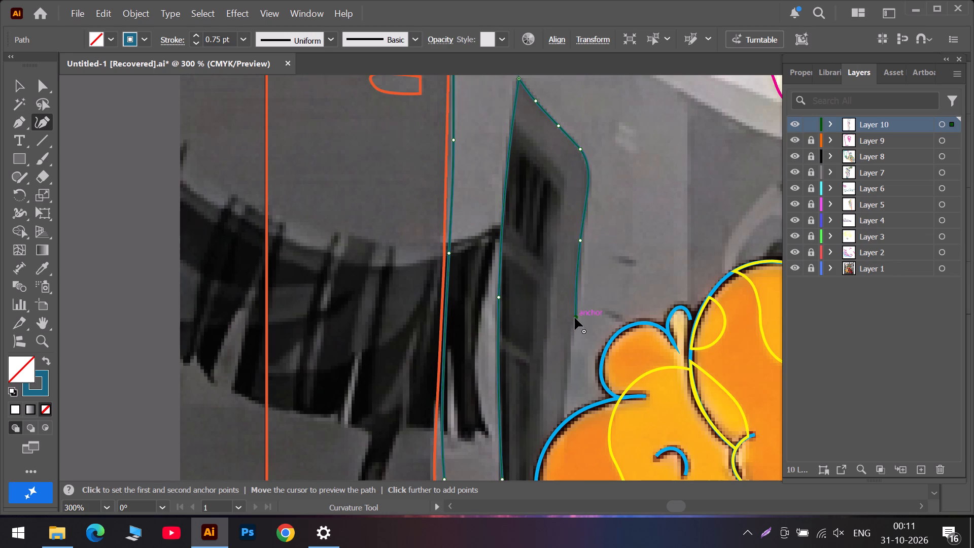
scroll(575, 318, "down", 5)
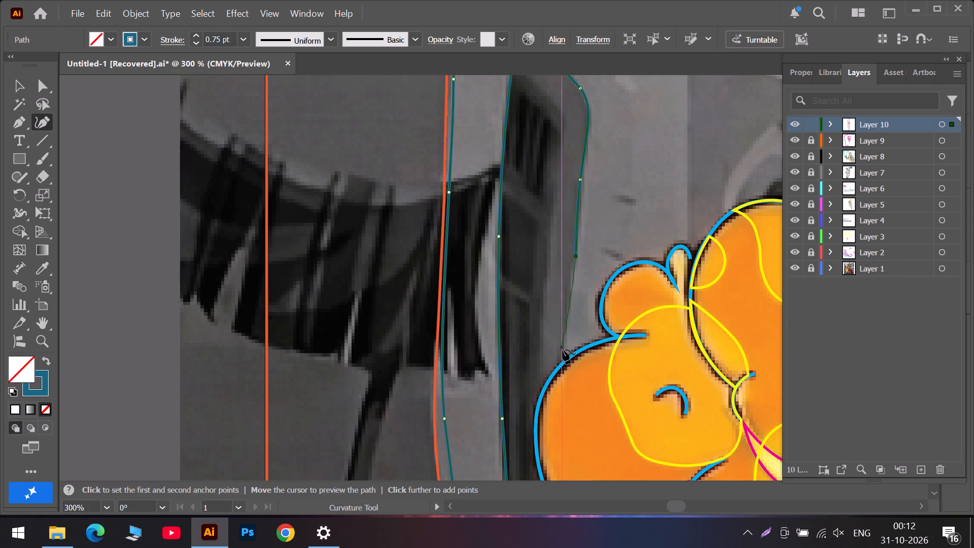
double_click(563, 356)
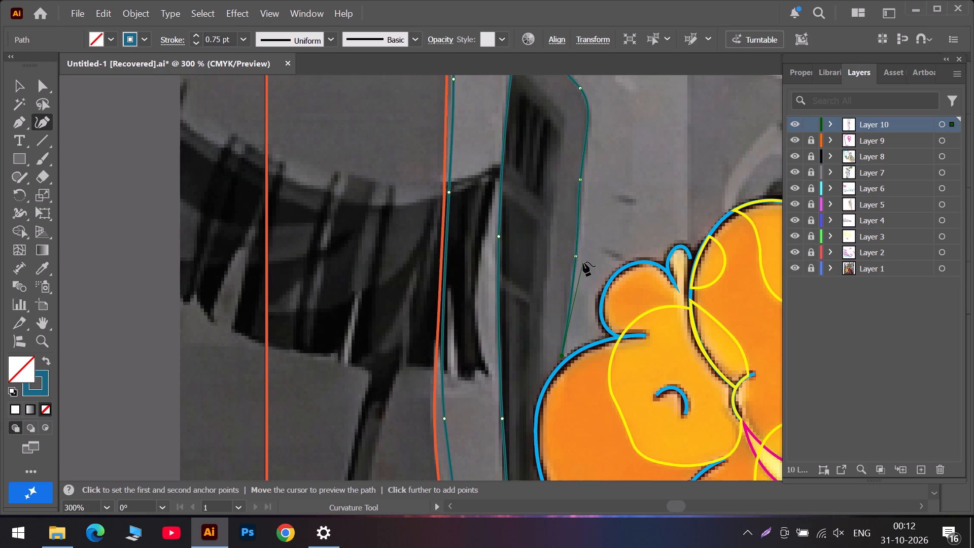
left_click_drag(578, 256, 570, 278)
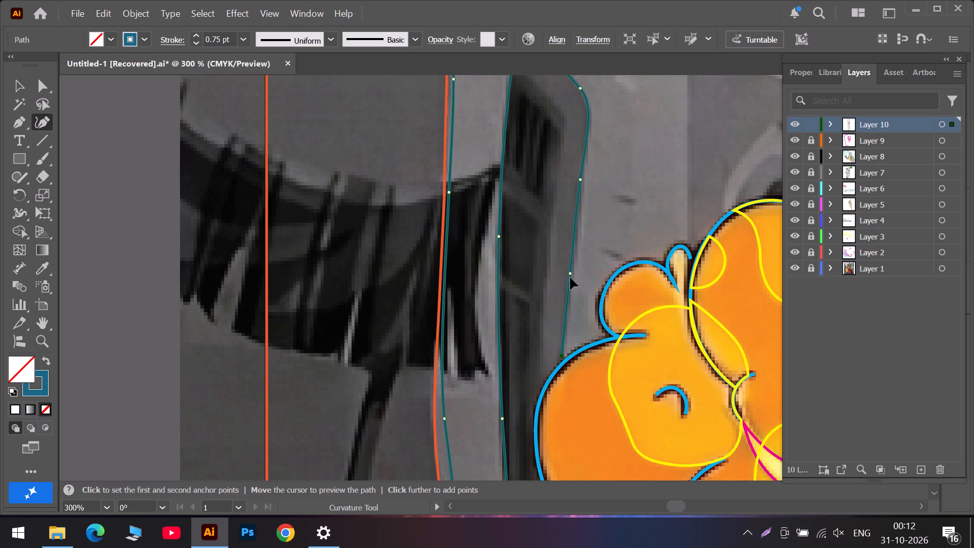
Fine-tune the last anchor on the outer side of the dark window frame and finish the path.
left_click_drag(570, 278, 570, 281)
scroll(534, 227, "up", 5)
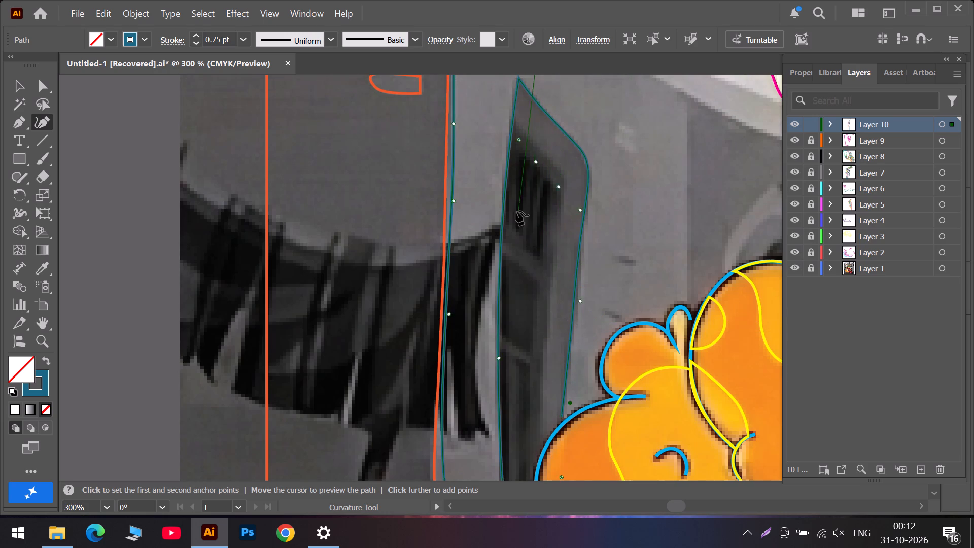
scroll(513, 187, "up", 5)
scroll(586, 191, "up", 12)
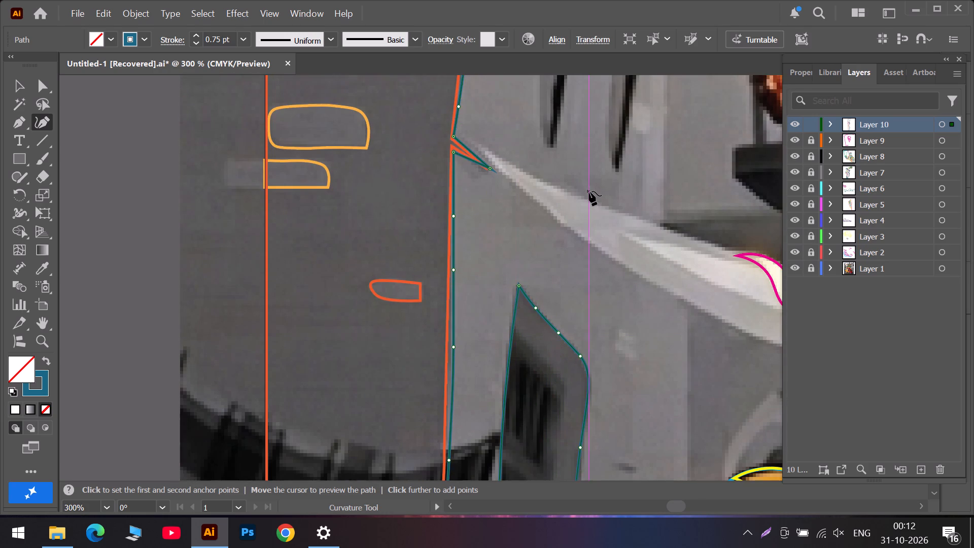
scroll(589, 191, "up", 18)
scroll(604, 183, "up", 3)
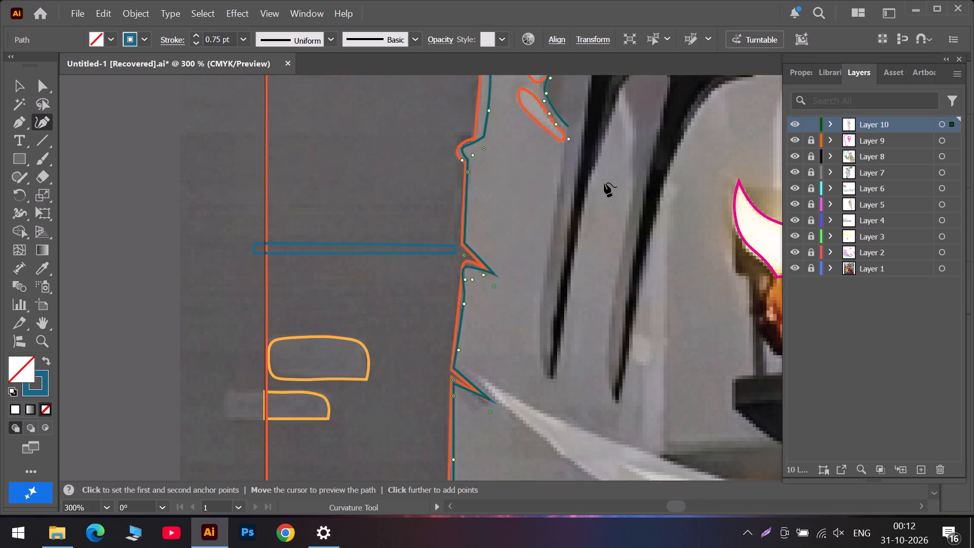
scroll(604, 183, "up", 5)
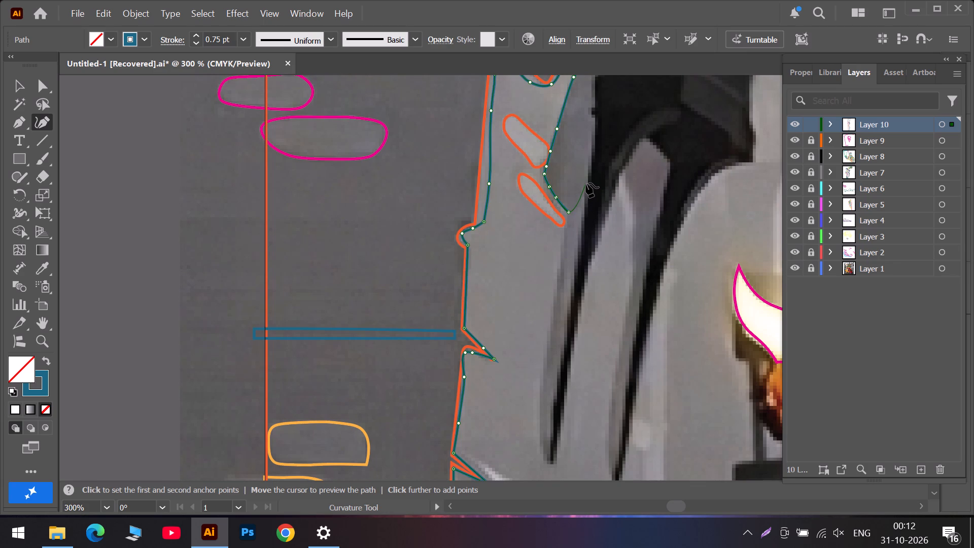
scroll(586, 183, "up", 5)
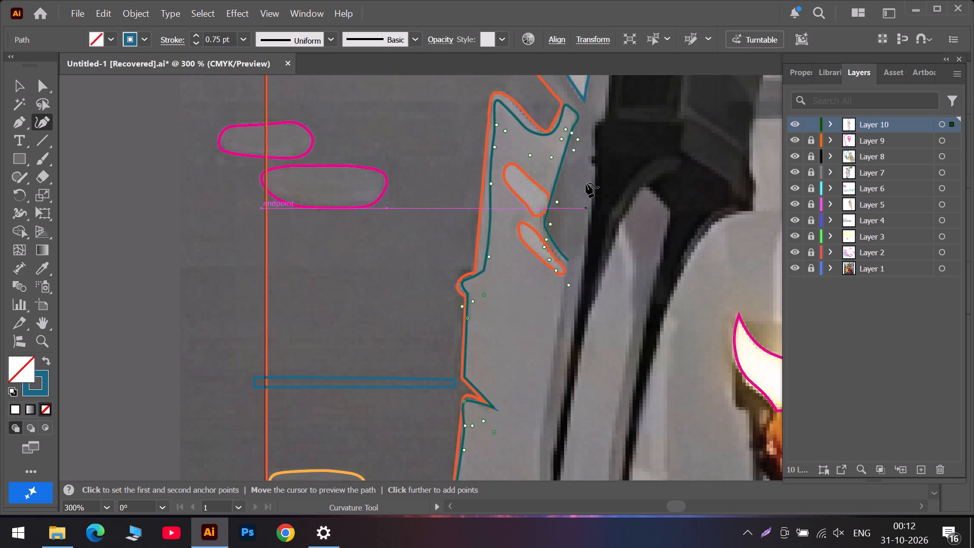
scroll(586, 183, "up", 8)
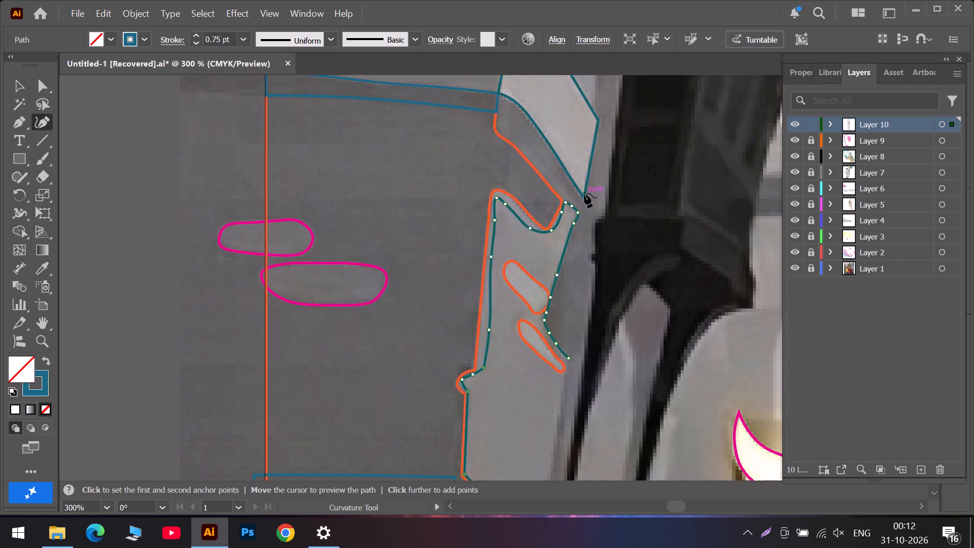
scroll(584, 193, "up", 7)
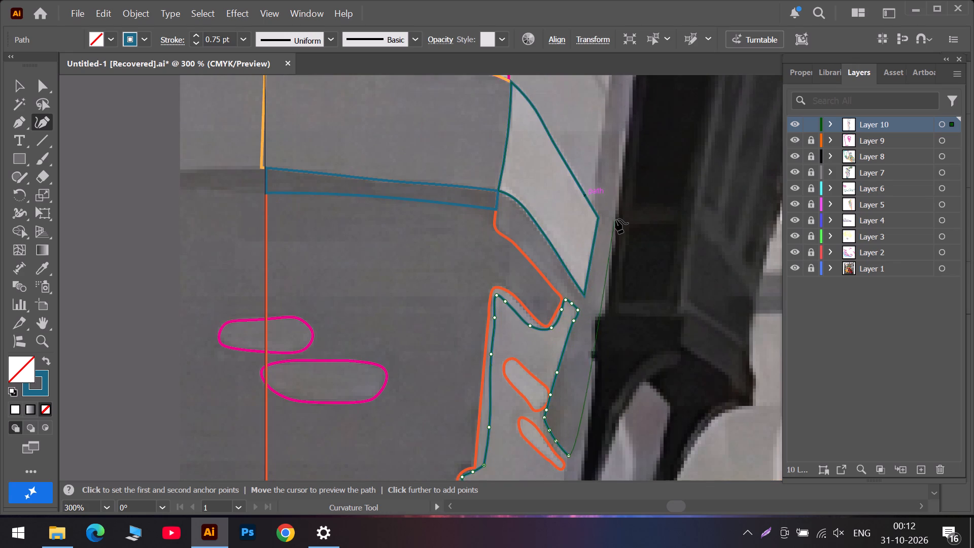
scroll(616, 219, "up", 5)
scroll(616, 219, "down", 1)
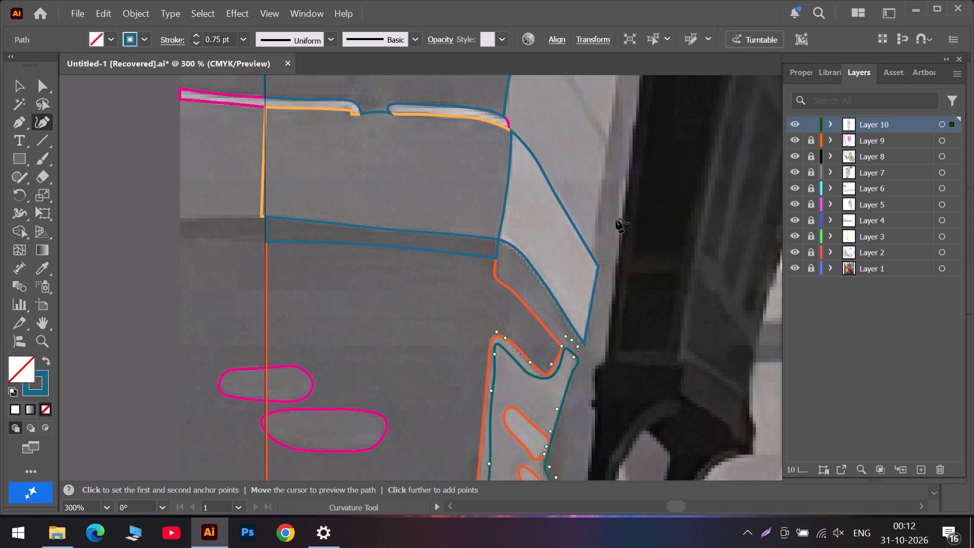
scroll(616, 219, "down", 2)
scroll(616, 219, "down", 2, "alt")
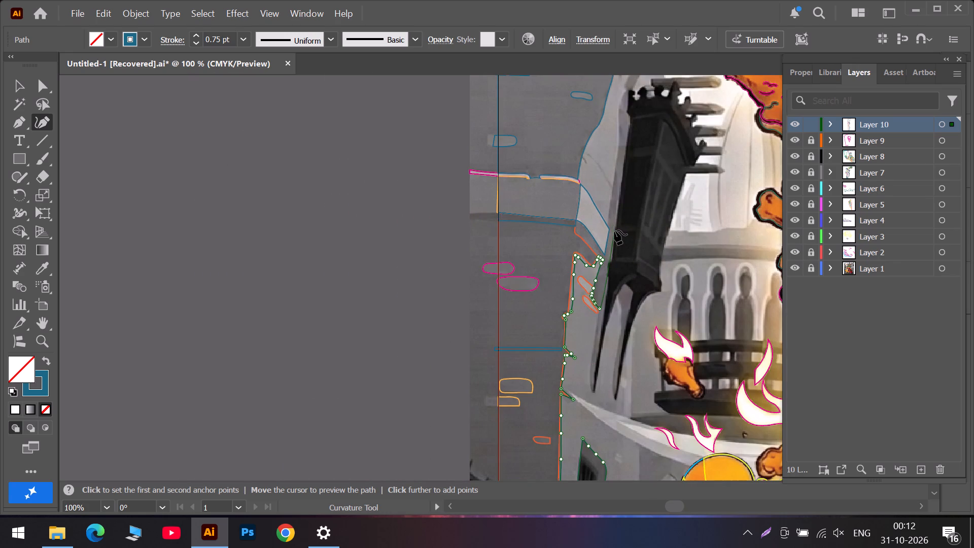
scroll(614, 230, "up", 9)
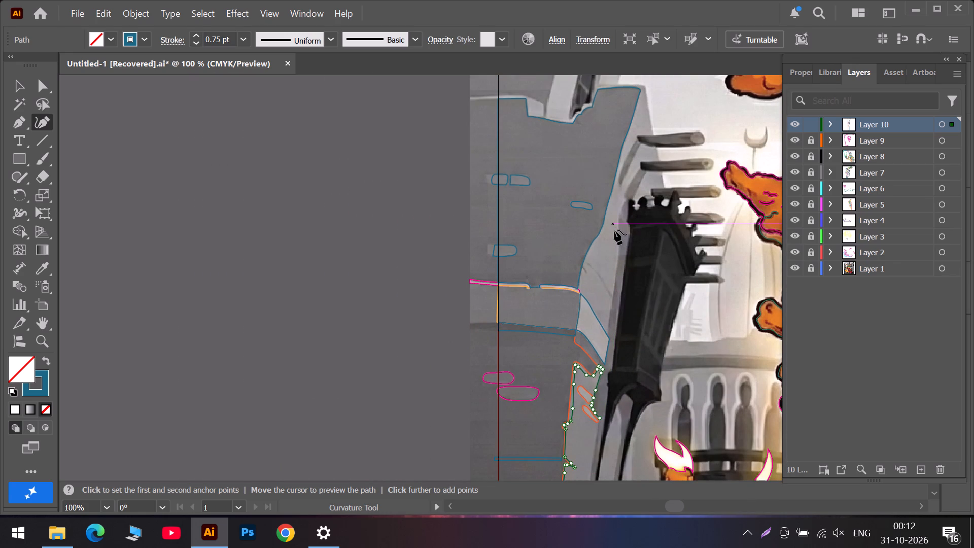
scroll(614, 230, "down", 5)
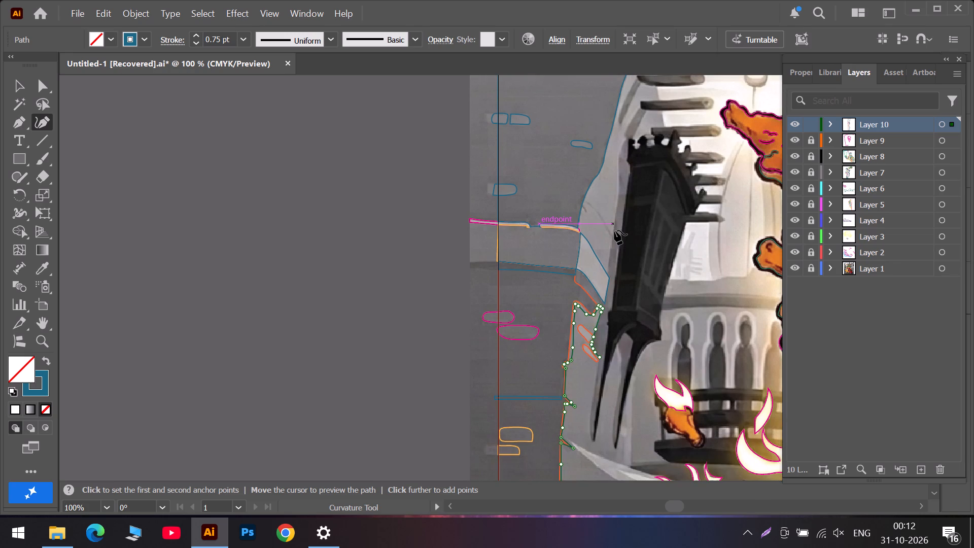
scroll(614, 230, "down", 6)
key("Escape")
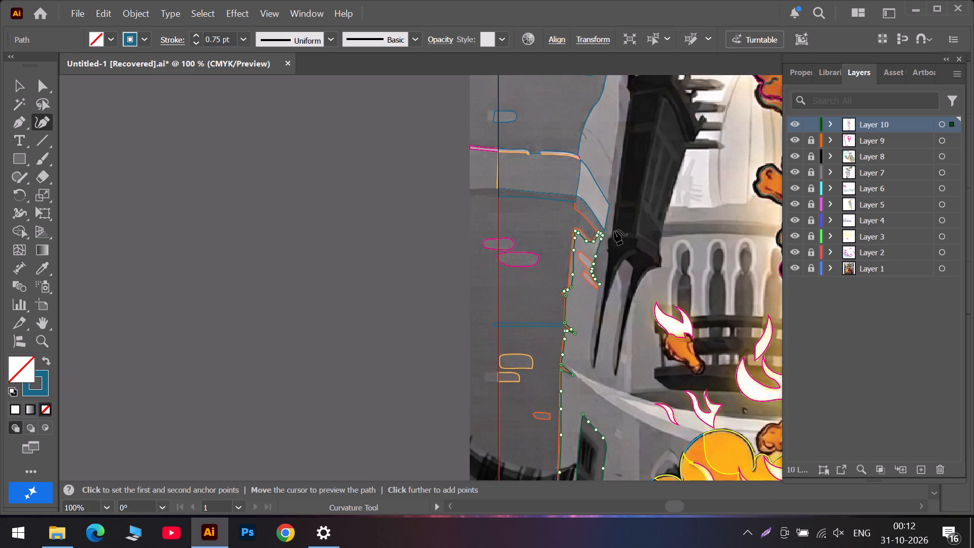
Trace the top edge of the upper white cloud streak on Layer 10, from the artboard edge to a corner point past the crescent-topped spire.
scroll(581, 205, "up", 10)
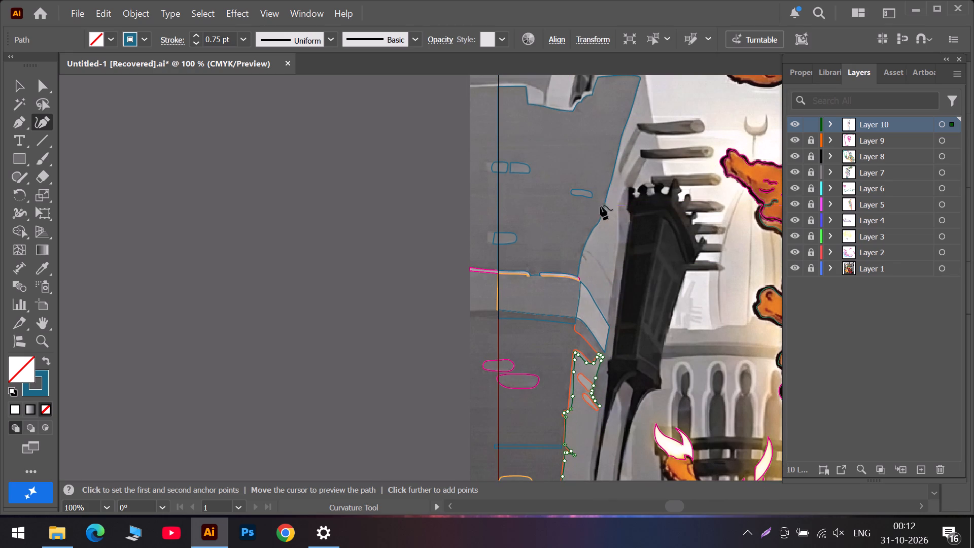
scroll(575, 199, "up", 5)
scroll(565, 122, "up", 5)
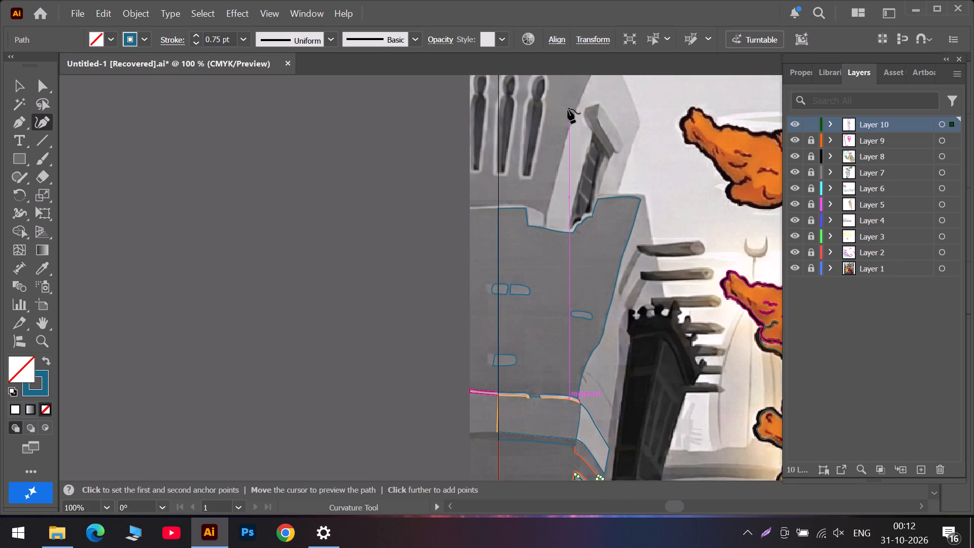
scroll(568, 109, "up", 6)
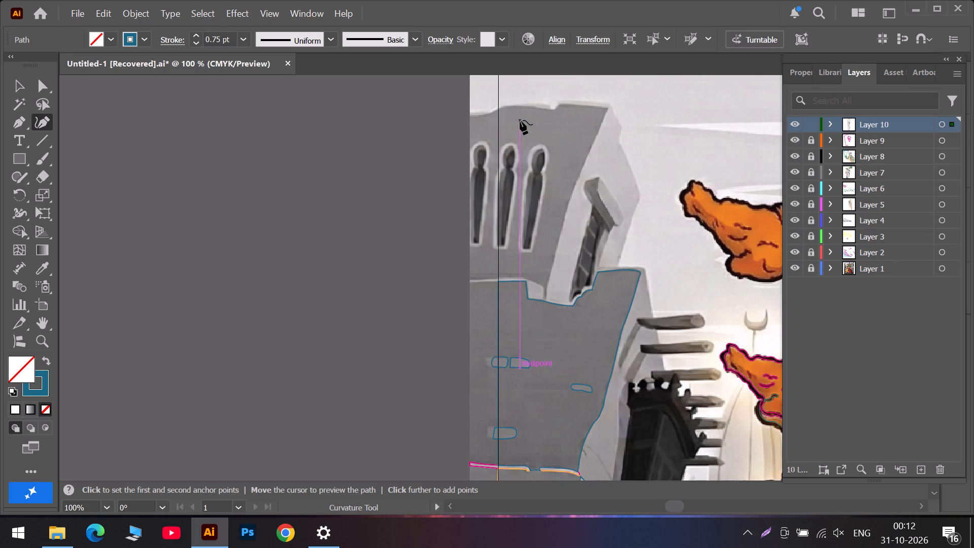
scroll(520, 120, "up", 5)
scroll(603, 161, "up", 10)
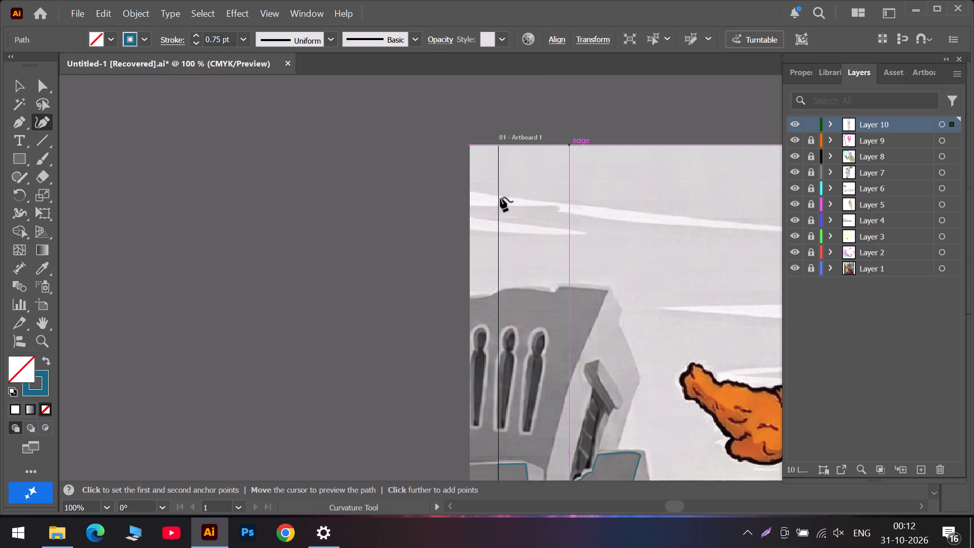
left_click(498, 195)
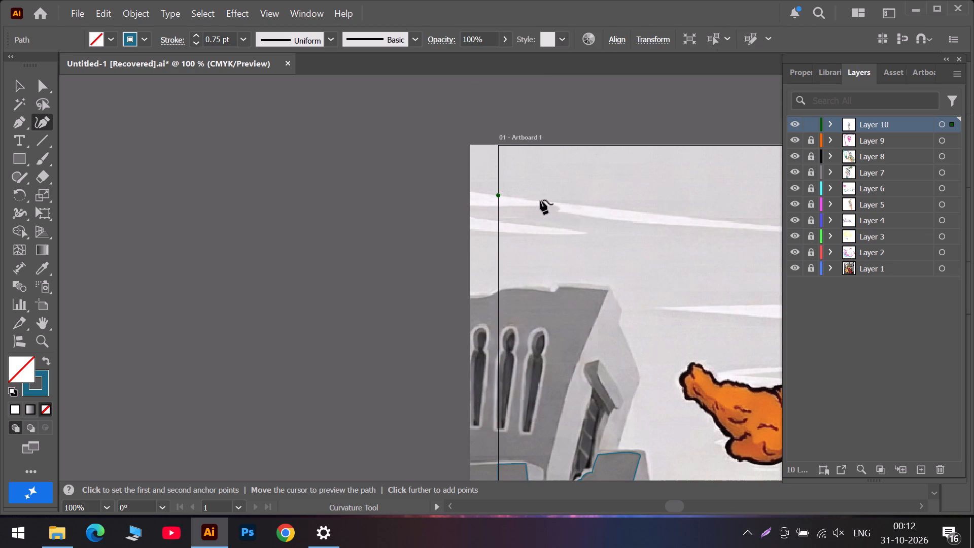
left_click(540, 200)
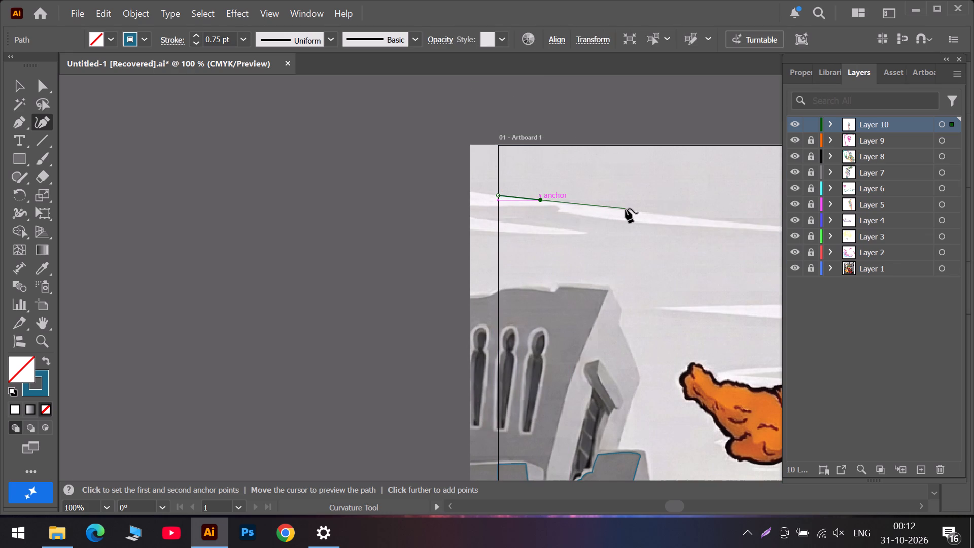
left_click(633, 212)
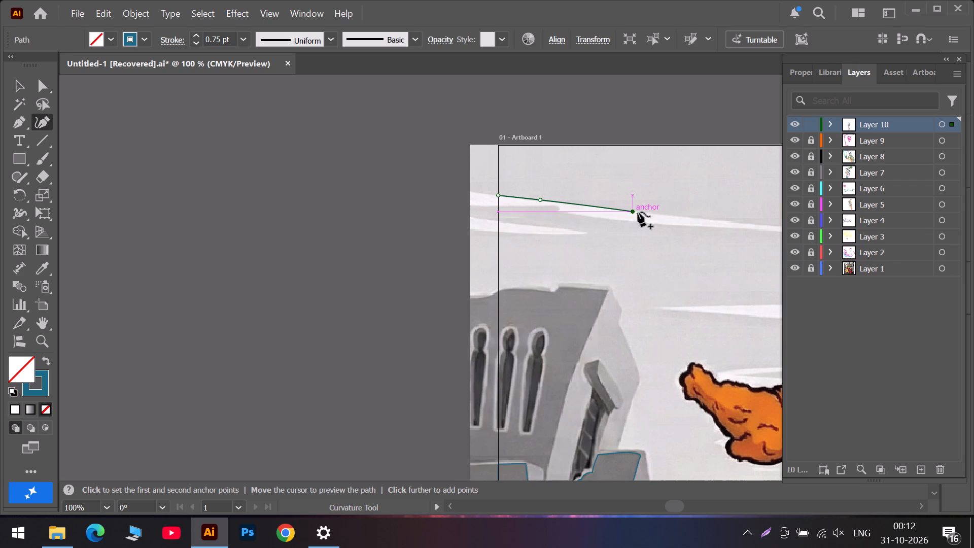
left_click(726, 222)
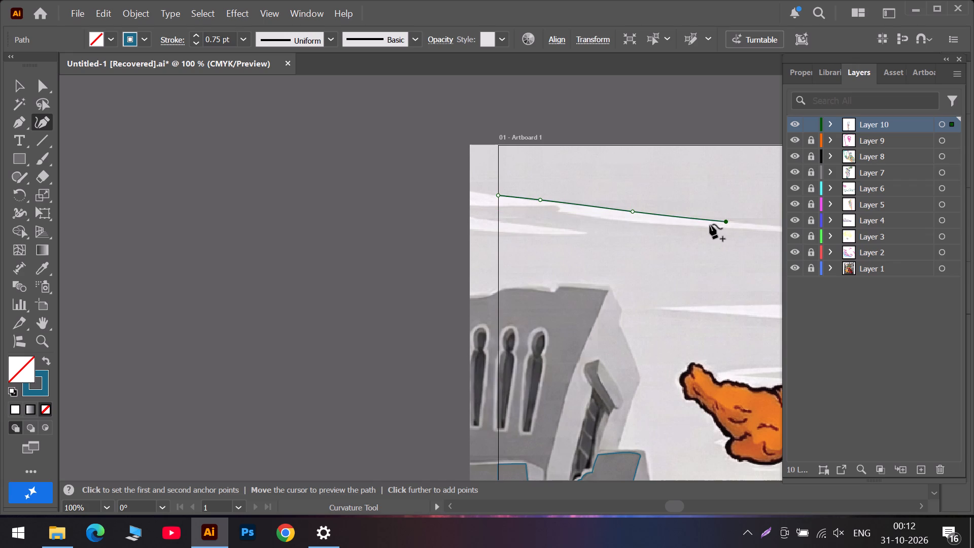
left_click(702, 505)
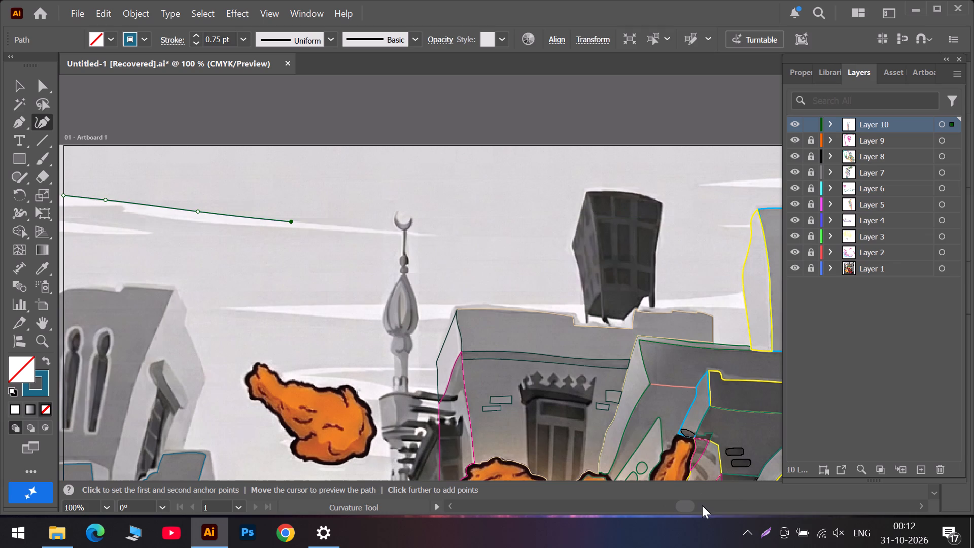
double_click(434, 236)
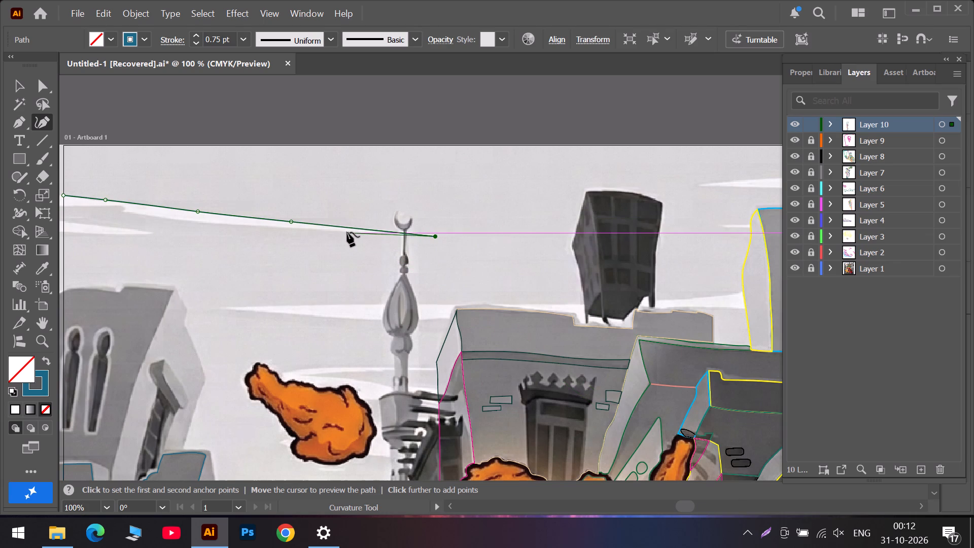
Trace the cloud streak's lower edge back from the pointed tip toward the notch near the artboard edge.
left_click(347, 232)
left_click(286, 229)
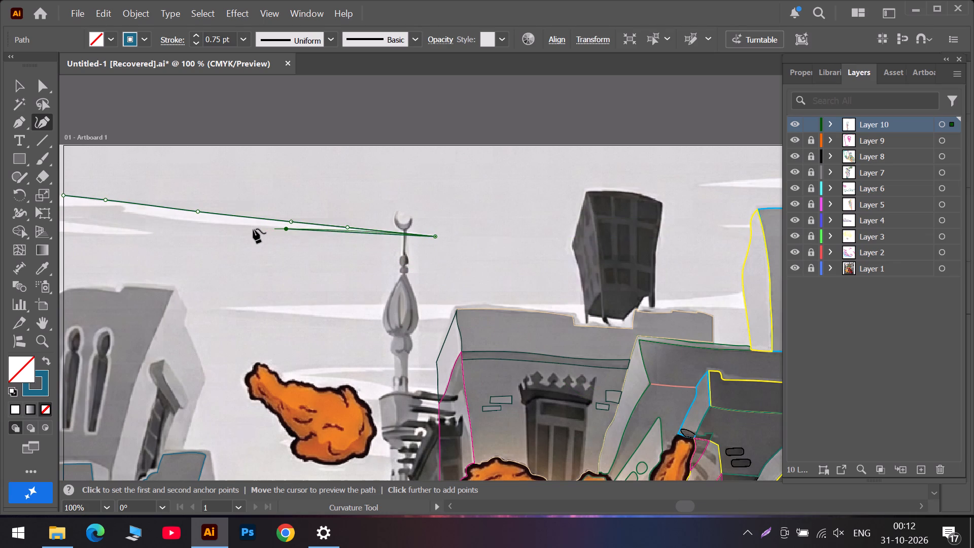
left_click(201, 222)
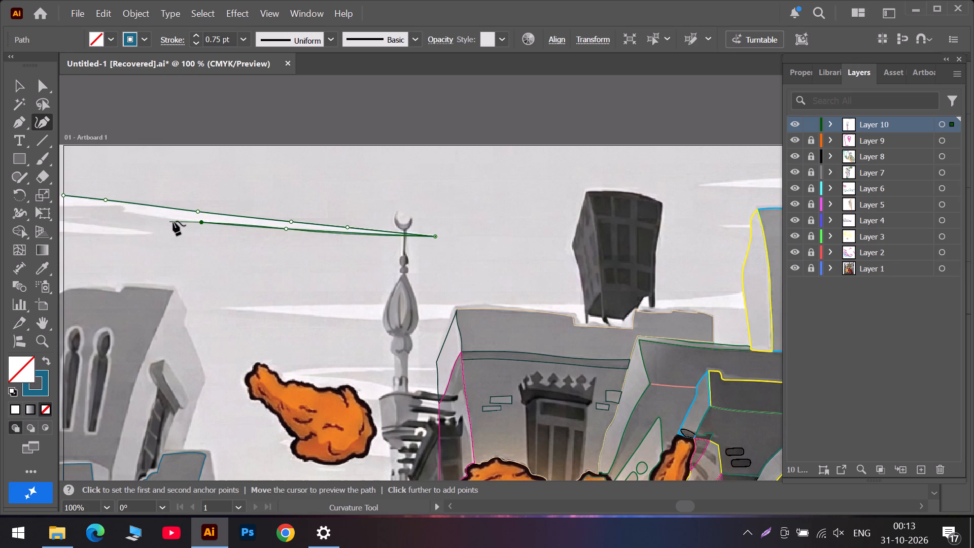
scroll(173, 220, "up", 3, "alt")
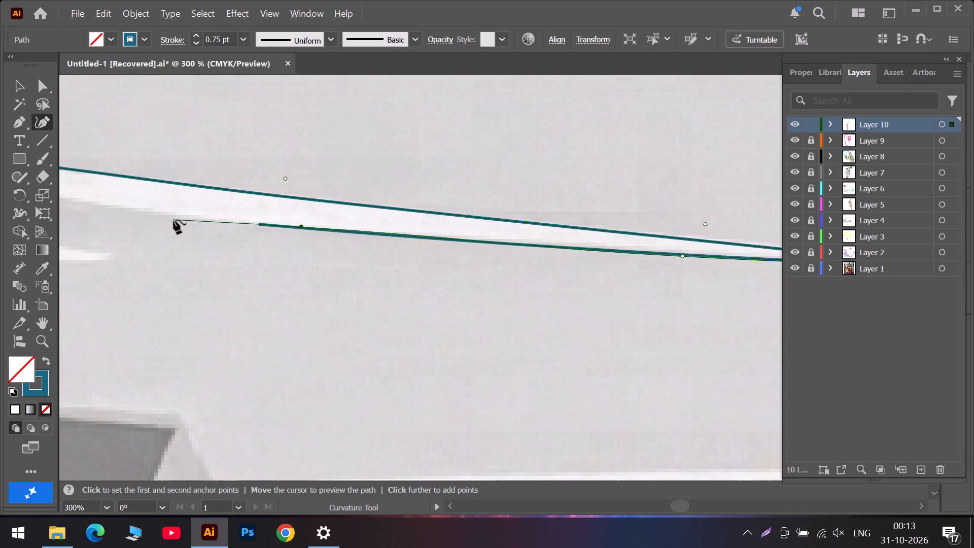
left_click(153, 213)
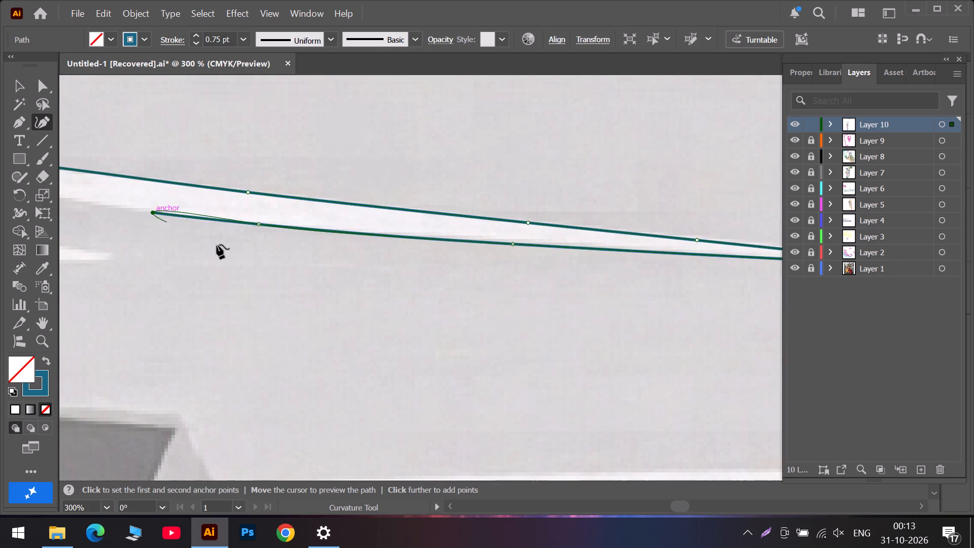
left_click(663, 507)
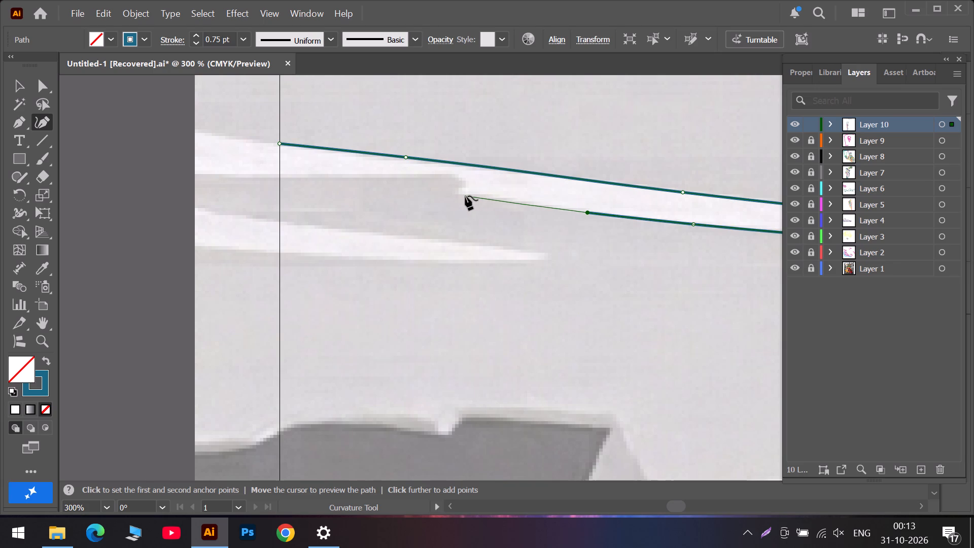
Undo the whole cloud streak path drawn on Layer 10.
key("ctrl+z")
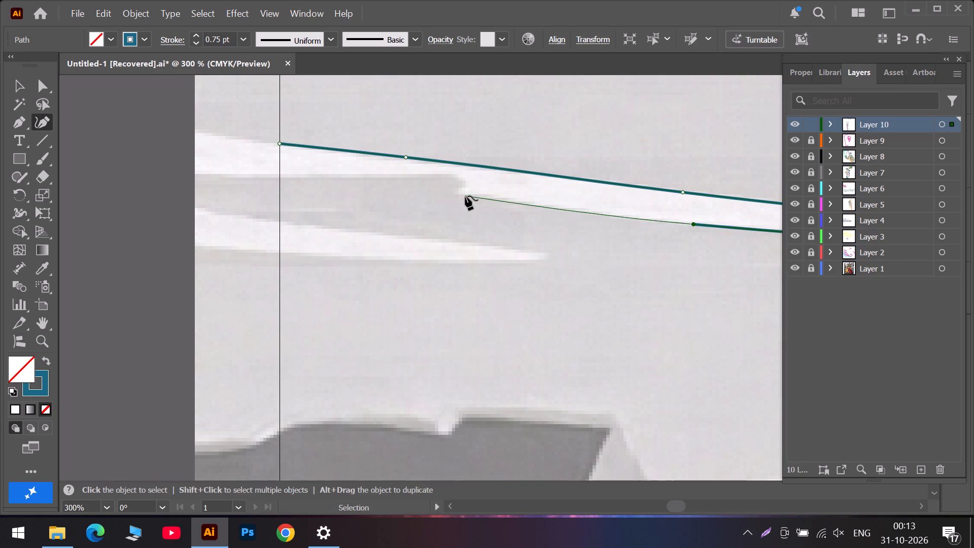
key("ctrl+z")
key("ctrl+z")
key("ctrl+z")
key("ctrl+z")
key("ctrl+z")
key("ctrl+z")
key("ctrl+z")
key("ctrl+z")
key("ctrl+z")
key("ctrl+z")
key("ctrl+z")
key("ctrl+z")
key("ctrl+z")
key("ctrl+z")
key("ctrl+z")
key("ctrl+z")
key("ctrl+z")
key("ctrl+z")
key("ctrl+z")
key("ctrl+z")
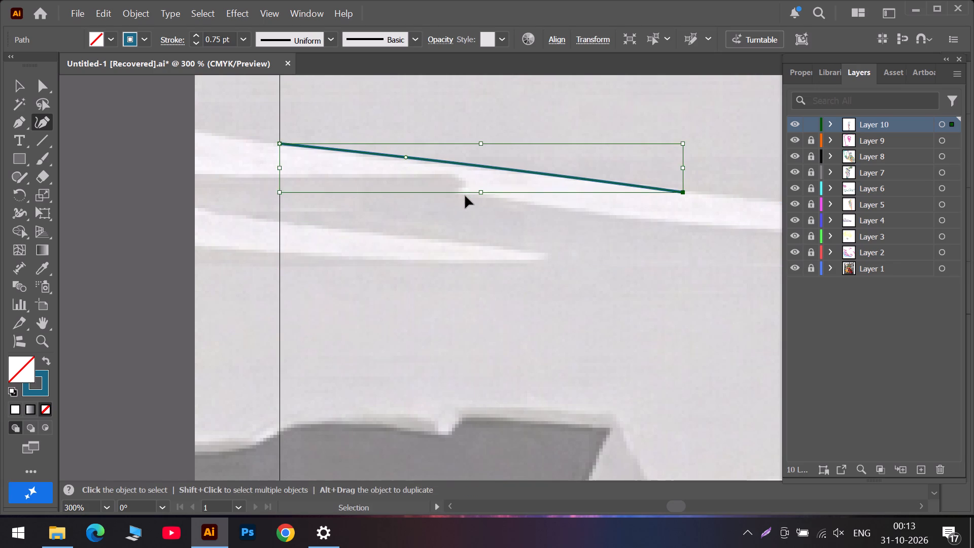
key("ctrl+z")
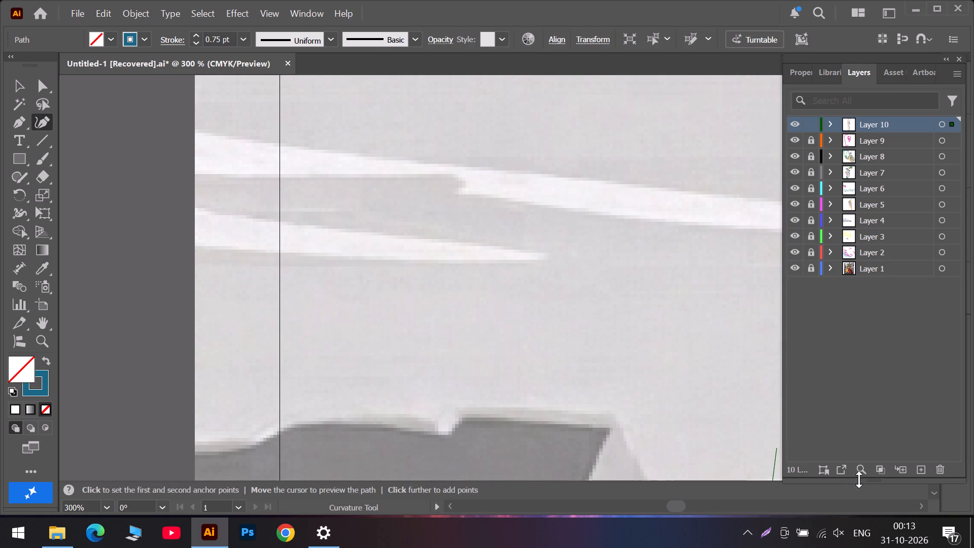
Add a new layer above Layer 10 and lock Layer 10.
left_click(917, 468)
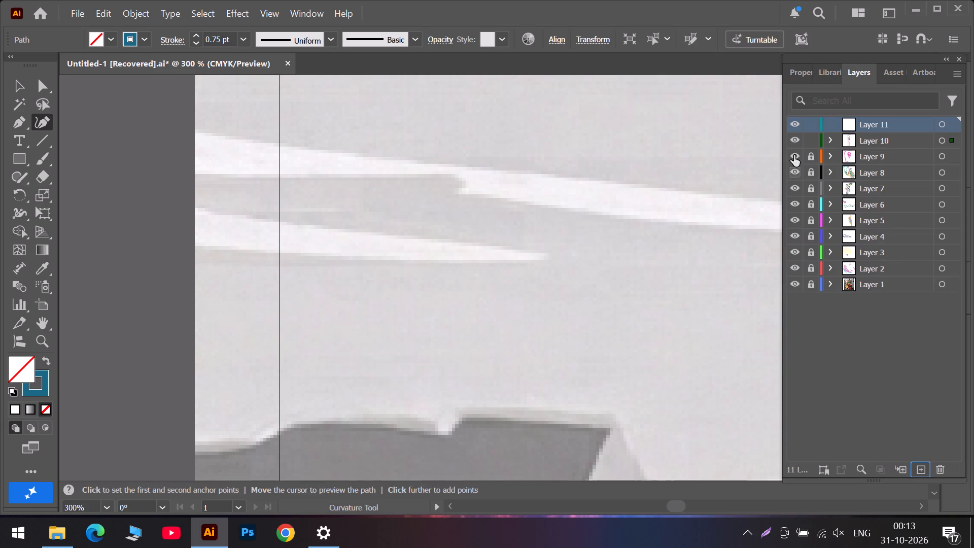
left_click(811, 143)
Trace the upper white cloud streak's top edge on Layer 11, from the artboard edge to the pointed tip past the crescent-topped spire.
left_click(281, 144)
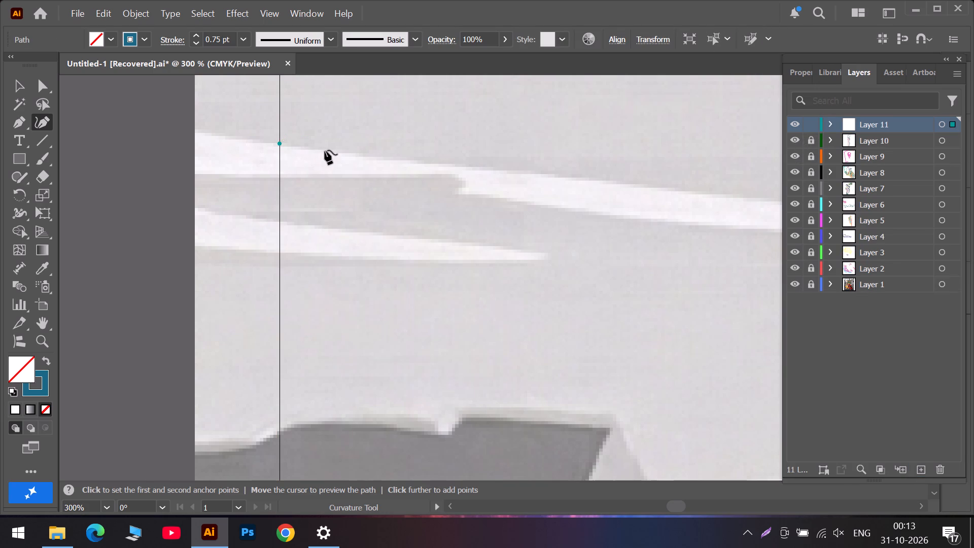
left_click(325, 150)
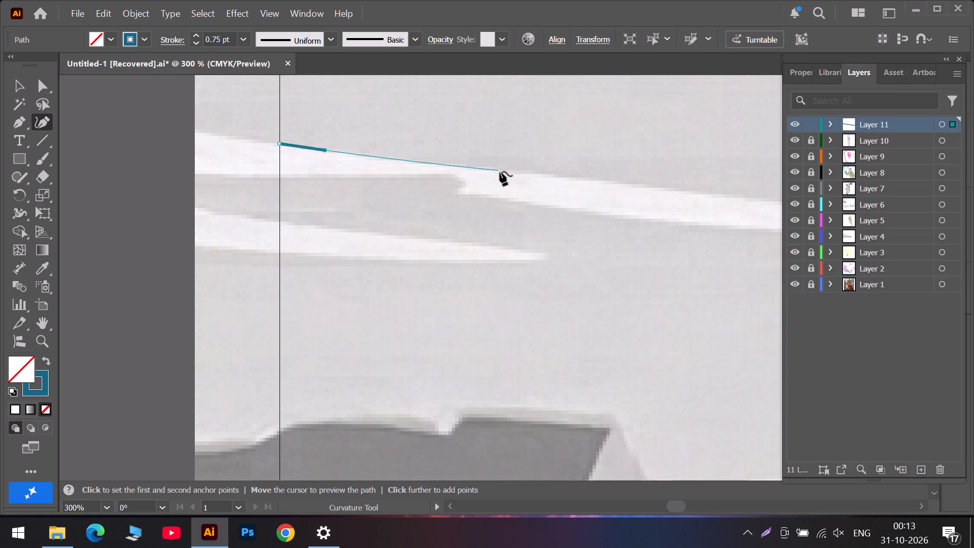
left_click(505, 172)
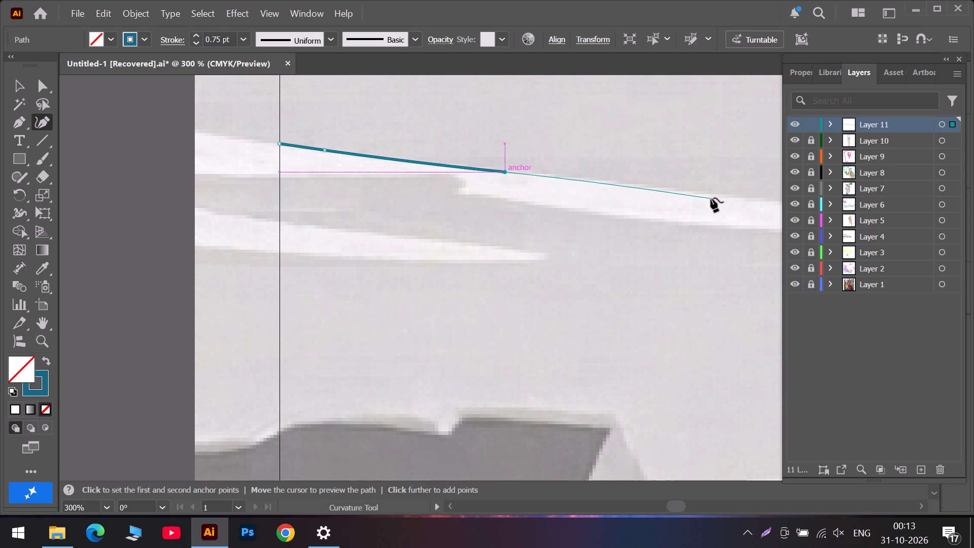
left_click(713, 197)
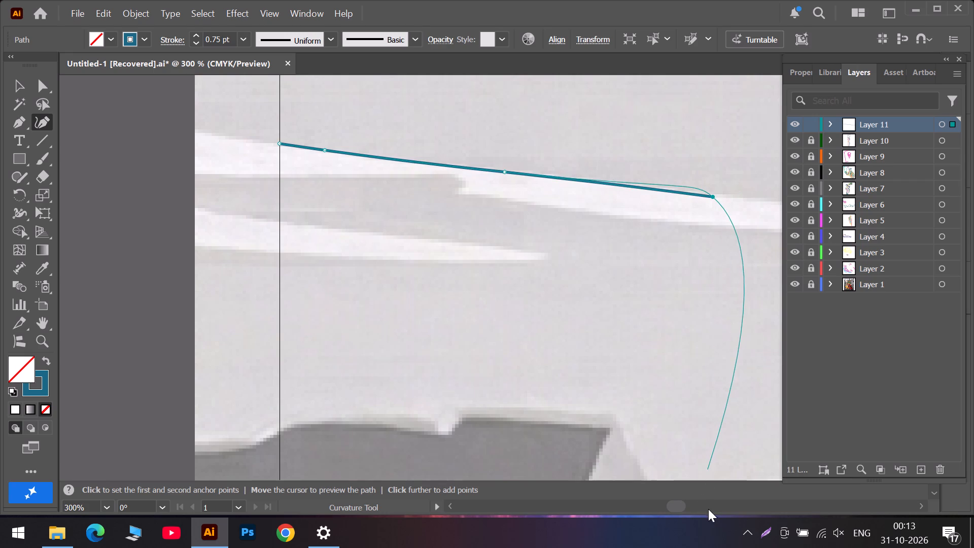
left_click(708, 507)
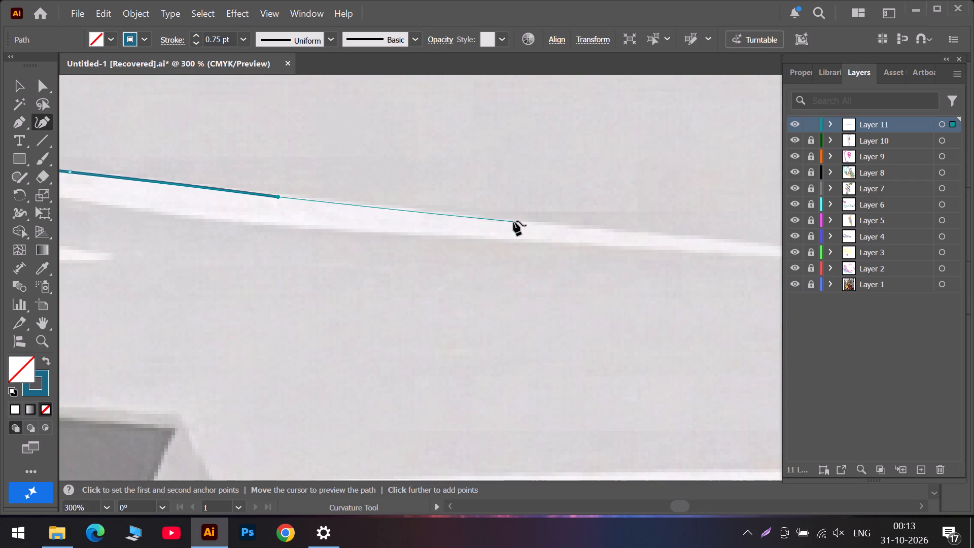
left_click(513, 221)
left_click(721, 509)
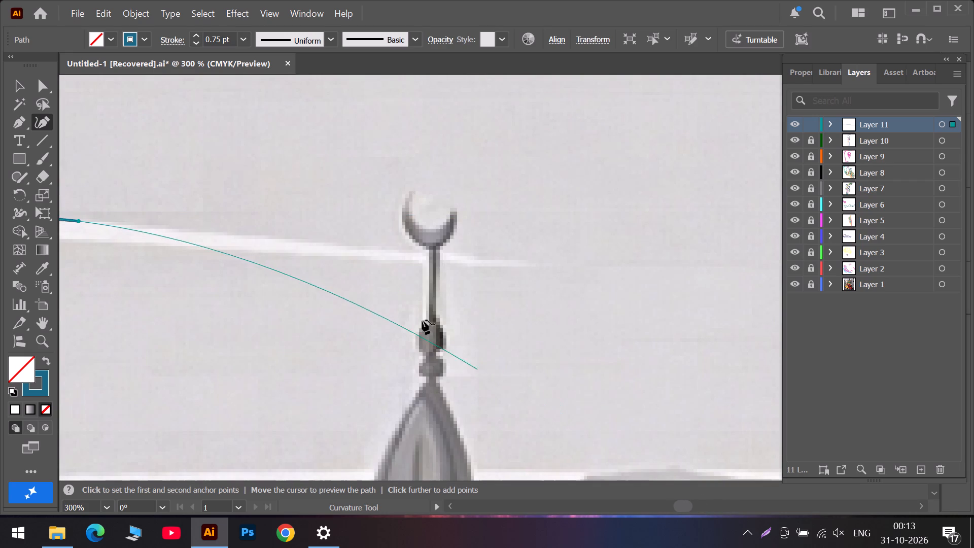
left_click(405, 252)
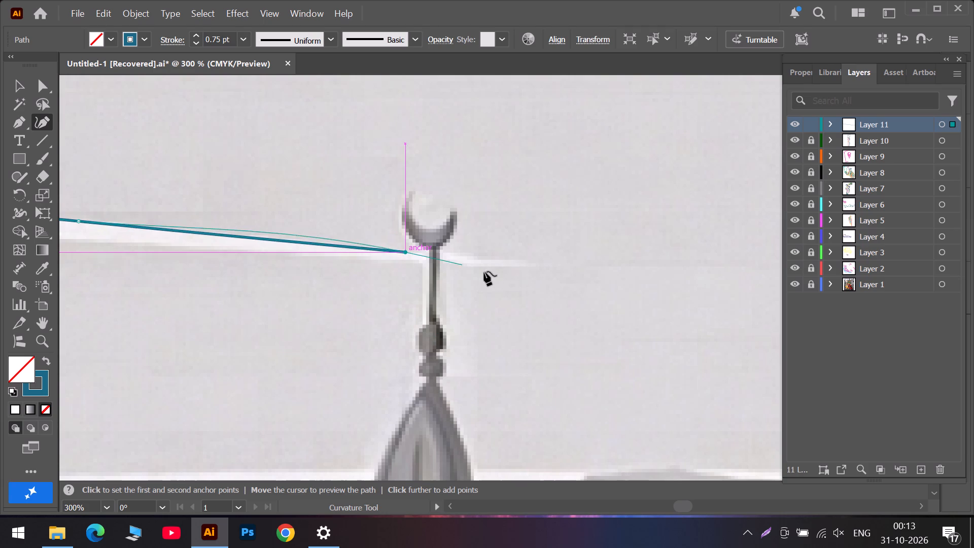
left_click(537, 265)
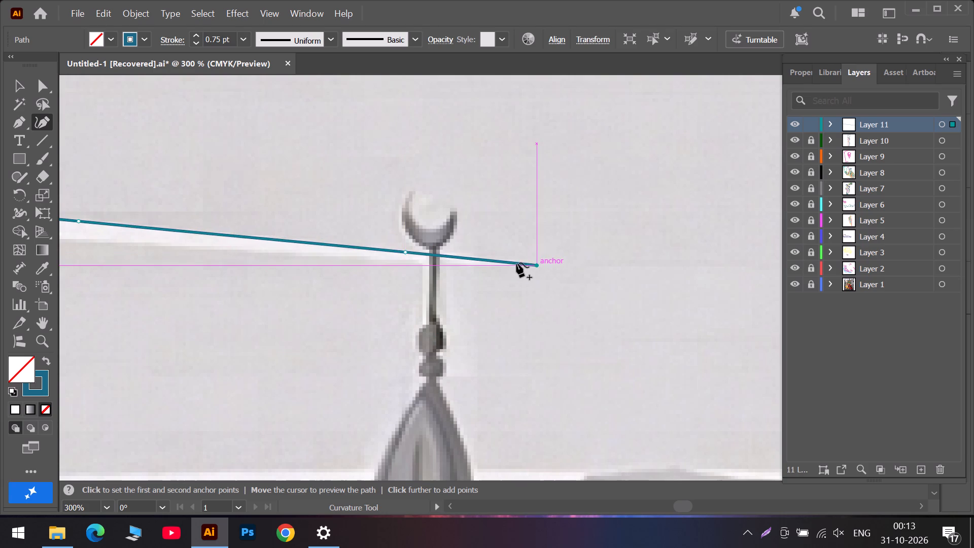
Trace the streak's lower edge back from the pointed tip to just before the notch.
left_click(339, 259)
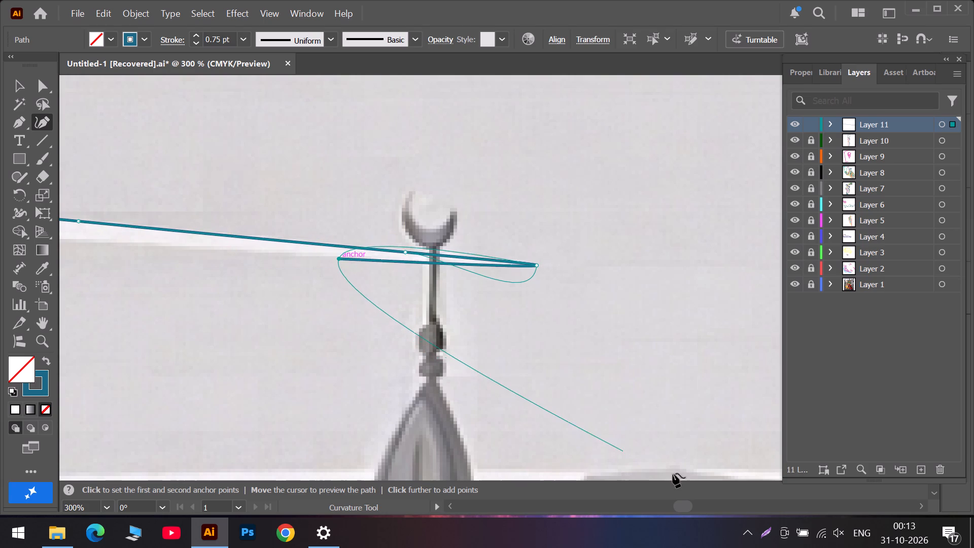
left_click(664, 509)
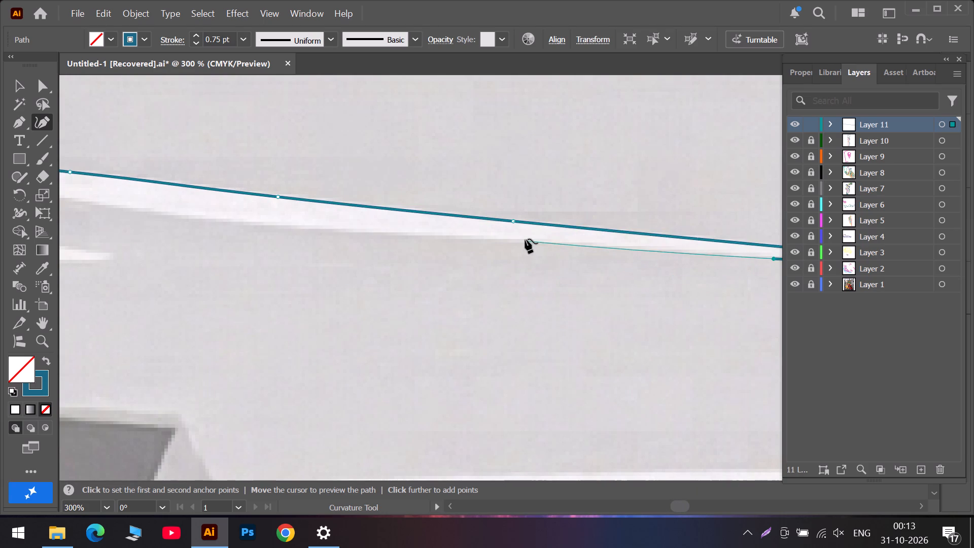
left_click(525, 239)
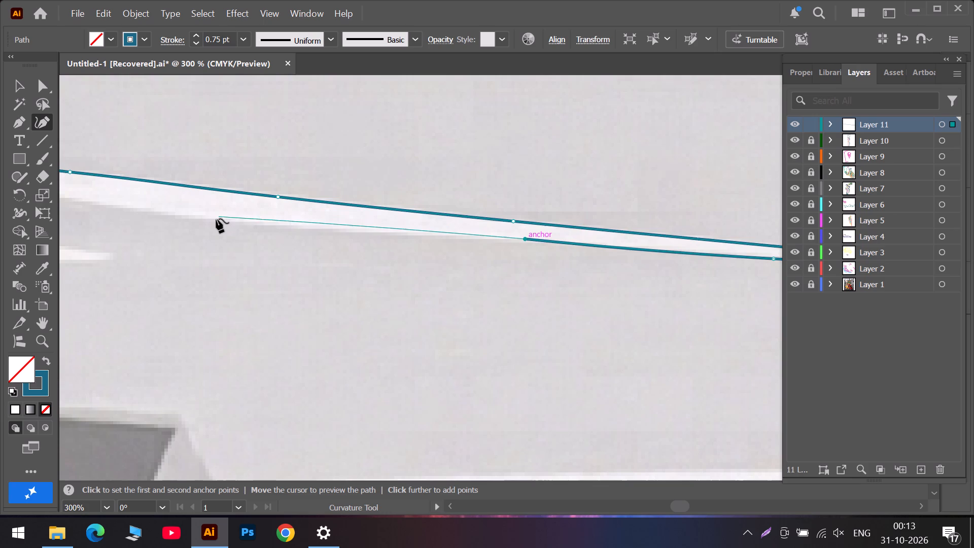
left_click(275, 225)
left_click(657, 509)
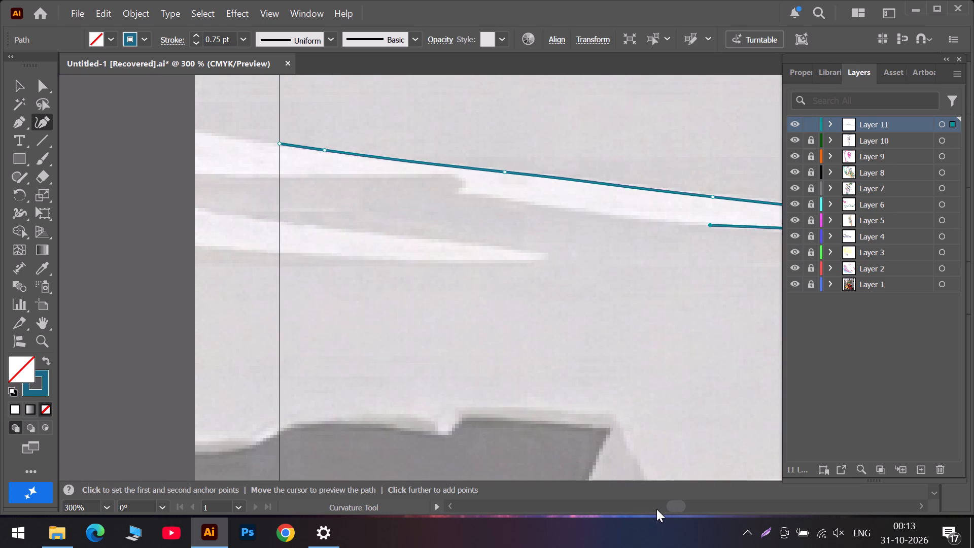
left_click(560, 208)
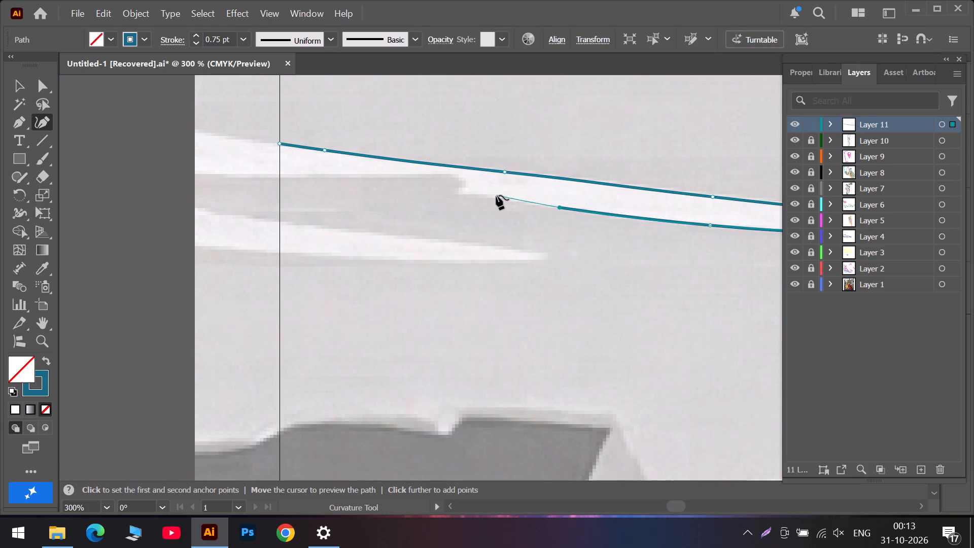
left_click(493, 196)
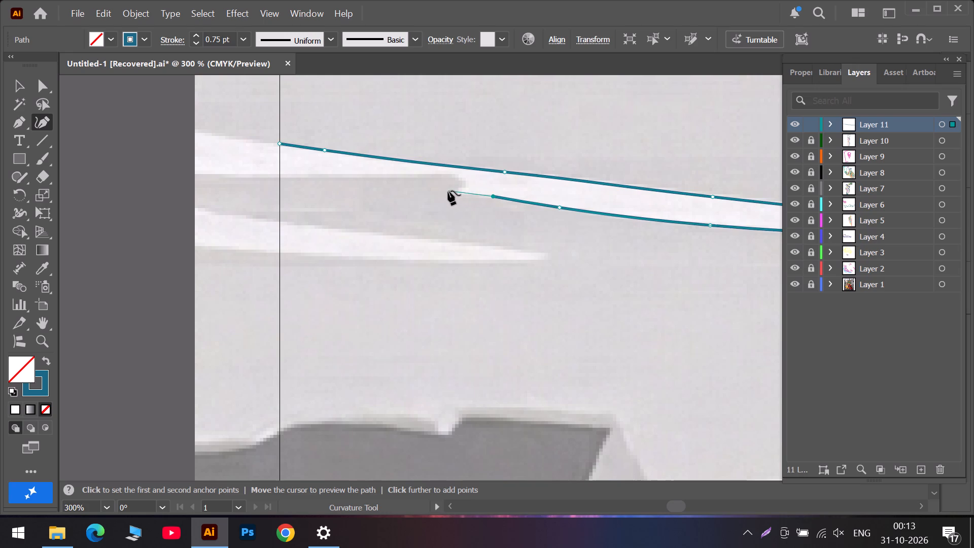
Trace around the notch and along the streak's underside, then close the path with a straight end on the artboard edge.
left_click(457, 194)
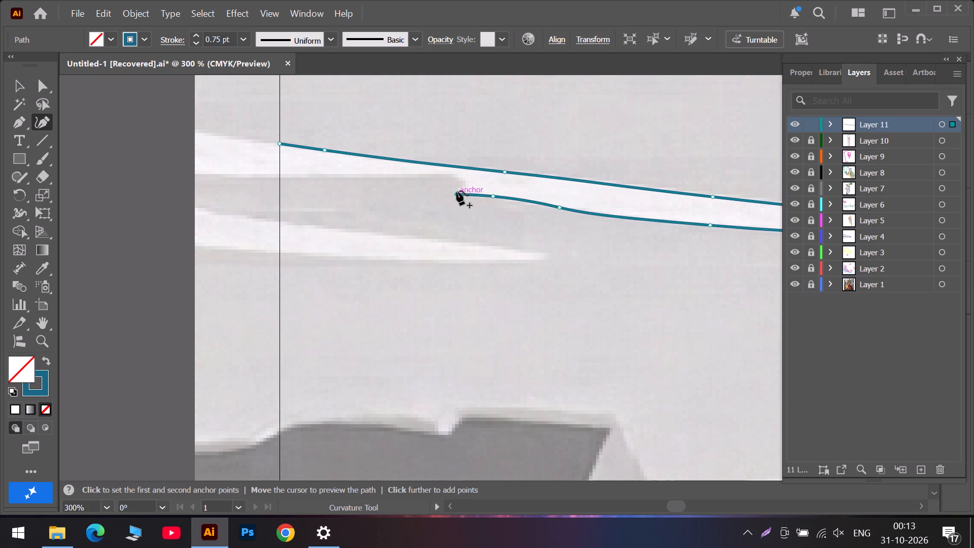
left_click(465, 187)
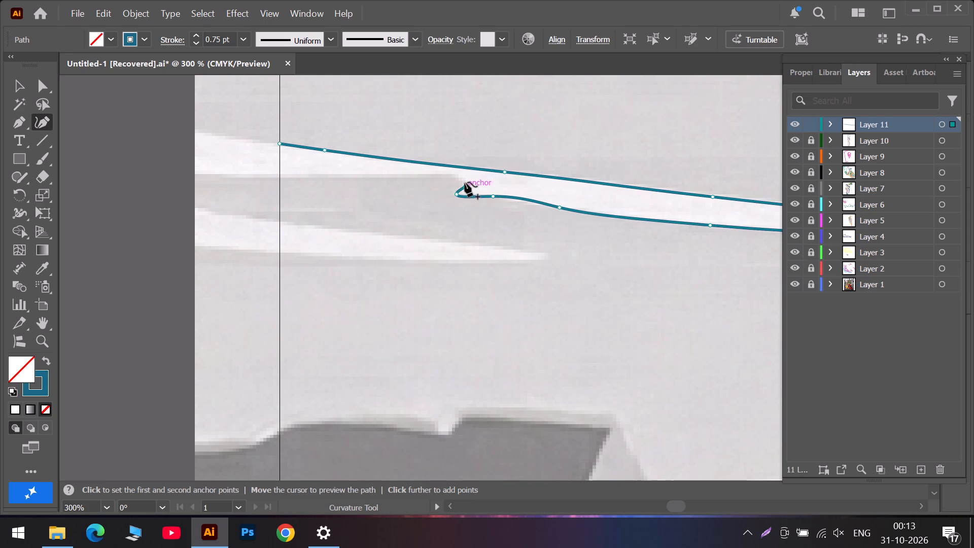
left_click(462, 180)
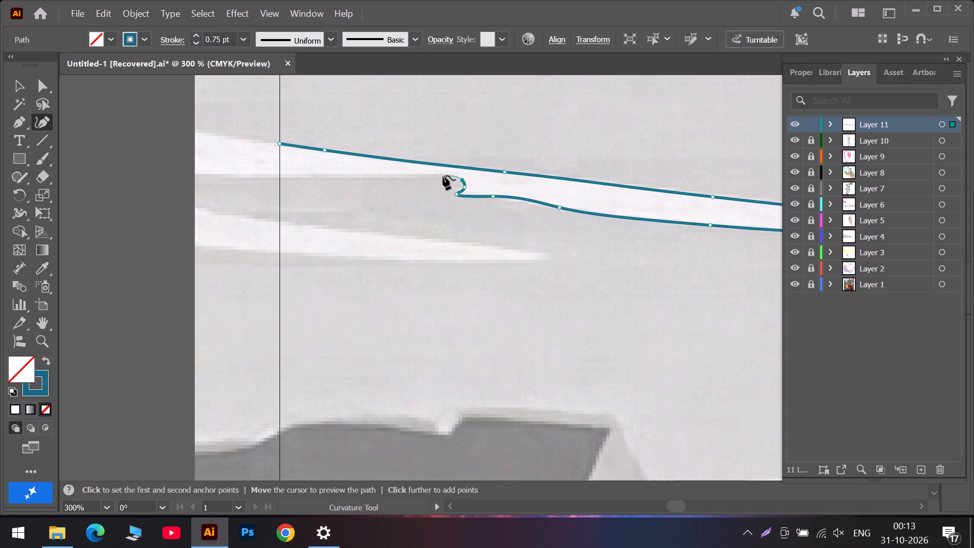
left_click(442, 176)
left_click(388, 175)
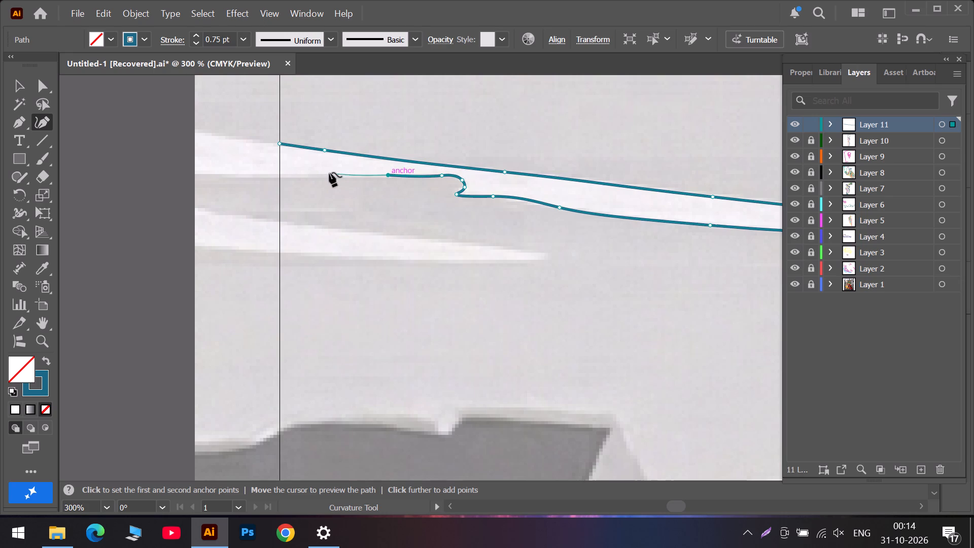
left_click(272, 176)
double_click(272, 176)
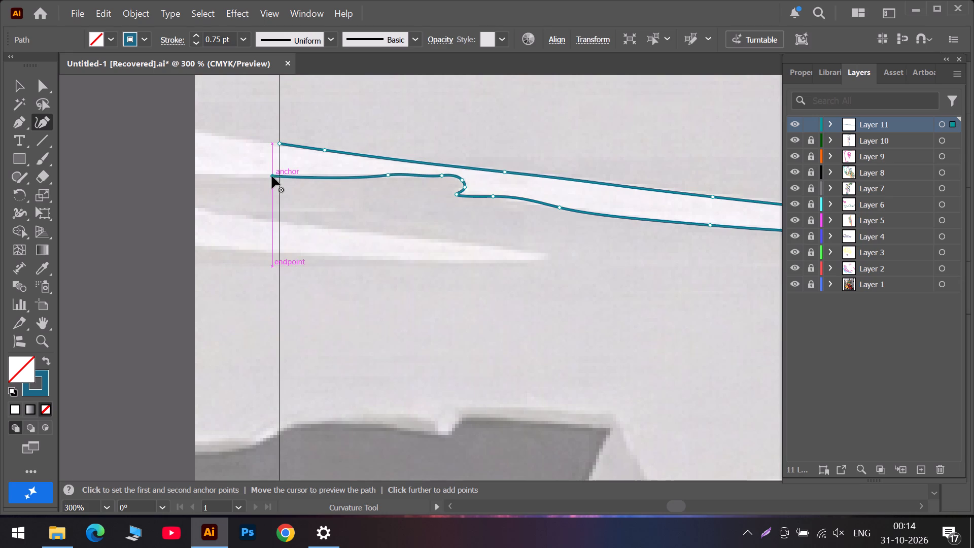
double_click(278, 145)
left_click_drag(272, 177, 280, 176)
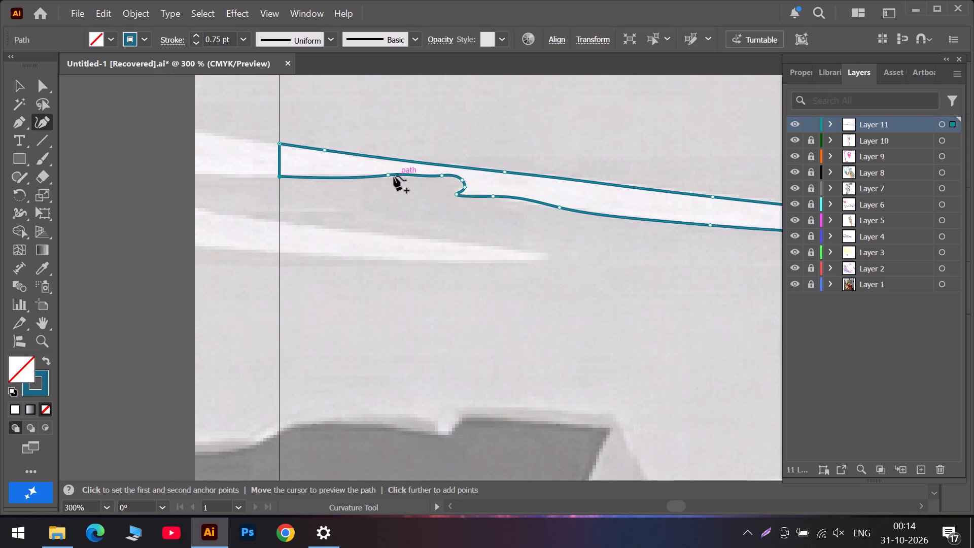
Reposition the lower-edge anchors on both sides of the notch so the curve follows the cloud streak's underside.
left_click_drag(387, 176, 397, 177)
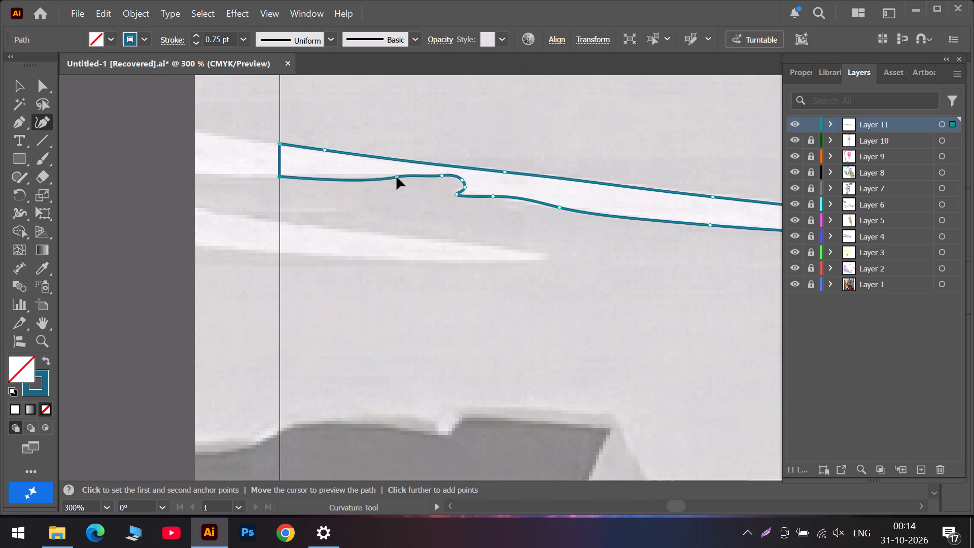
left_click_drag(397, 177, 329, 181)
left_click_drag(322, 180, 317, 178)
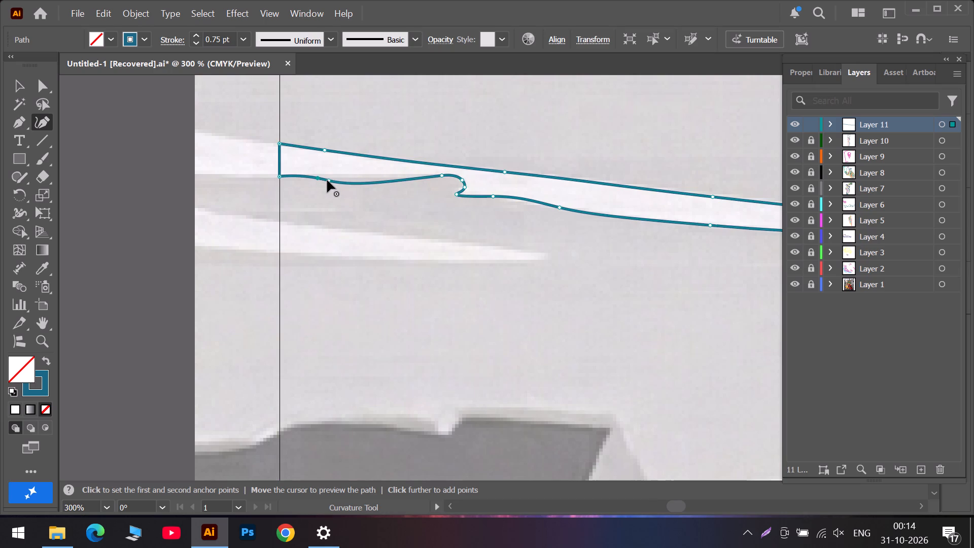
left_click(327, 180)
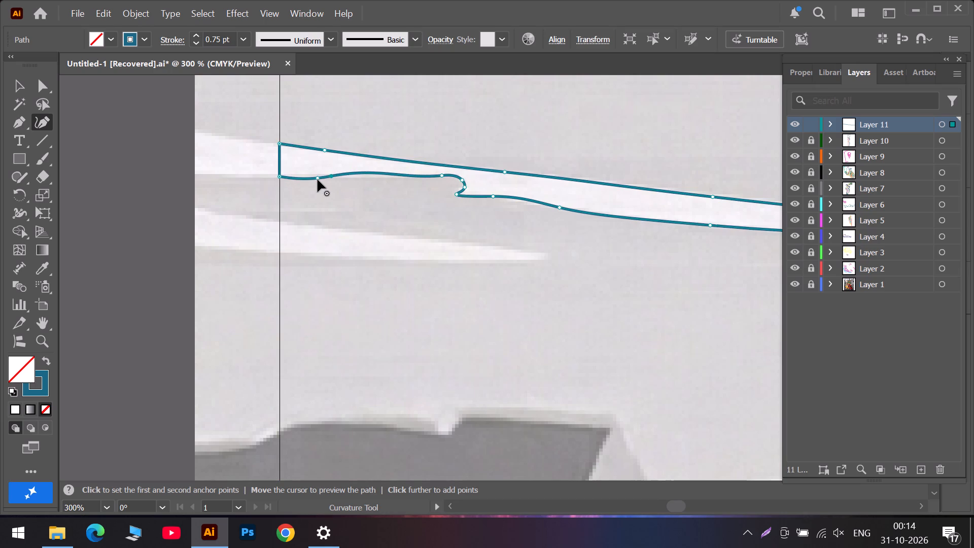
left_click_drag(318, 180, 301, 174)
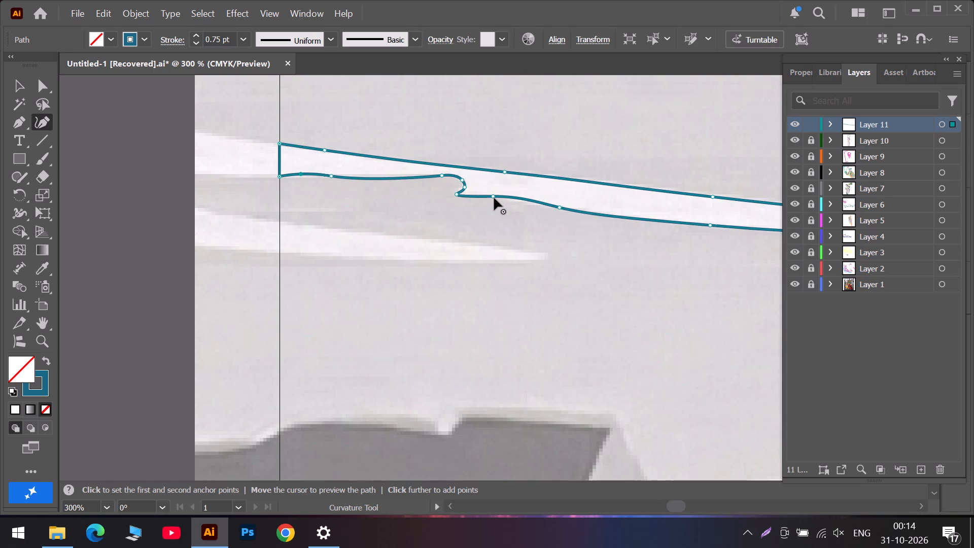
left_click_drag(494, 198, 501, 201)
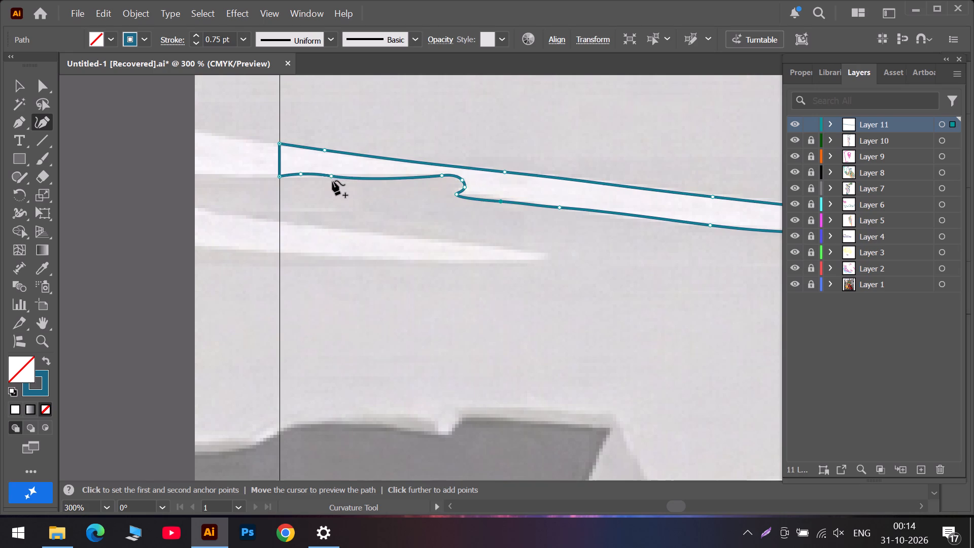
left_click_drag(331, 178, 345, 174)
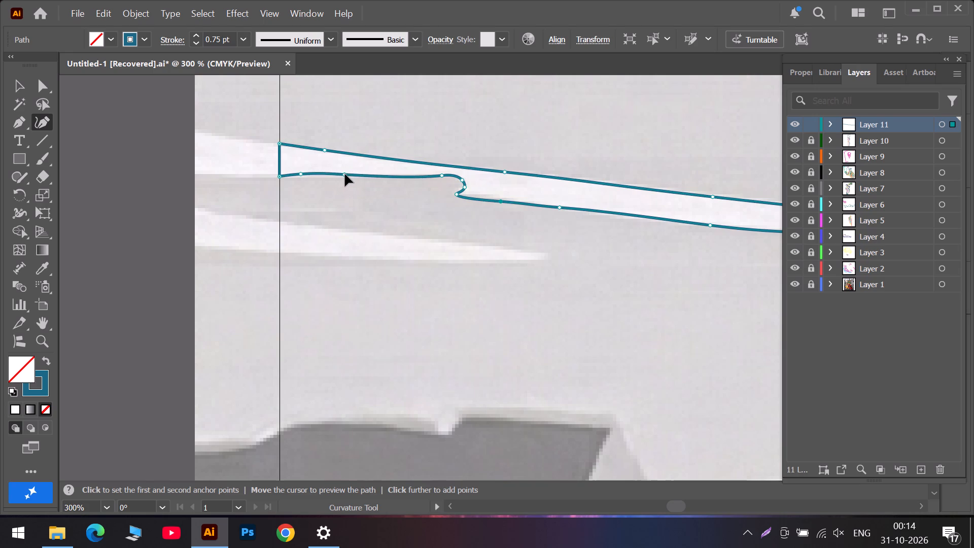
left_click_drag(345, 174, 346, 175)
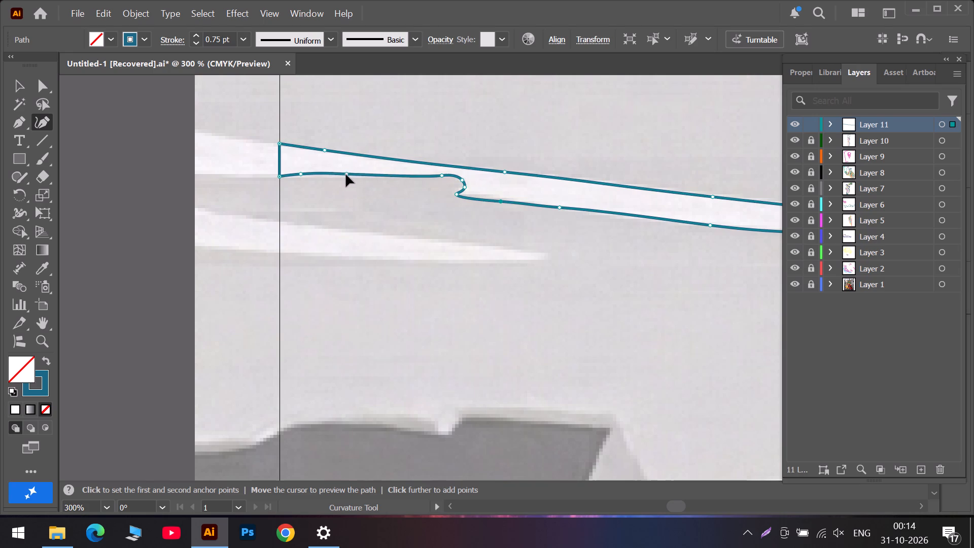
left_click_drag(346, 175, 344, 175)
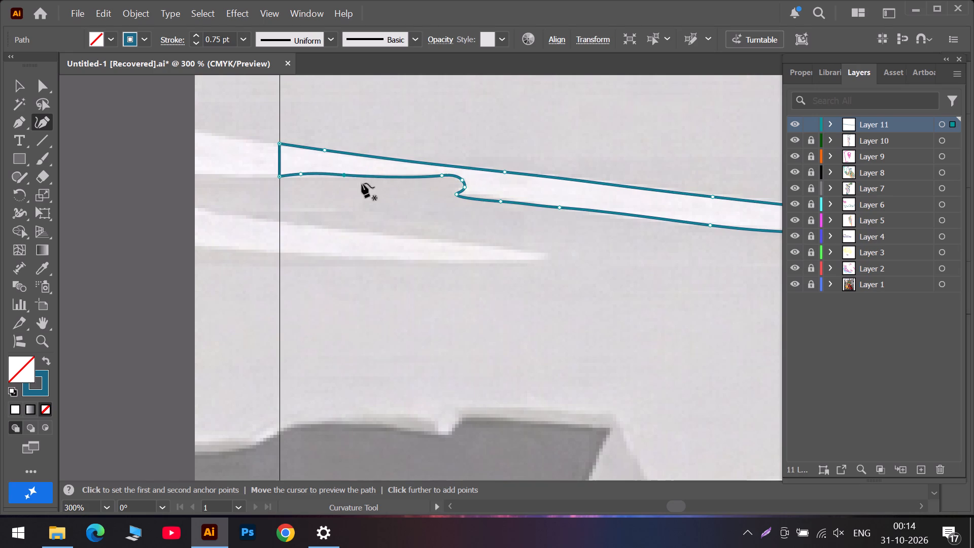
left_click_drag(299, 175, 310, 173)
left_click_drag(310, 173, 310, 177)
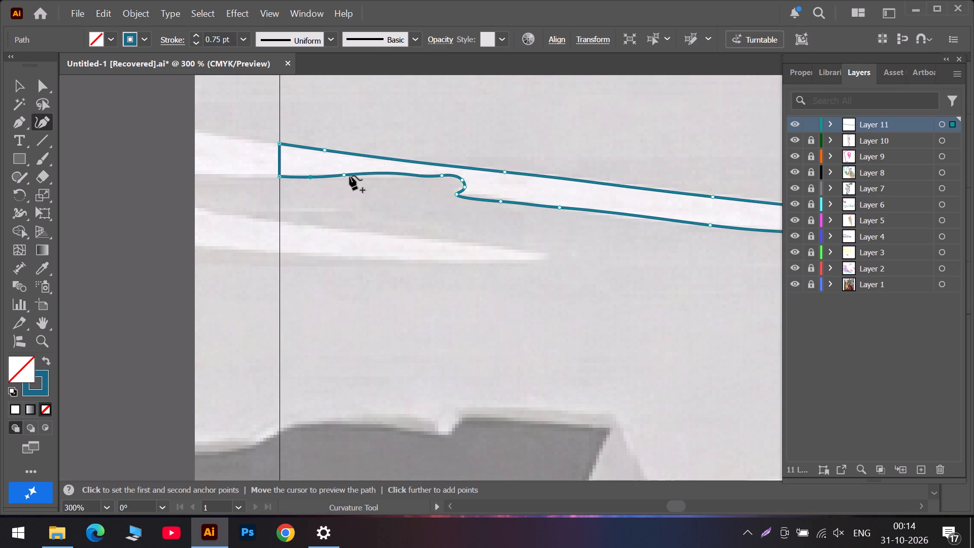
left_click_drag(343, 176, 372, 178)
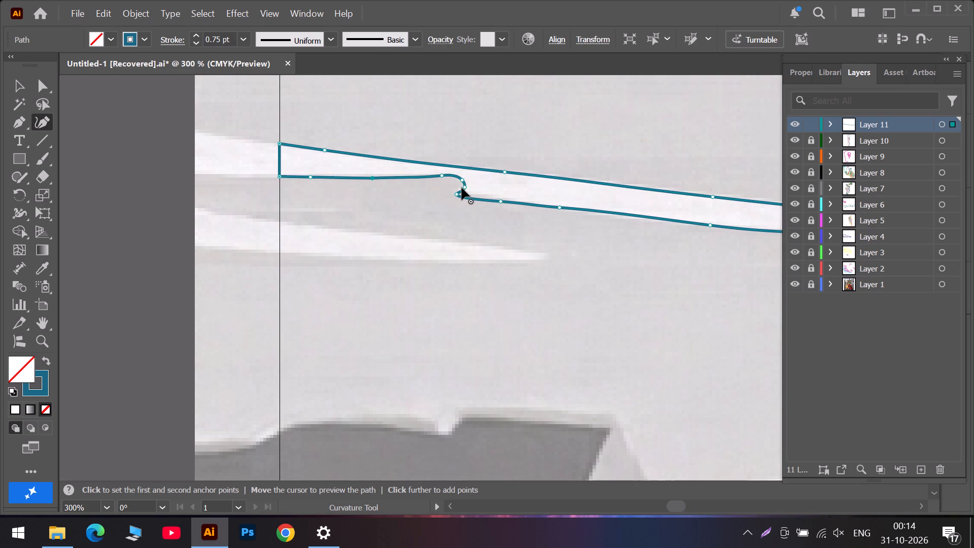
Refine the rounded upper curve of the notch by adding an anchor there and adjusting its position.
scroll(463, 188, "up", 6, "alt")
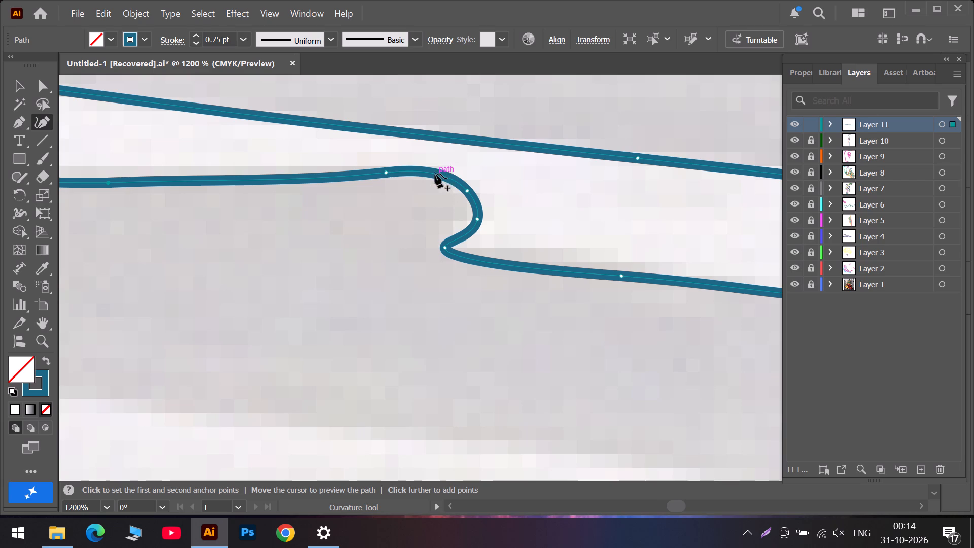
left_click_drag(435, 174, 438, 181)
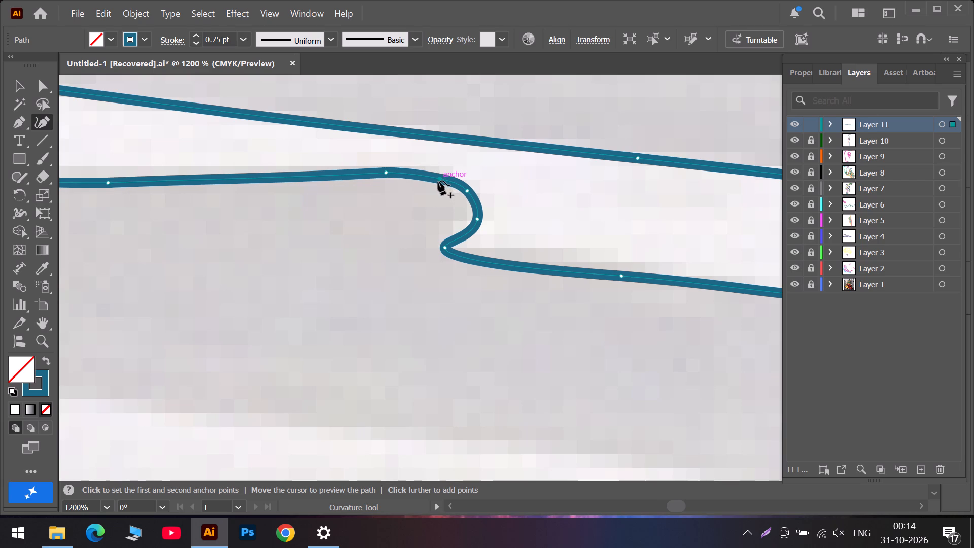
left_click_drag(438, 181, 433, 181)
left_click_drag(433, 181, 440, 177)
scroll(392, 193, "down", 4, "alt")
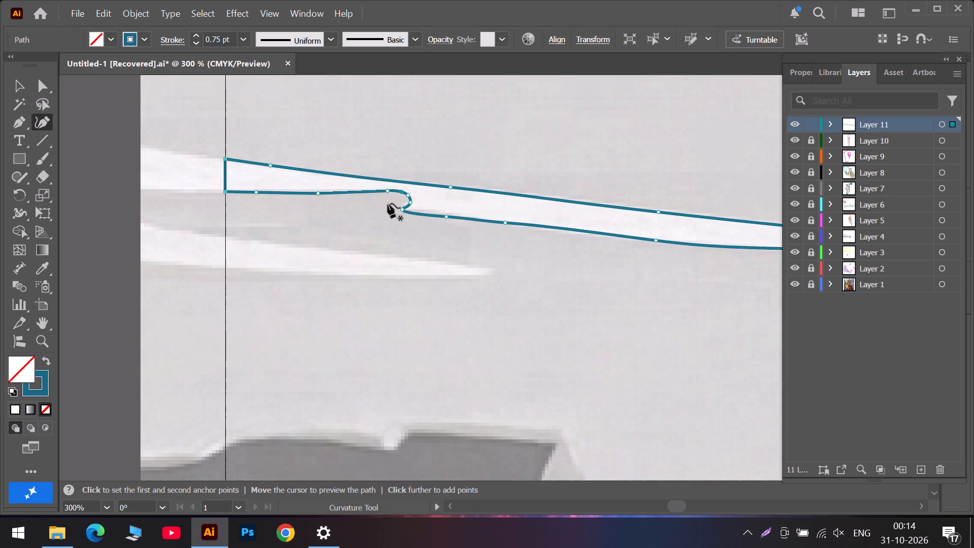
Outline the short pointed cloud streak below the notched one as a closed path with a straight end near the artboard edge.
scroll(229, 257, "up", 1, "alt")
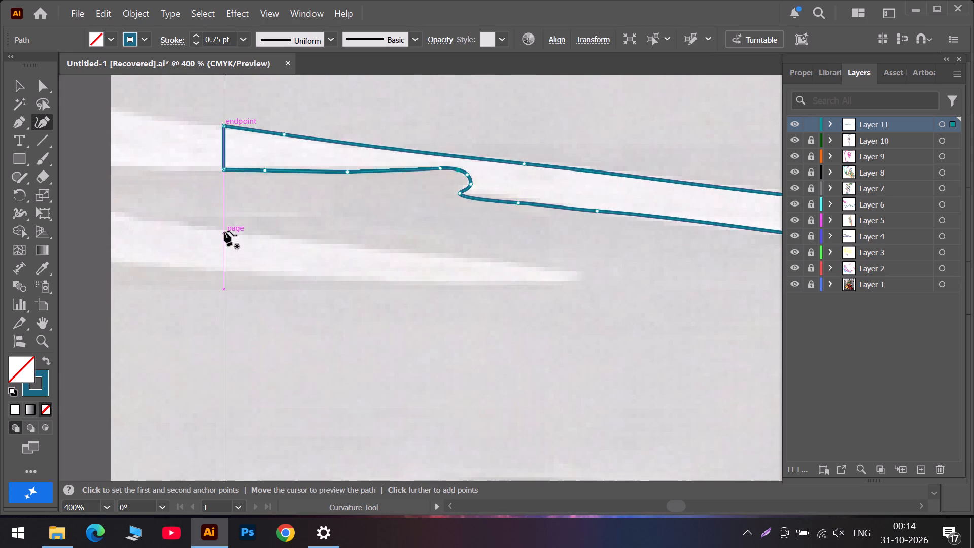
left_click(225, 230)
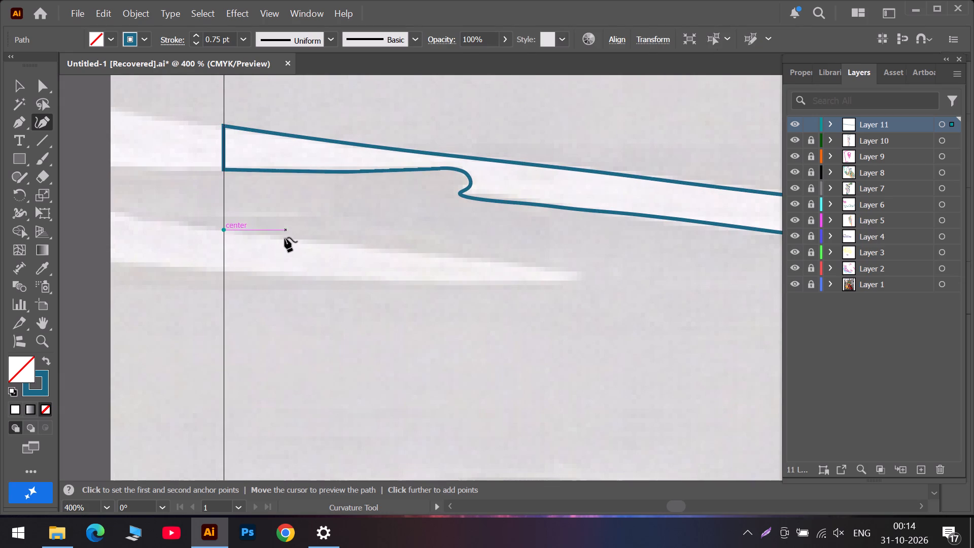
left_click(285, 237)
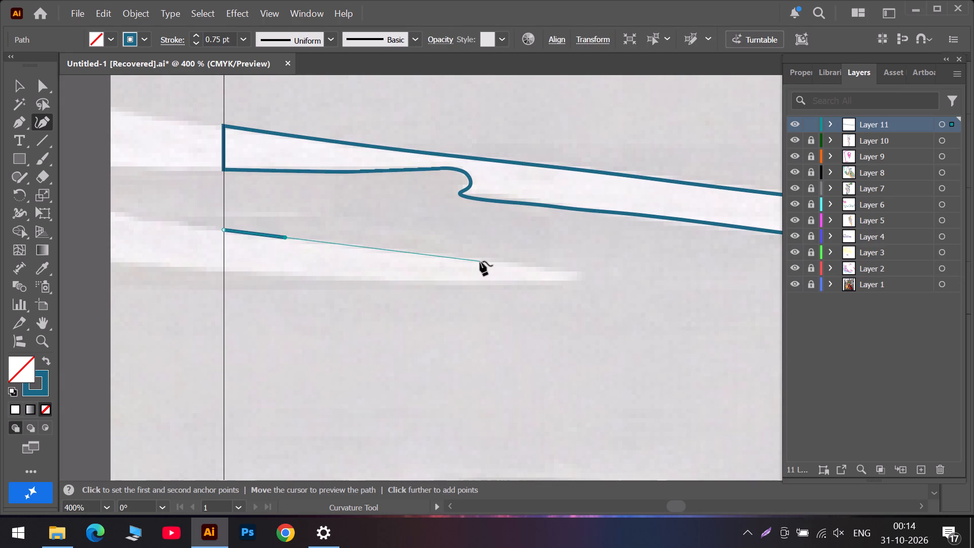
left_click(494, 260)
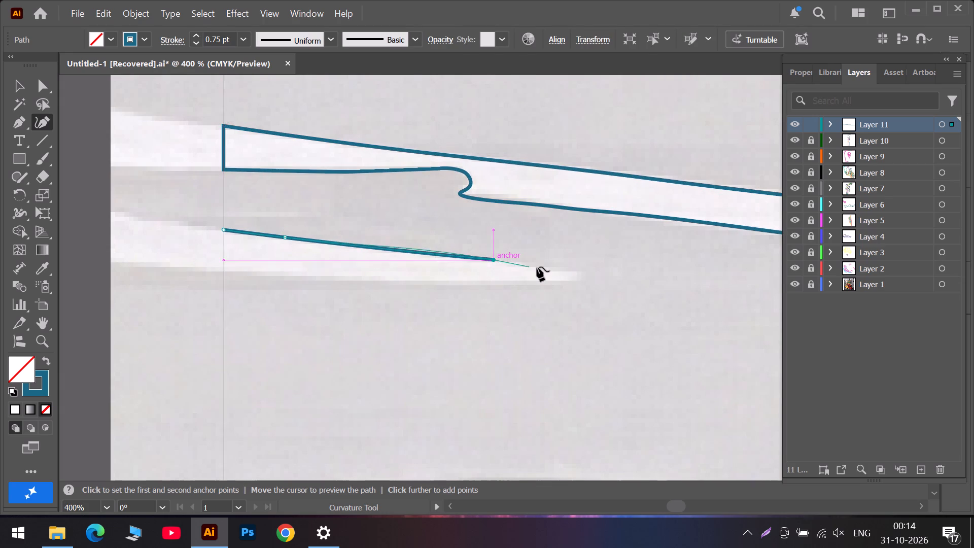
left_click(579, 274)
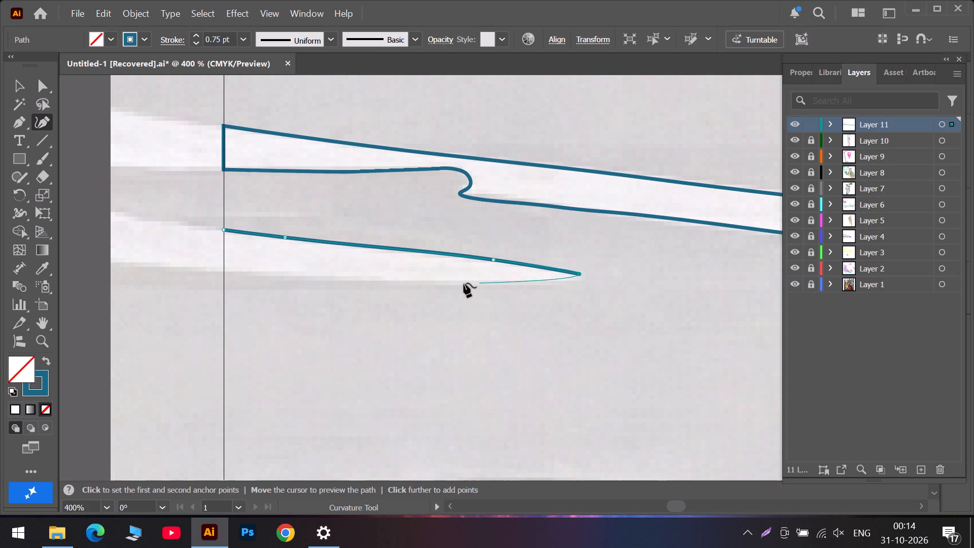
left_click(437, 282)
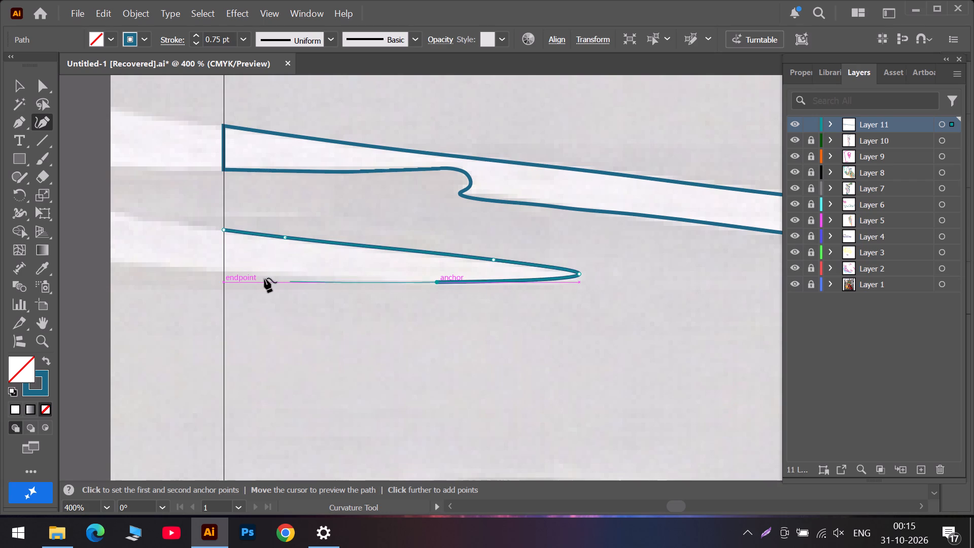
triple_click(218, 272)
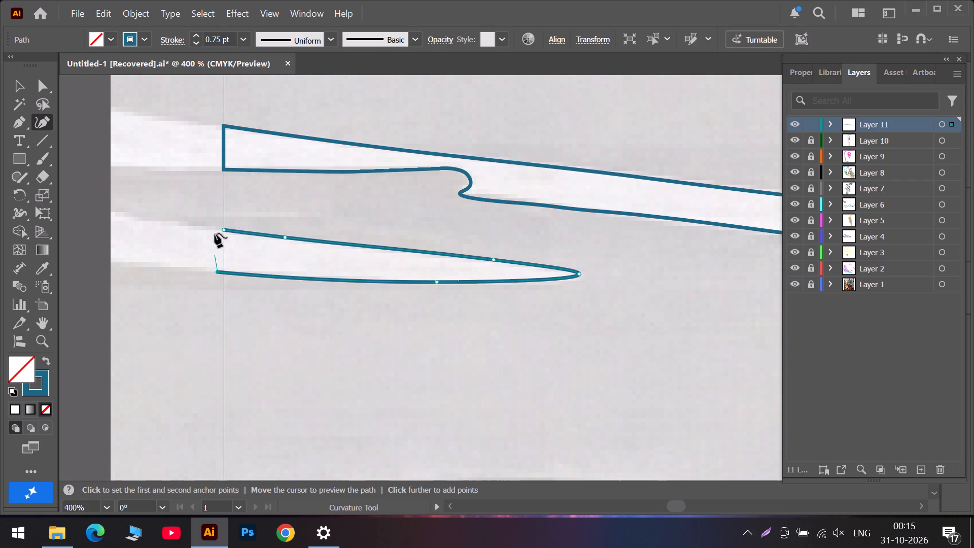
double_click(225, 230)
Start a new path along the upper edge of the cloud streak behind the minaret, from its pointed tip to the dome.
scroll(287, 291, "down", 13)
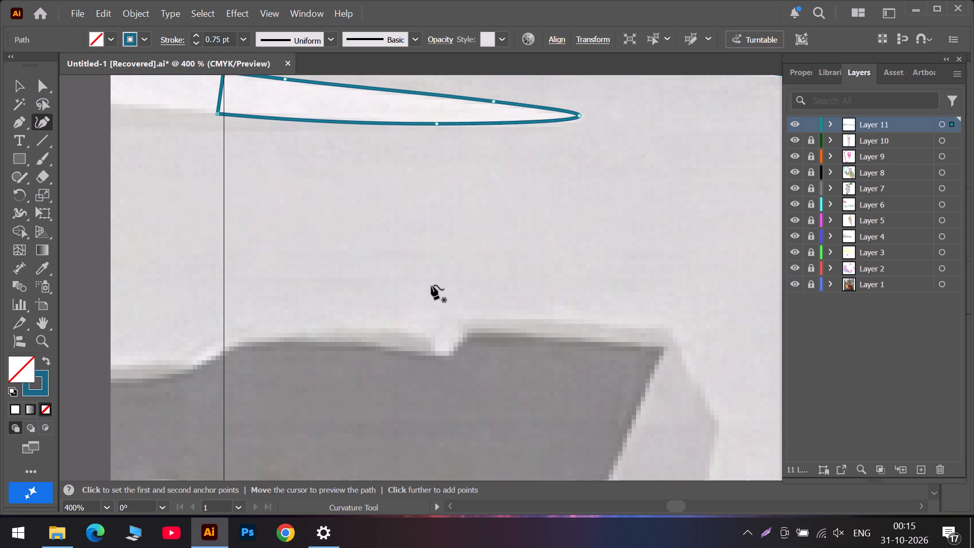
scroll(431, 285, "down", 3, "alt")
left_click(697, 504)
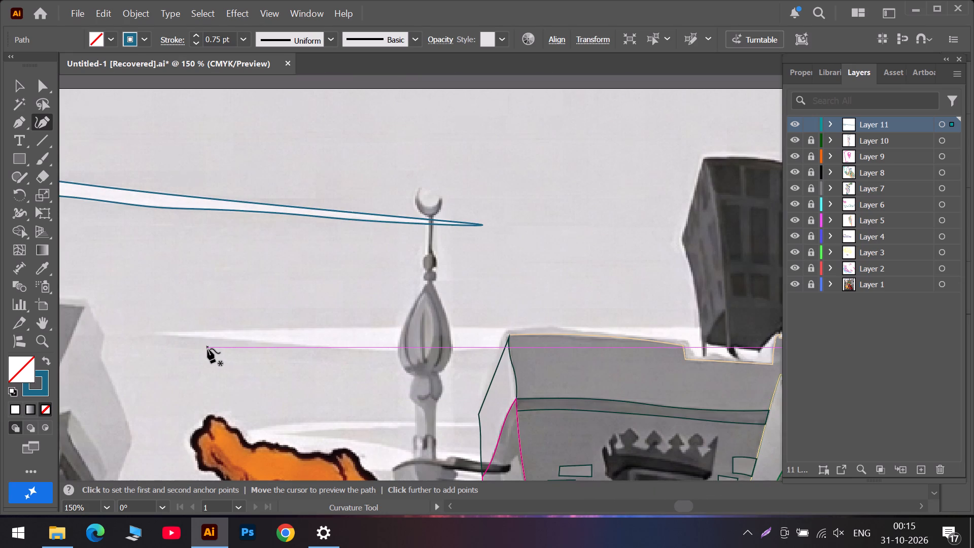
scroll(207, 349, "up", 1, "alt")
left_click(138, 329)
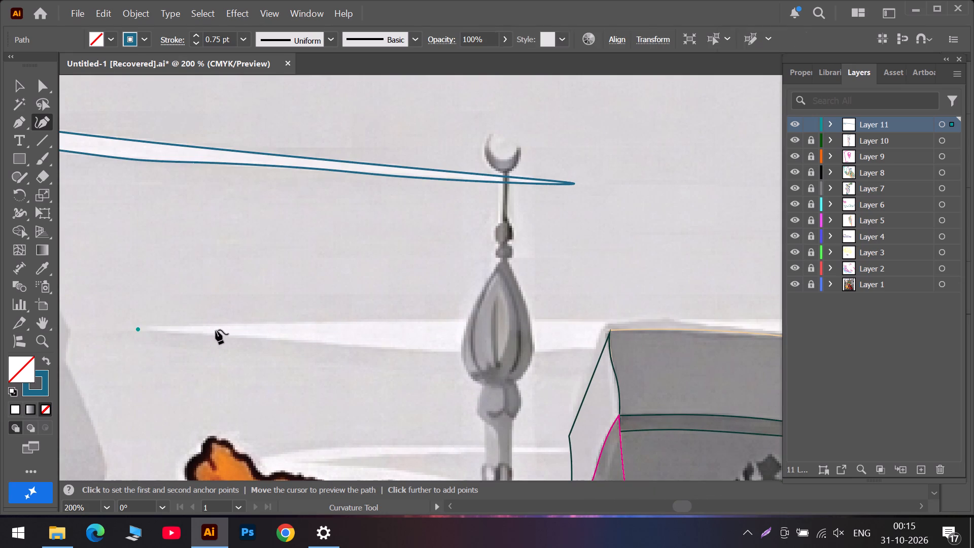
left_click(244, 323)
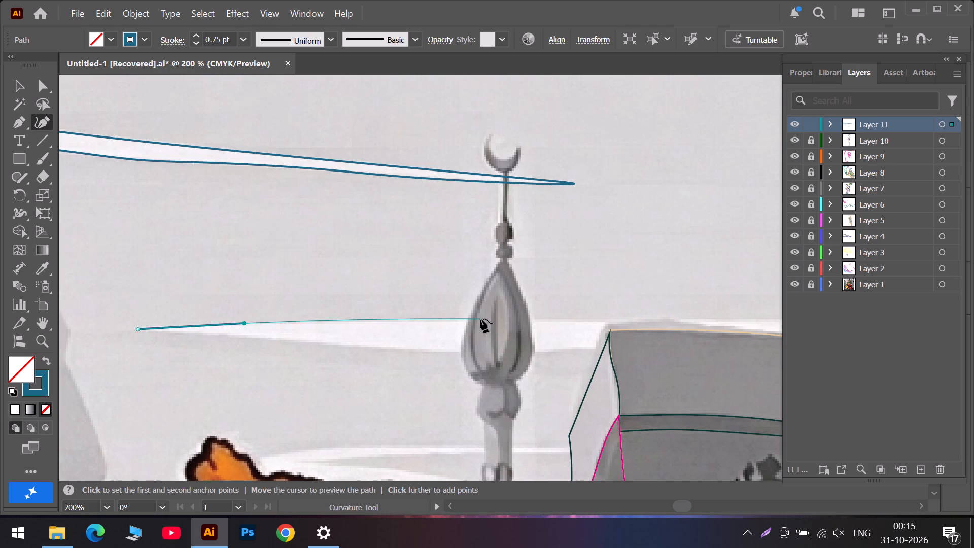
left_click(480, 319)
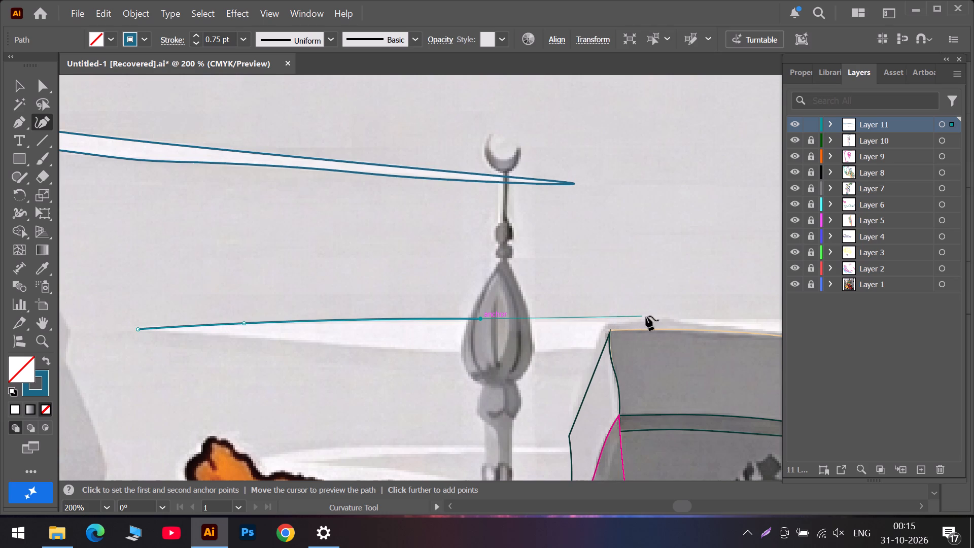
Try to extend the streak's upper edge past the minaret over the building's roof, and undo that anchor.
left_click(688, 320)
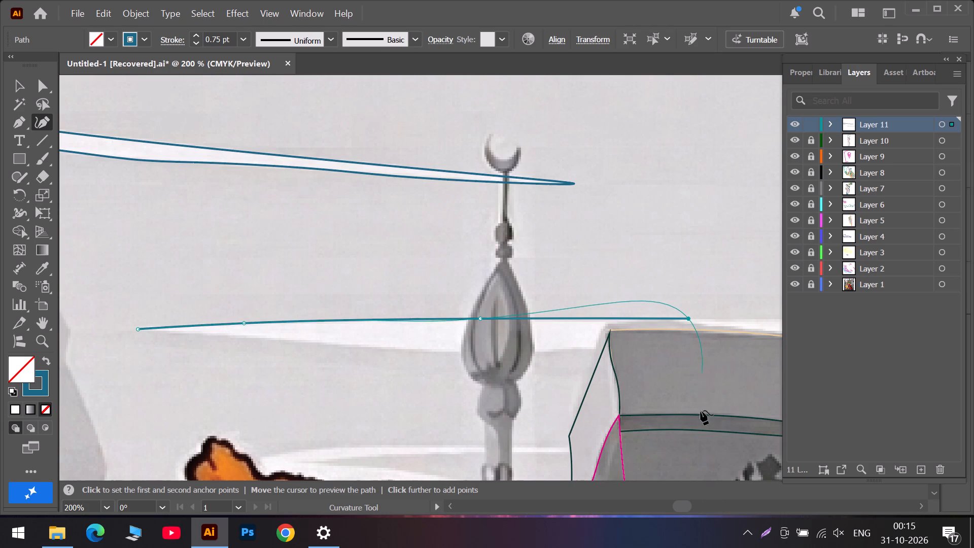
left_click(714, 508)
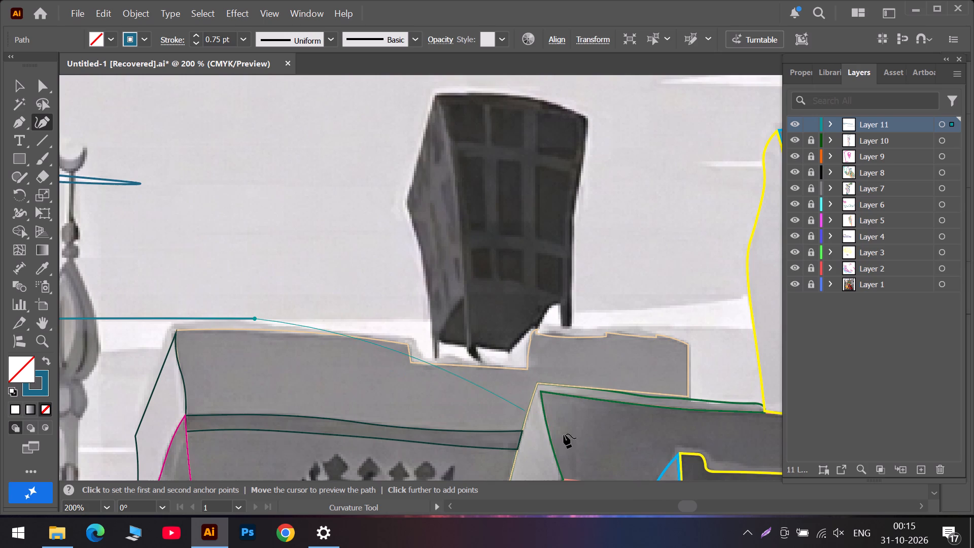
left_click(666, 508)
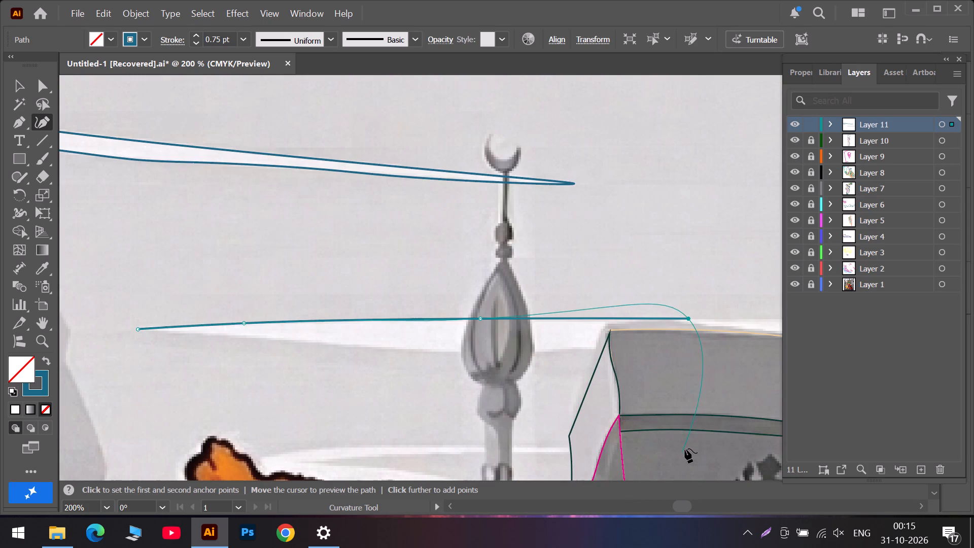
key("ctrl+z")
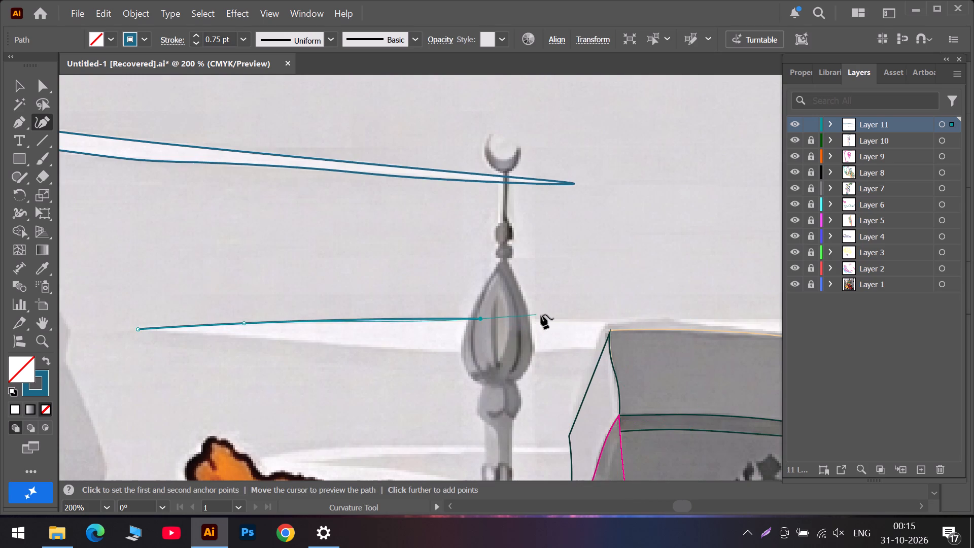
End the streak in a rounded tip just before the building and close its underside back to the starting point.
double_click(577, 322)
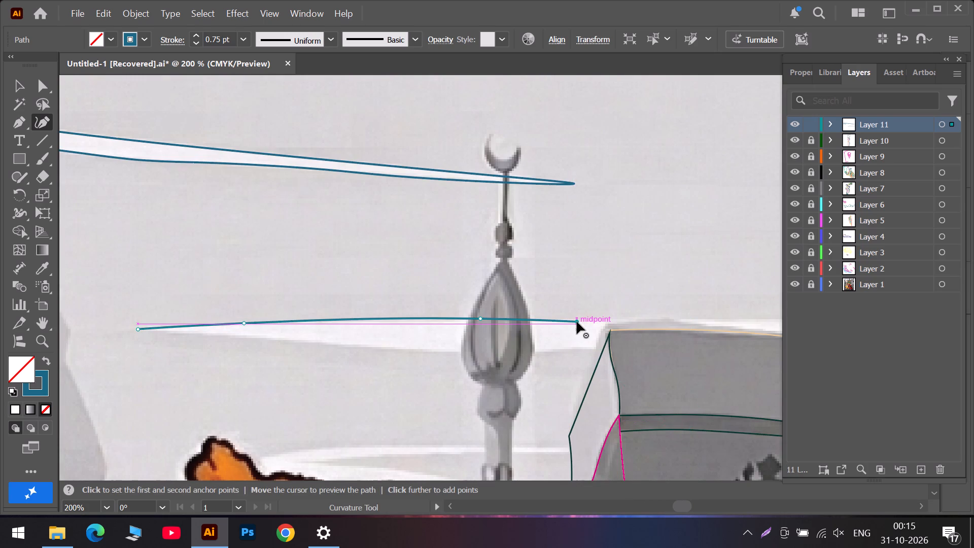
left_click(411, 344)
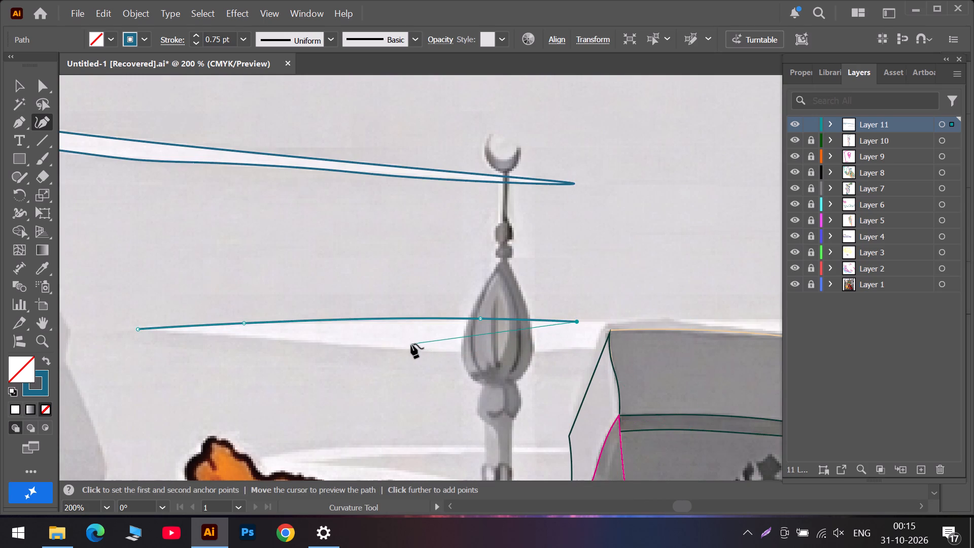
double_click(577, 322)
left_click_drag(578, 322, 585, 329)
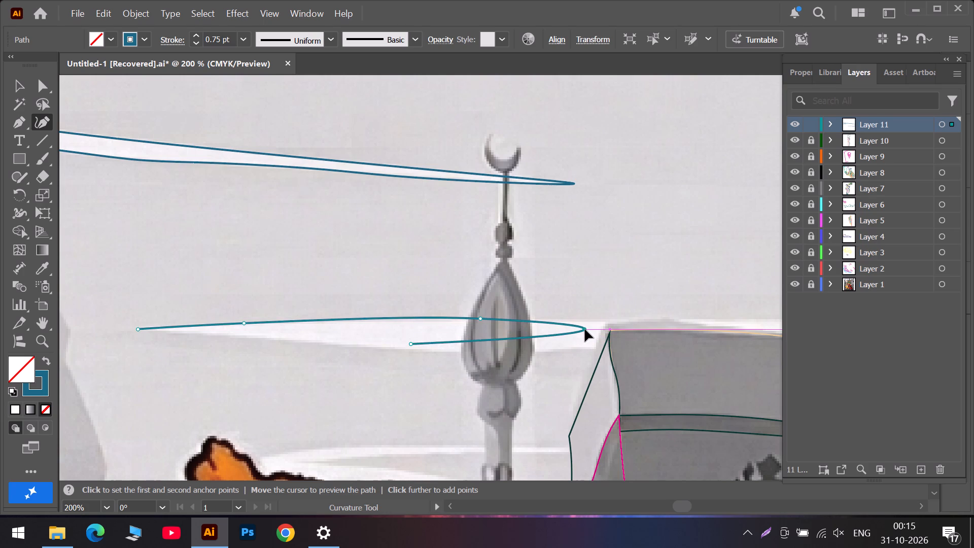
left_click_drag(585, 329, 587, 328)
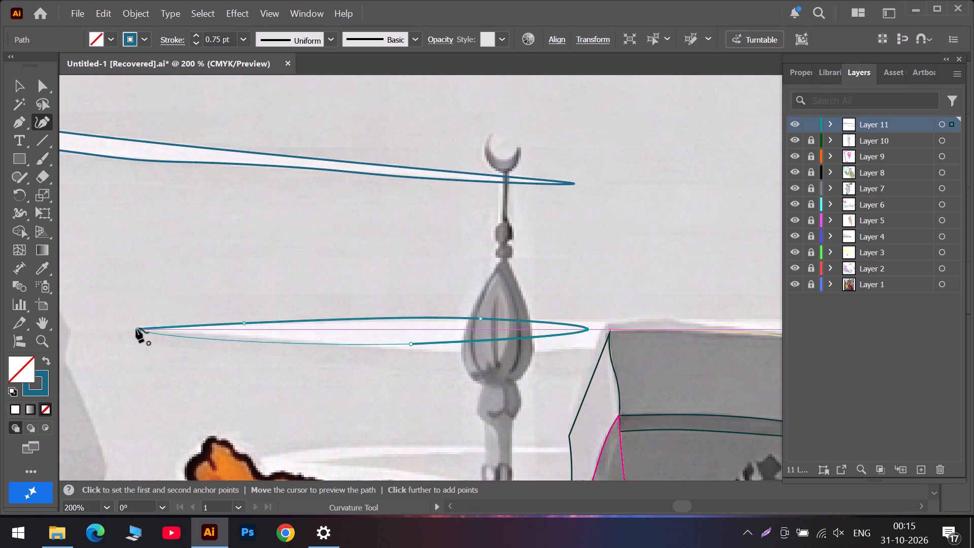
left_click(136, 328)
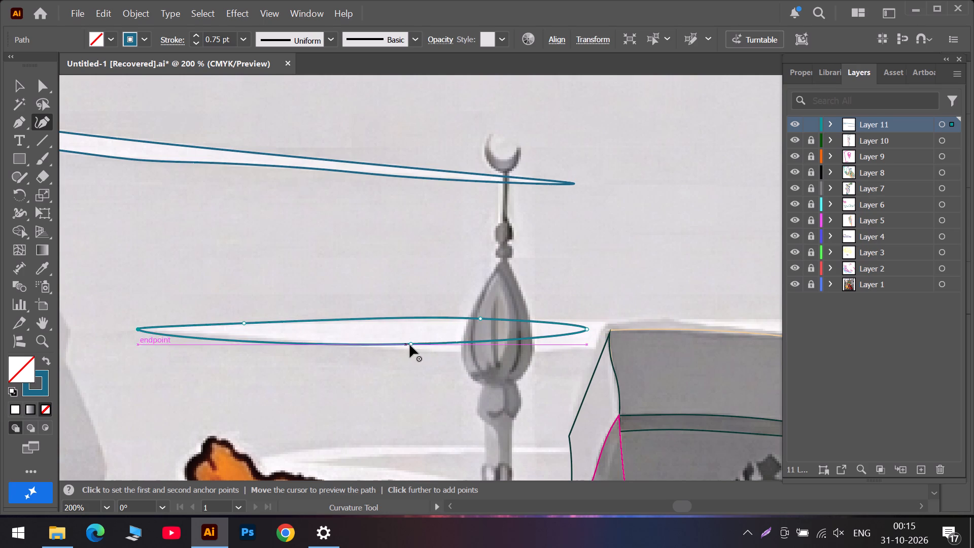
Shift the underside anchor toward the starting tip and add a second underside anchor just before the minaret dome.
left_click_drag(408, 344, 336, 344)
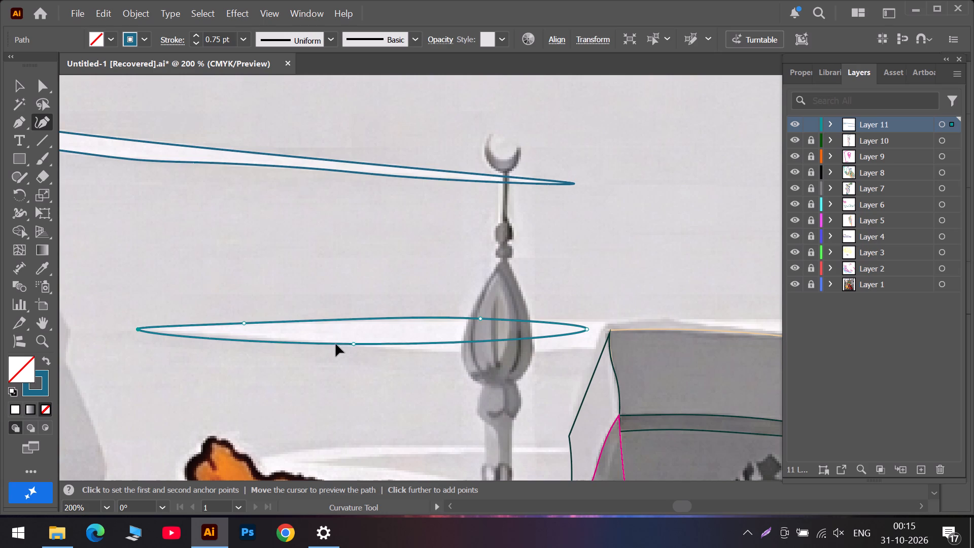
left_click_drag(336, 344, 293, 343)
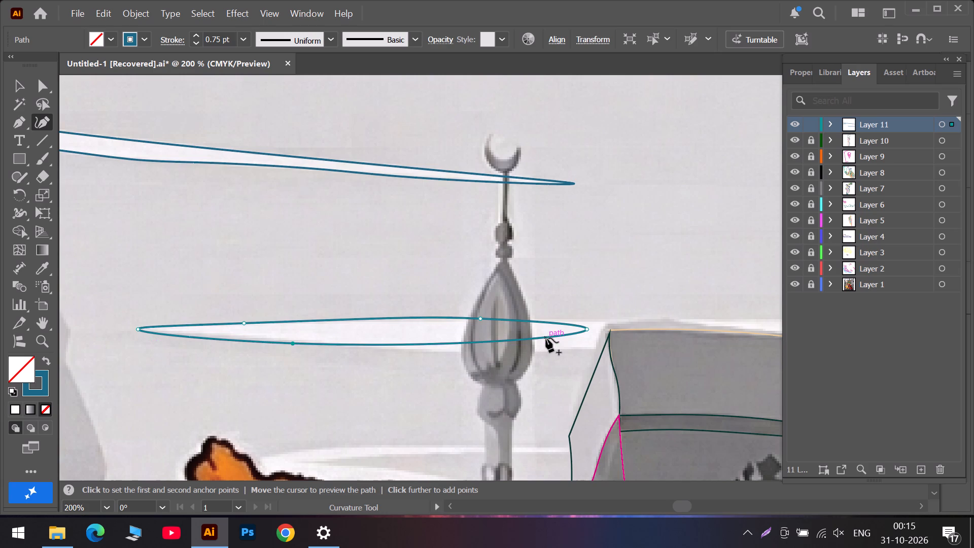
left_click_drag(547, 337, 434, 344)
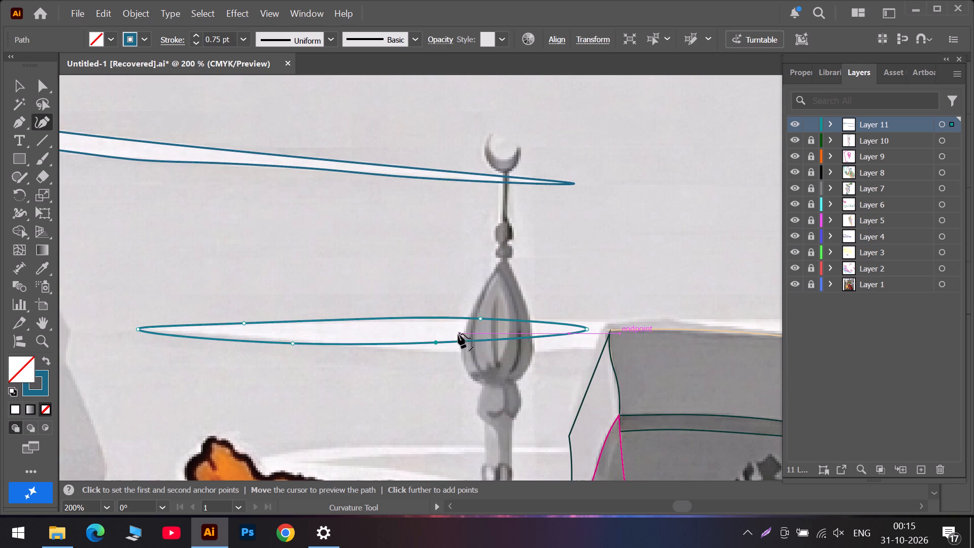
Draw a thin closed cloud streak in the empty sky near the artboard's top edge, between the minaret and the floating building.
scroll(458, 334, "down", 4, "alt")
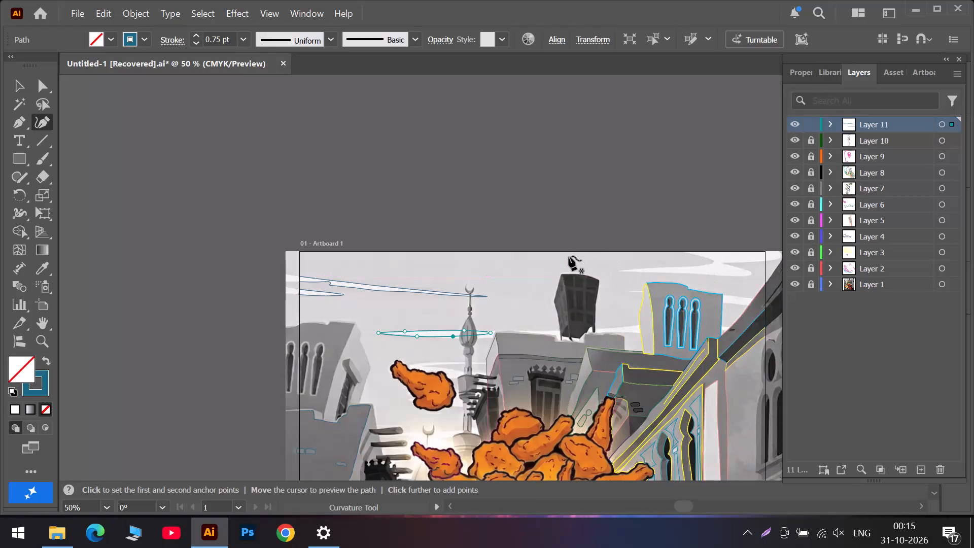
scroll(568, 256, "up", 2, "alt")
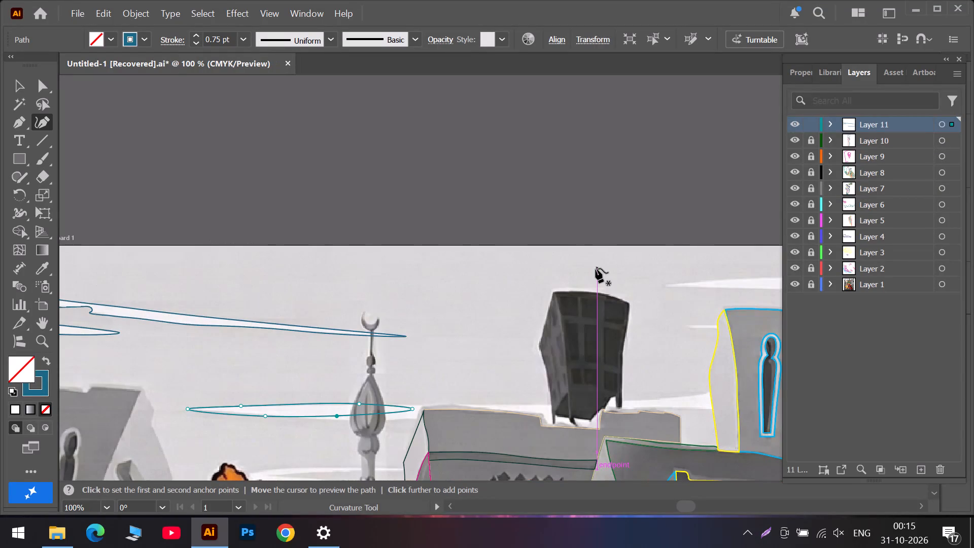
left_click_drag(526, 259, 496, 259)
left_click(270, 259)
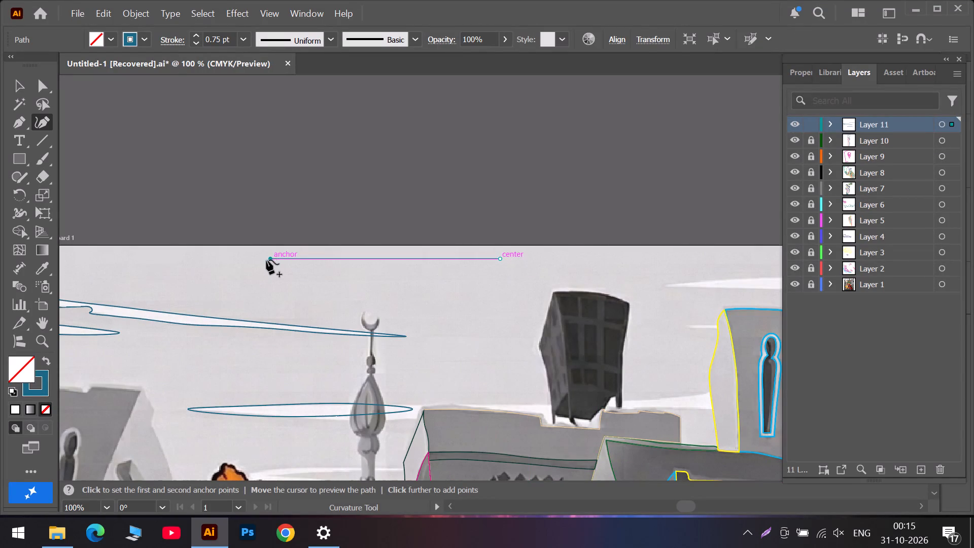
left_click(520, 278)
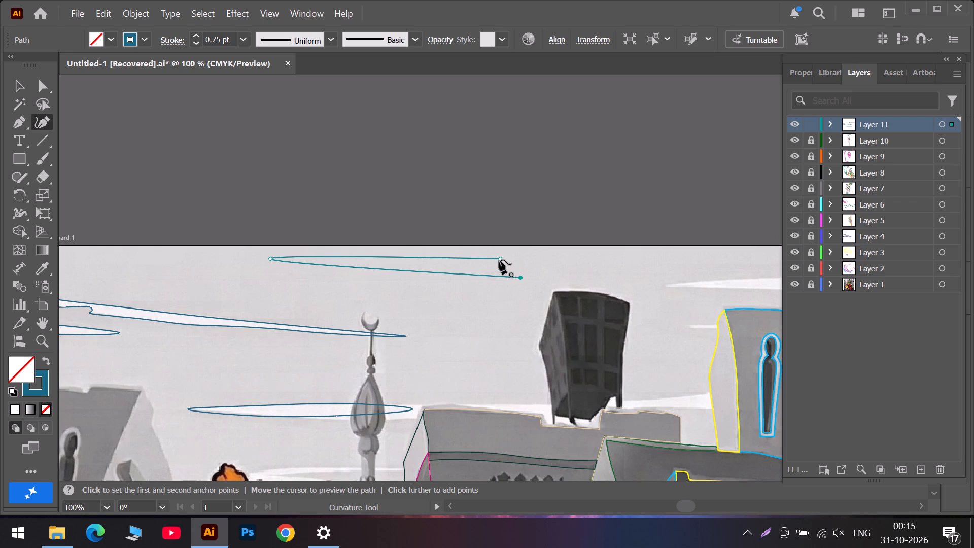
left_click_drag(498, 259, 429, 261)
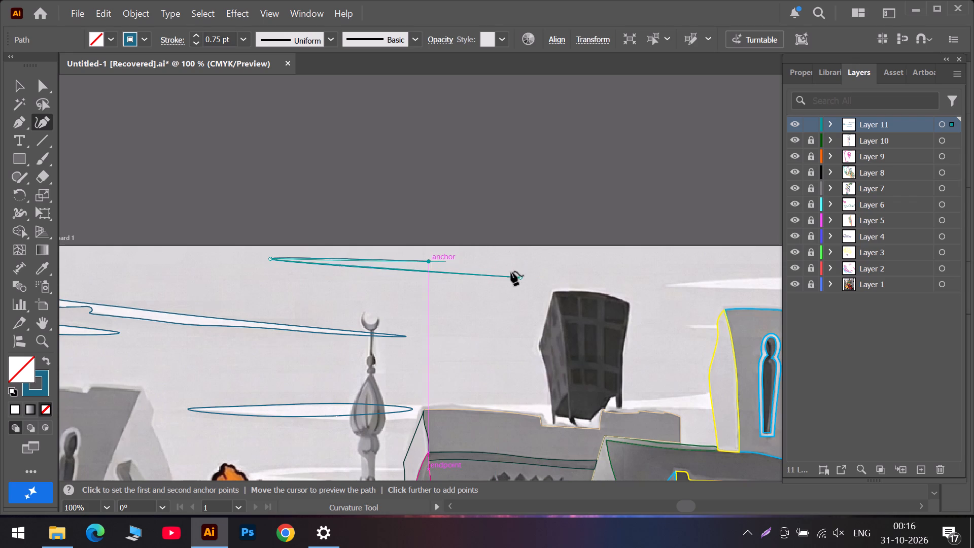
left_click(519, 277)
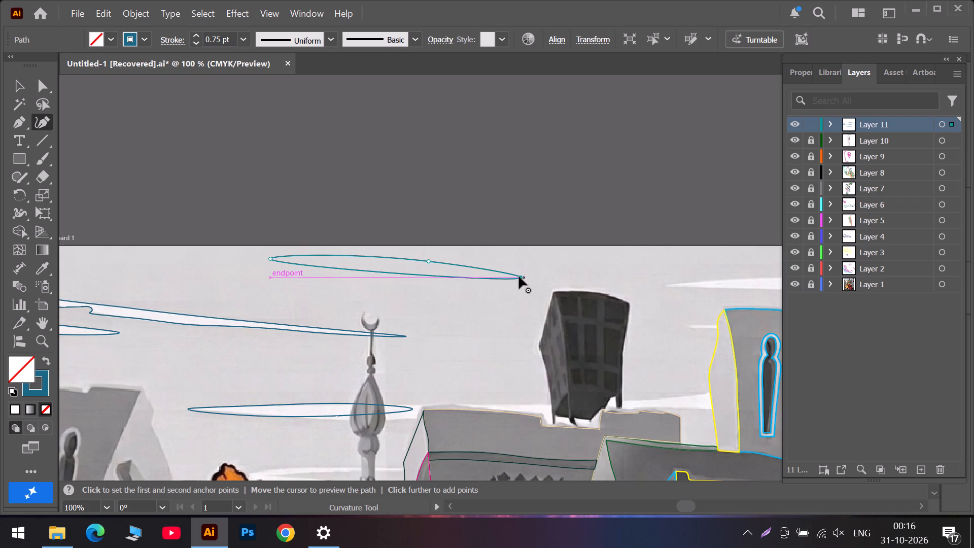
Reshape the new streak by raising its upper anchor to the artboard's top edge and lifting the end nearest the floating building.
scroll(419, 267, "down", 2, "alt")
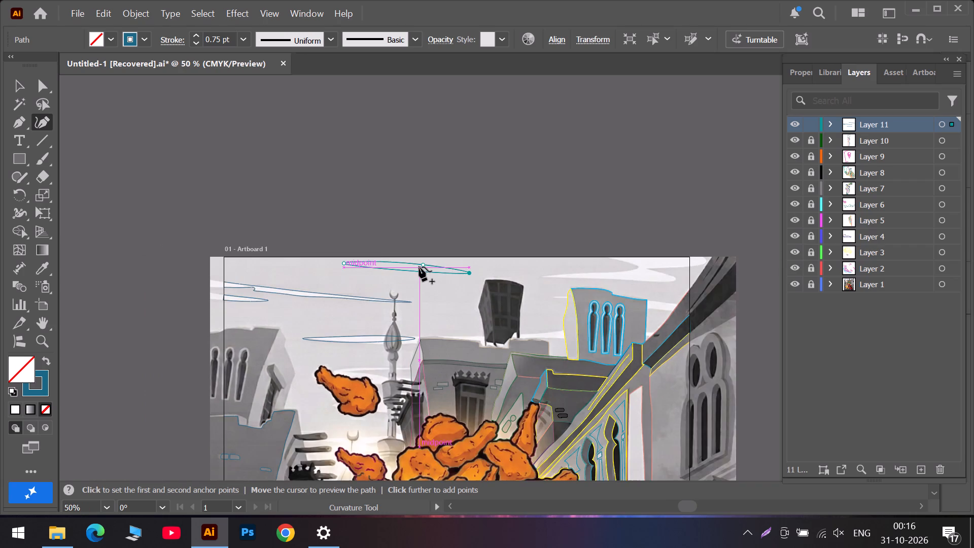
scroll(420, 266, "up", 2, "alt")
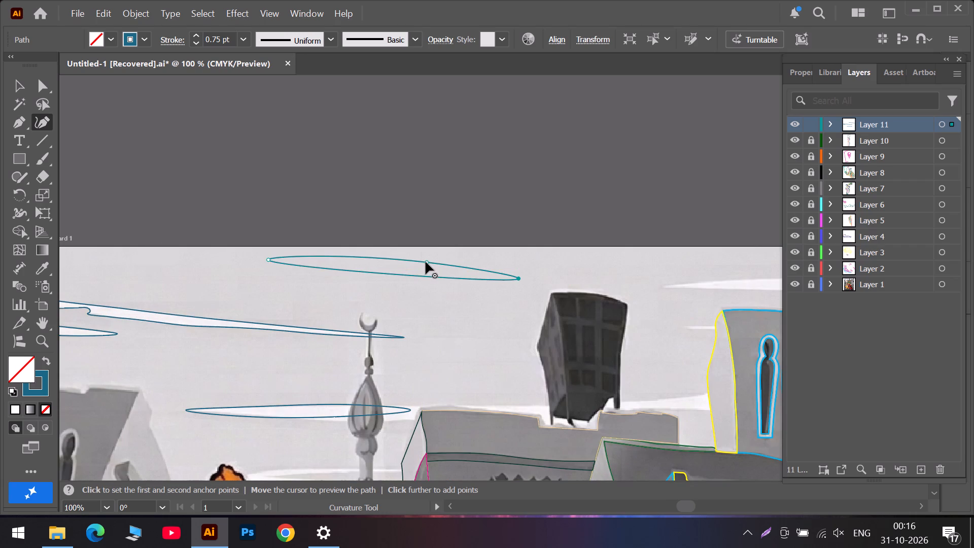
left_click_drag(426, 262, 414, 248)
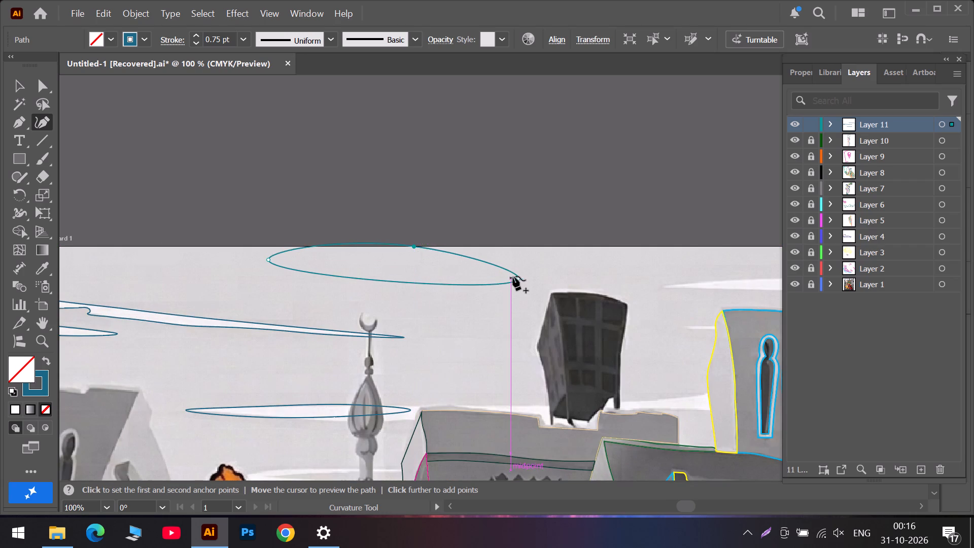
left_click_drag(517, 279, 517, 256)
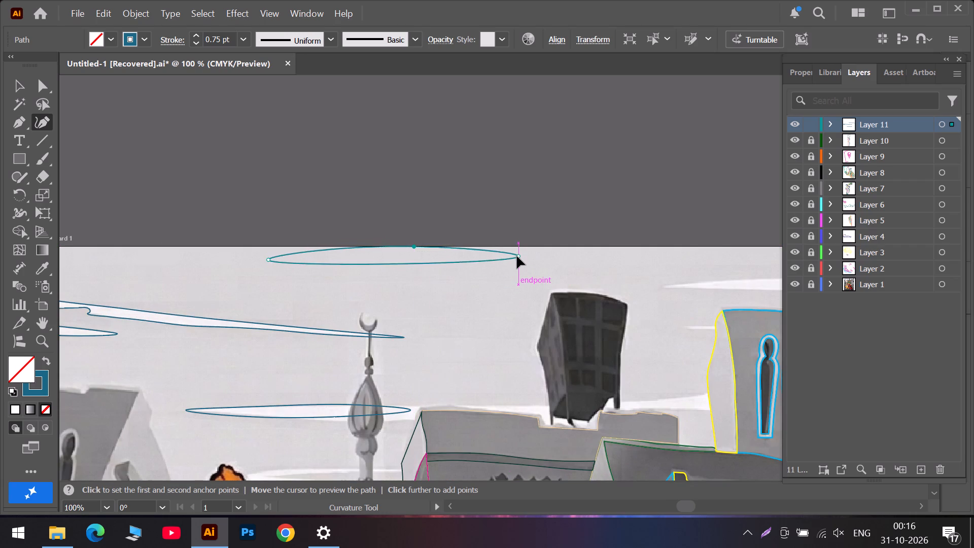
Extend the top-edge streak's end nearest the floating building slightly farther outward and up.
left_click_drag(517, 256, 525, 250)
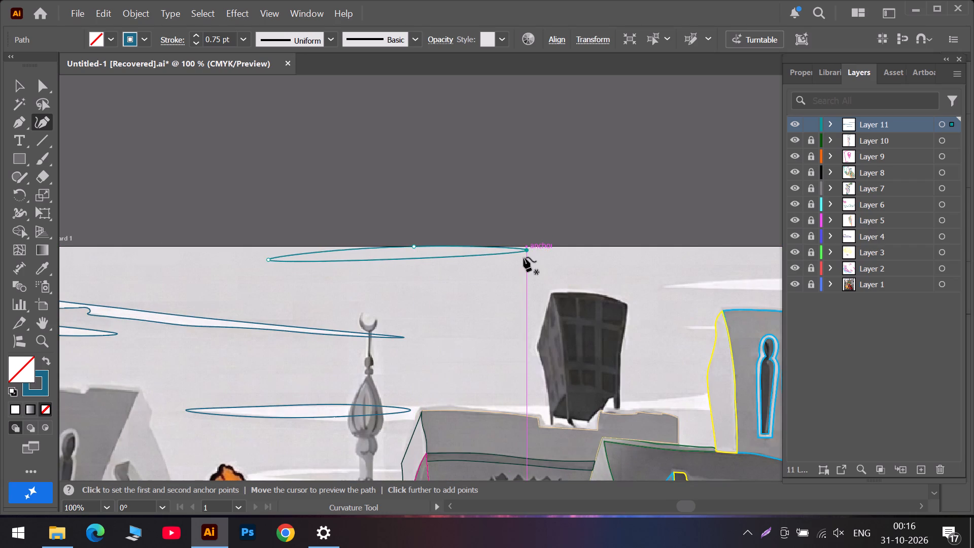
Start a forked cloud streak above the floating drumstick, outlining its upper arm out to the building edge and back to a rounded tip.
scroll(528, 268, "down", 1, "alt")
scroll(429, 422, "down", 5)
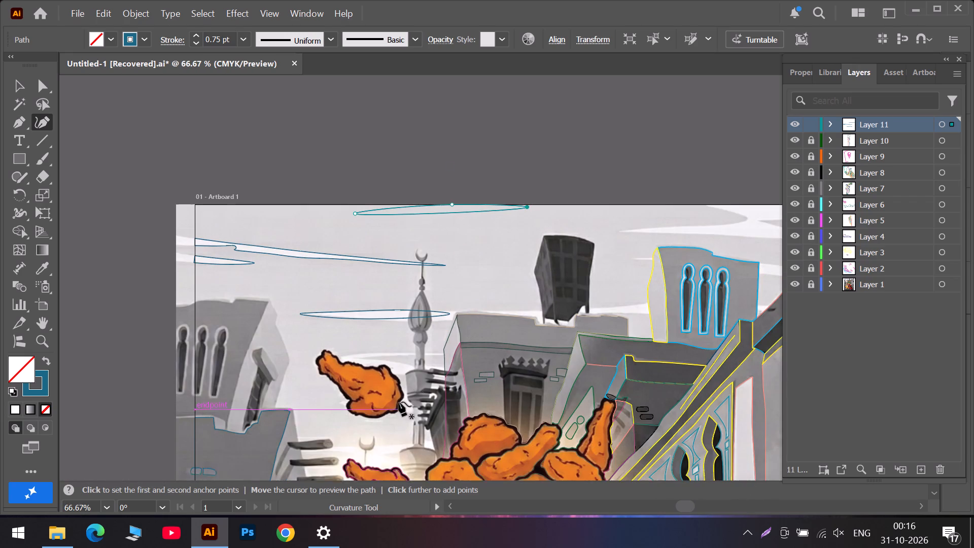
scroll(392, 368, "up", 2, "alt")
scroll(430, 344, "up", 1, "alt")
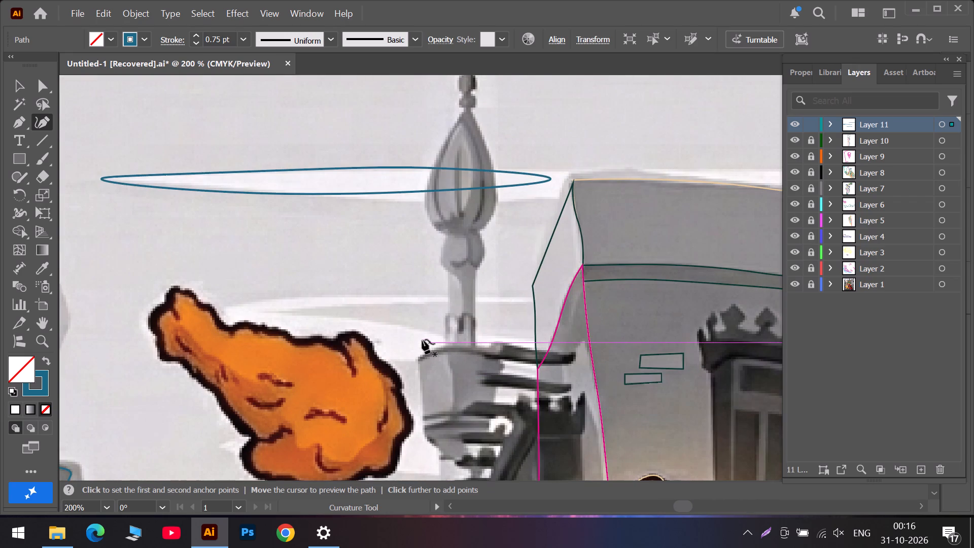
left_click(268, 312)
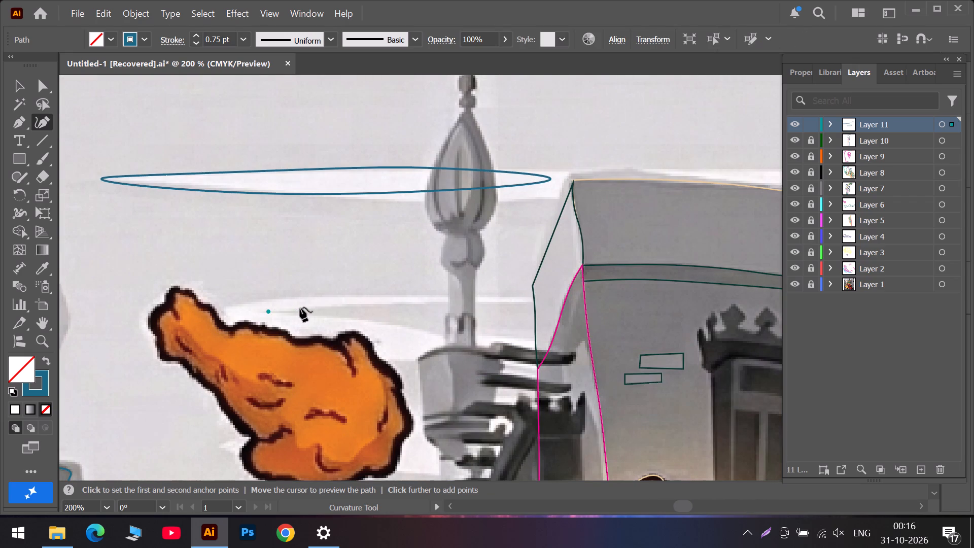
left_click(300, 307)
left_click(429, 304)
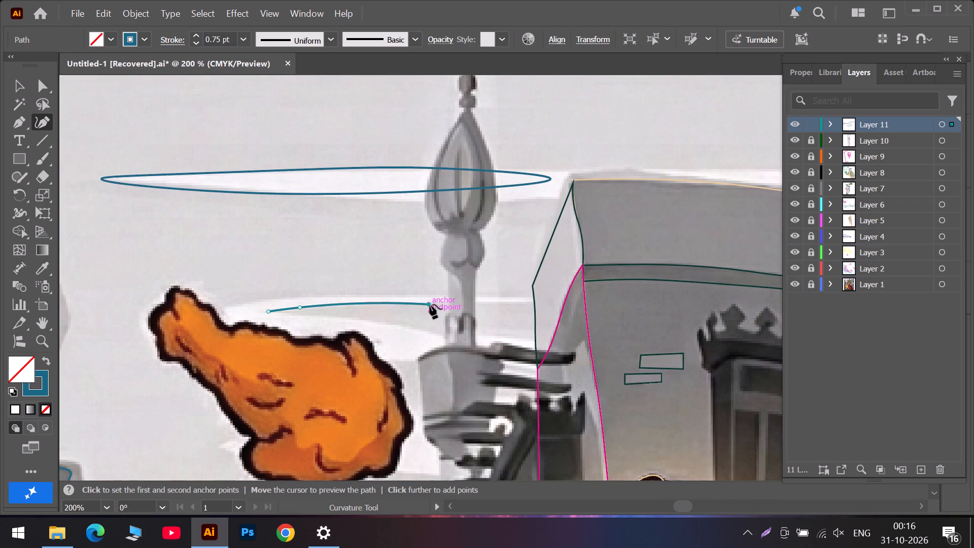
left_click(527, 303)
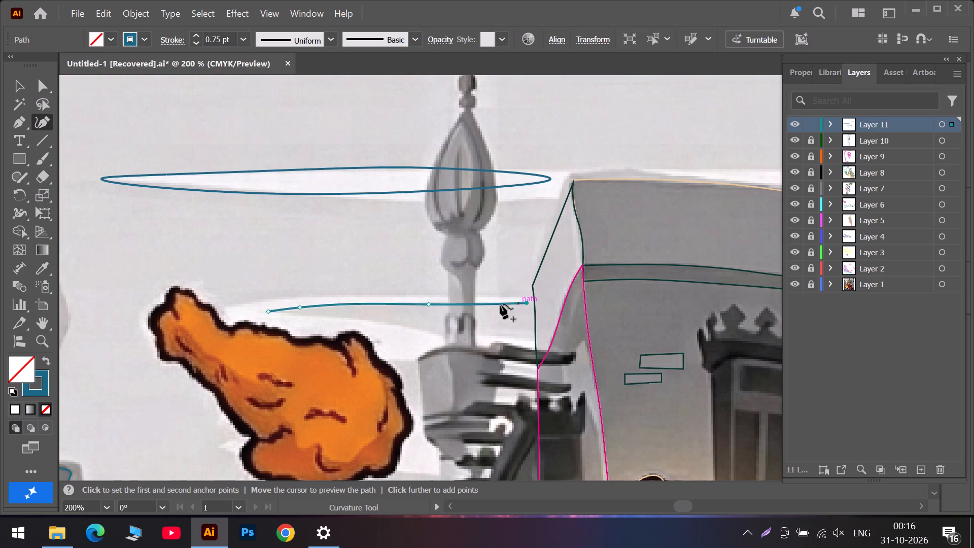
left_click(406, 296)
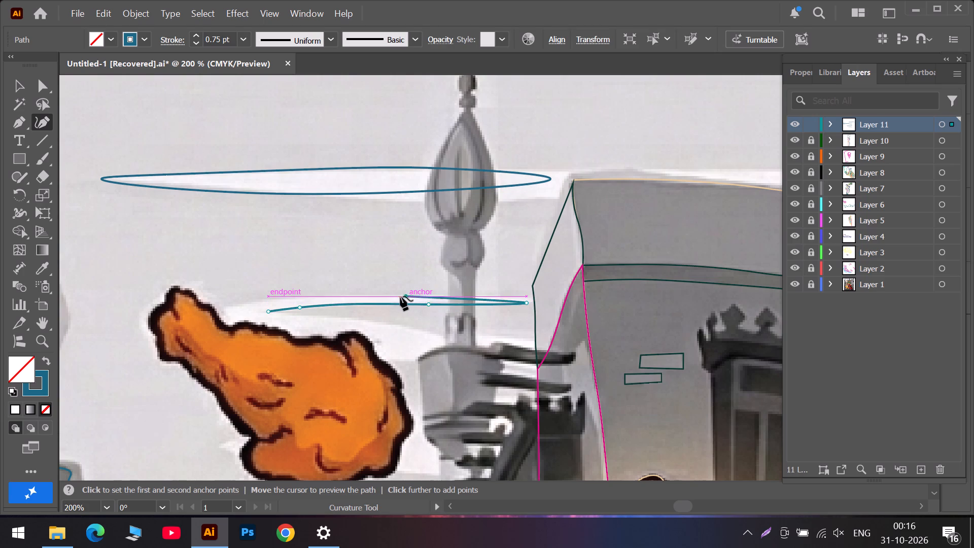
left_click(305, 298)
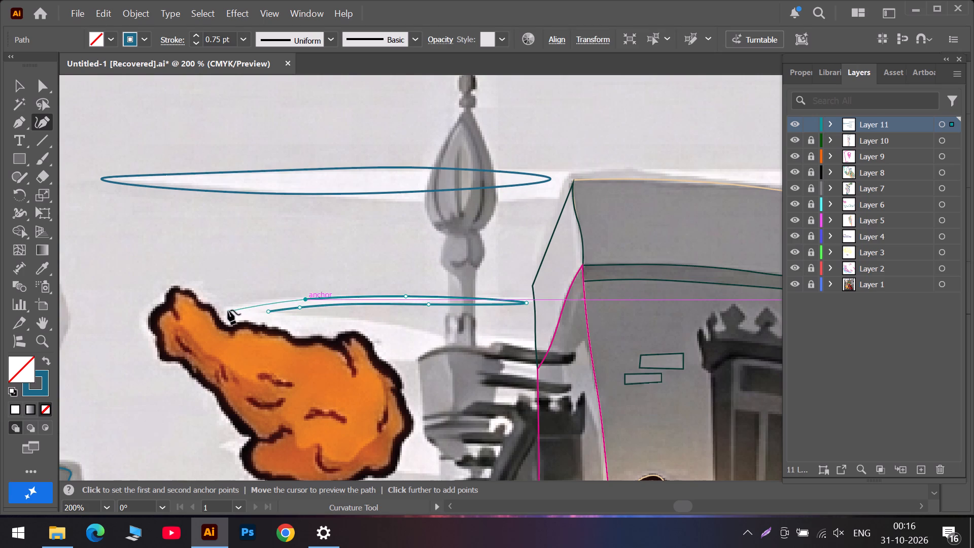
left_click(235, 305)
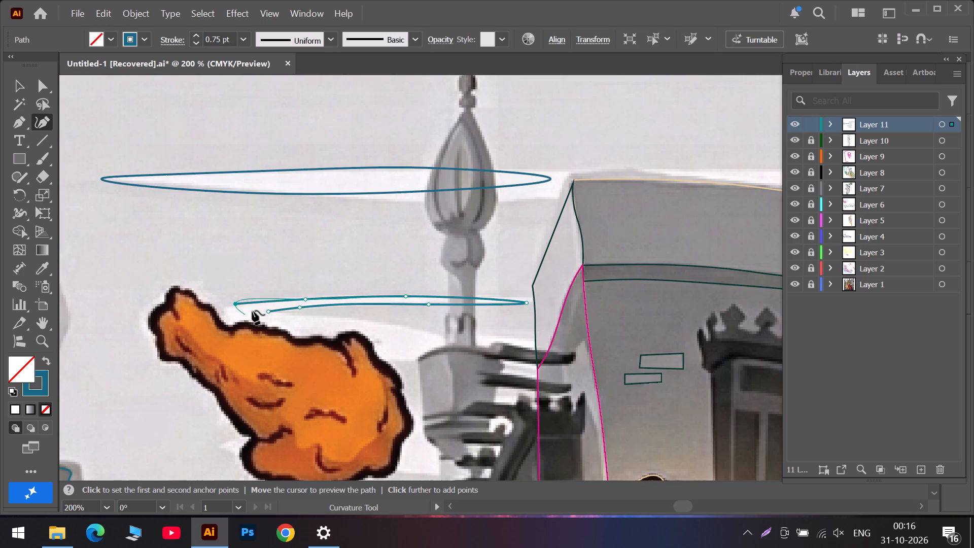
left_click(266, 301)
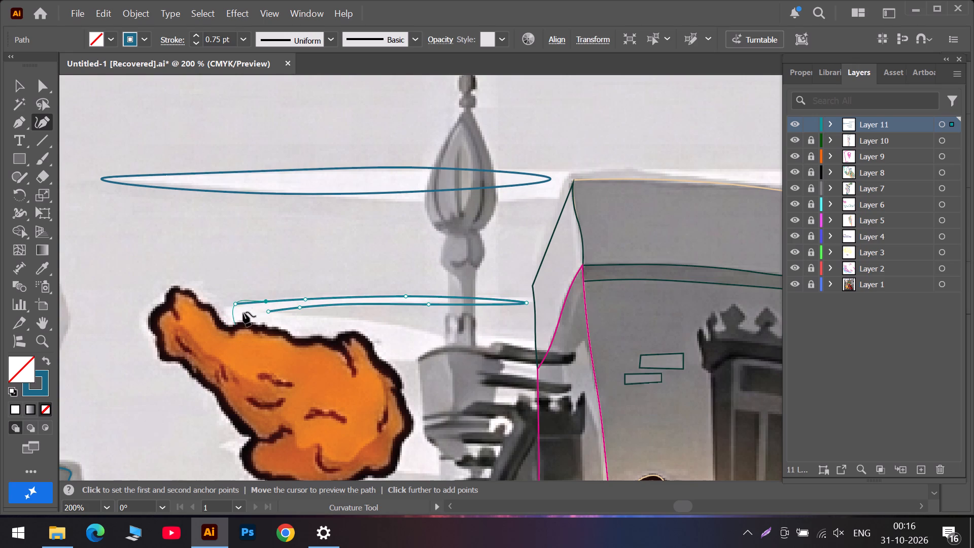
left_click(247, 303)
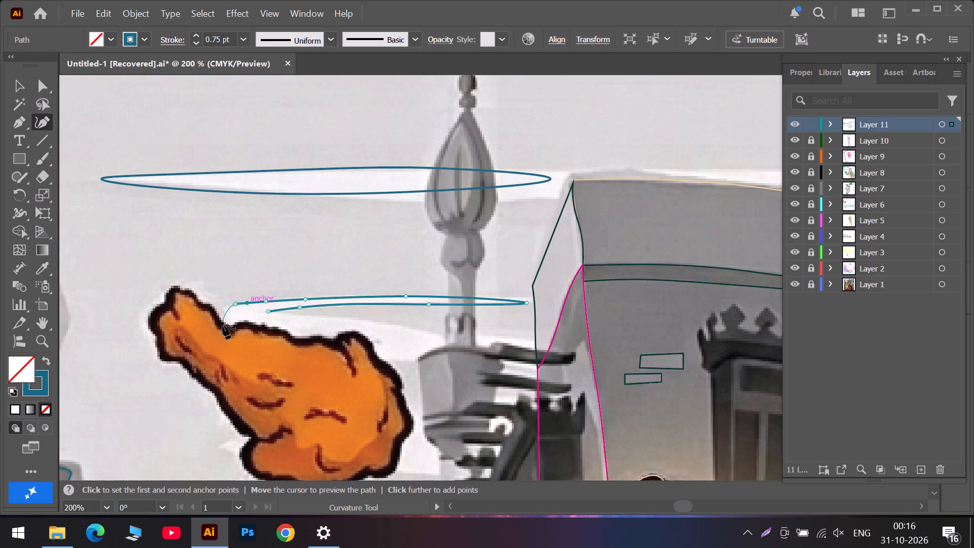
left_click(224, 313)
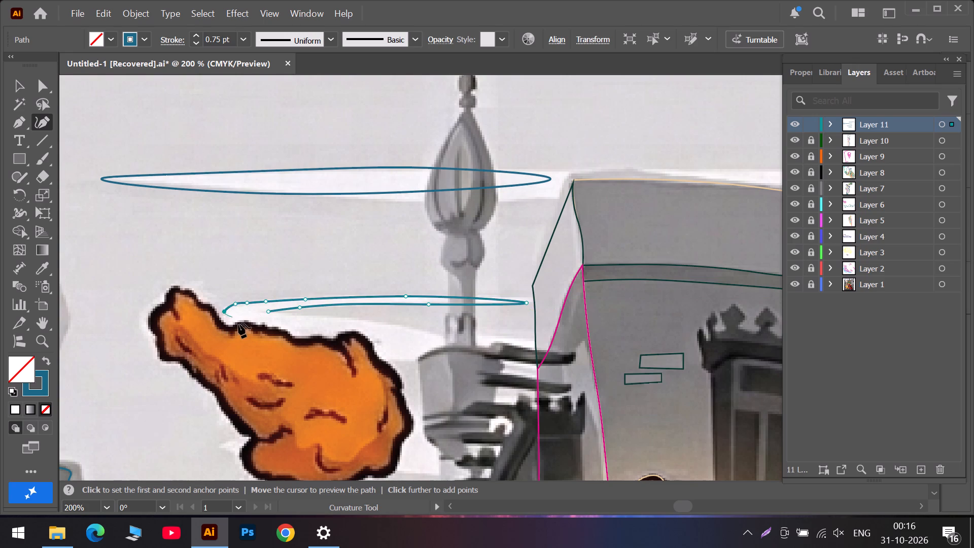
Outline the forked streak's lower arm behind the drumstick to the building edge, and close the path back at the inner notch.
left_click(243, 328)
scroll(246, 328, "down", 5)
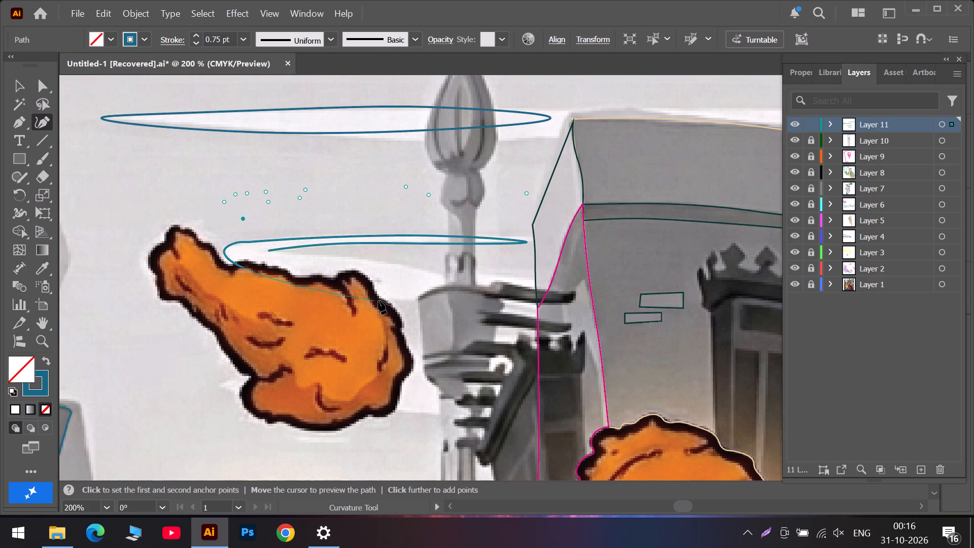
left_click(379, 300)
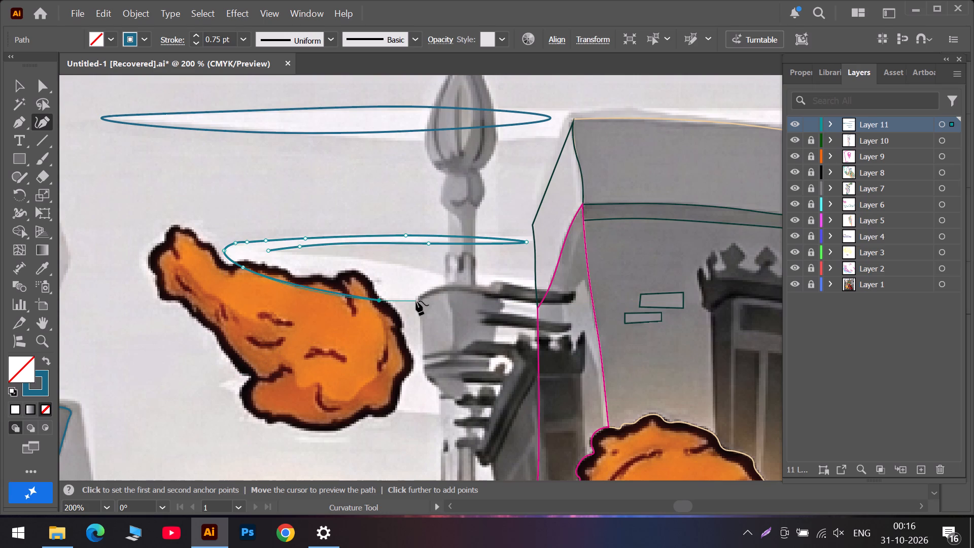
left_click(530, 309)
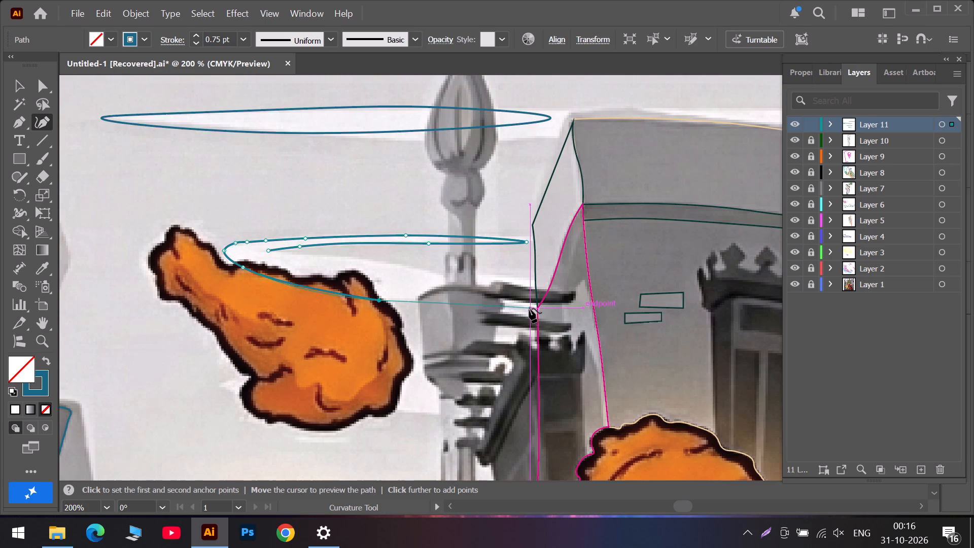
left_click(405, 267)
left_click(268, 250)
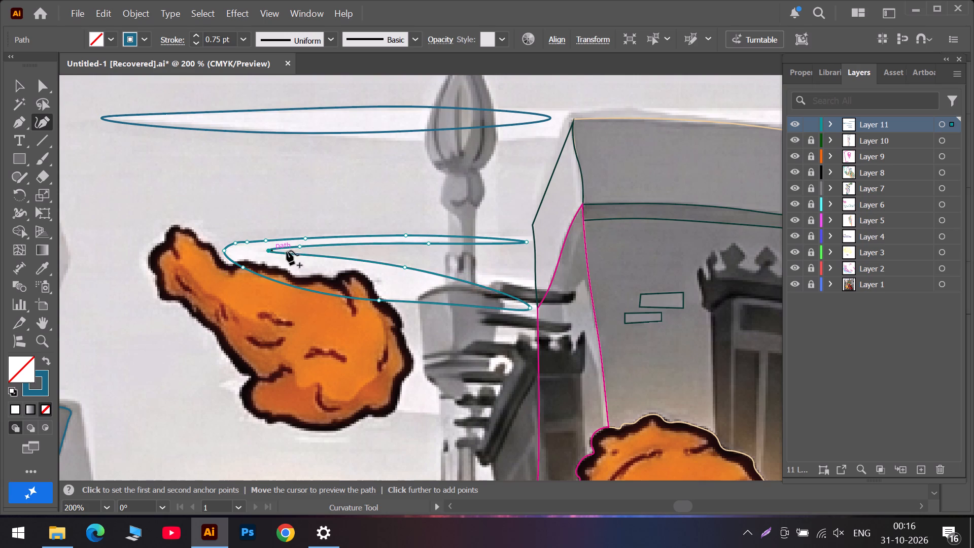
Draw a closed elongated cloud streak across the drumstick's lower part, from the sky beside it to the building edge.
scroll(367, 342, "down", 5)
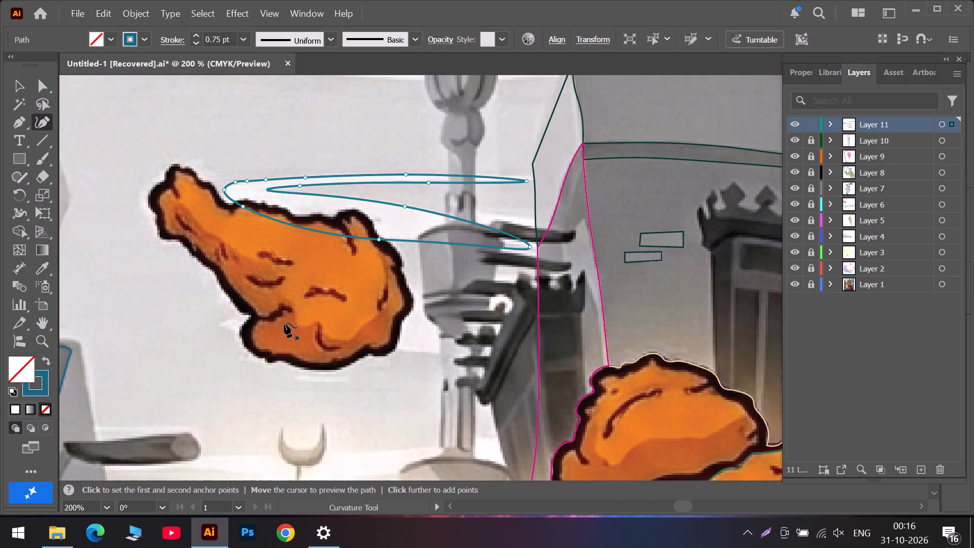
left_click(227, 323)
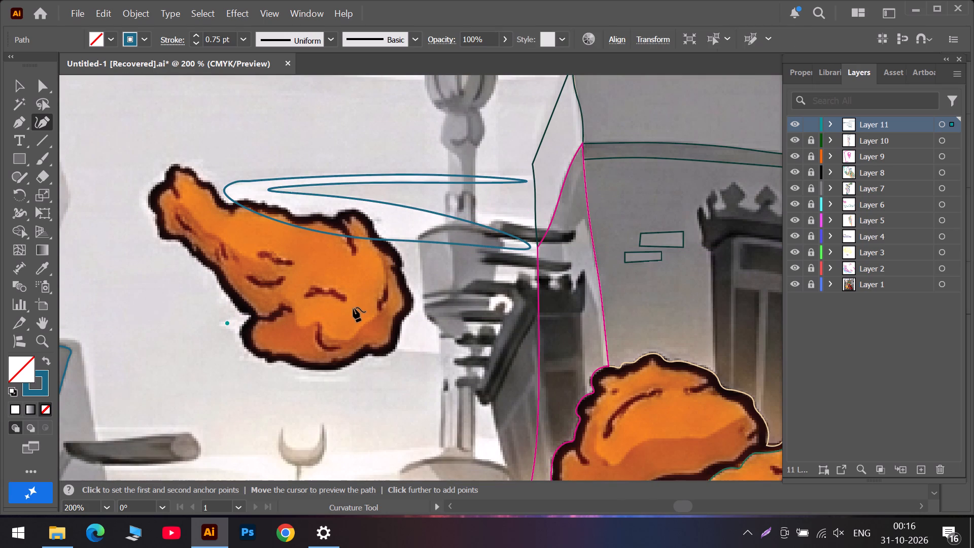
left_click(353, 307)
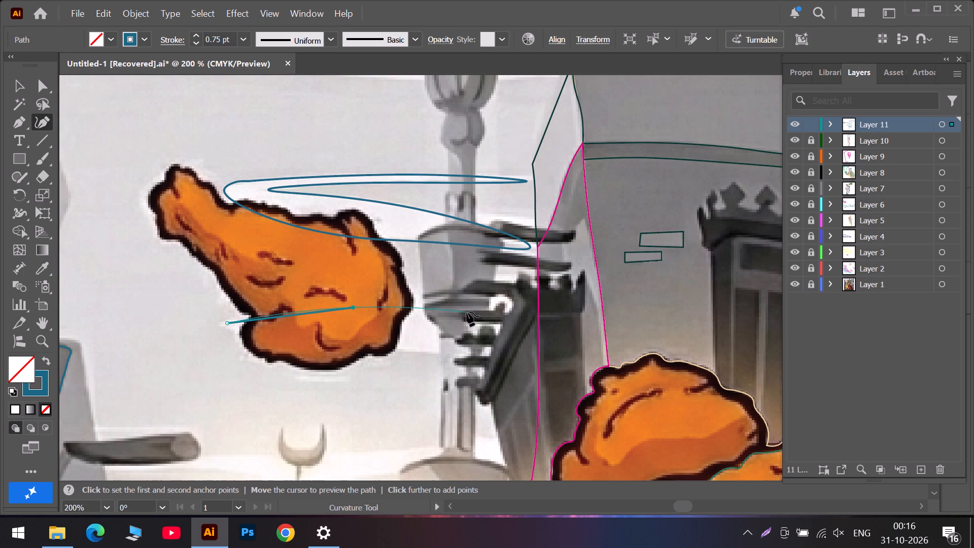
left_click(469, 313)
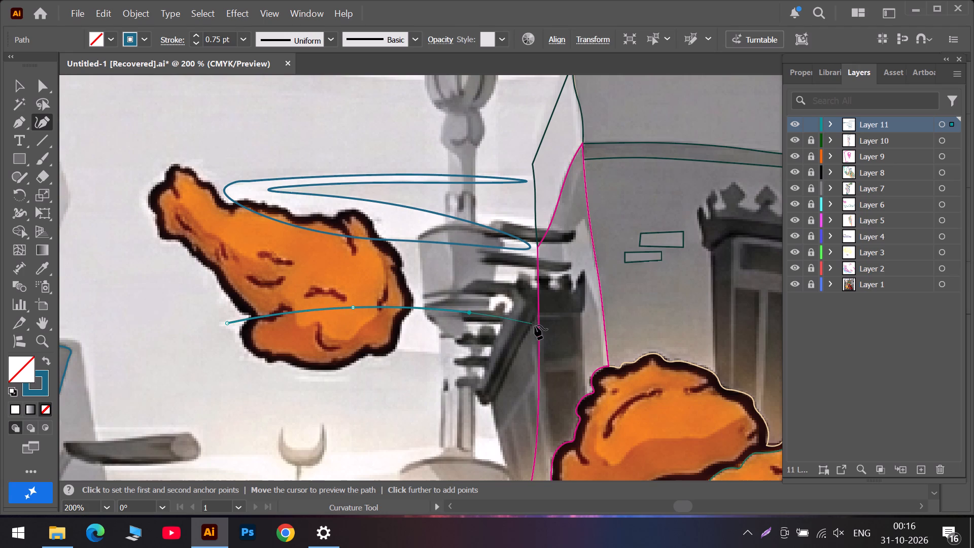
left_click_drag(536, 326, 531, 327)
left_click(396, 350)
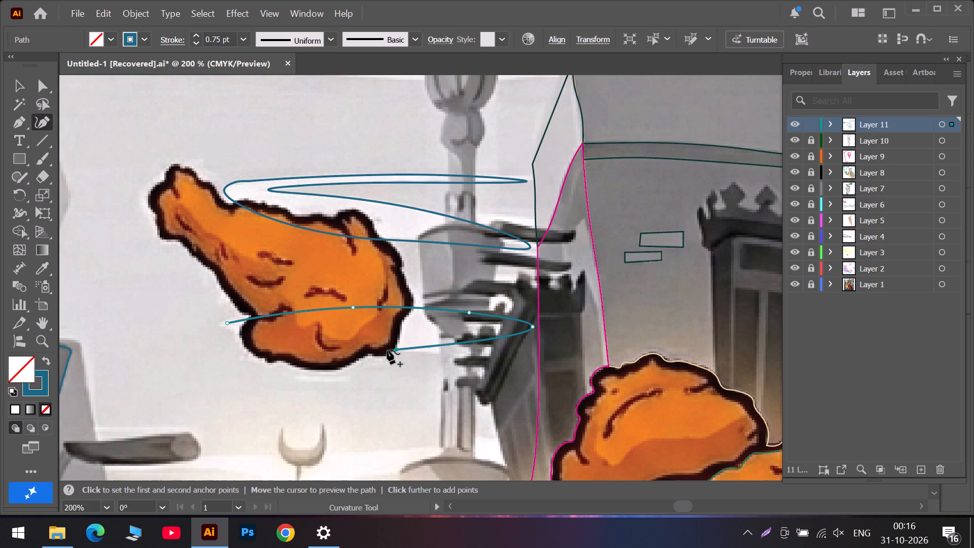
left_click(249, 339)
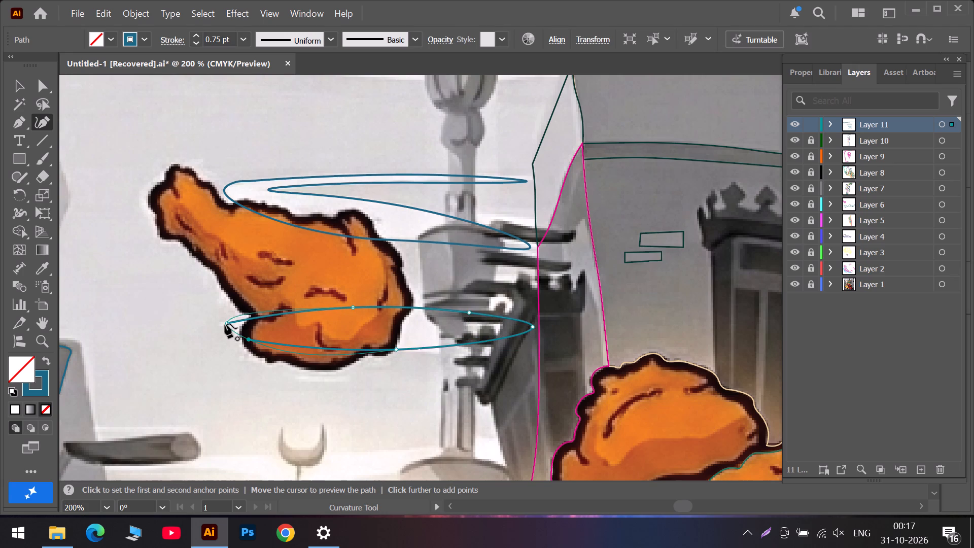
left_click(225, 324)
Extend the new streak's starting tip farther into the sky and shift its nearest underside anchor toward the drumstick's middle.
left_click_drag(225, 324, 193, 329)
left_click_drag(250, 339, 291, 340)
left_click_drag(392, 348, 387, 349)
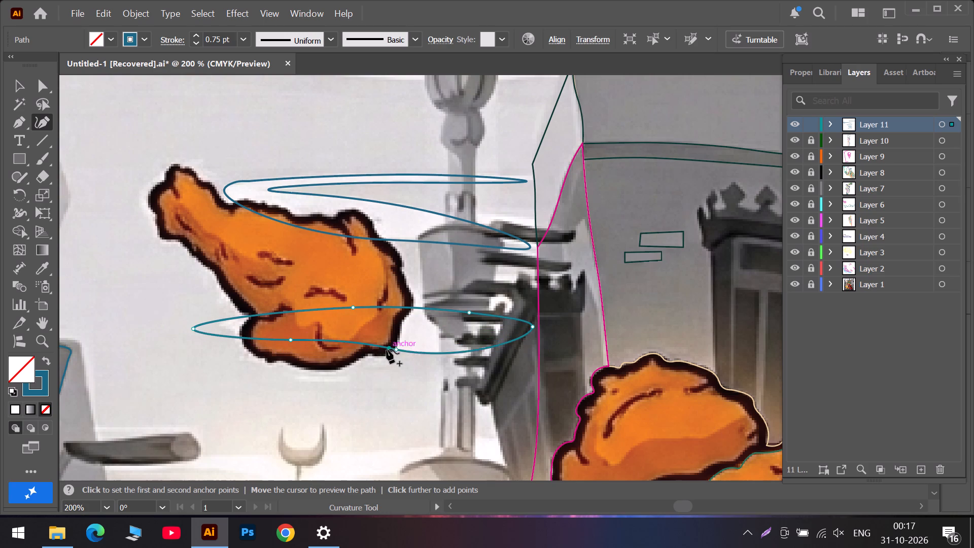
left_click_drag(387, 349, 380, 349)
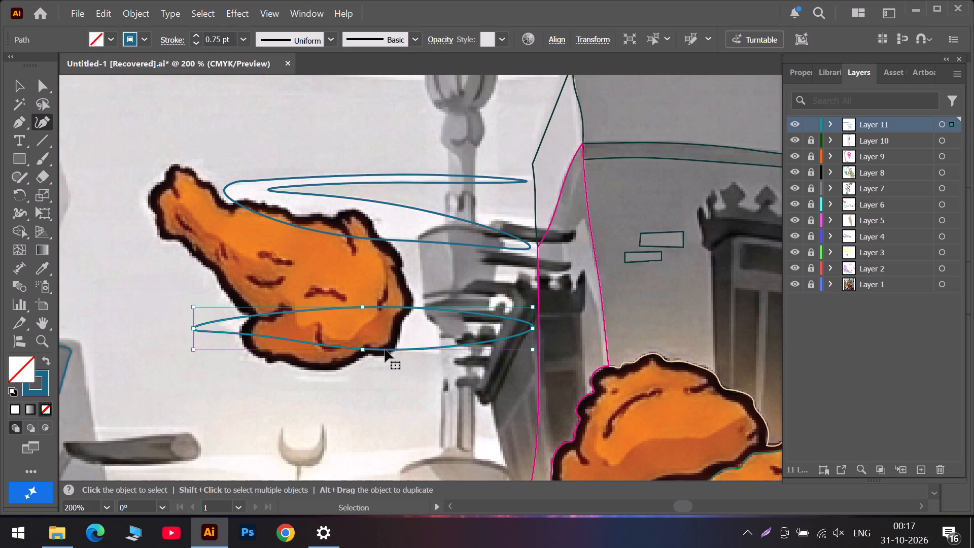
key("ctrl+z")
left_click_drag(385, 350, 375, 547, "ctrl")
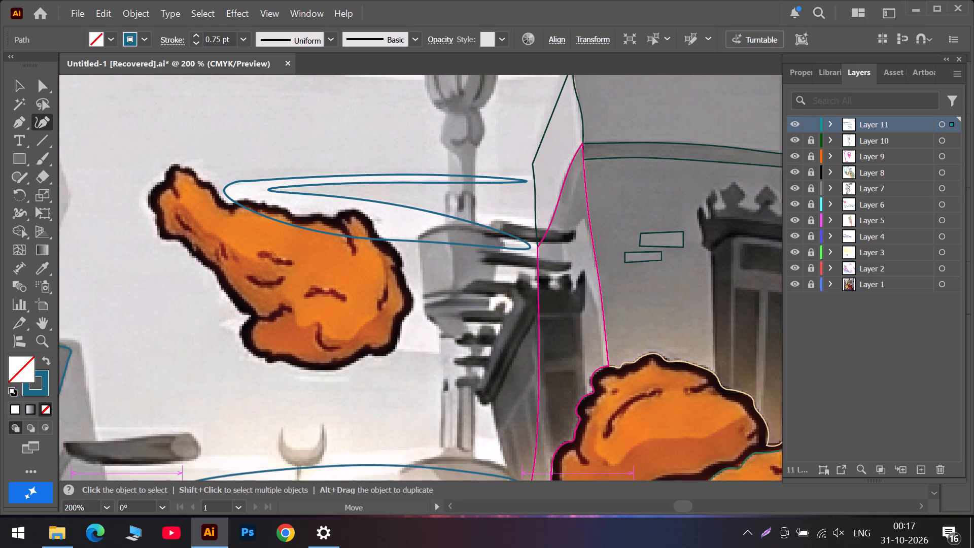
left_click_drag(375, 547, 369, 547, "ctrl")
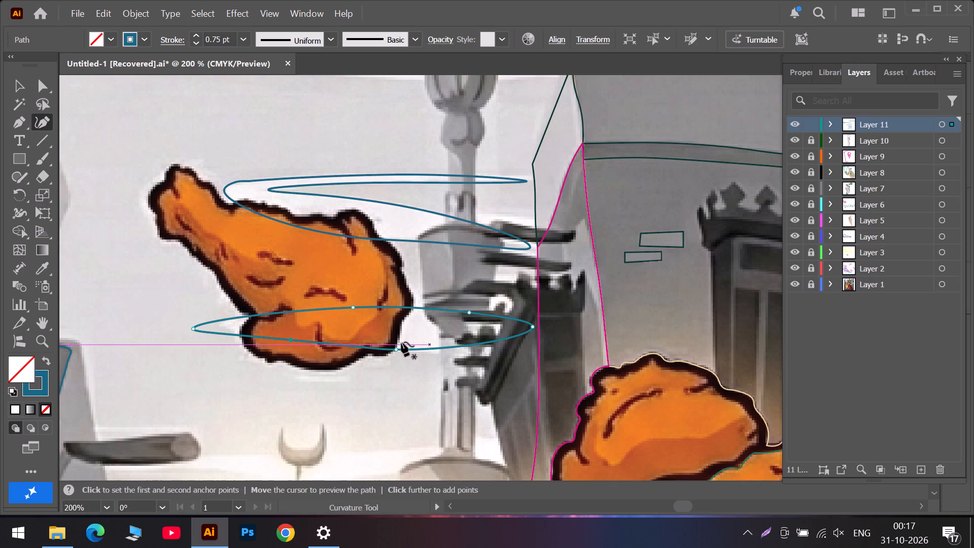
Shift the streak's other underside anchor, at the drumstick's far edge, slightly toward the starting tip.
left_click_drag(396, 349, 375, 341)
Start a cloud outline above the ruined wall's uppermost beam, hooking it back over the beam and running it past the crescent to the dark building.
scroll(376, 374, "down", 1, "alt")
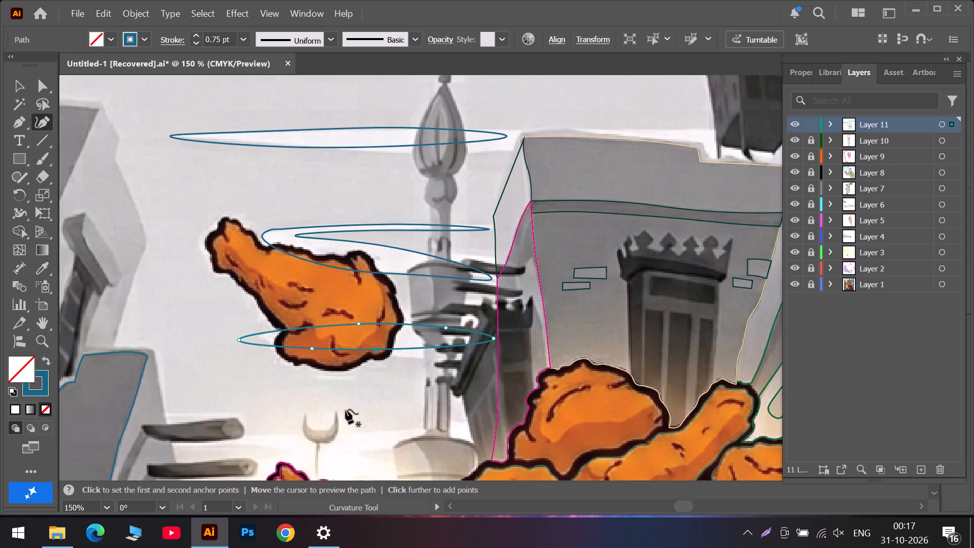
scroll(321, 456, "down", 11)
scroll(253, 344, "up", 2, "alt")
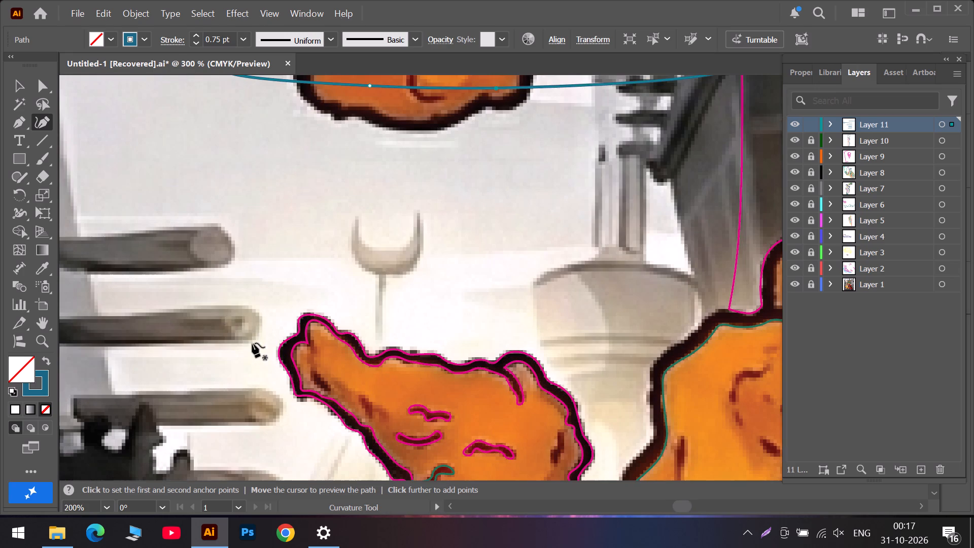
left_click(79, 217)
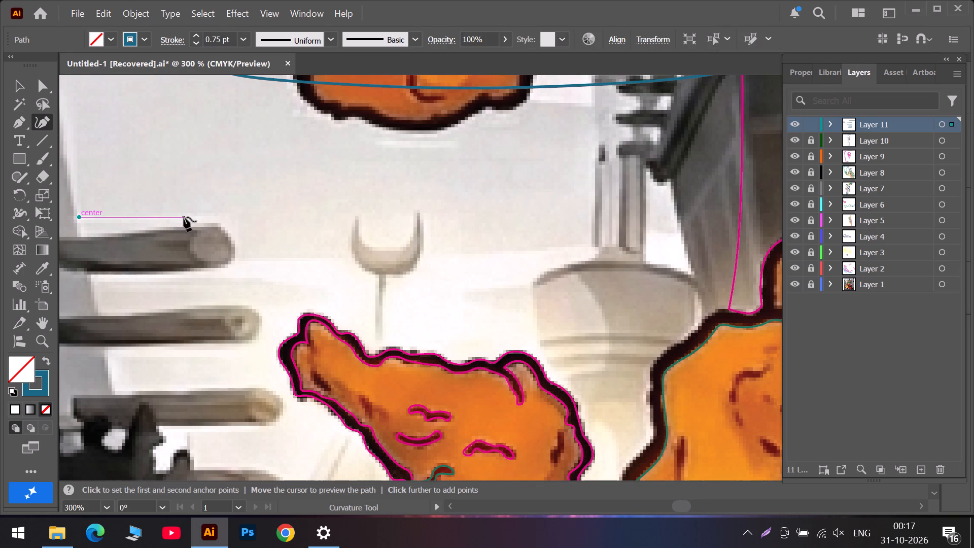
left_click(184, 217)
left_click(235, 228)
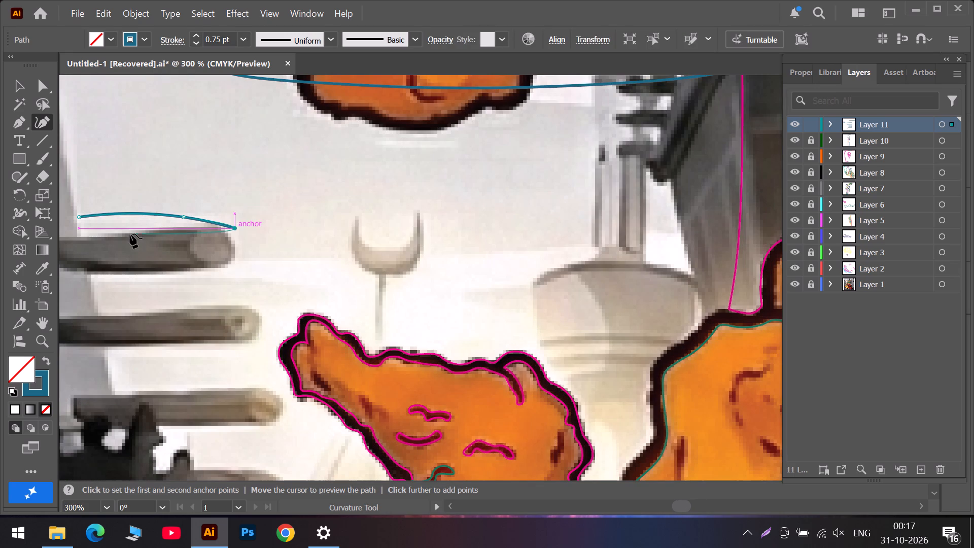
left_click(128, 234)
left_click(306, 262)
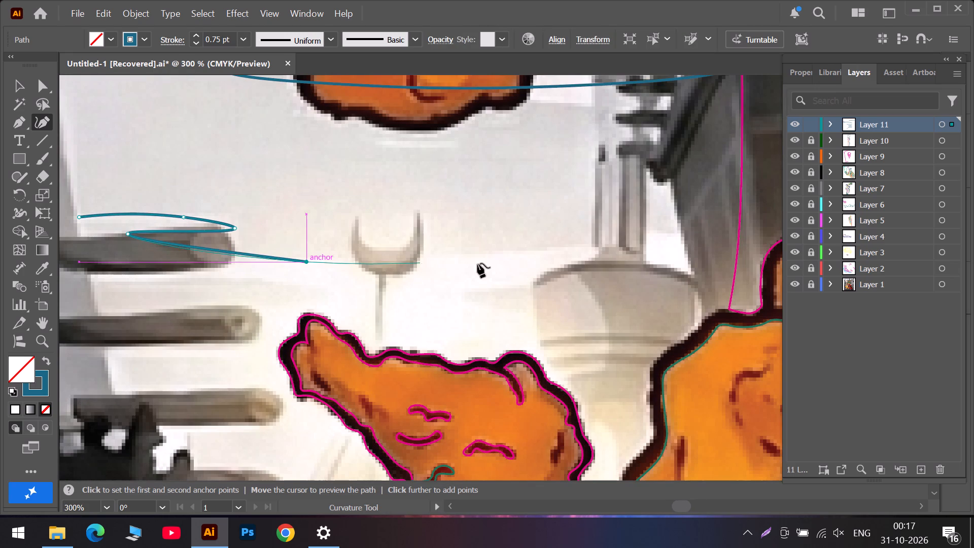
left_click(510, 252)
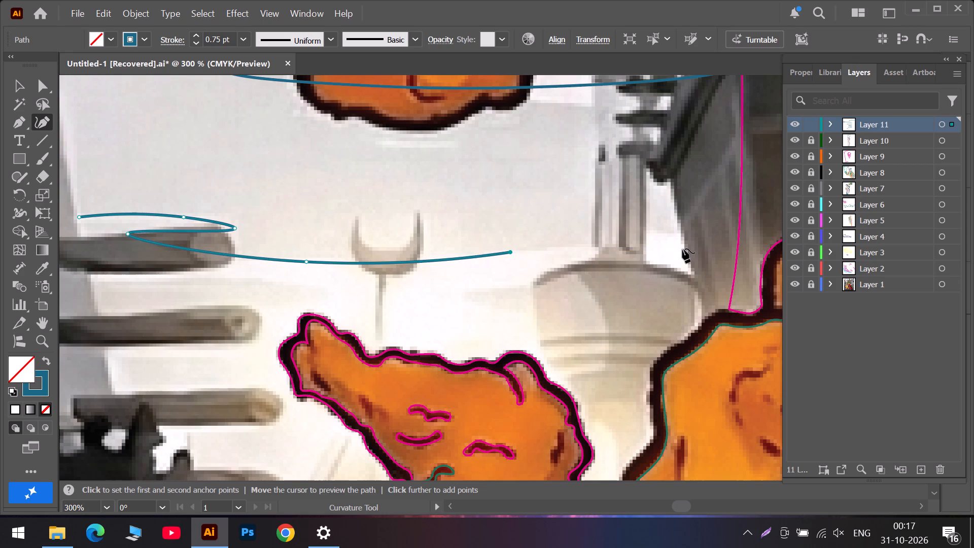
left_click(690, 245)
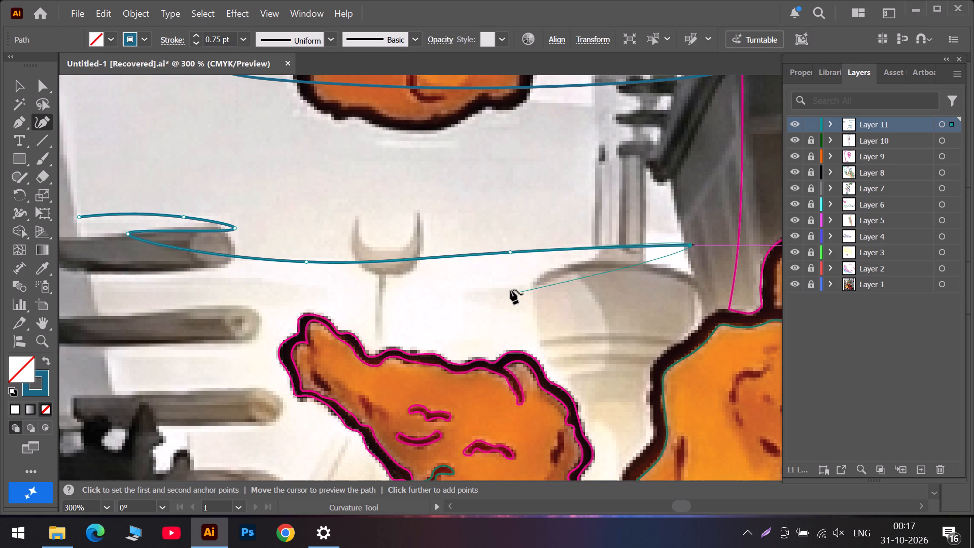
Run the cloud outline's underside back below the crescent to the ruined wall, close it, and make both wall-side anchors corners.
left_click_drag(494, 283, 485, 283)
left_click_drag(223, 283, 218, 283)
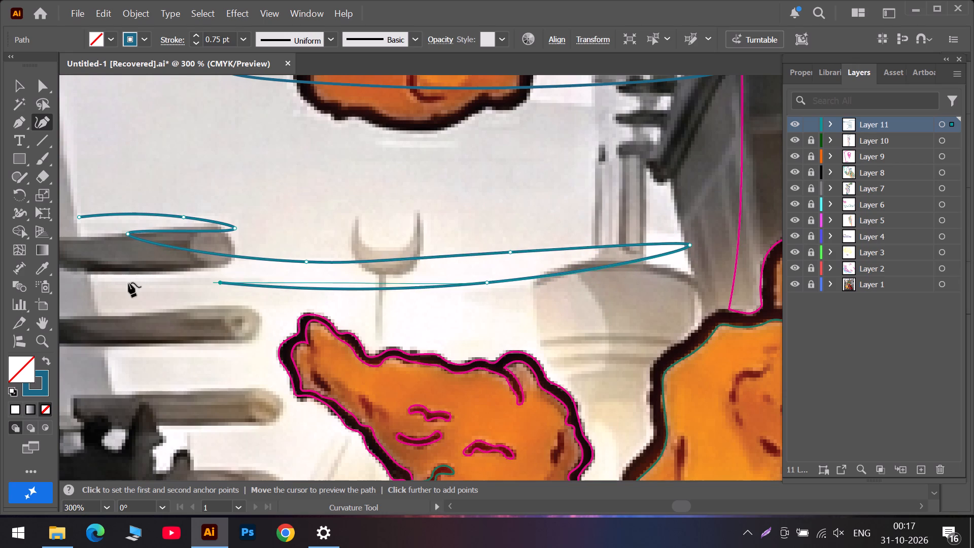
left_click(88, 278)
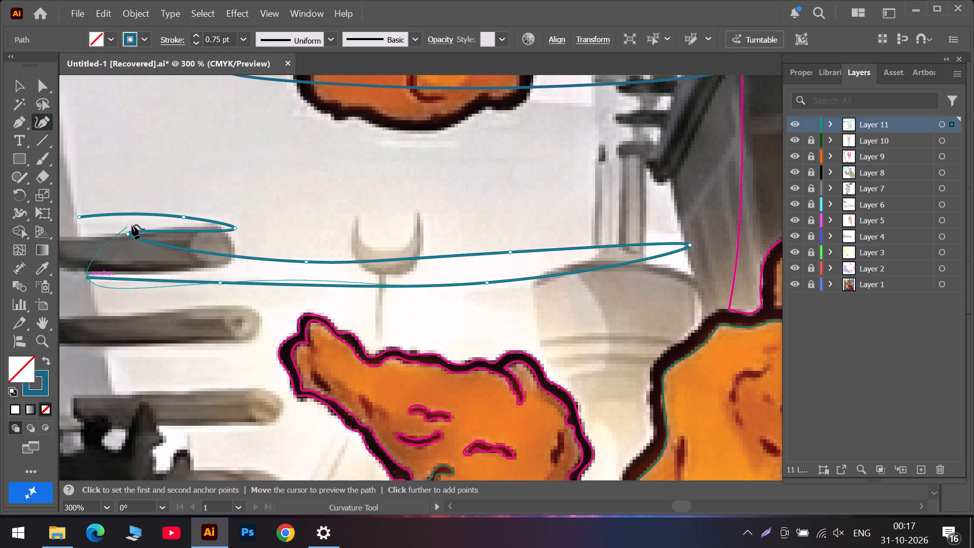
left_click(77, 217)
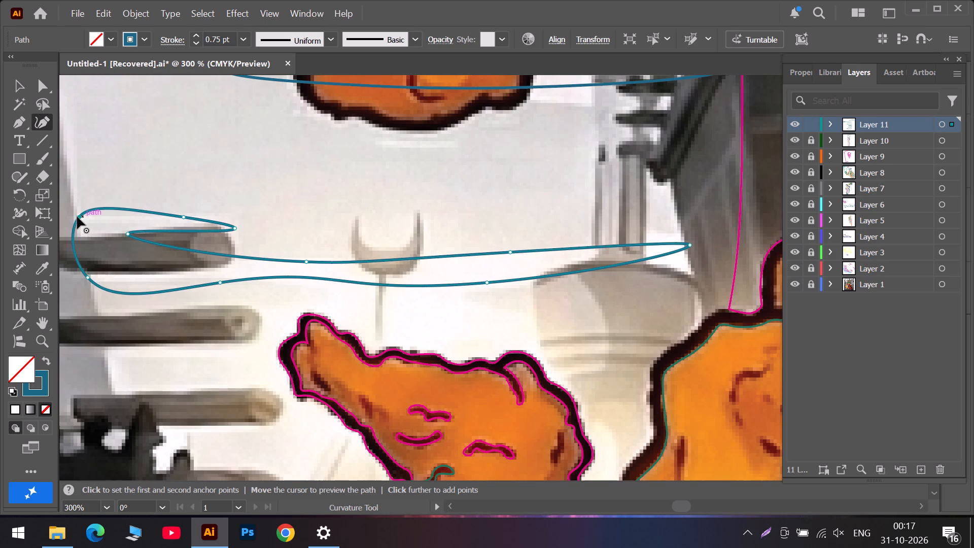
double_click(77, 217)
double_click(89, 277)
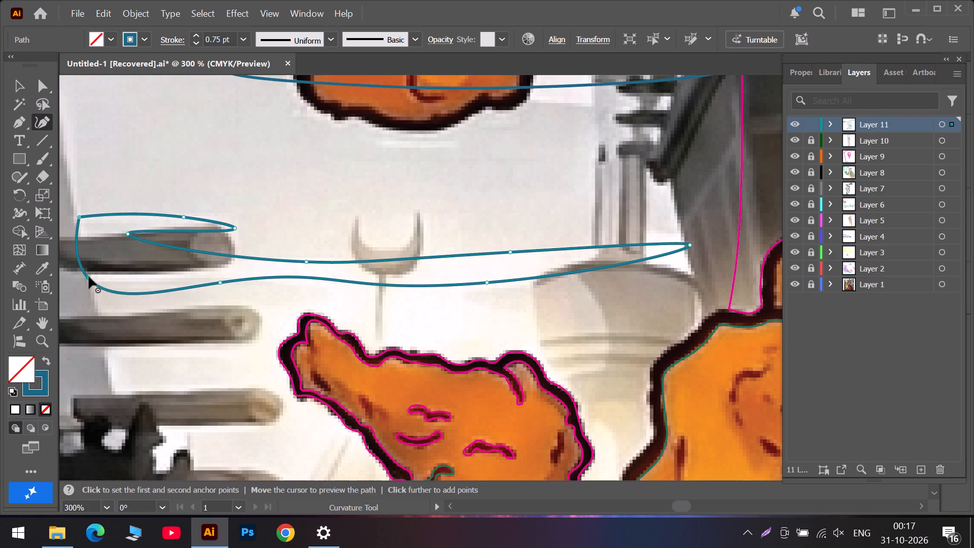
left_click(89, 277)
Start a cloud outline at the artboard's top edge above the three-window tower, curving around the grey sky's tip and back to the cloud's thin point.
scroll(177, 319, "down", 6)
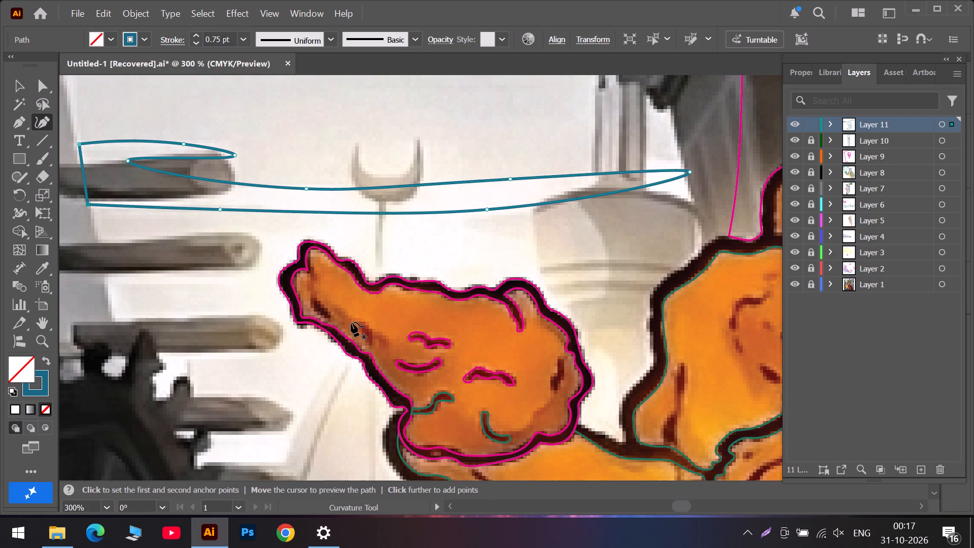
scroll(350, 320, "down", 4, "alt")
scroll(349, 358, "up", 2, "alt")
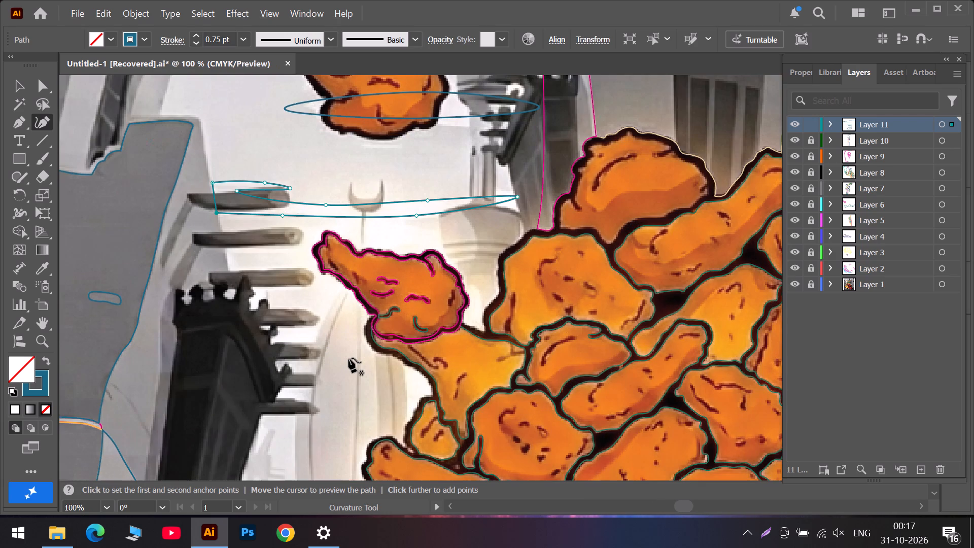
scroll(349, 356, "down", 3, "alt")
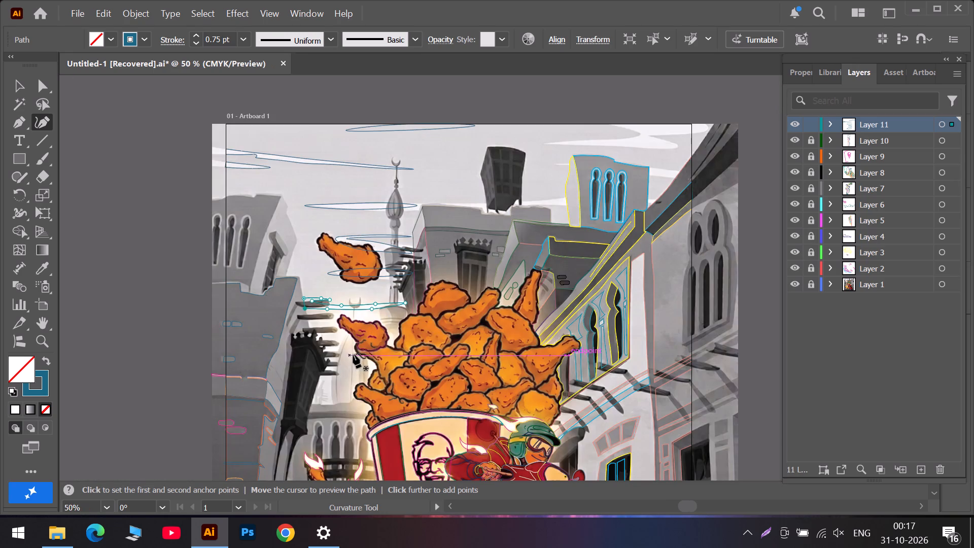
scroll(704, 168, "up", 2)
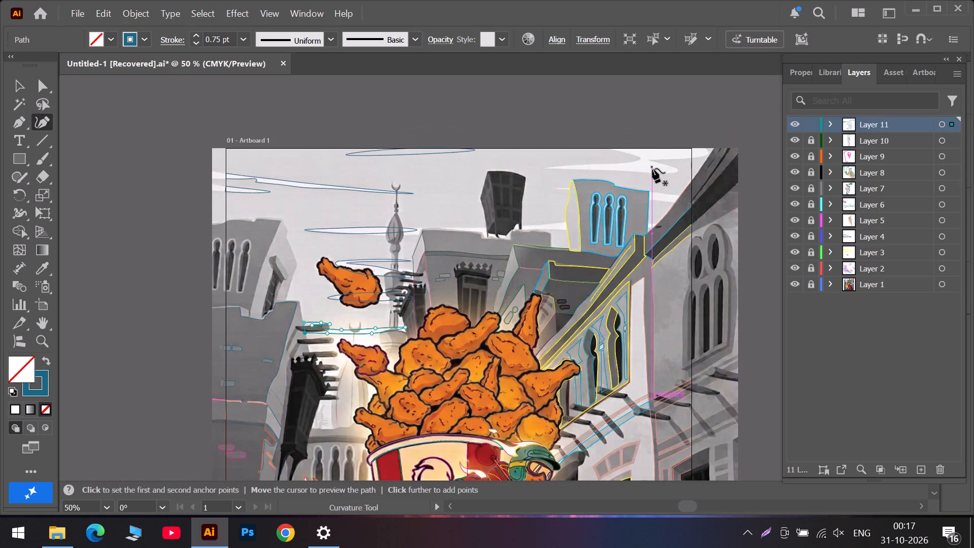
scroll(652, 169, "up", 3, "alt")
scroll(576, 153, "up", 4)
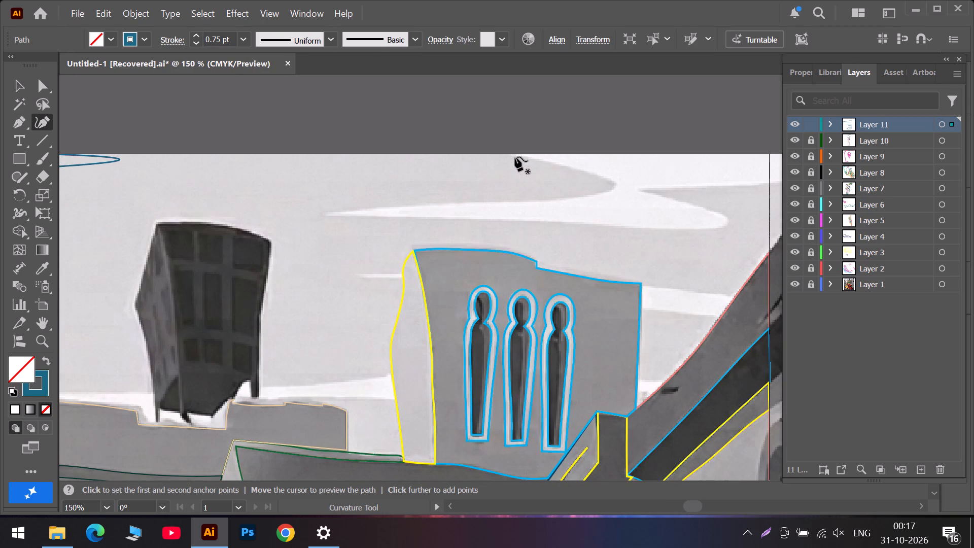
left_click(520, 154)
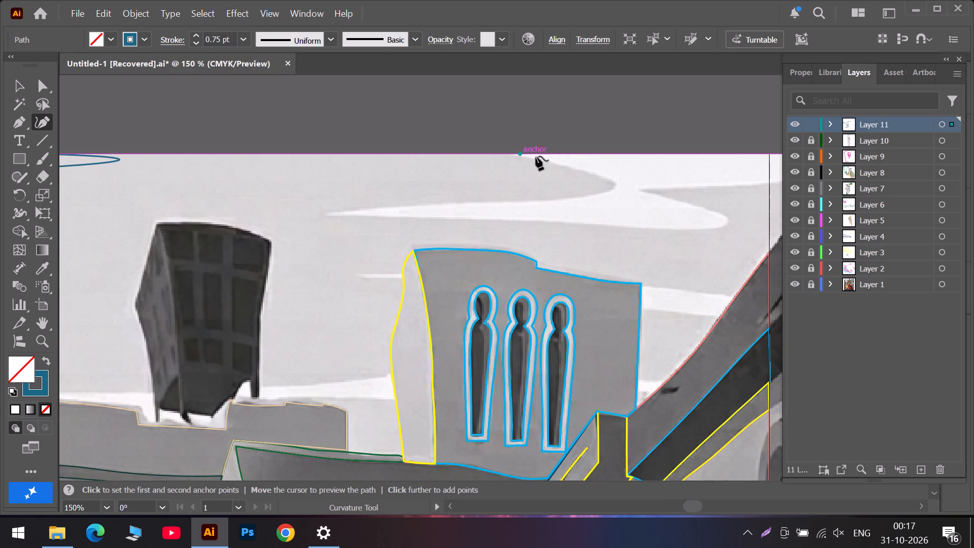
left_click(555, 166)
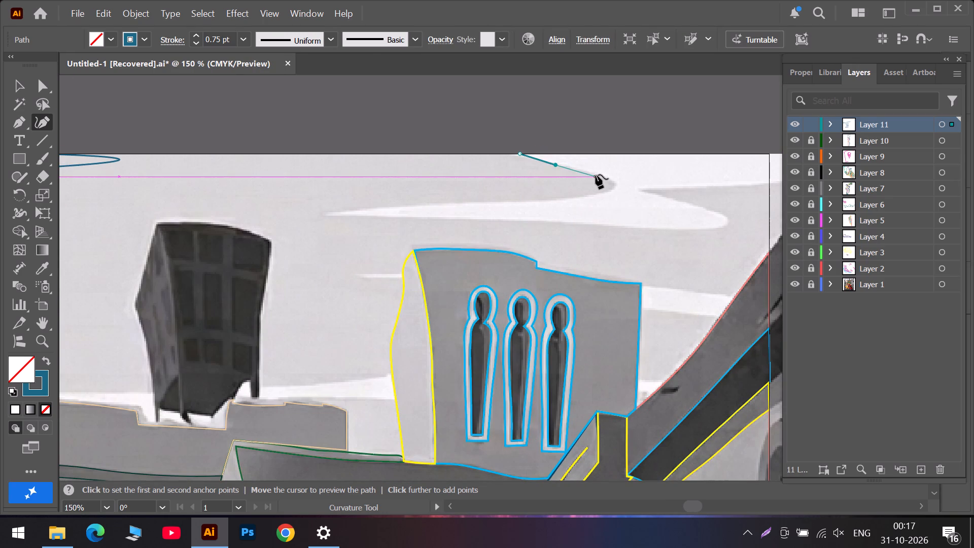
left_click(596, 175)
left_click(615, 184)
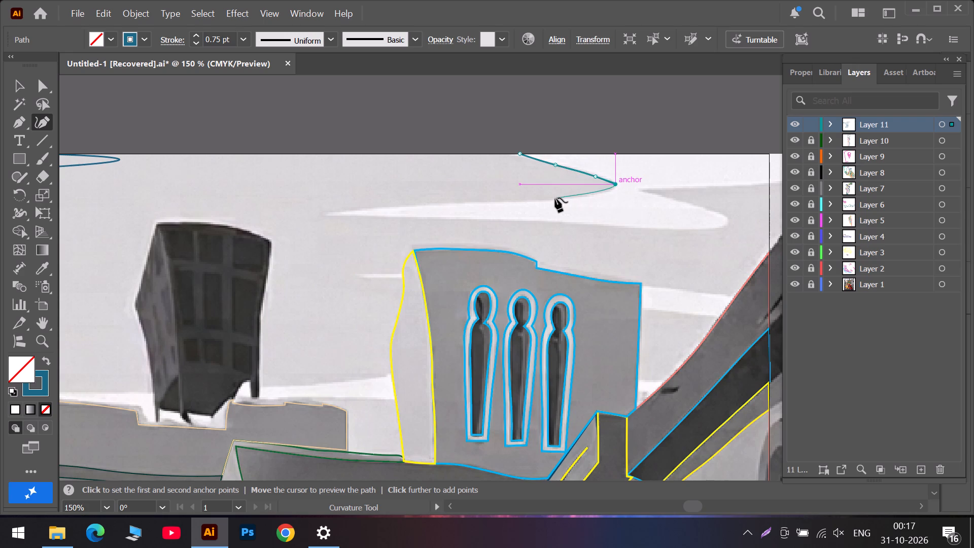
left_click(554, 198)
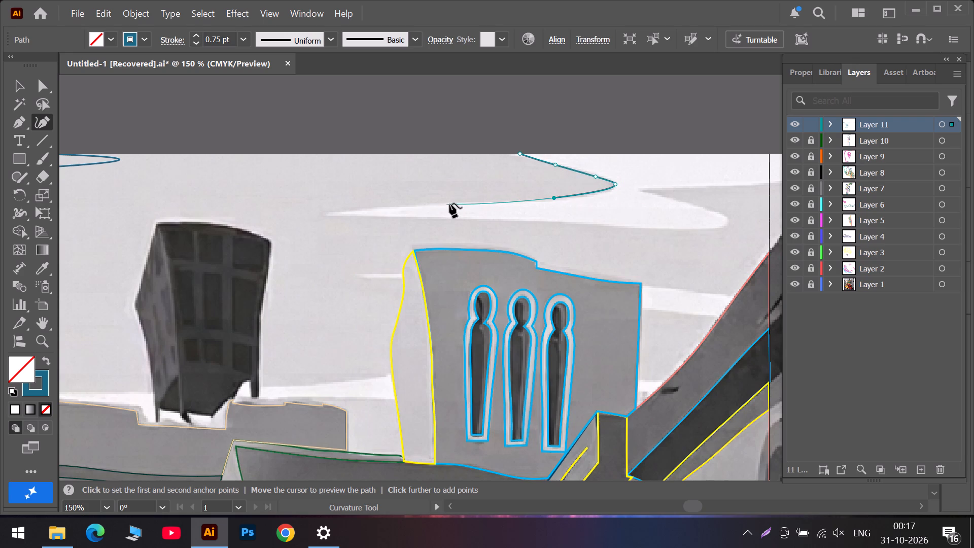
left_click(451, 203)
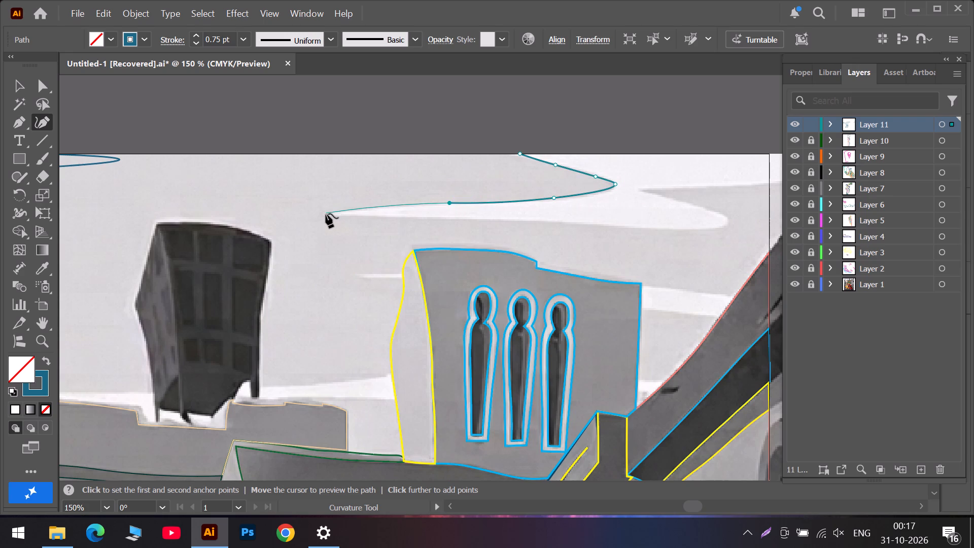
left_click(325, 214)
Continue the outline along the cloud's underside, around its rounded end, and back to a corner point at the inner notch.
left_click(393, 217)
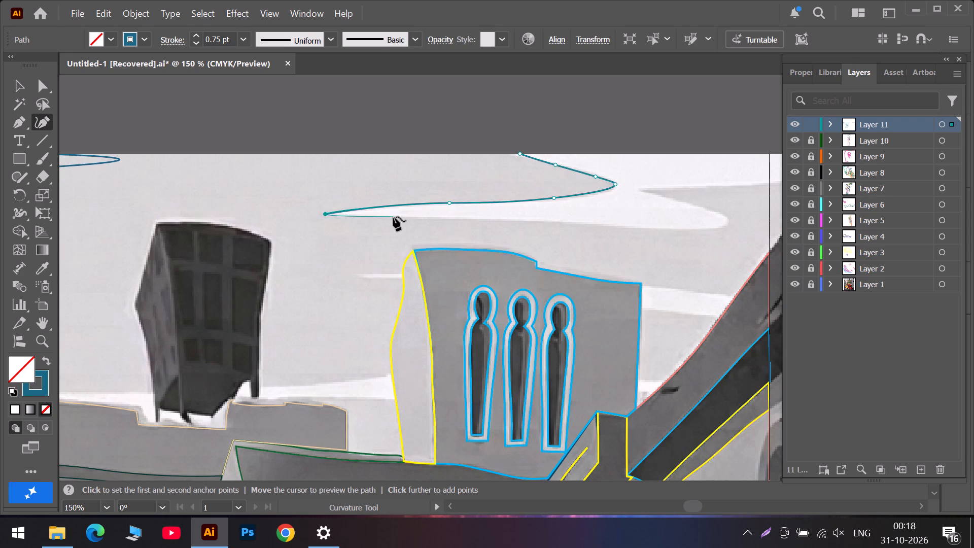
left_click(546, 222)
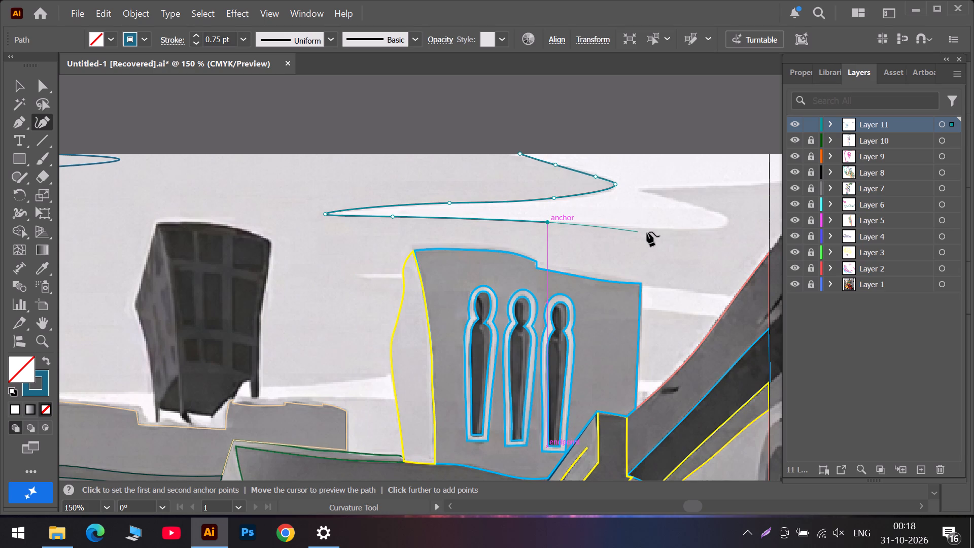
left_click(663, 229)
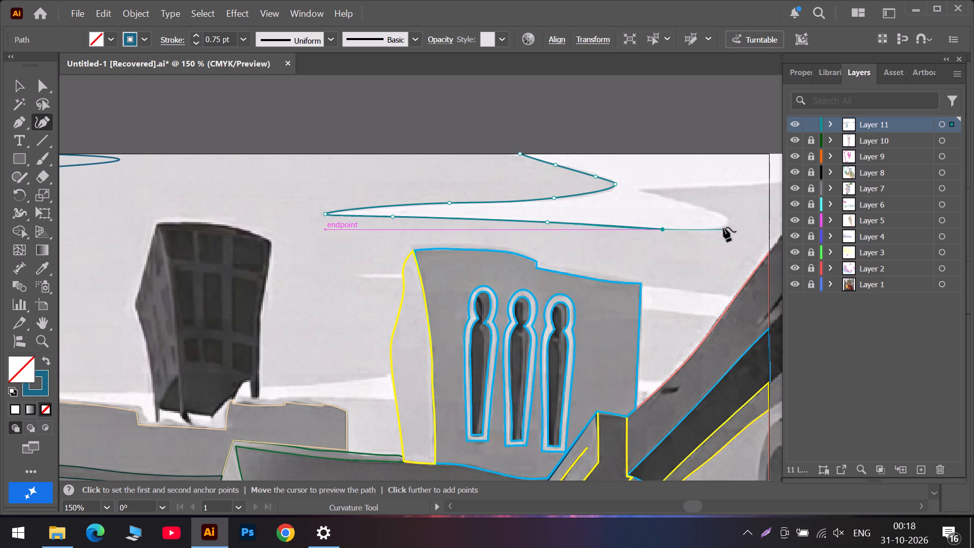
left_click(717, 229)
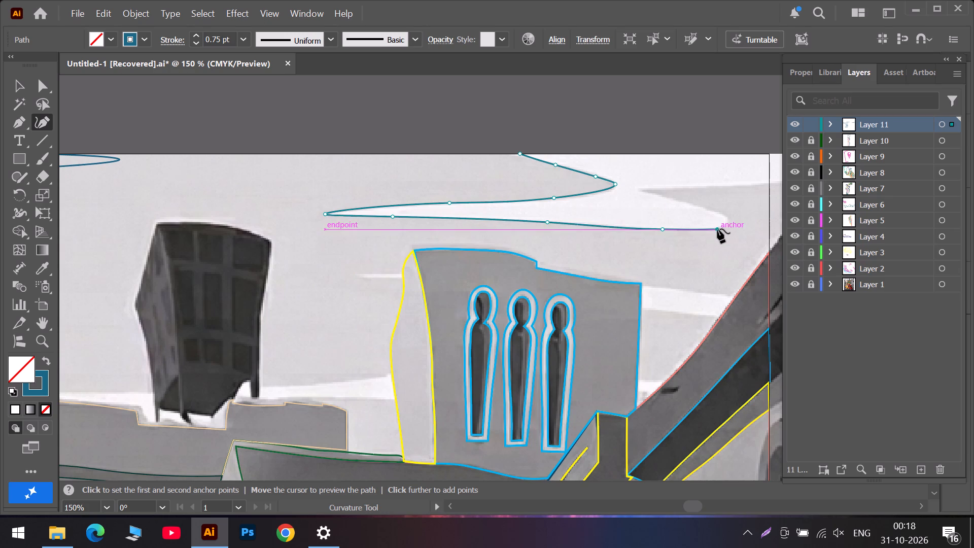
left_click(699, 229)
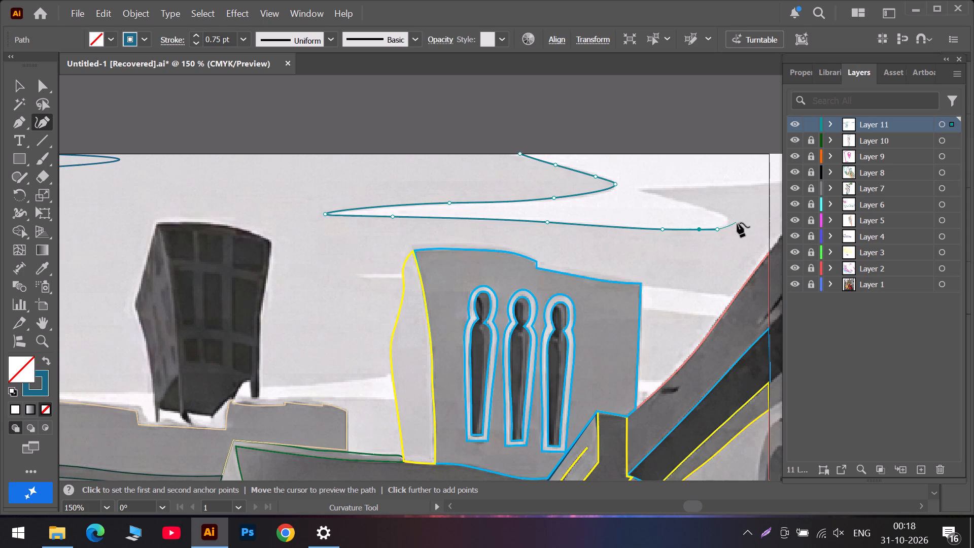
left_click(739, 224)
left_click(669, 199)
double_click(644, 189)
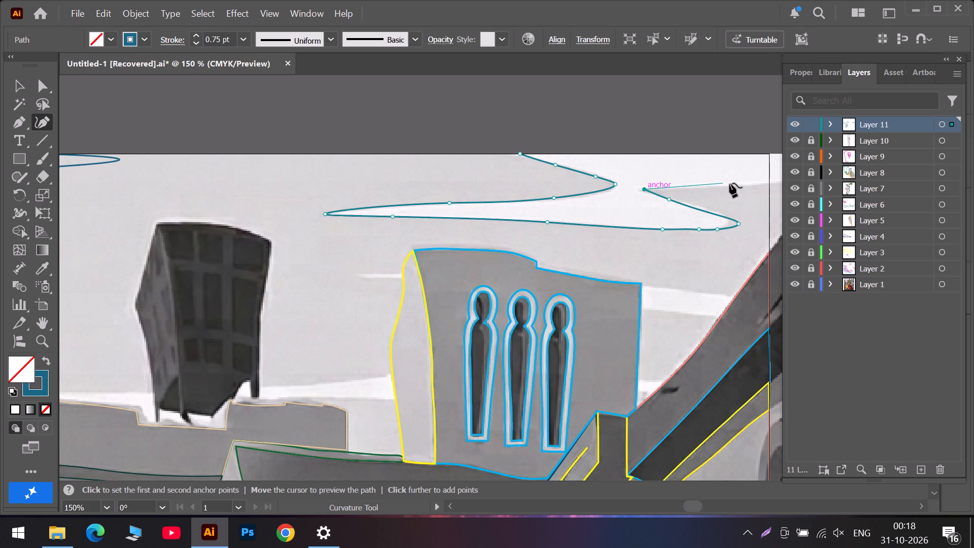
Extend the outline from the notch to the artboard's side edge, follow the artboard corner with straight segments, and close the path.
left_click(738, 184)
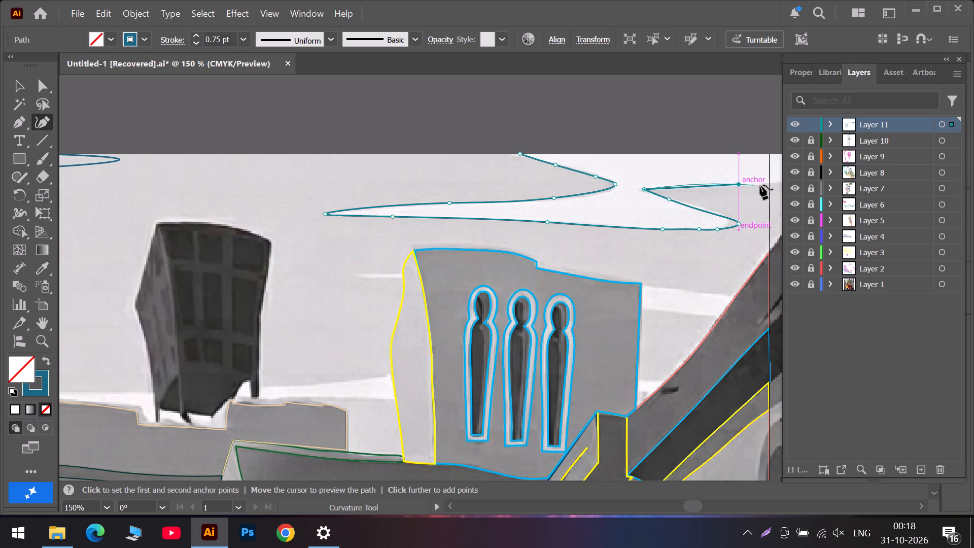
double_click(772, 183)
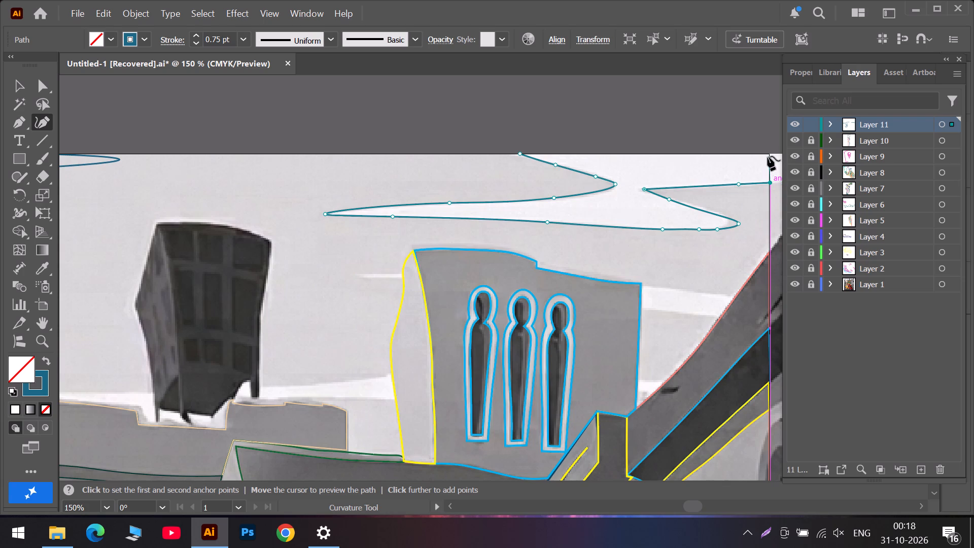
double_click(768, 154)
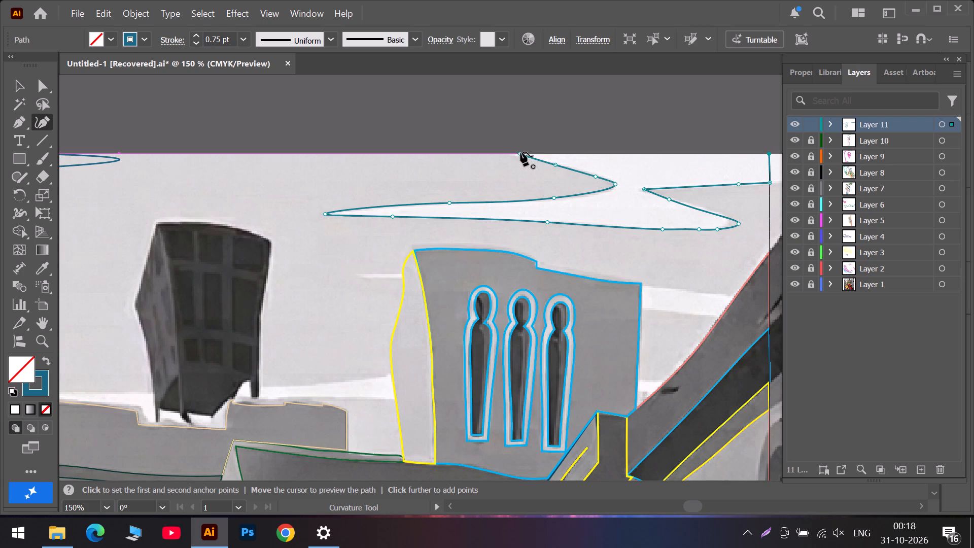
double_click(519, 152)
Refine the cloud's rounded end by adding an upper-edge anchor, pulling the tip inward, and deleting the extra underside anchor.
left_click_drag(707, 212, 702, 207)
left_click_drag(739, 224, 739, 224)
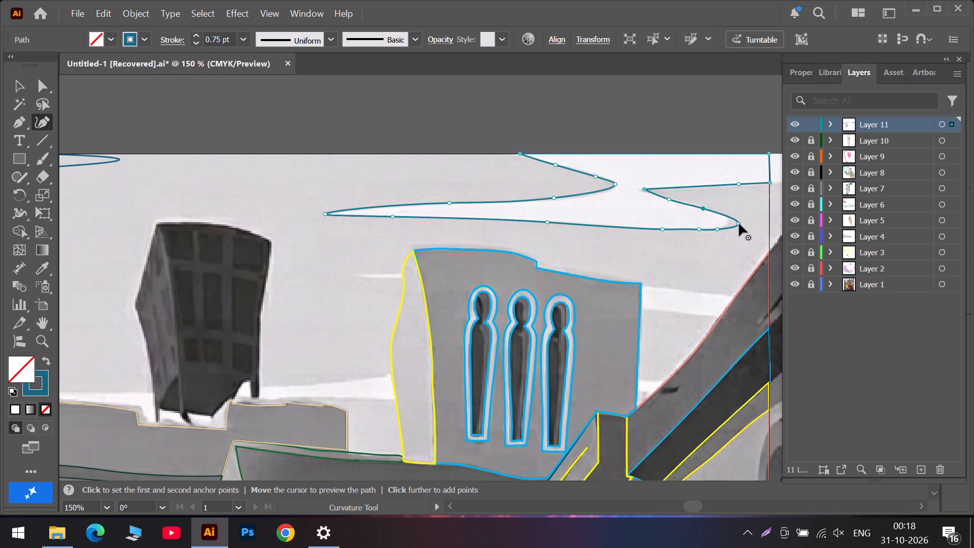
left_click_drag(739, 224, 727, 221)
left_click(697, 228)
key("Delete")
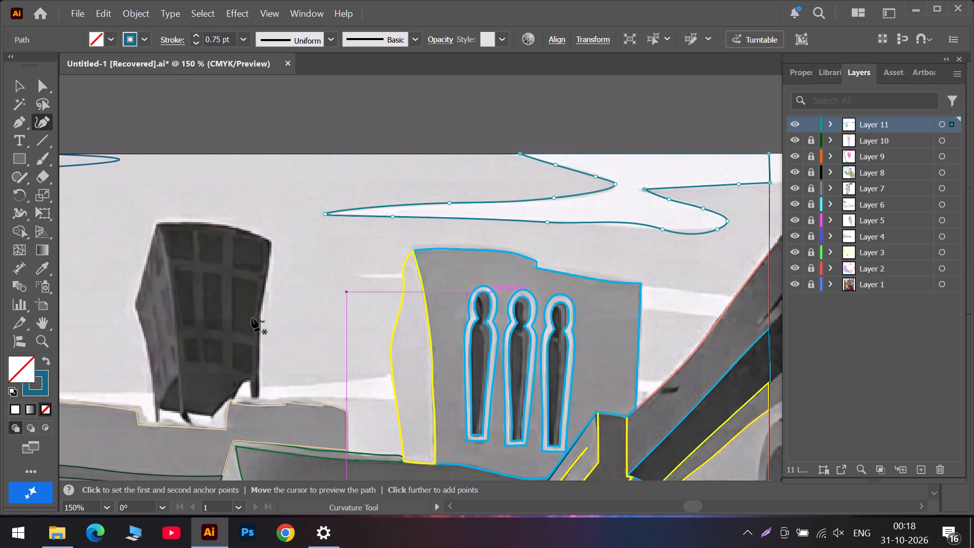
Start a low cloud outline beside the dark tower's base, curving along the cloud's upper edge to a corner at the three-window tower's yellow-outlined side.
left_click(142, 394)
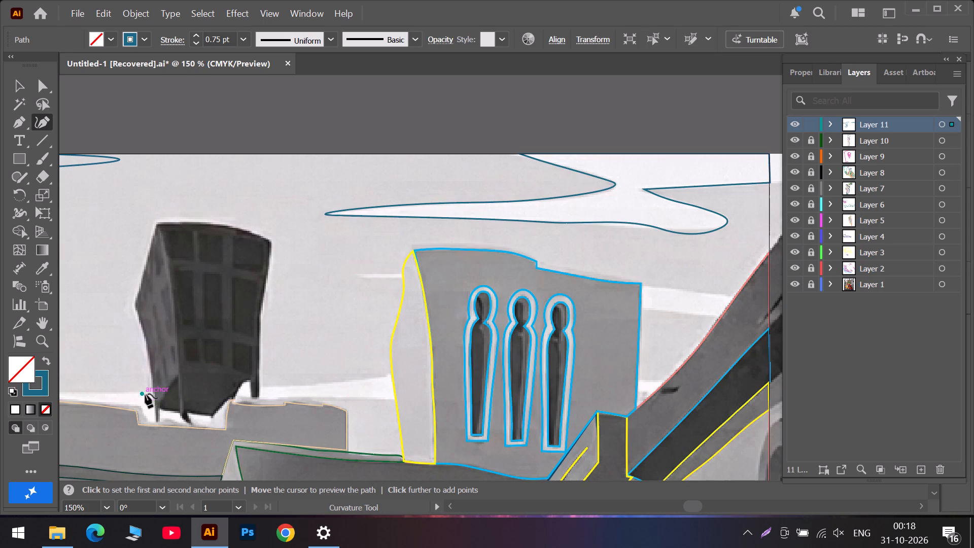
left_click(229, 383)
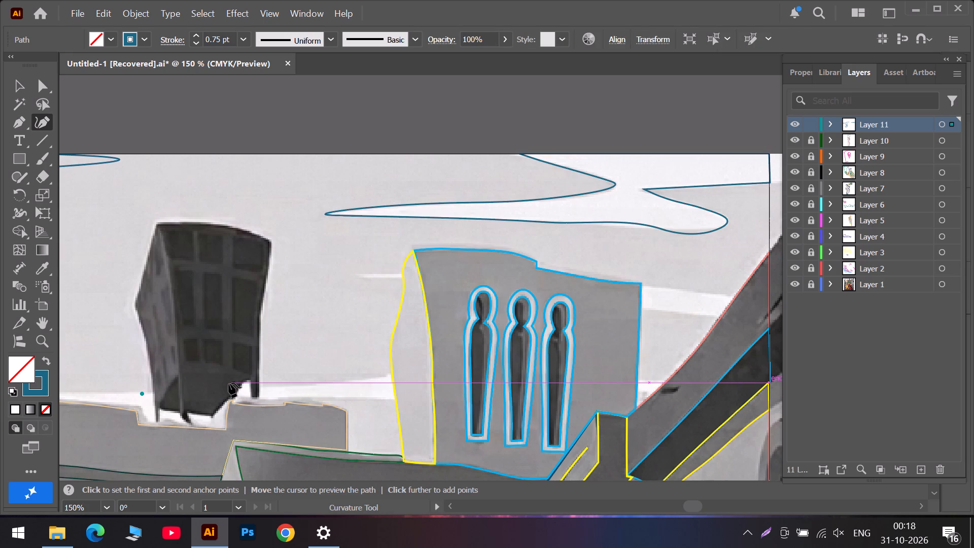
left_click(268, 387)
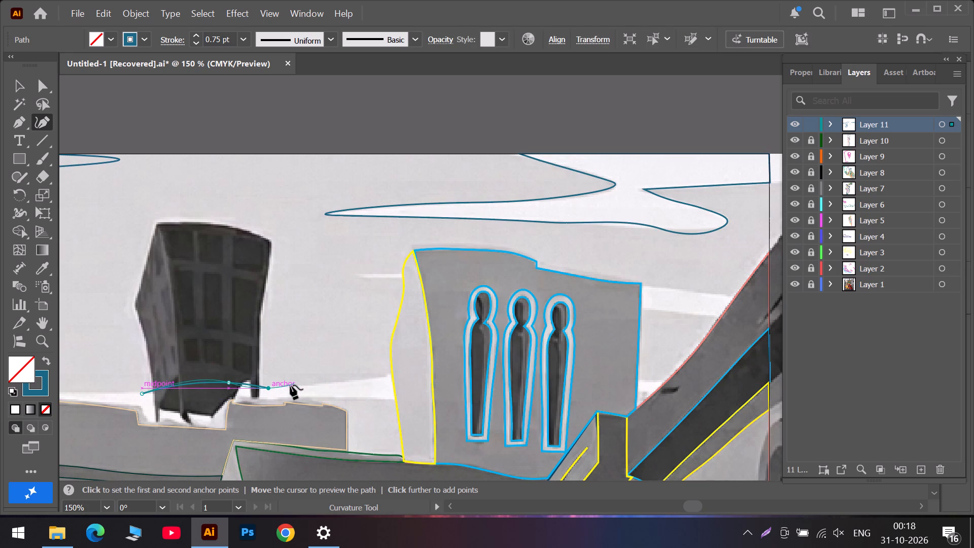
left_click(291, 386)
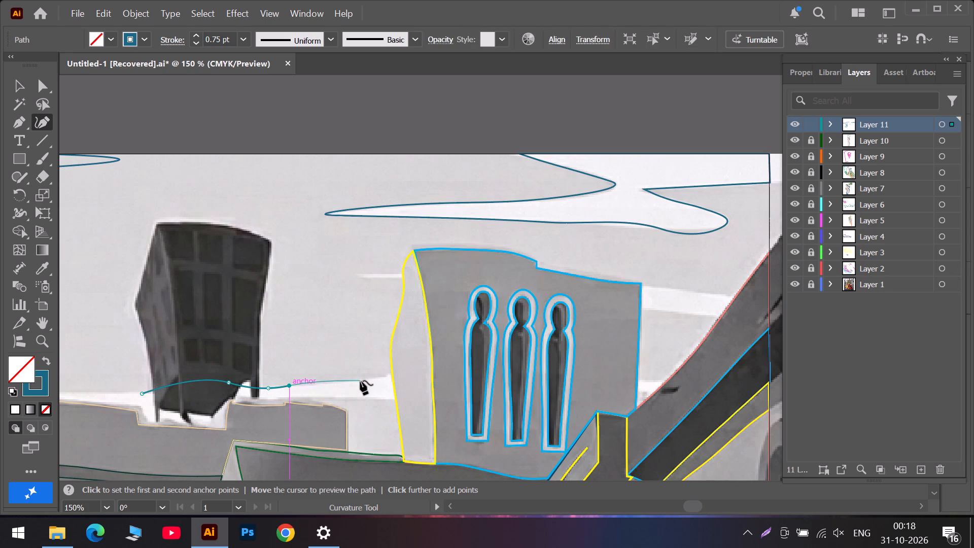
left_click(361, 380)
left_click(390, 375)
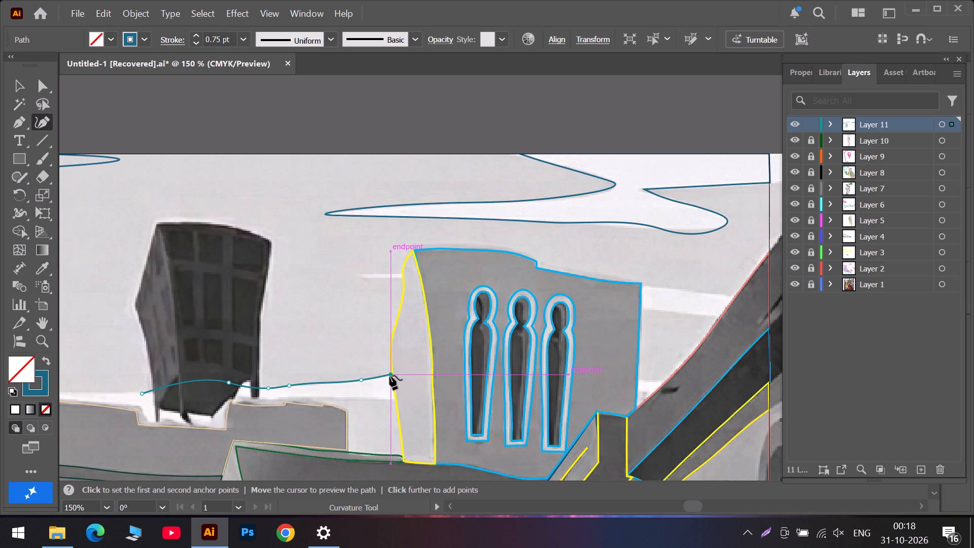
left_click(390, 375)
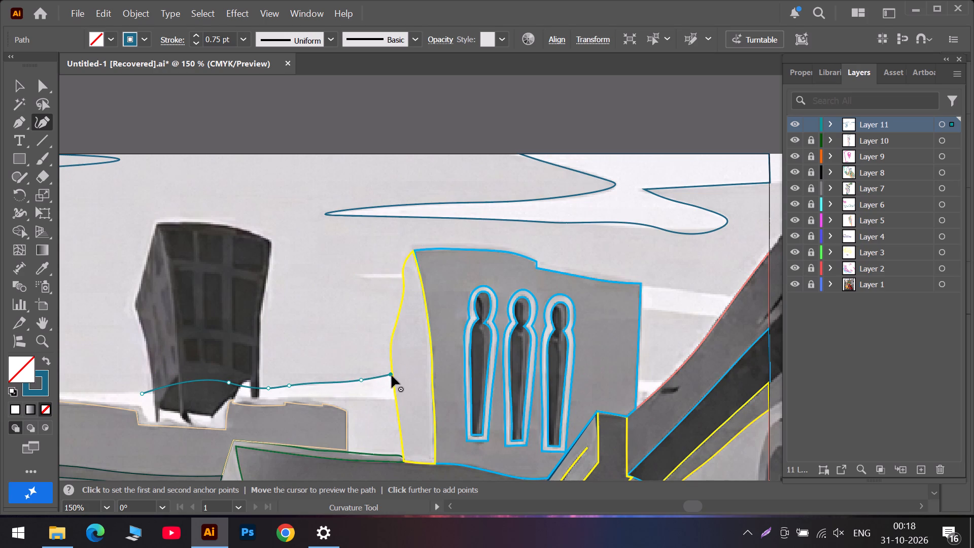
double_click(392, 375)
Add a corner straight below, trace the cloud's underside back across the dark tower's base, and close the path at its starting point.
double_click(391, 396)
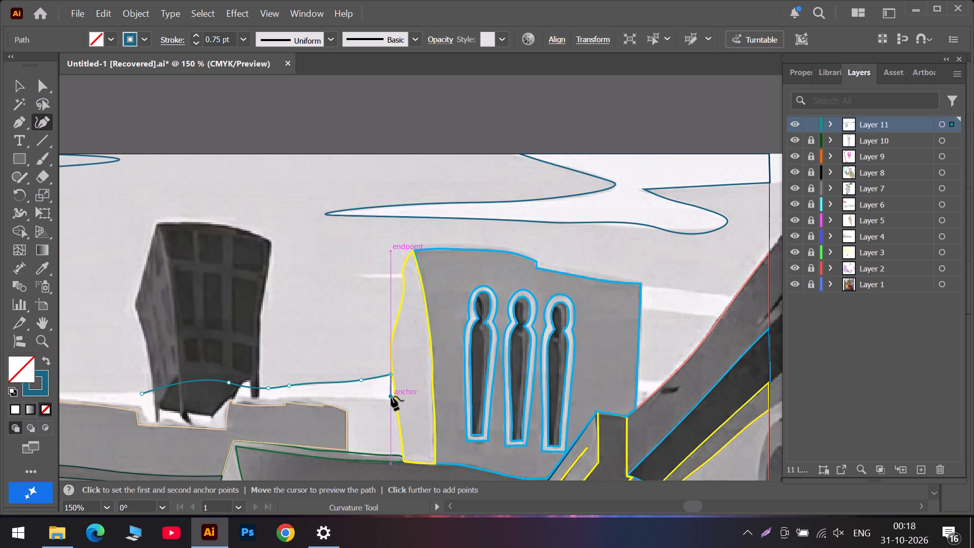
left_click(323, 397)
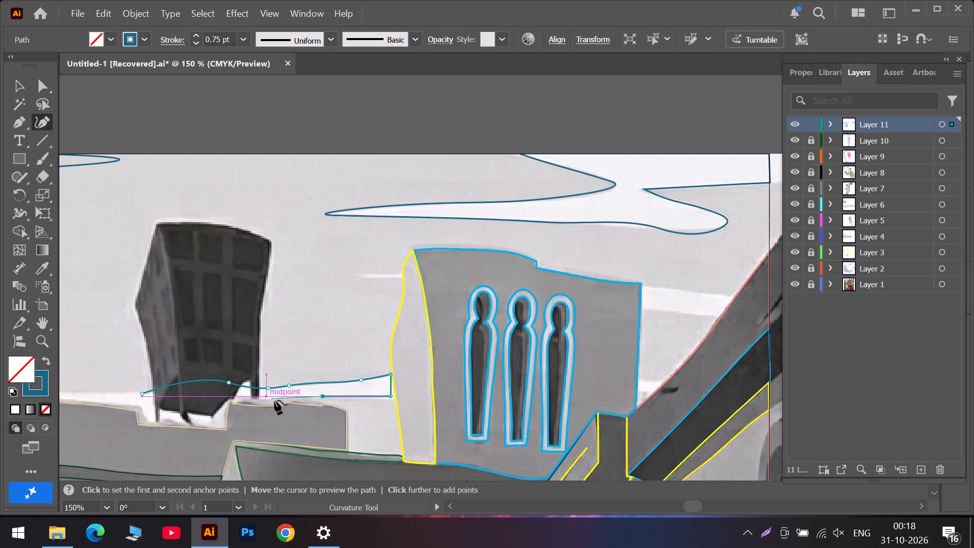
left_click(276, 398)
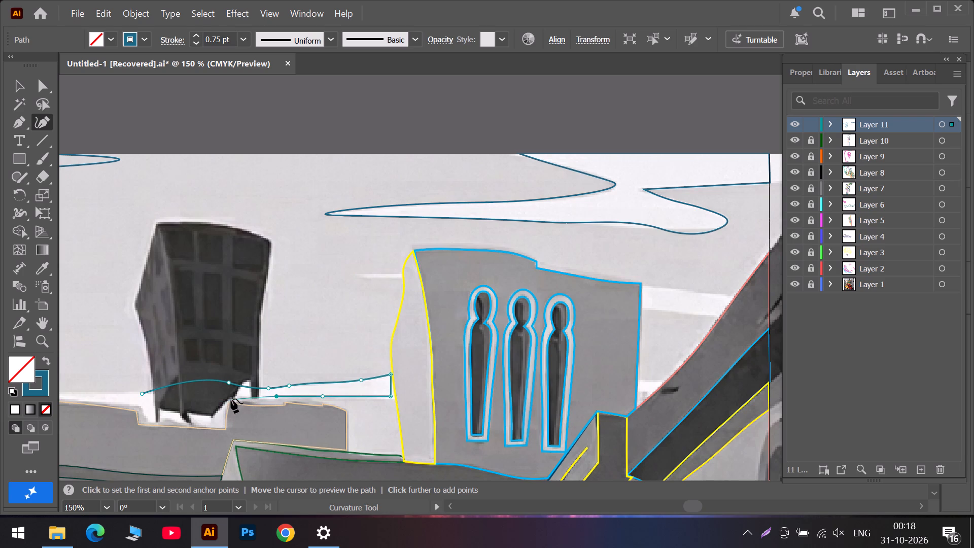
left_click(230, 400)
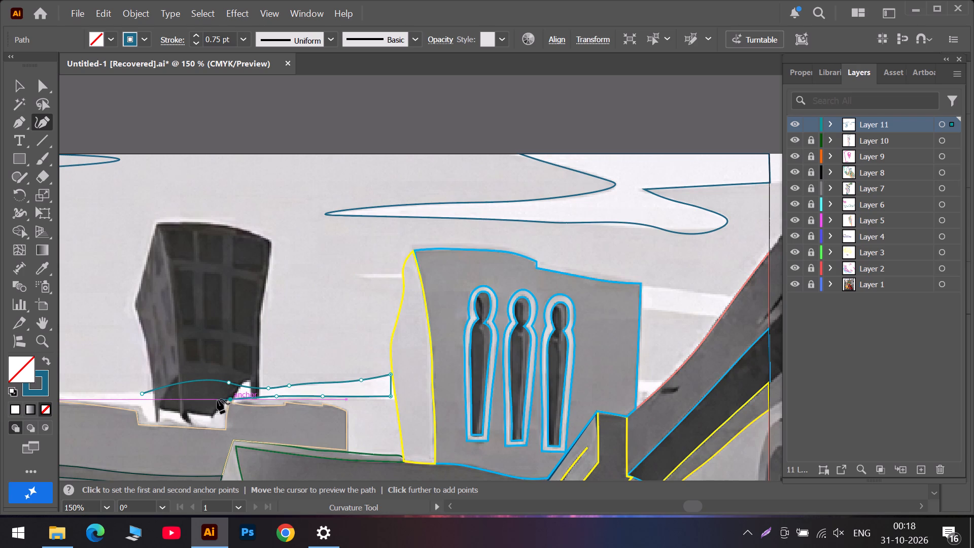
left_click(192, 403)
left_click(142, 395)
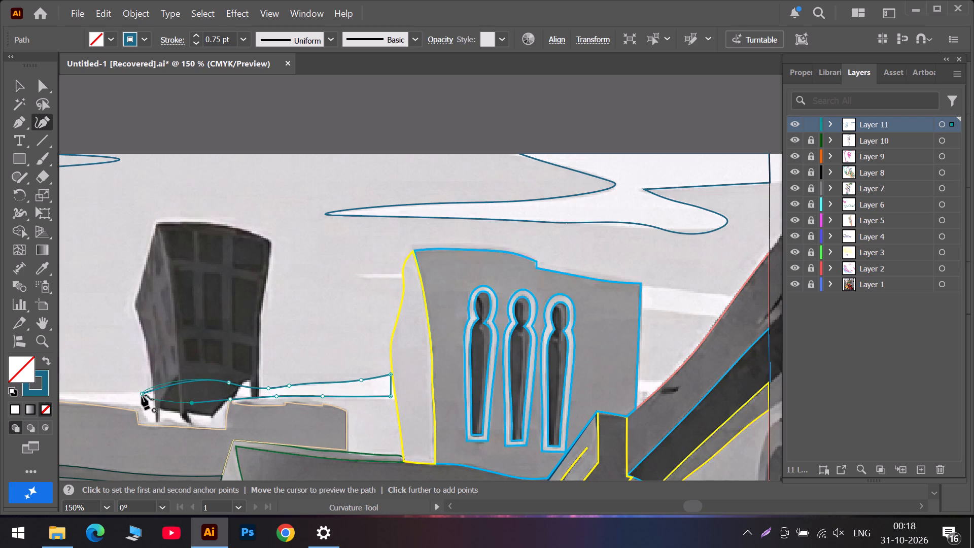
left_click(142, 395)
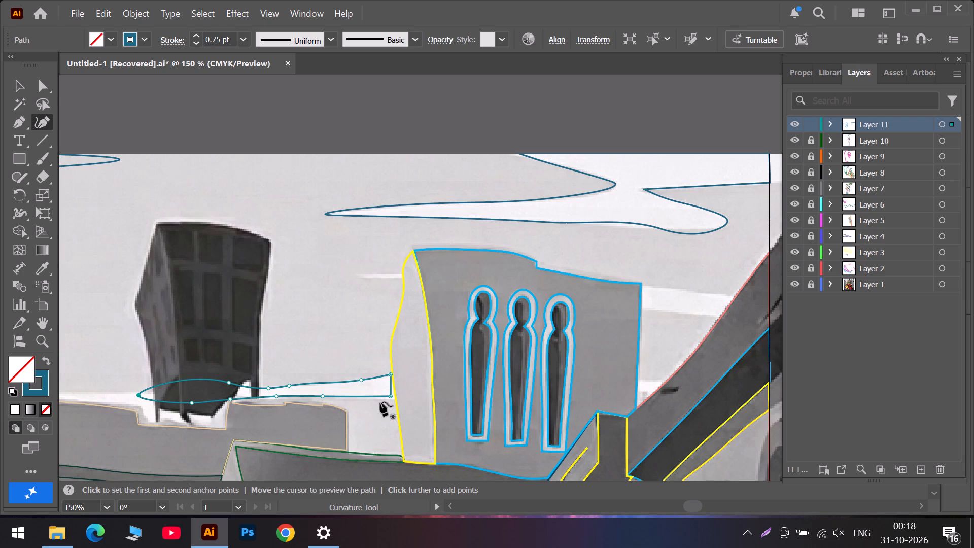
Move the low cloud's two end corners onto the three-window tower's yellow outline.
scroll(383, 401, "up", 2, "alt")
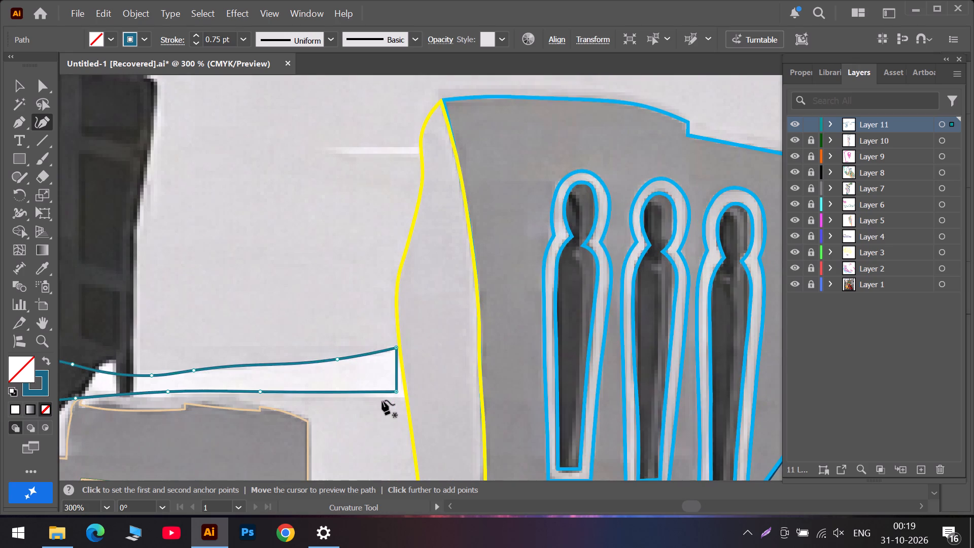
scroll(382, 400, "up", 2, "alt")
left_click_drag(410, 378, 432, 384)
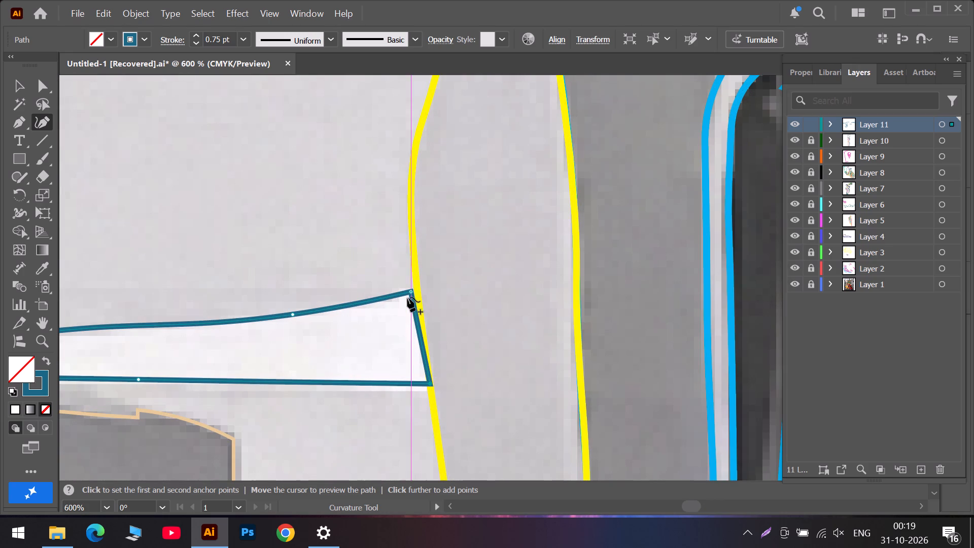
left_click_drag(412, 290, 417, 290)
Outline the thin white streak beside the three-window tower's upper part as a closed path, with its two end corners on the yellow outline.
scroll(427, 305, "down", 4, "alt")
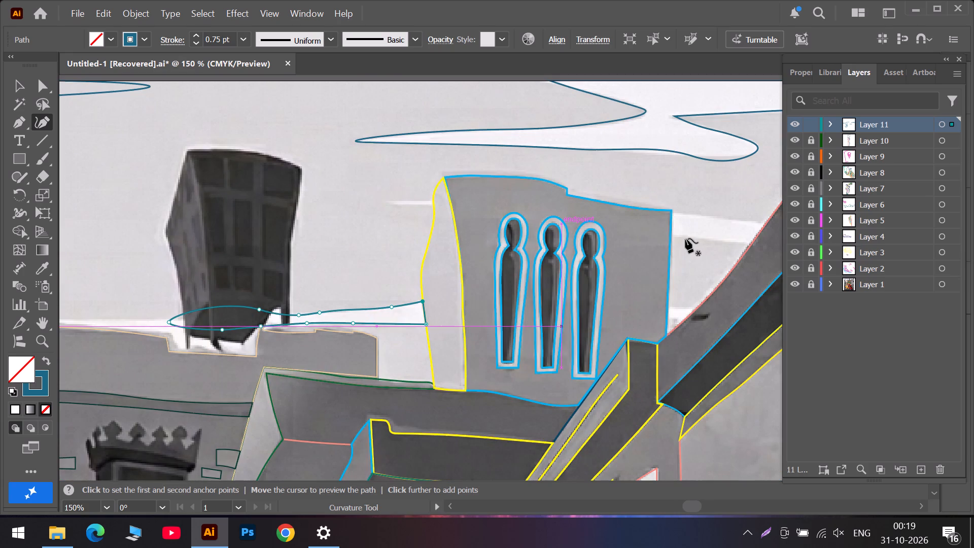
scroll(407, 211, "up", 4, "alt")
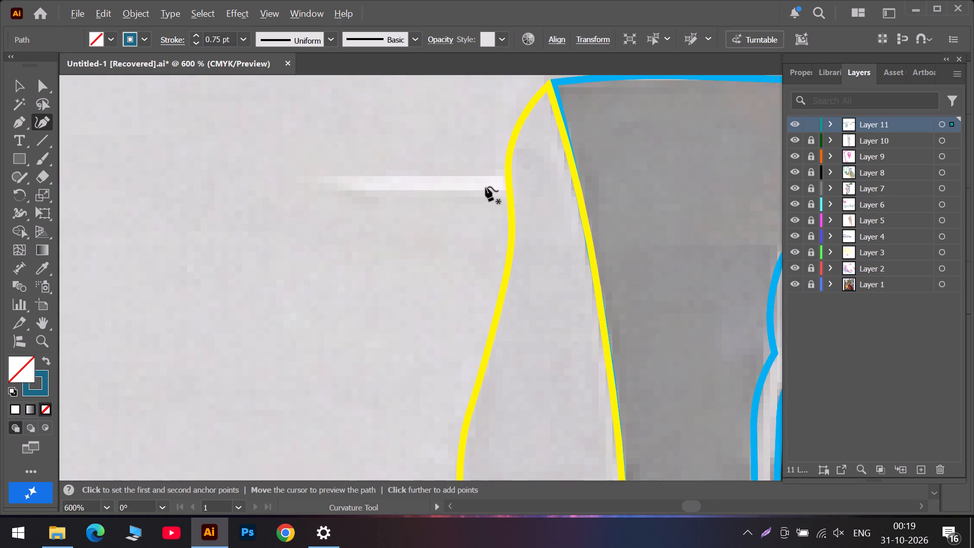
left_click(497, 174)
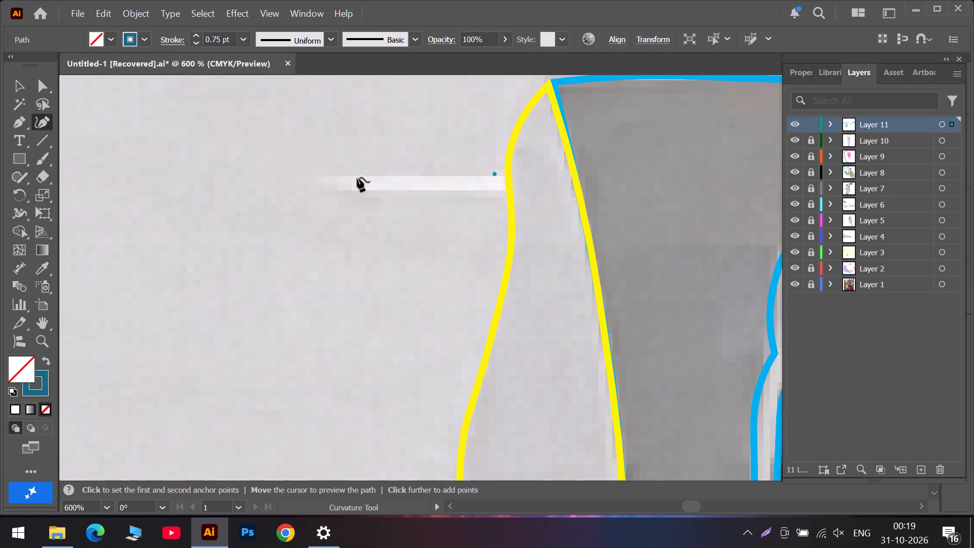
left_click(421, 178)
left_click(312, 177)
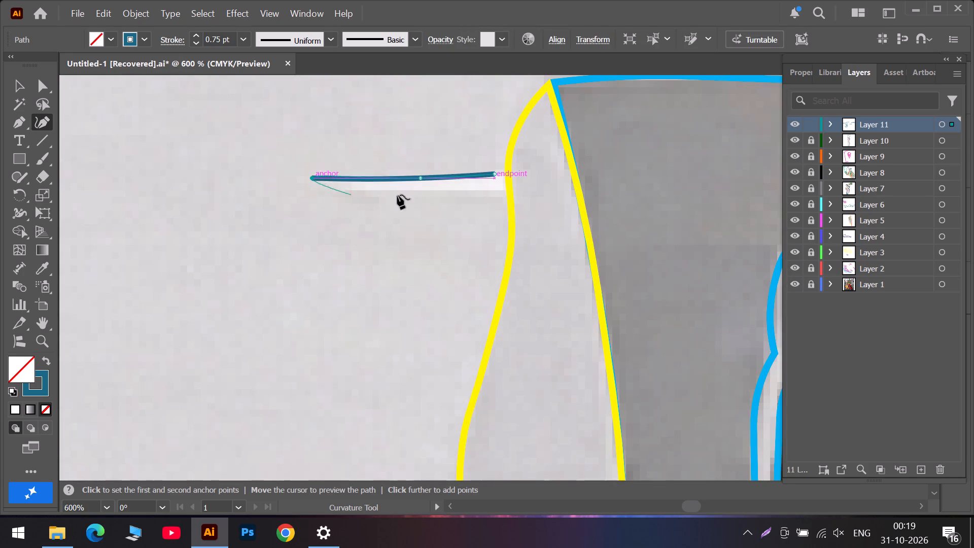
left_click(479, 190)
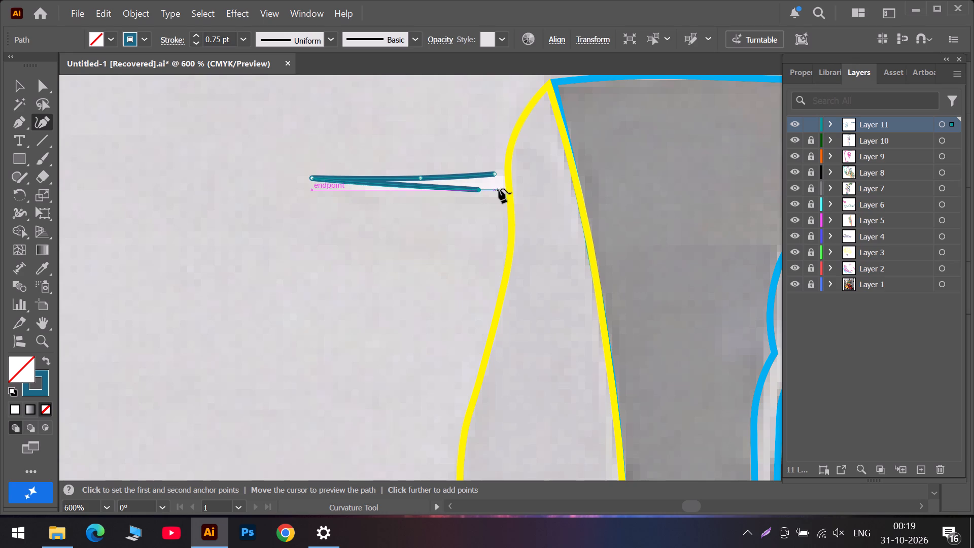
left_click(499, 189)
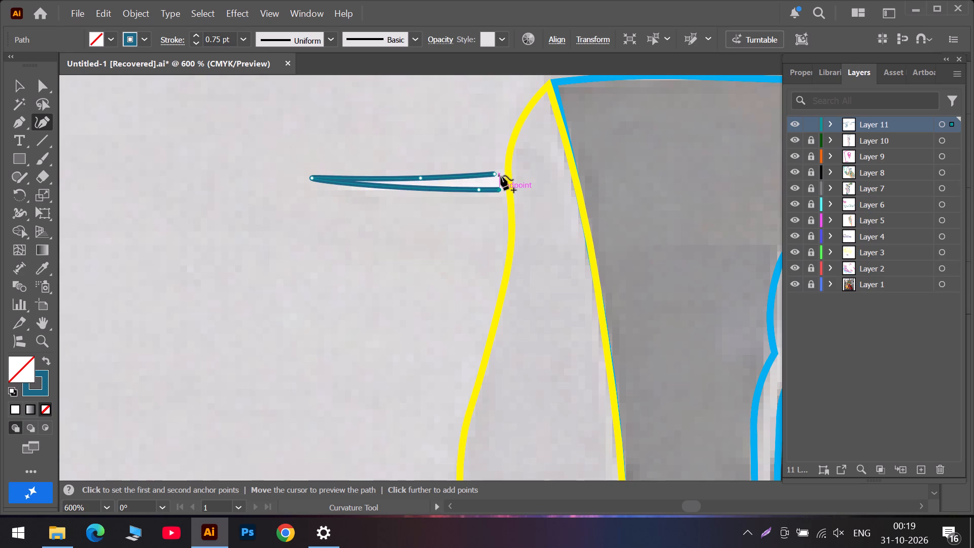
double_click(499, 188)
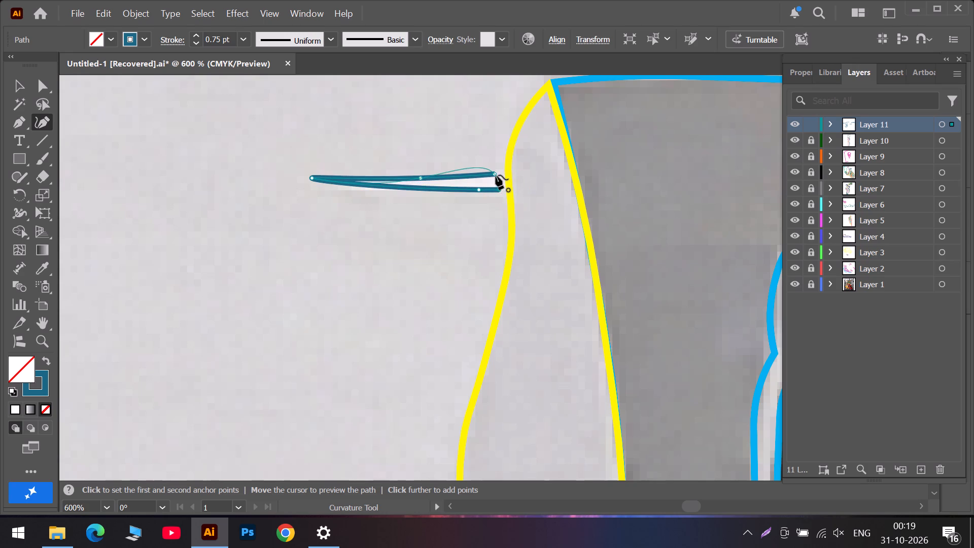
double_click(496, 175)
left_click_drag(496, 175, 507, 173)
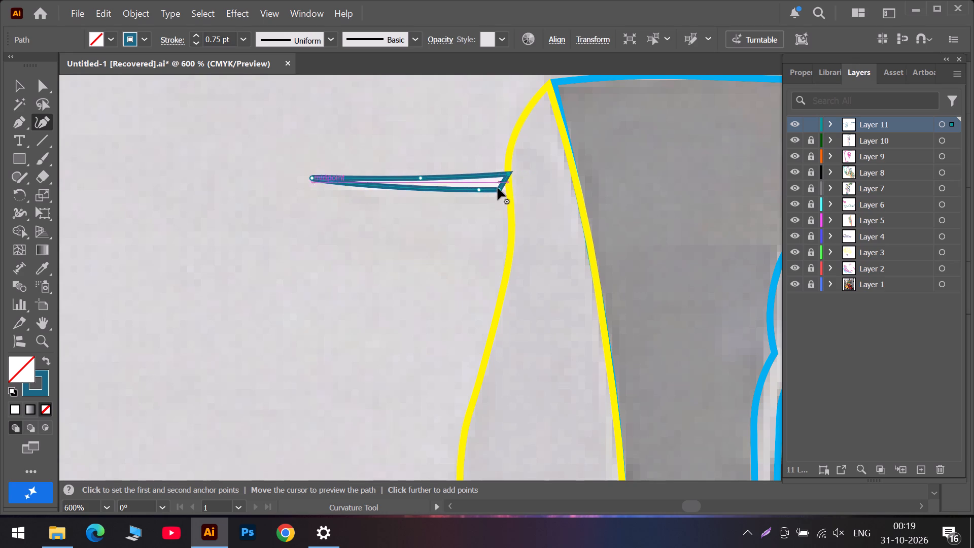
left_click_drag(500, 190, 509, 189)
Outline the white cloud band between the three-window tower and the diagonal beam as a closed path with four corner points.
scroll(508, 198, "down", 3, "alt")
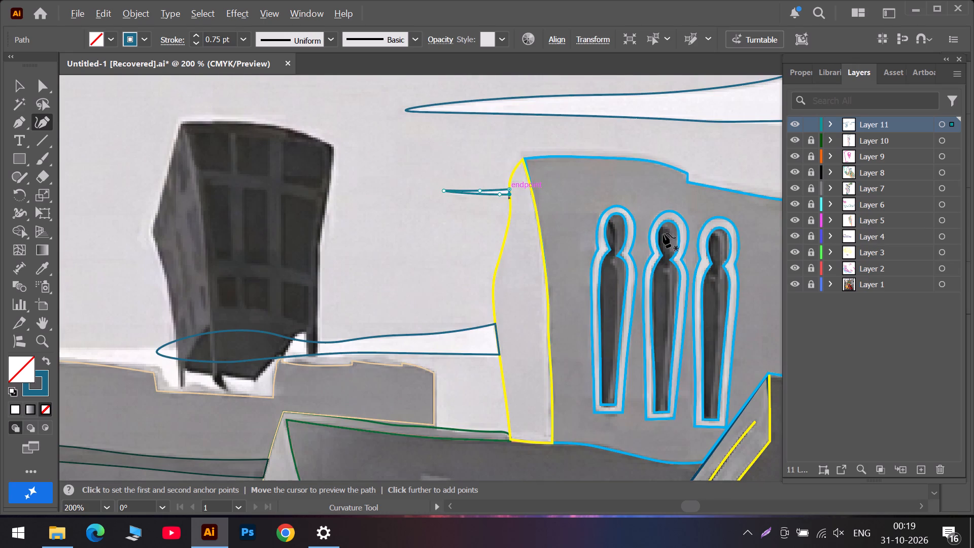
left_click(703, 501)
scroll(438, 207, "up", 1, "alt")
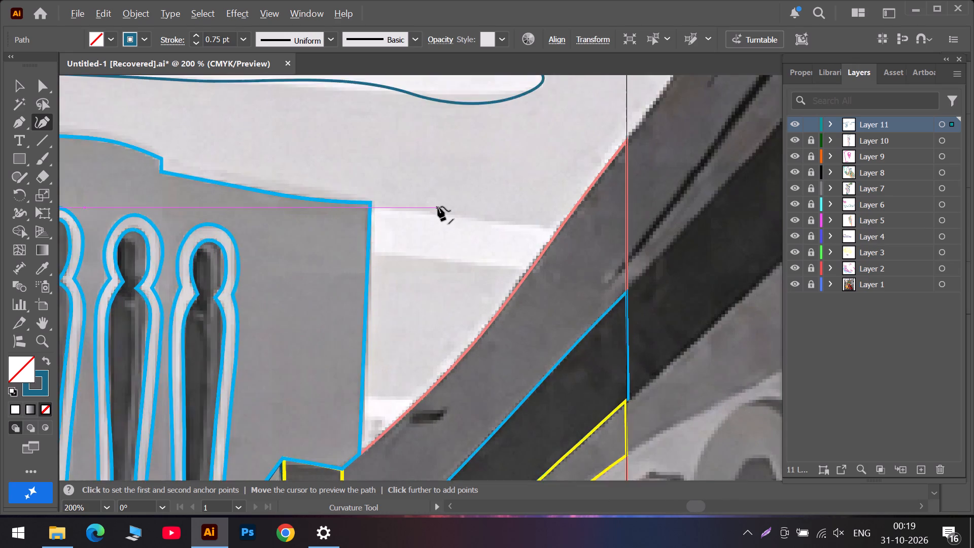
scroll(438, 207, "up", 1, "alt")
left_click_drag(355, 210, 360, 210)
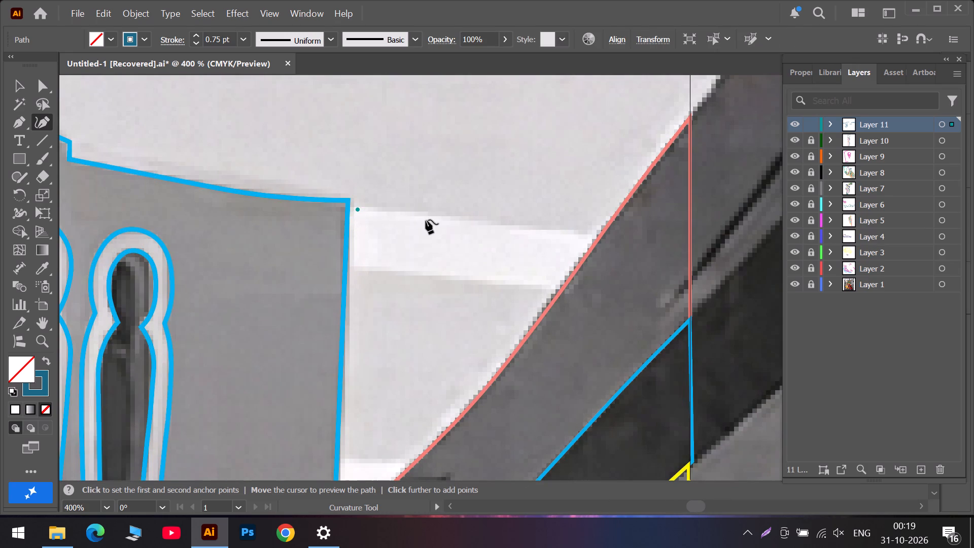
left_click(435, 220)
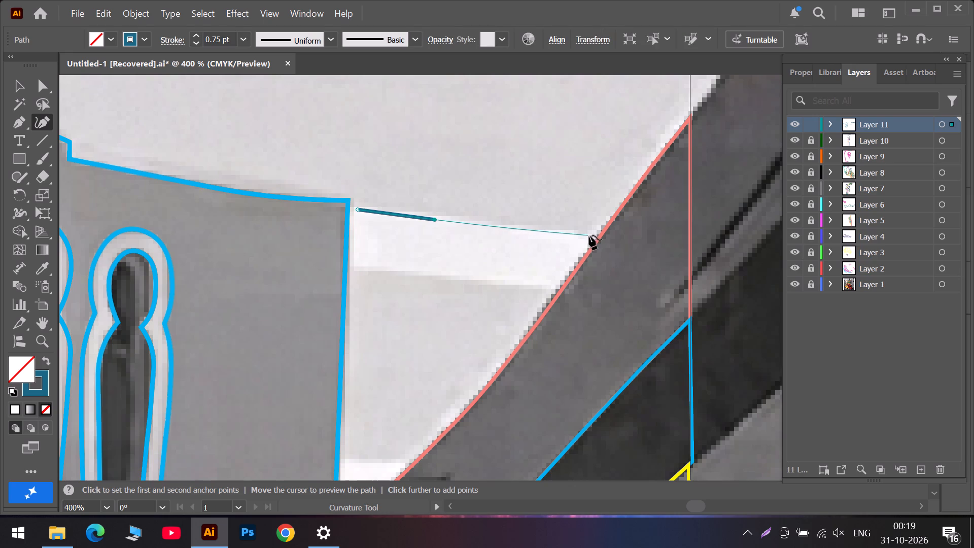
double_click(594, 235)
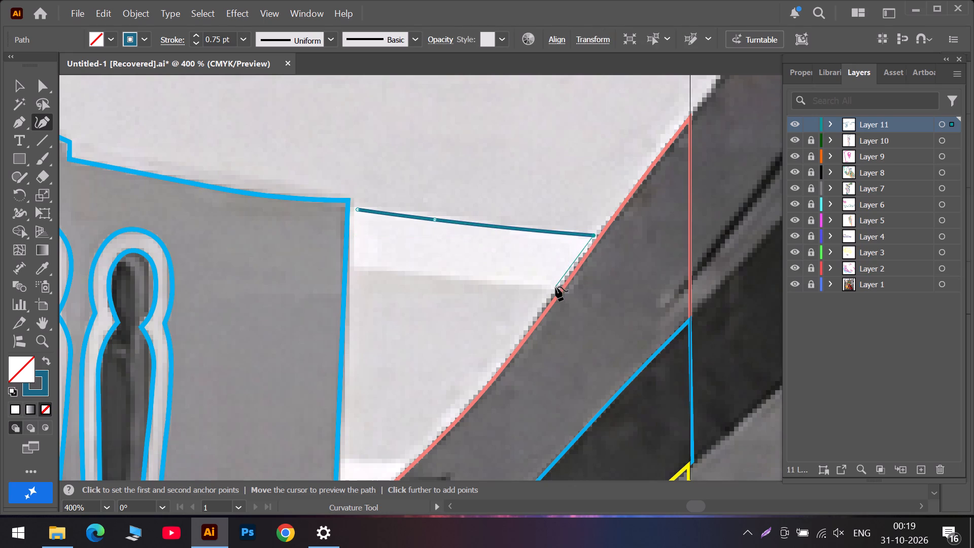
double_click(555, 287)
left_click(465, 279)
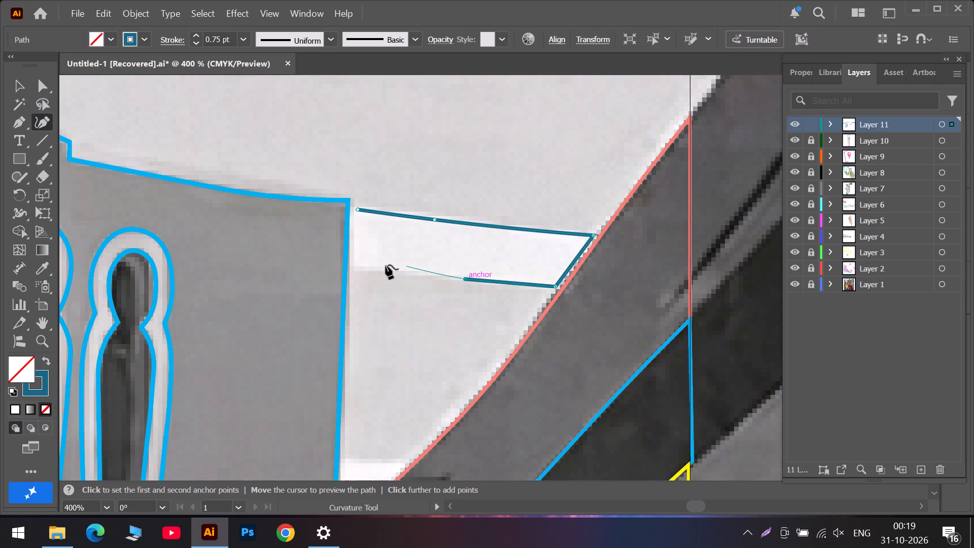
double_click(351, 269)
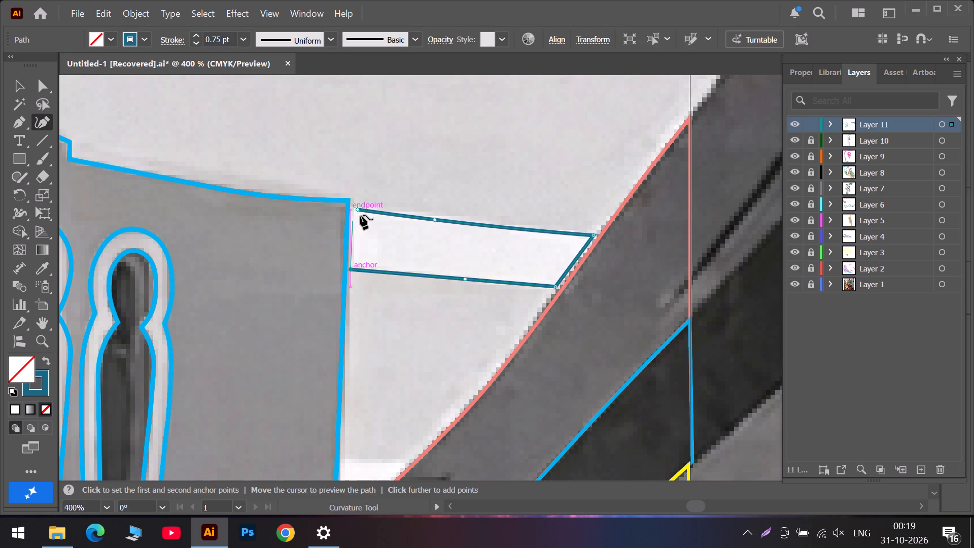
double_click(358, 211)
Adjust the cloud band's four corners to meet the tower's blue edge and the diagonal beam's red outline.
left_click_drag(358, 211, 345, 207)
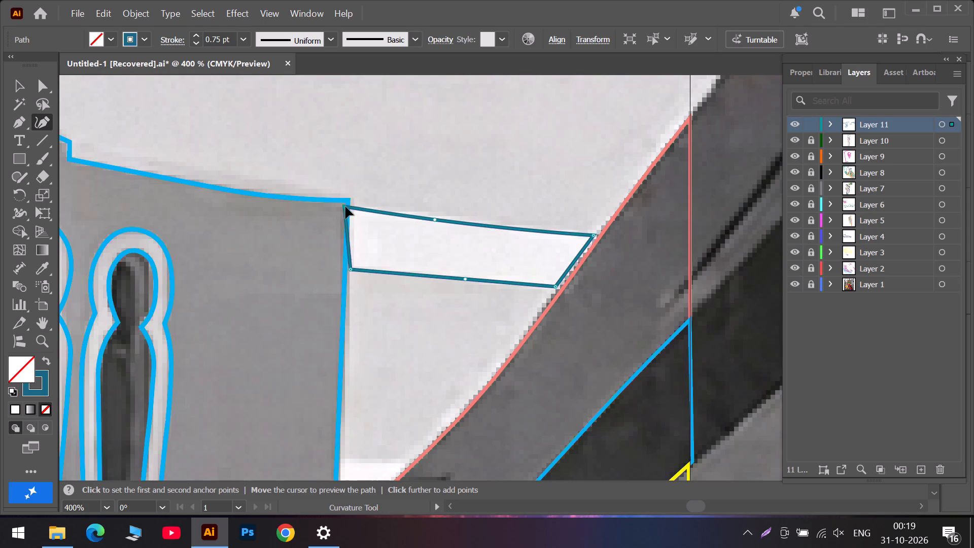
left_click_drag(345, 207, 347, 207)
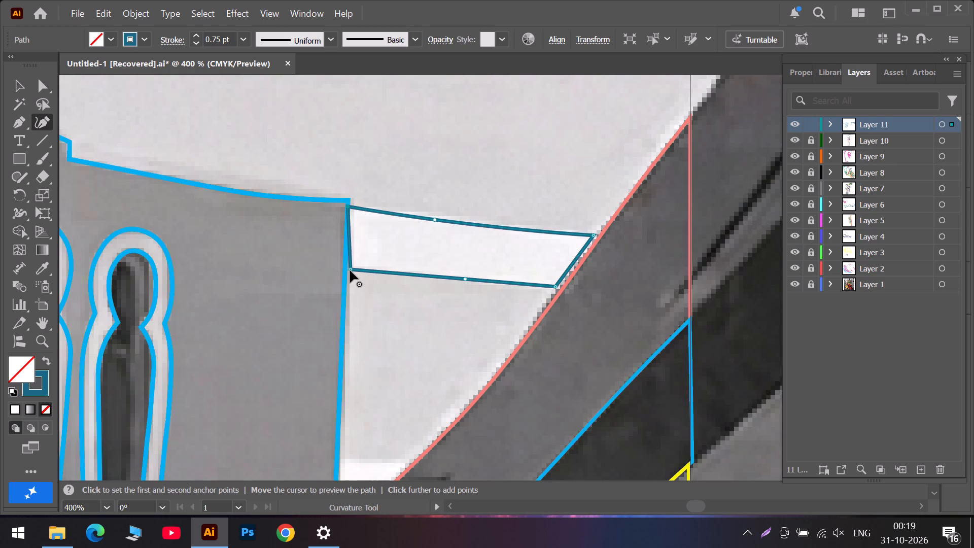
left_click_drag(350, 270, 345, 269)
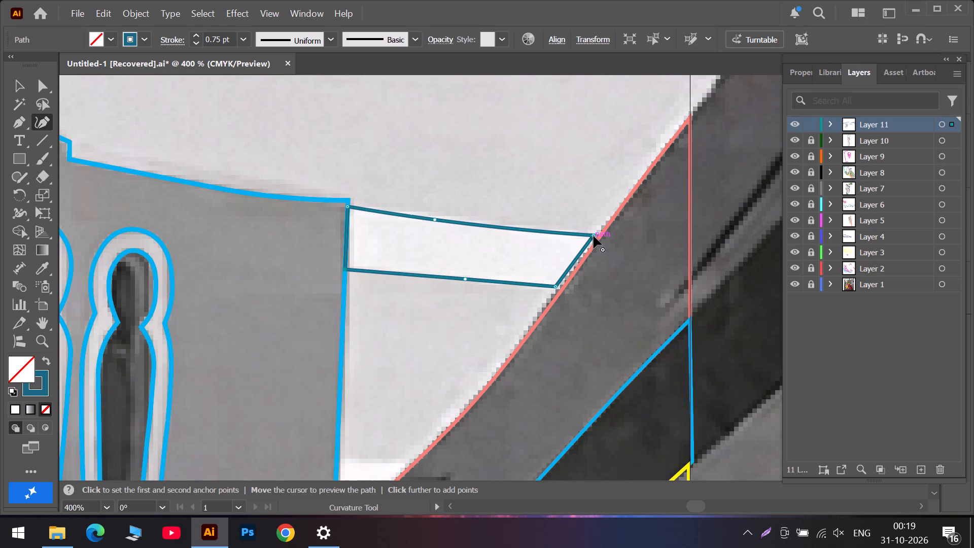
left_click_drag(592, 236, 603, 234)
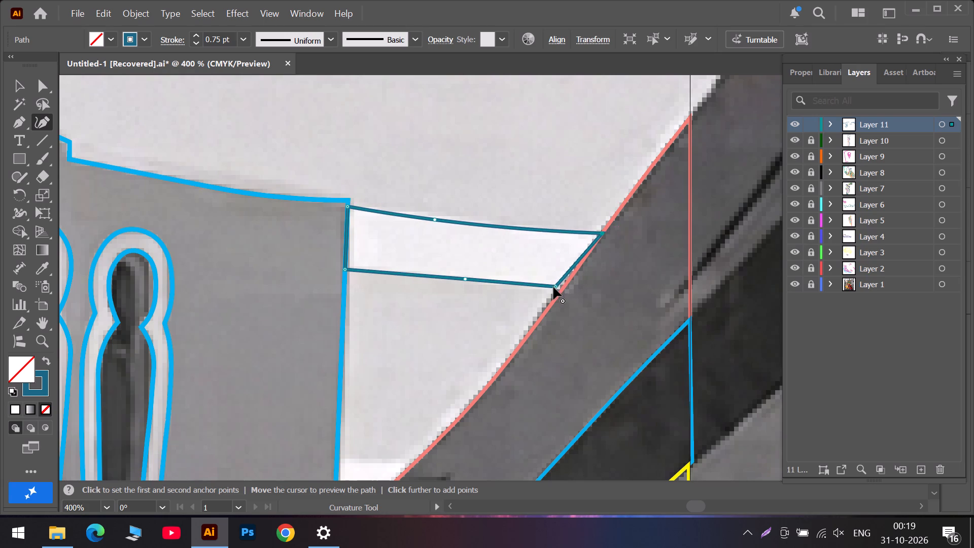
left_click_drag(555, 288, 563, 289)
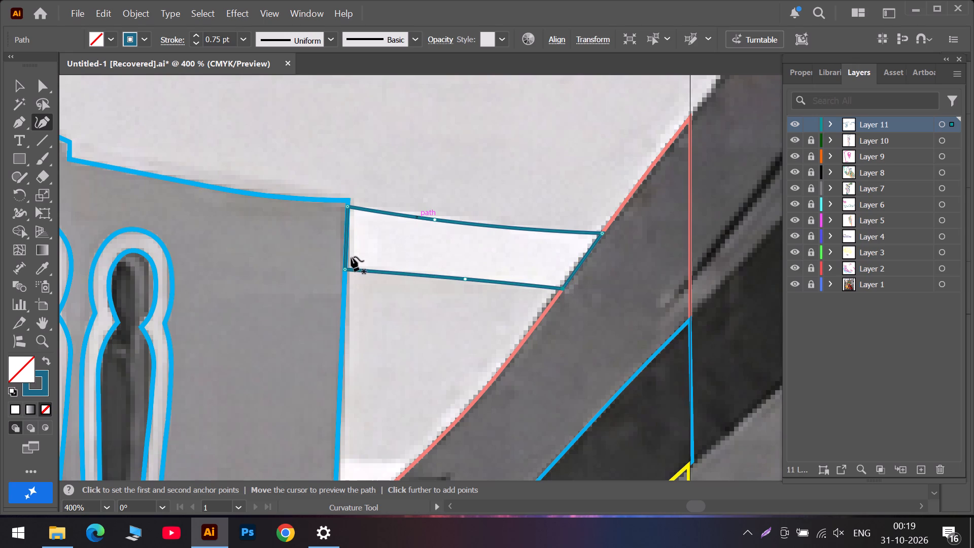
scroll(351, 257, "down", 3, "alt")
scroll(356, 349, "up", 1, "alt")
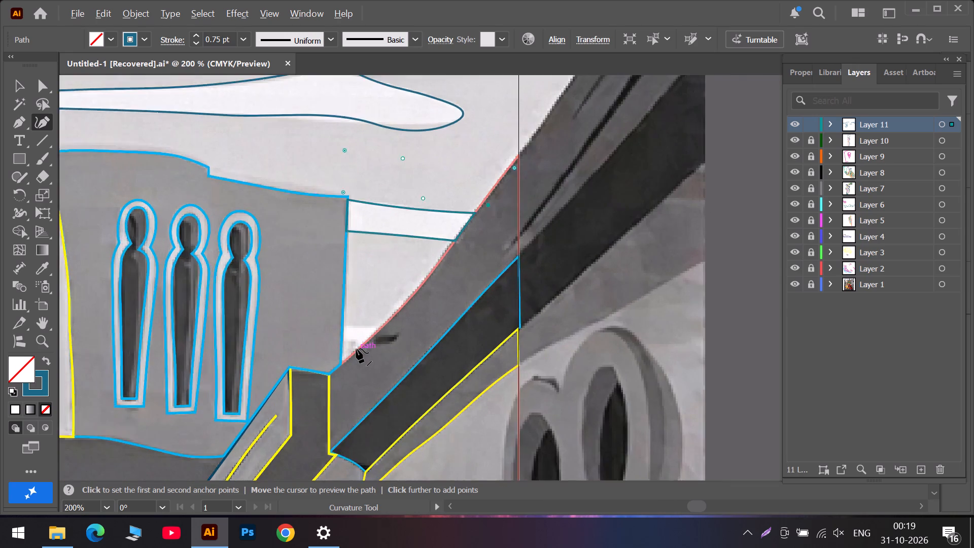
Outline the small white cloud patch low between the three-window tower and the diagonal beam as a closed path with four corner points.
scroll(356, 349, "up", 4, "alt")
left_click(308, 268)
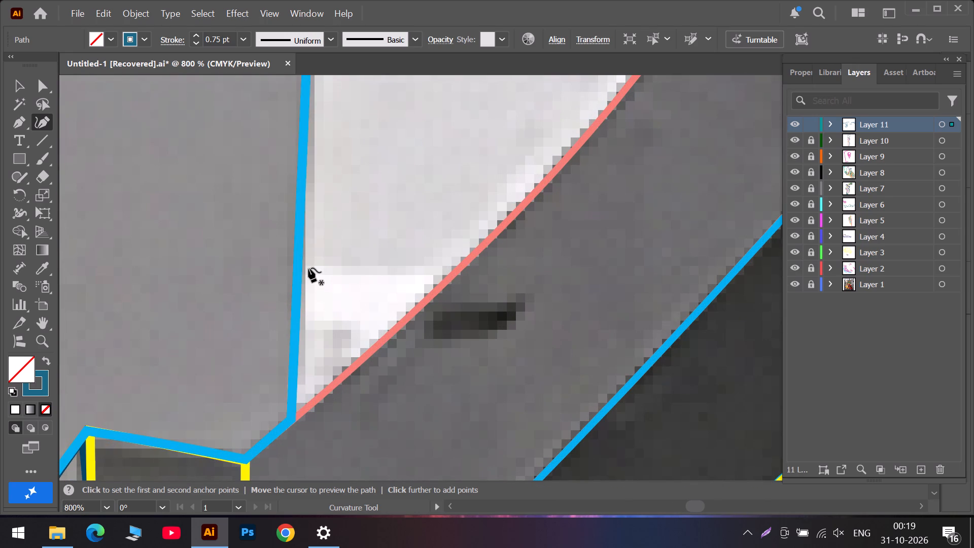
left_click(362, 272)
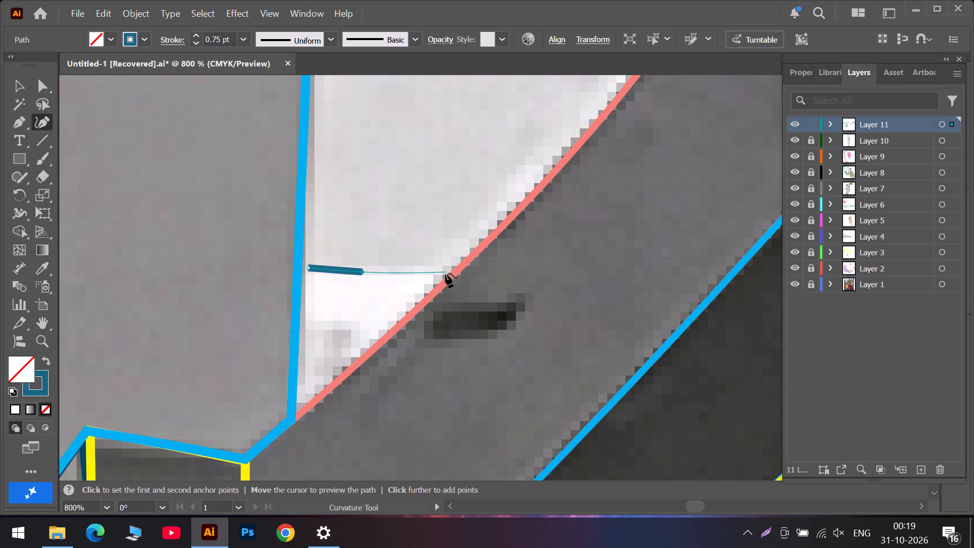
double_click(445, 273)
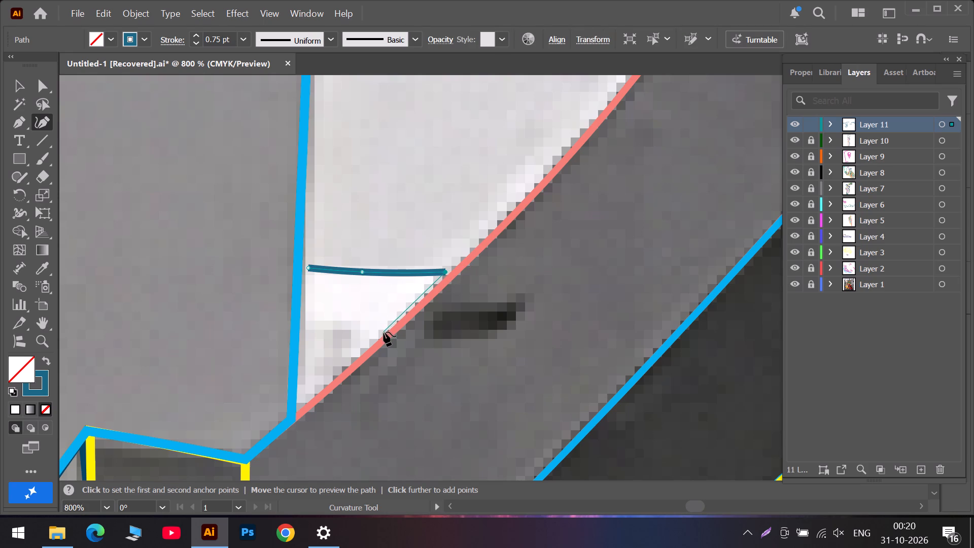
double_click(384, 332)
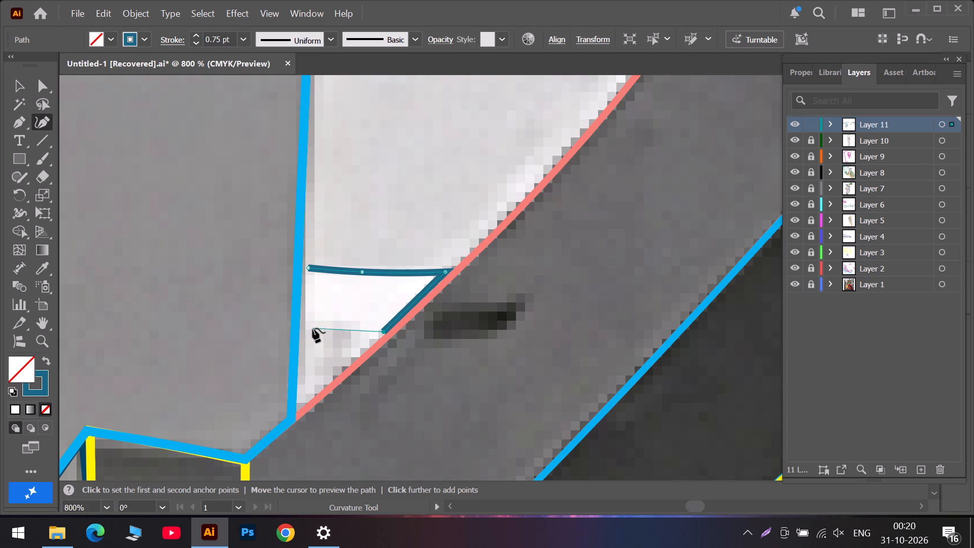
left_click(312, 328)
left_click(309, 270)
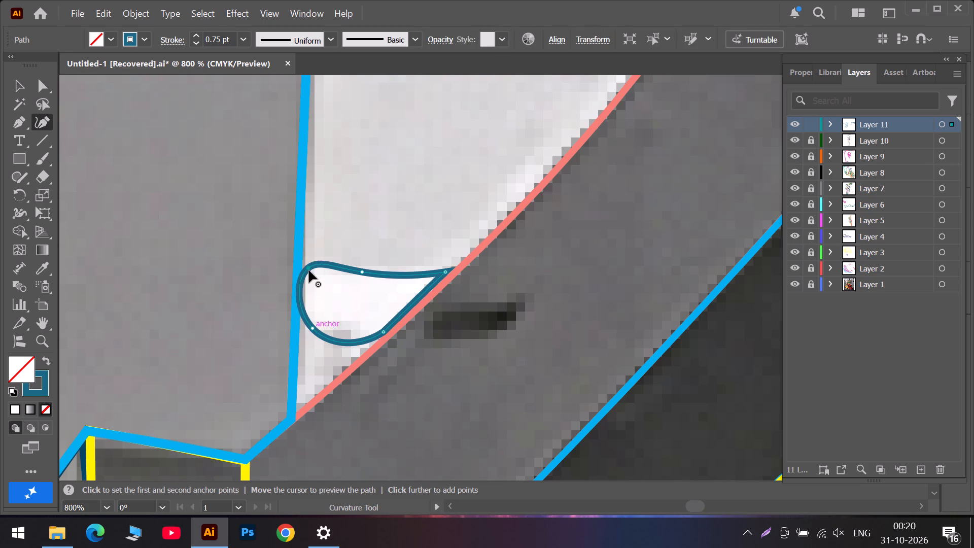
double_click(309, 270)
double_click(314, 329)
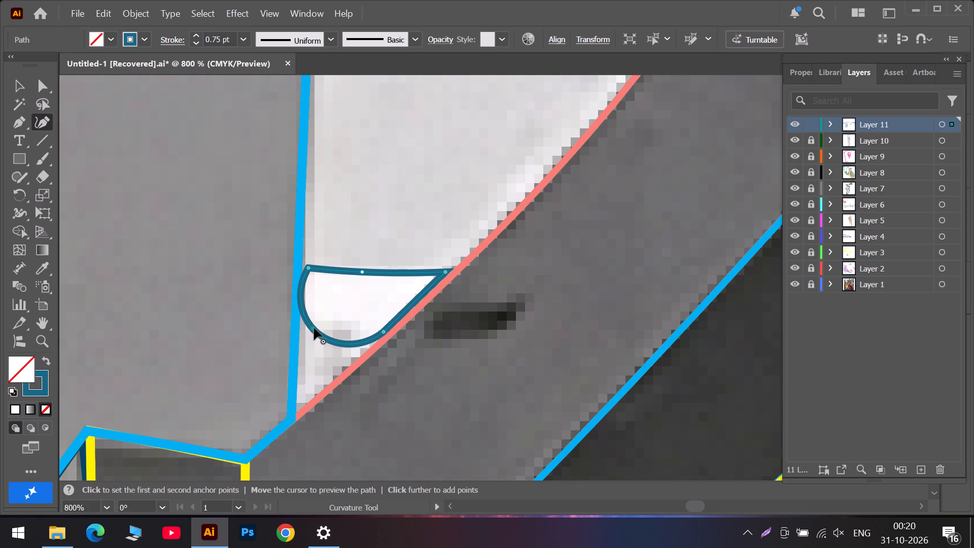
Move the small patch's four corners onto the tower's blue edge and the beam's red outline, and add a point midway along the beam side.
left_click_drag(314, 328, 296, 330)
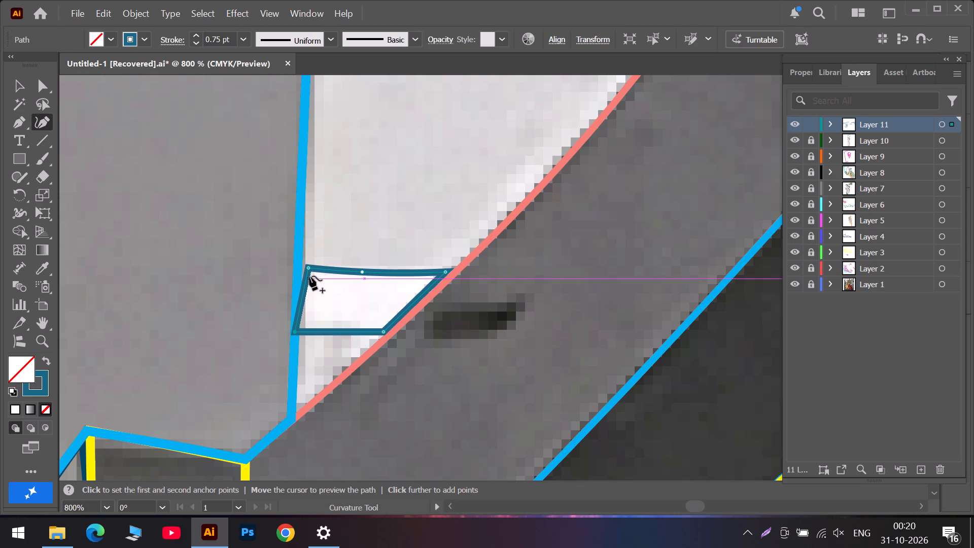
left_click_drag(309, 270, 298, 269)
left_click_drag(385, 332, 392, 333)
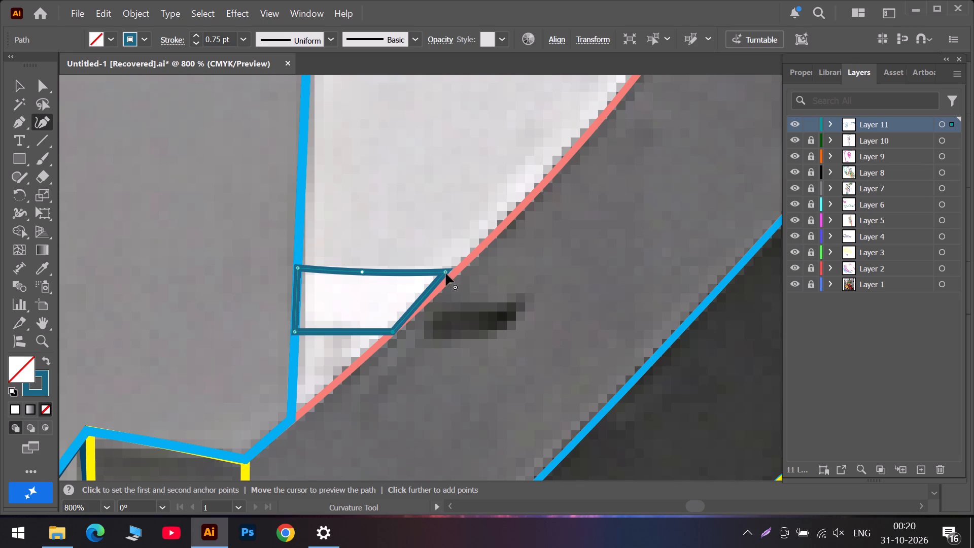
left_click_drag(446, 273, 453, 272)
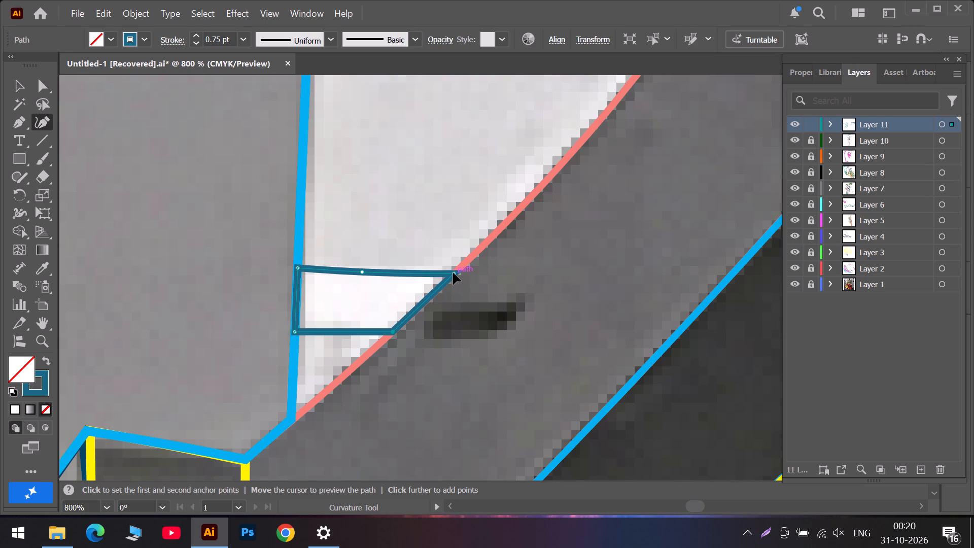
left_click_drag(453, 272, 451, 272)
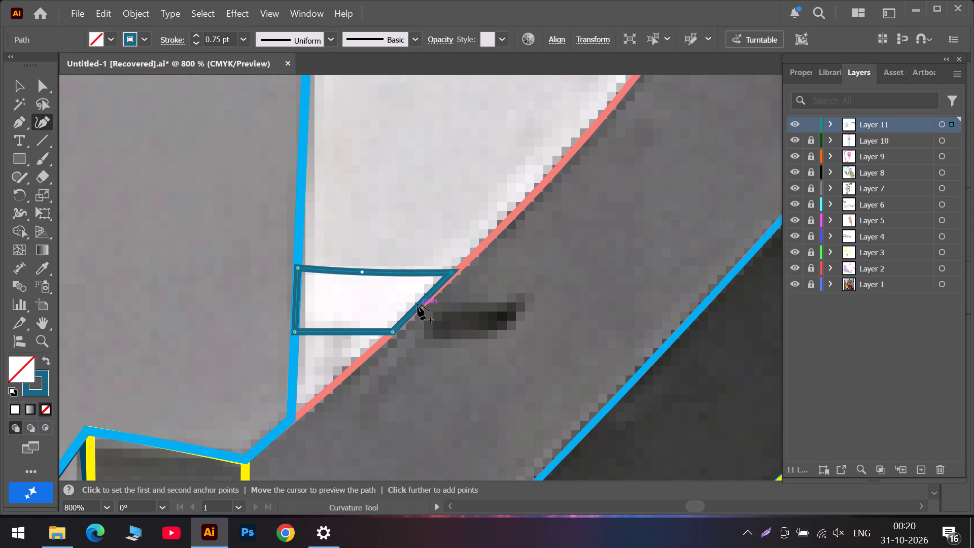
left_click(418, 305)
Reshape the large upper cloud's lower edge by shifting two anchor points near its rounded tip to match the reference.
scroll(328, 293, "down", 3, "alt")
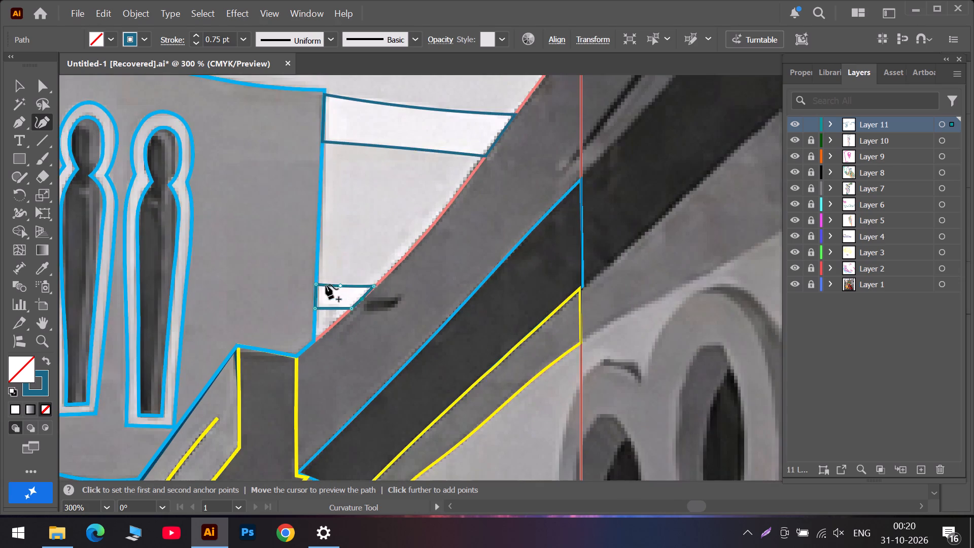
scroll(325, 284, "down", 3, "alt")
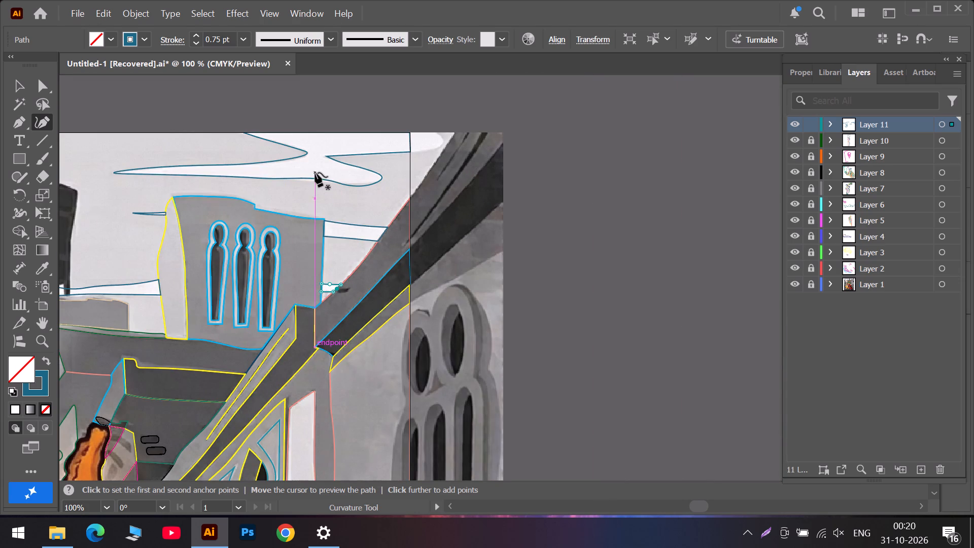
left_click(319, 179)
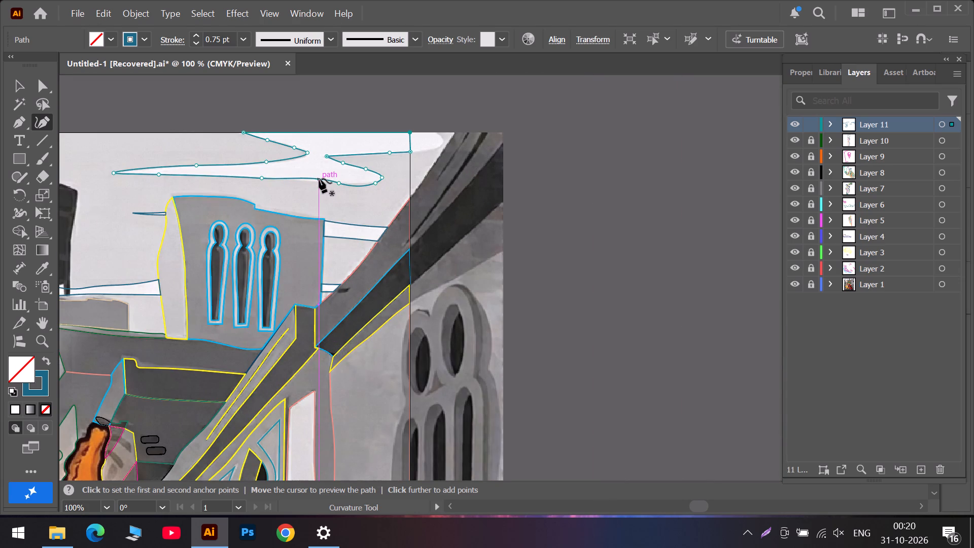
left_click_drag(338, 183, 323, 183)
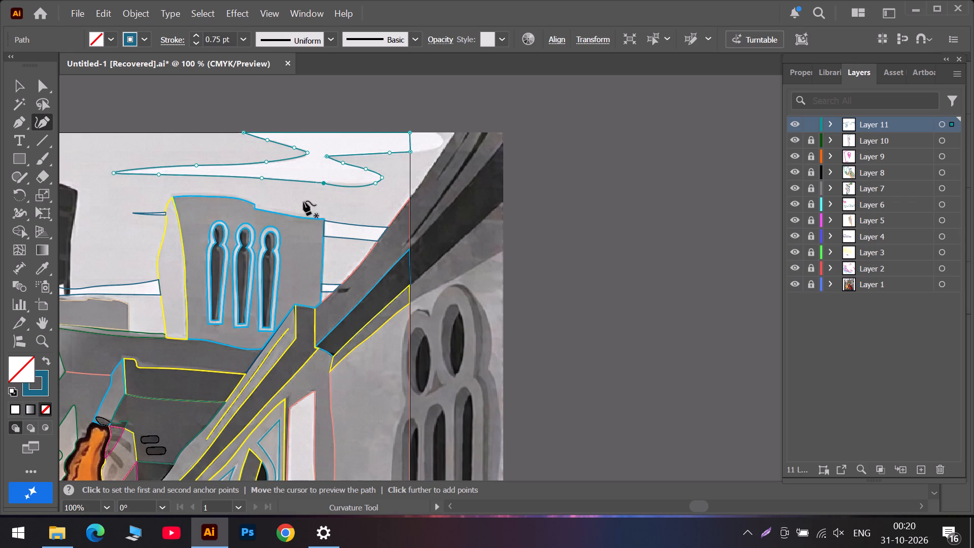
scroll(340, 189, "up", 2, "alt")
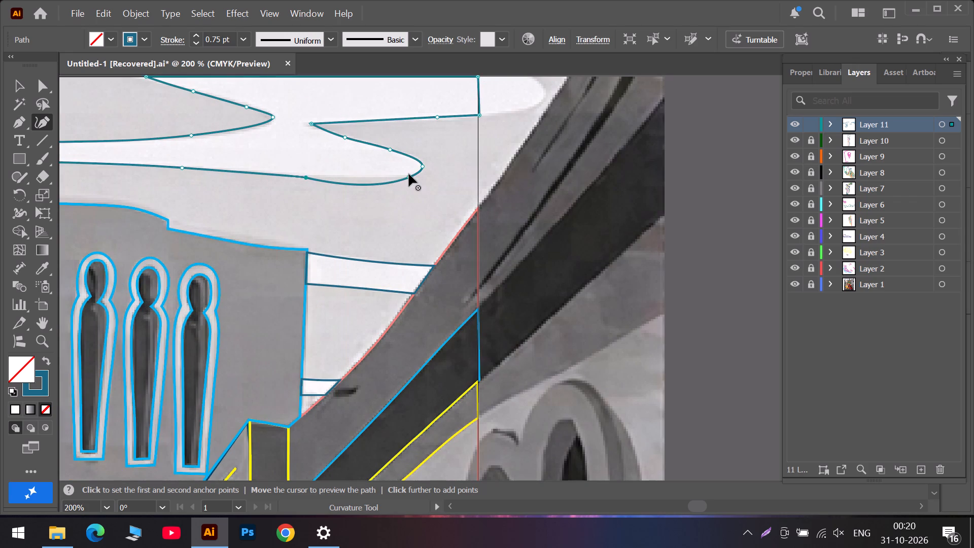
left_click_drag(407, 175, 389, 177)
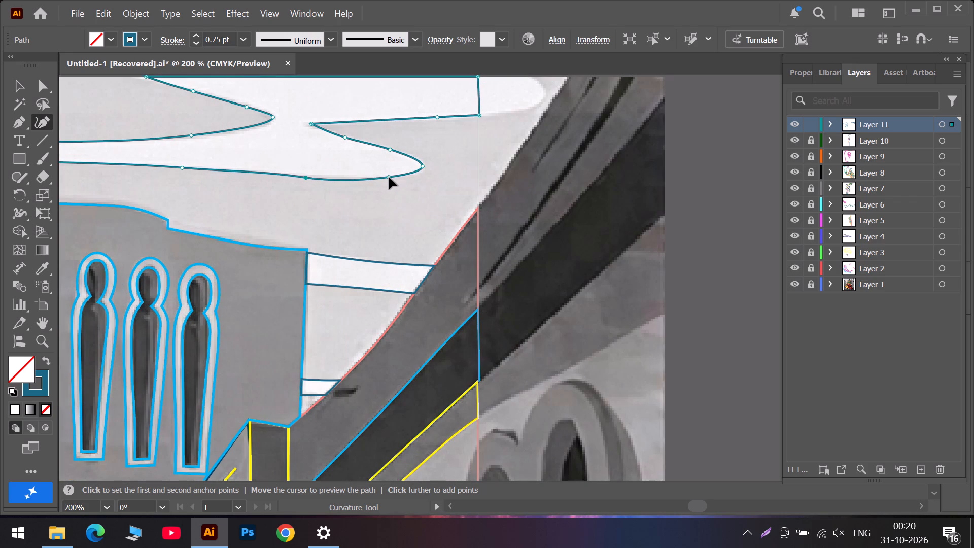
left_click_drag(389, 177, 391, 177)
Look over the traced clouds and building outlines across the illustration, and switch to the Selection tool.
scroll(265, 227, "down", 3, "alt")
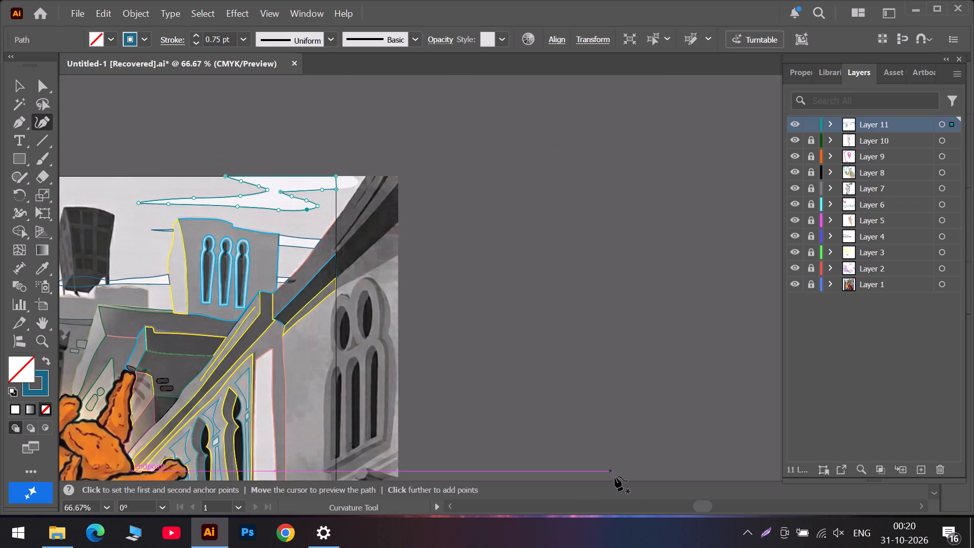
left_click(659, 509)
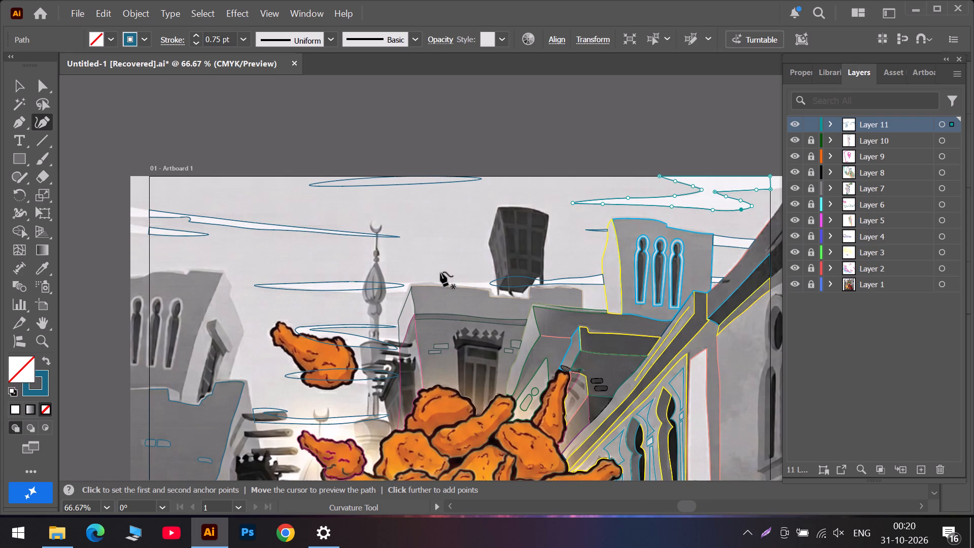
scroll(342, 259, "down", 6)
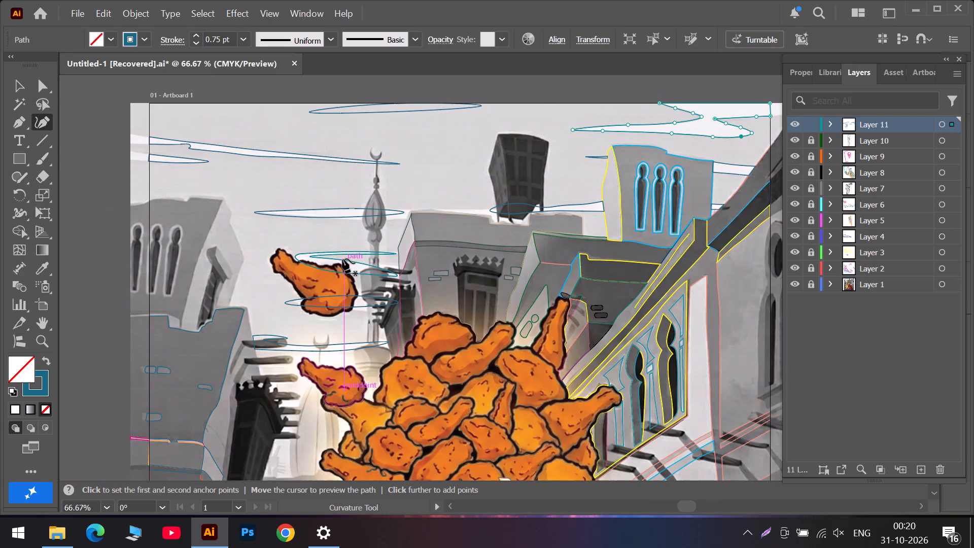
scroll(342, 259, "down", 4)
scroll(269, 247, "down", 2)
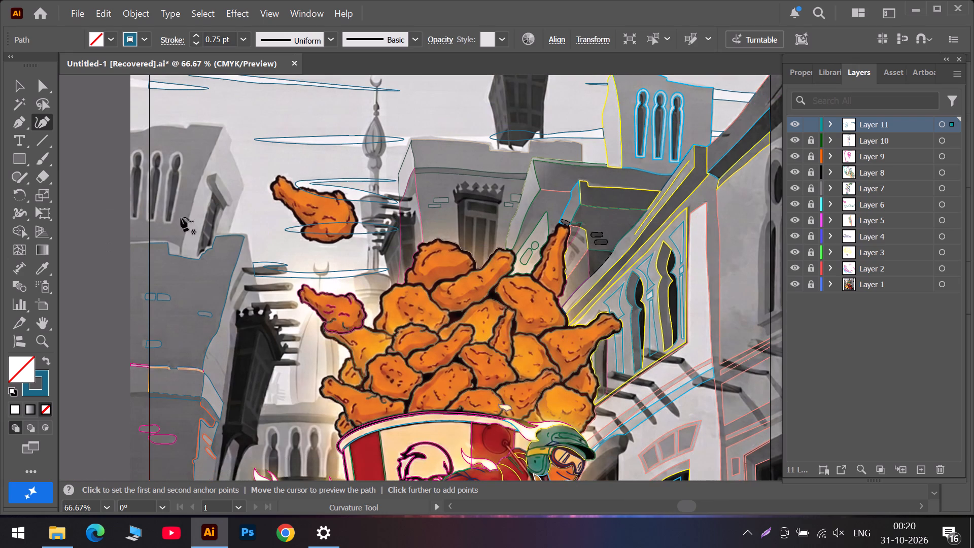
left_click(16, 89)
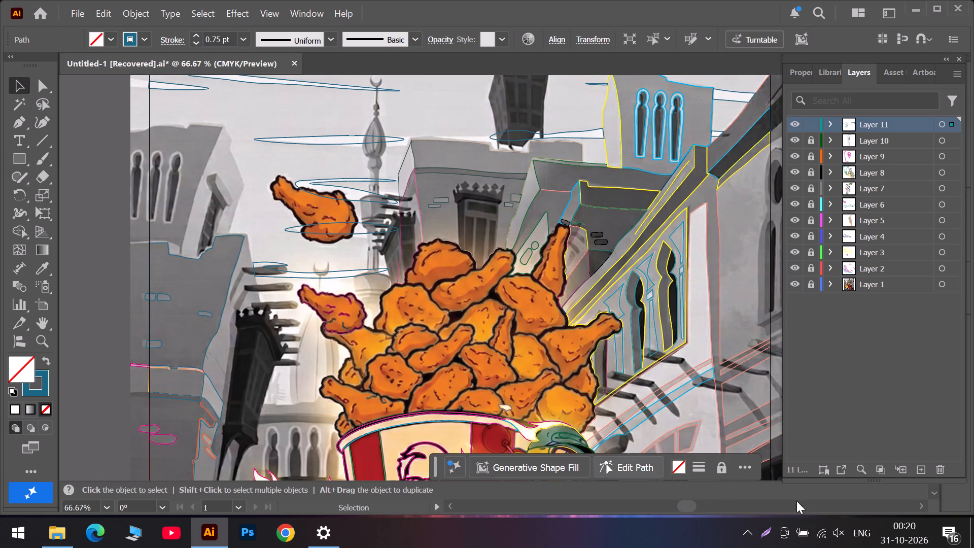